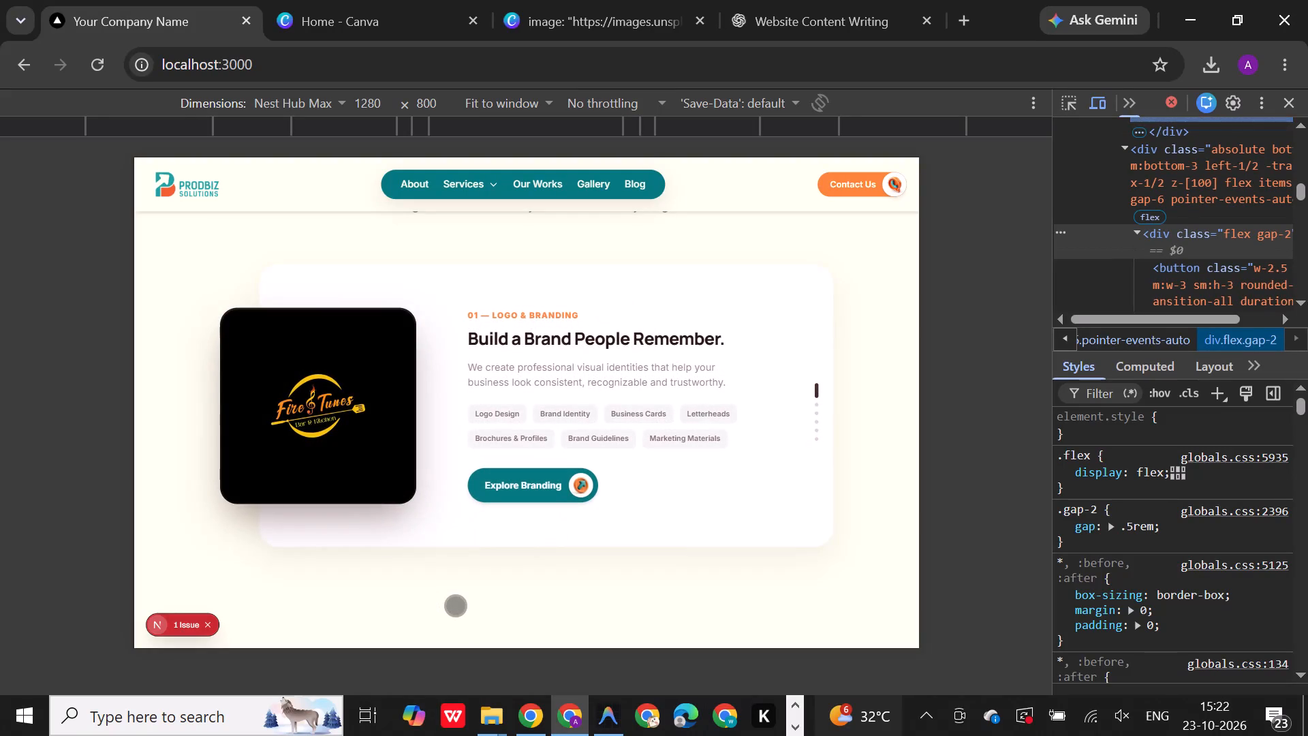
Switch to the Canva laptop mockup design and delete the laptop photo from page 1.
{"action": "left_click", "coordinate": [582, 0]}
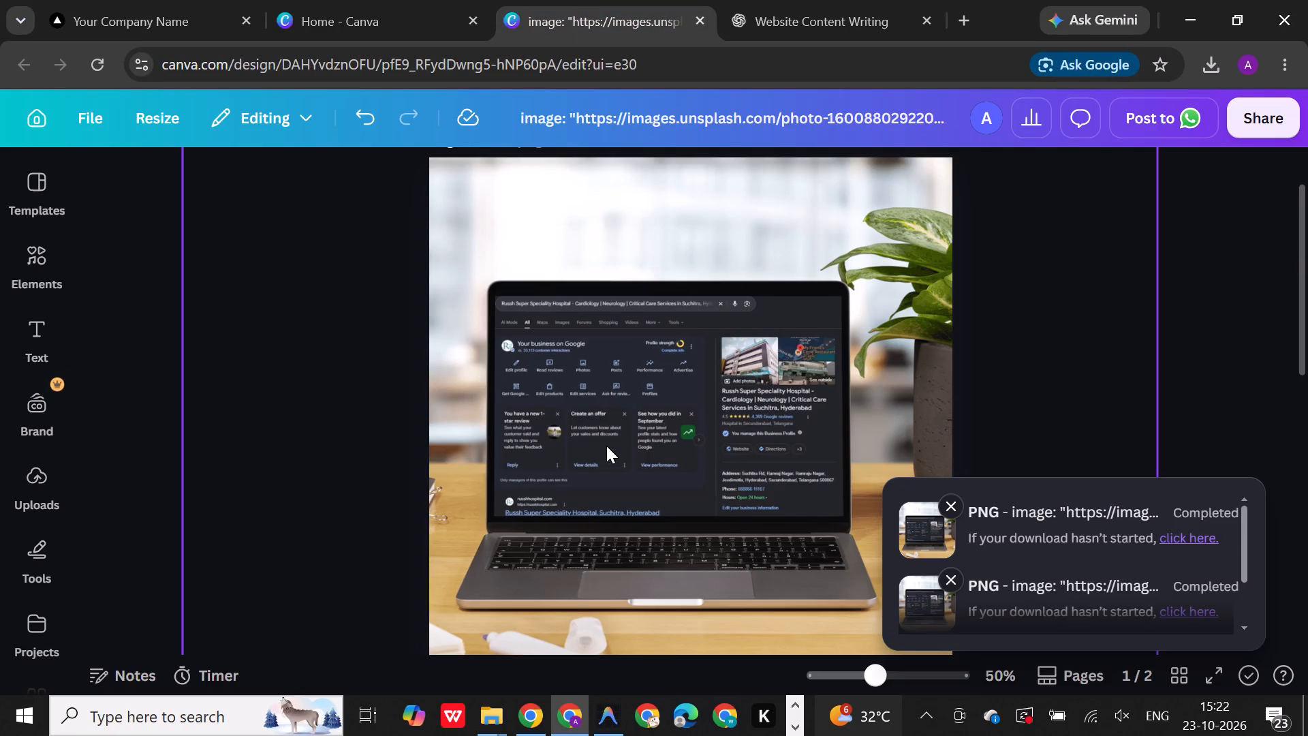
{"action": "left_click", "coordinate": [854, 677]}
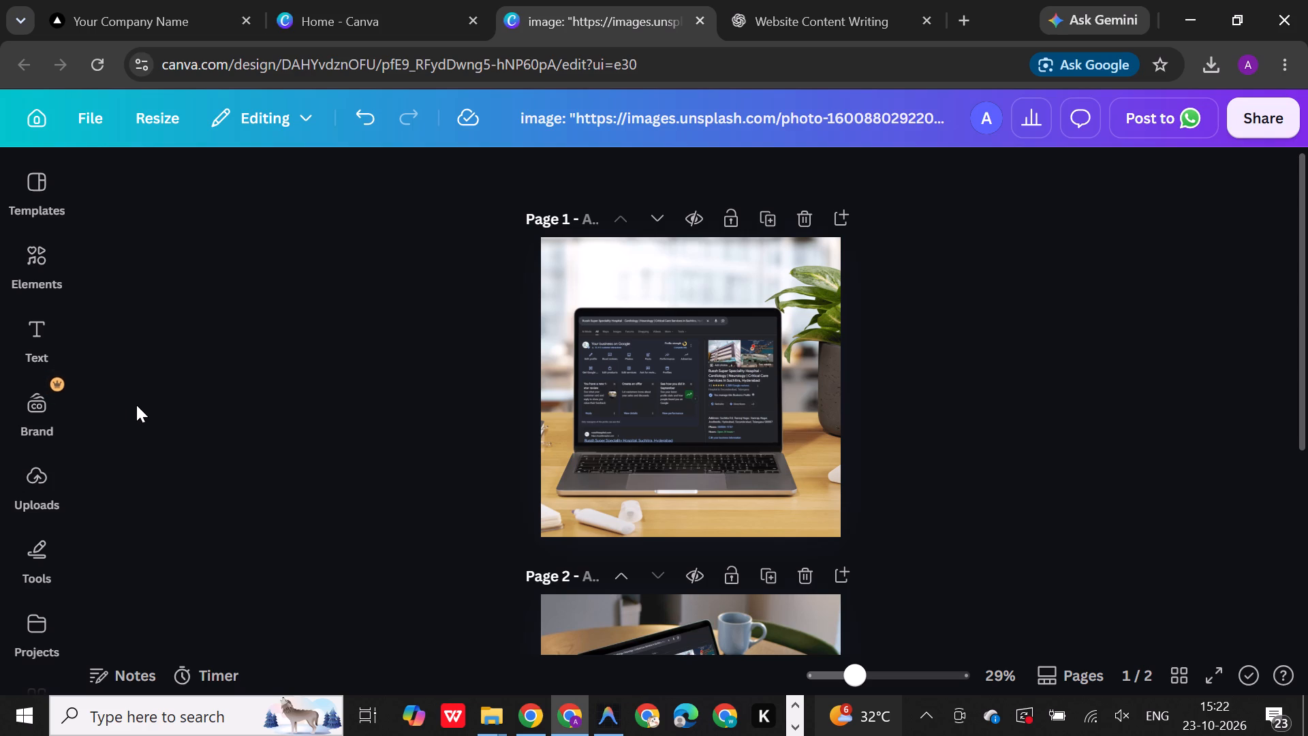
{"action": "left_click", "coordinate": [713, 499]}
{"action": "key", "text": "BackSpace"}
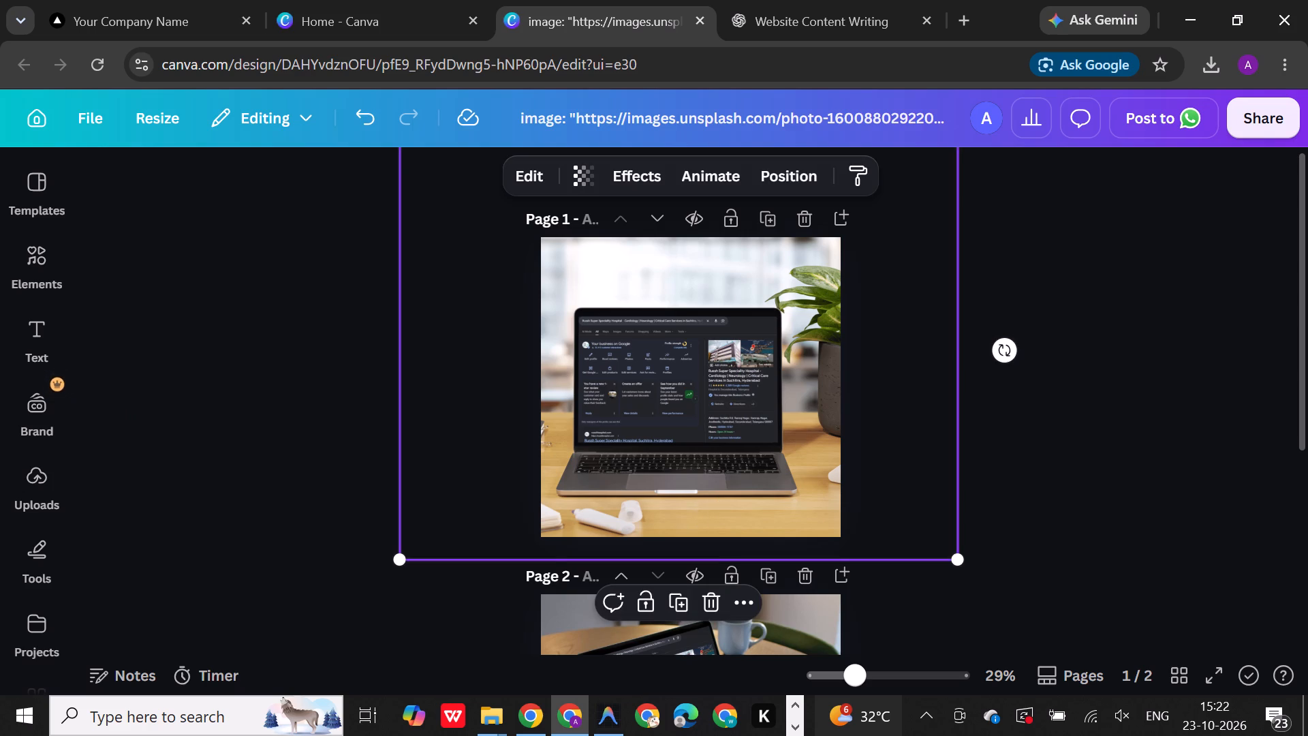
Delete page 2, which holds the laptop photo with the hands and blue mug.
{"action": "scroll", "coordinate": [699, 529], "scroll_direction": "down", "scroll_amount": 5}
{"action": "left_click", "coordinate": [699, 530]}
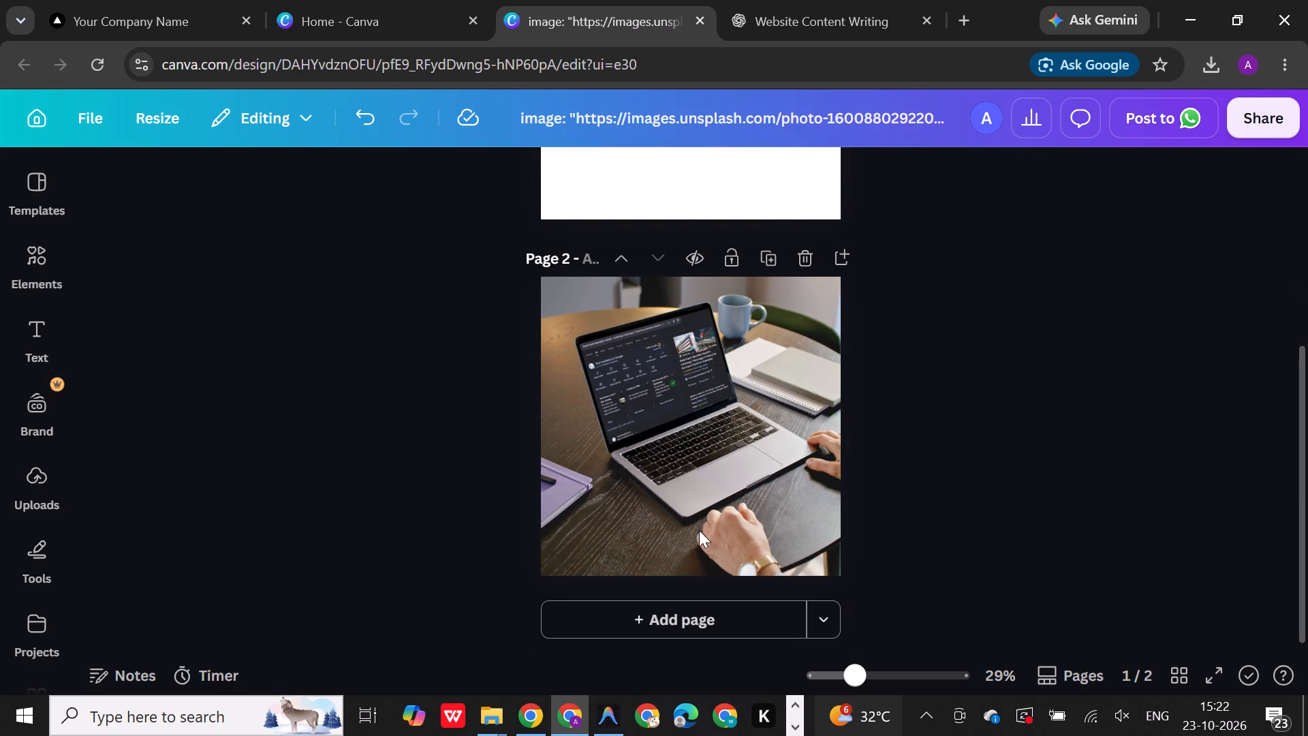
{"action": "left_click", "coordinate": [802, 262]}
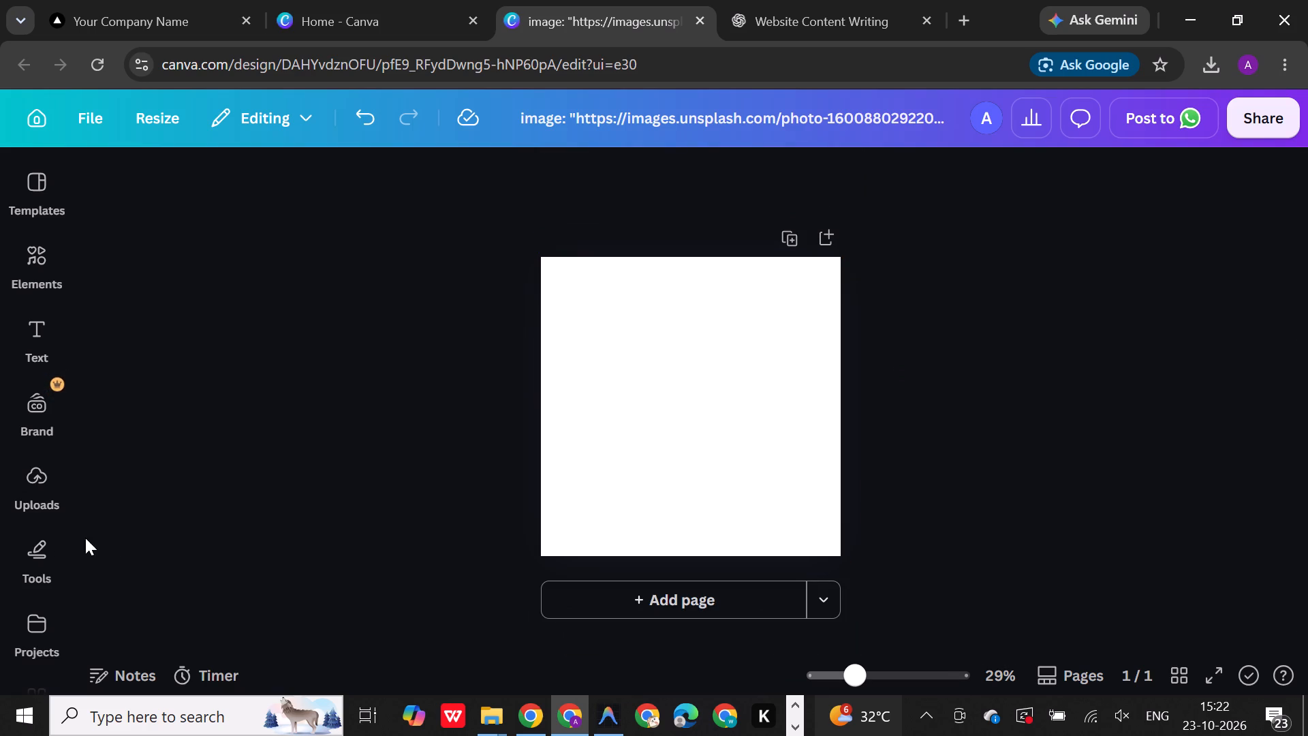
Insert the upright tilted phone mockup without a background scene from the Smartphones mockup collection onto the blank page.
{"action": "left_click", "coordinate": [31, 287]}
{"action": "scroll", "coordinate": [258, 424], "scroll_direction": "up", "scroll_amount": 1}
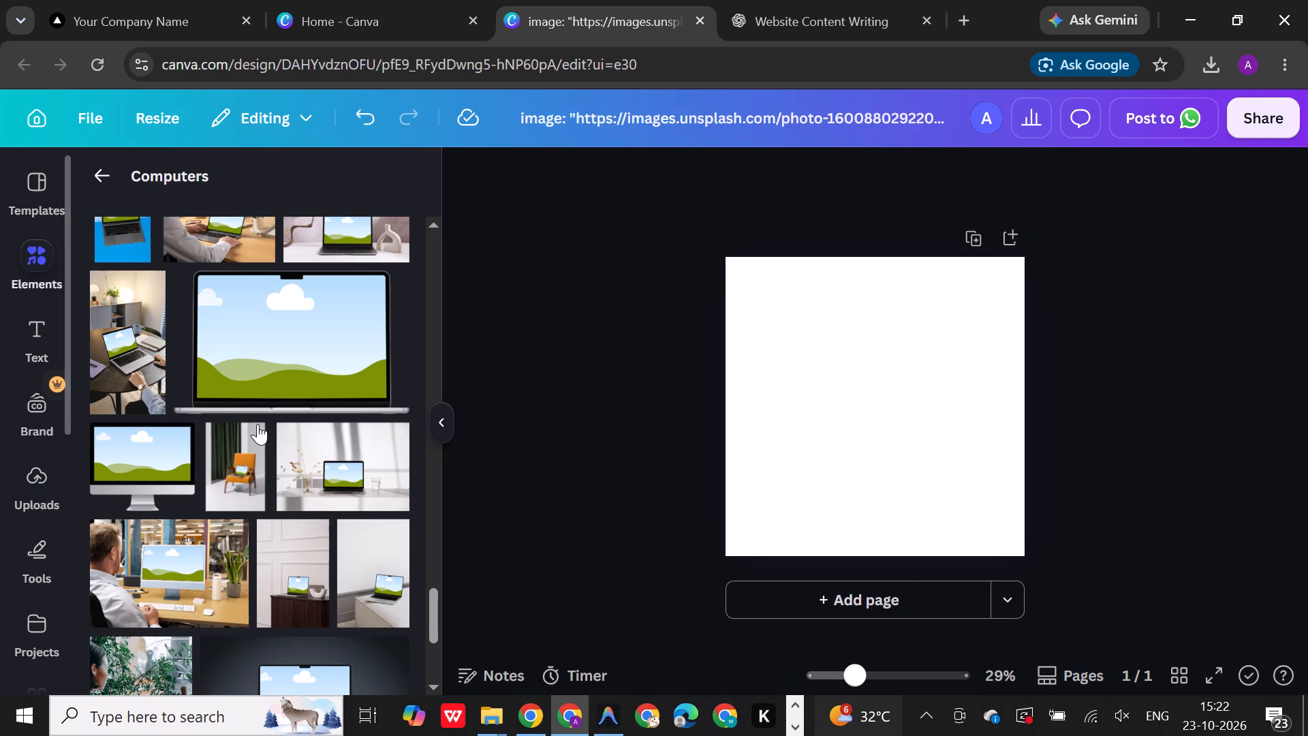
{"action": "scroll", "coordinate": [258, 424], "scroll_direction": "up", "scroll_amount": 4}
{"action": "left_click", "coordinate": [227, 180]}
{"action": "left_click", "coordinate": [110, 171]}
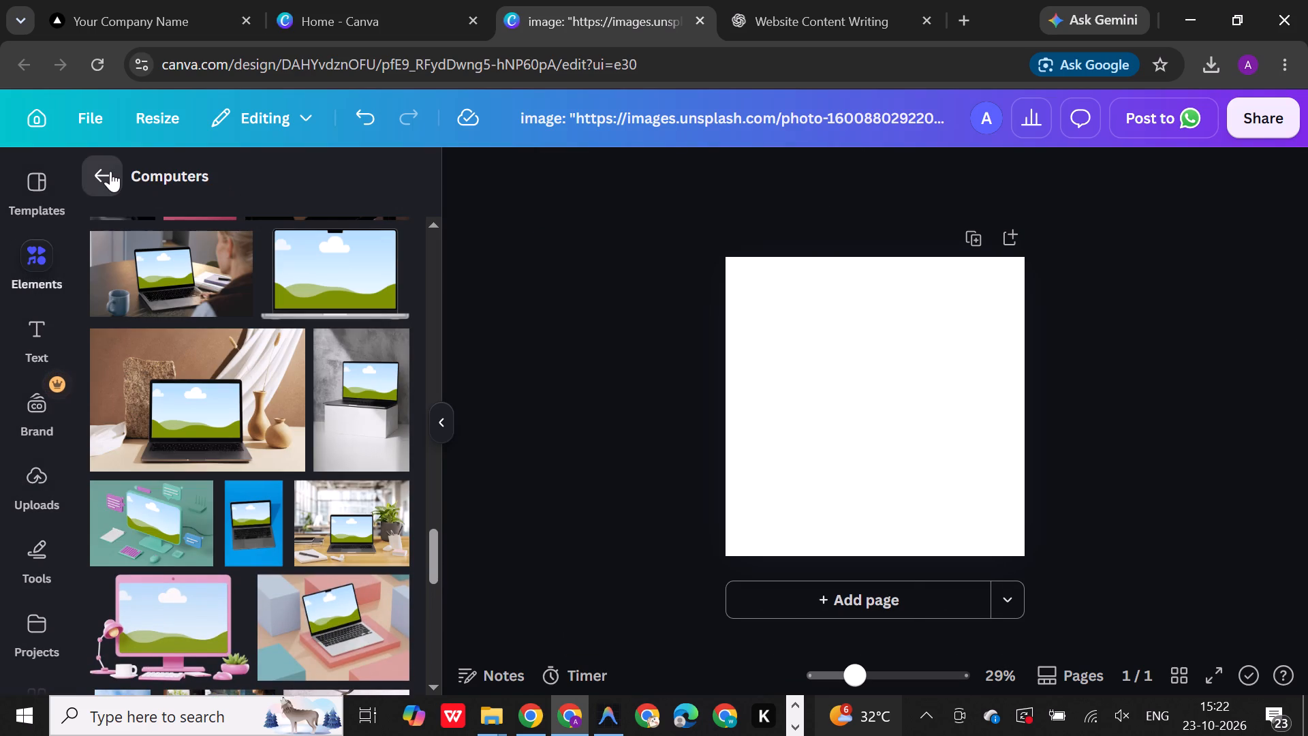
{"action": "scroll", "coordinate": [297, 527], "scroll_direction": "up", "scroll_amount": 2}
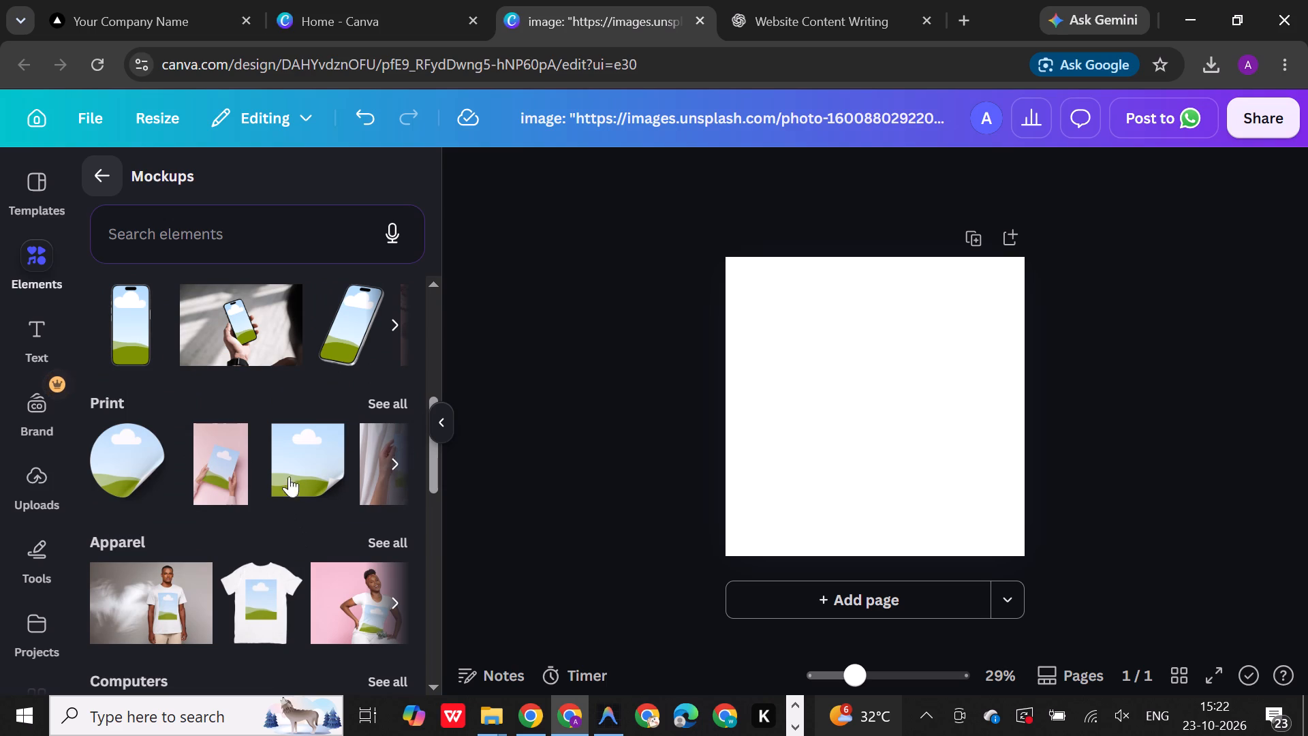
{"action": "left_click", "coordinate": [396, 319]}
{"action": "scroll", "coordinate": [396, 319], "scroll_direction": "up", "scroll_amount": 1}
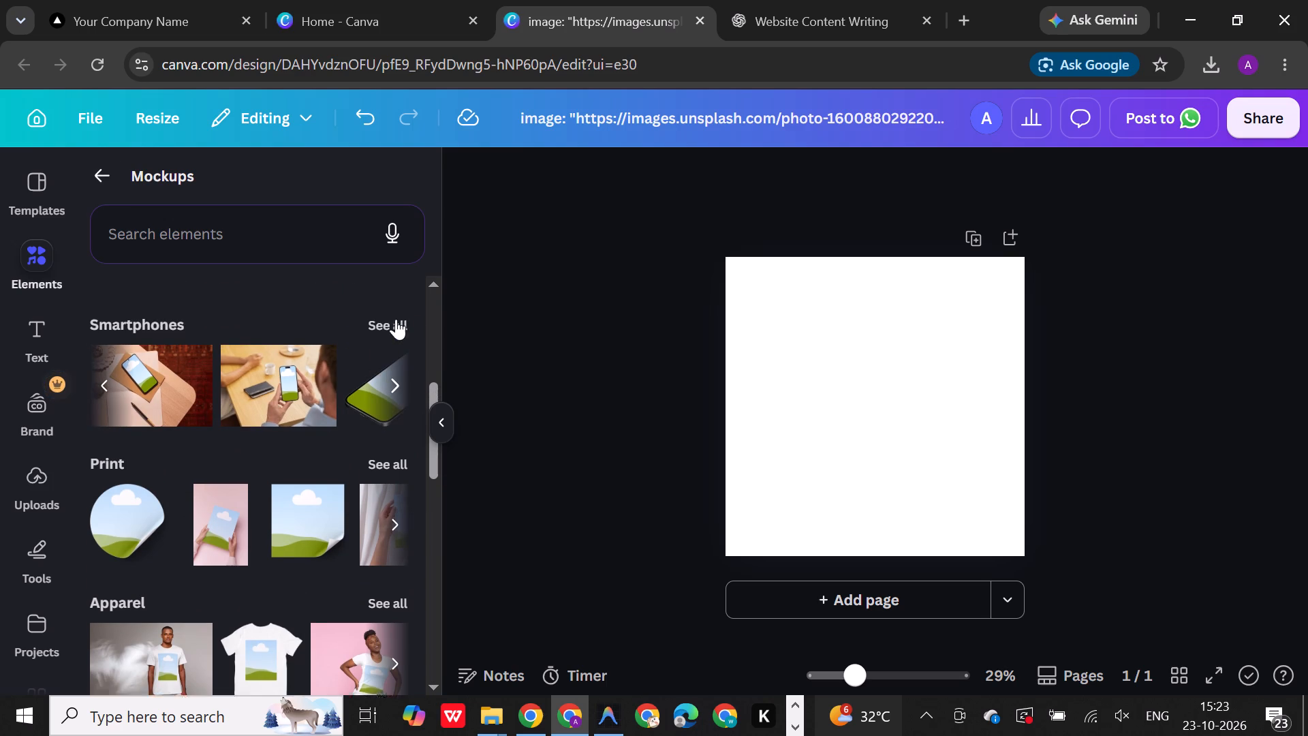
{"action": "left_click", "coordinate": [386, 364]}
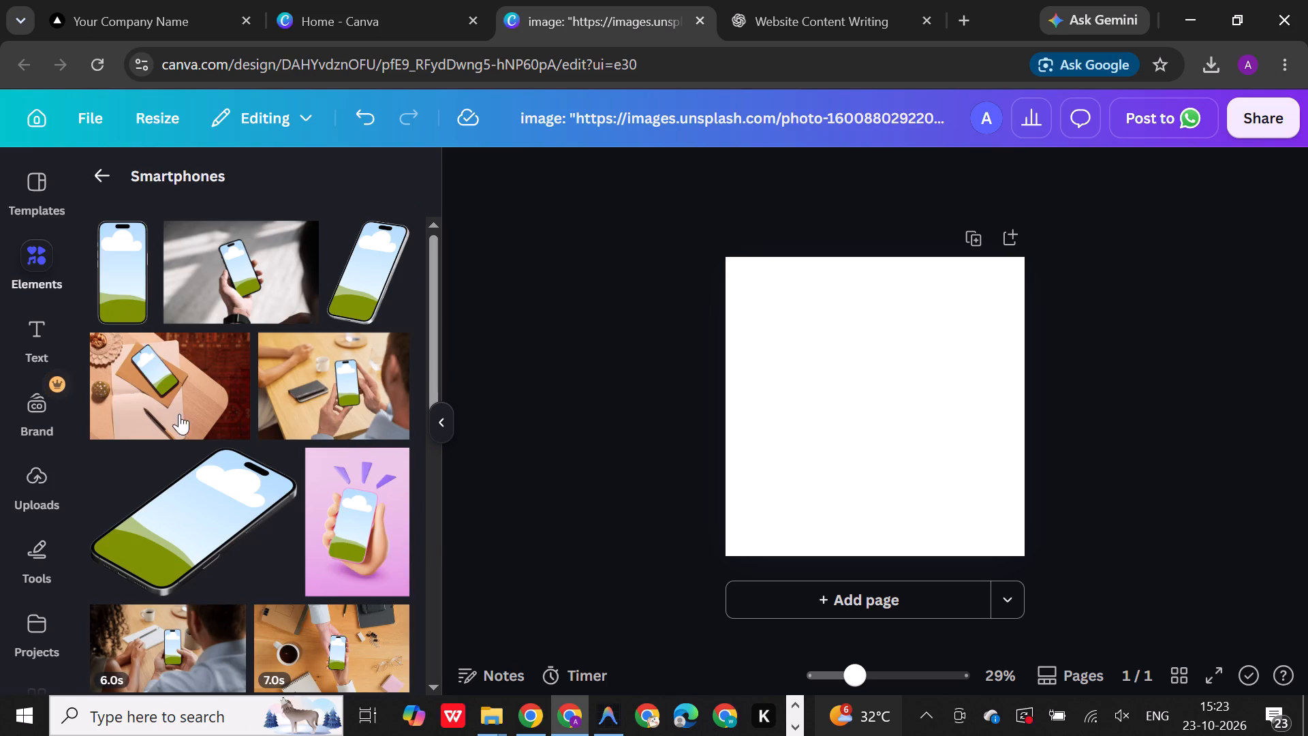
{"action": "left_click", "coordinate": [354, 254]}
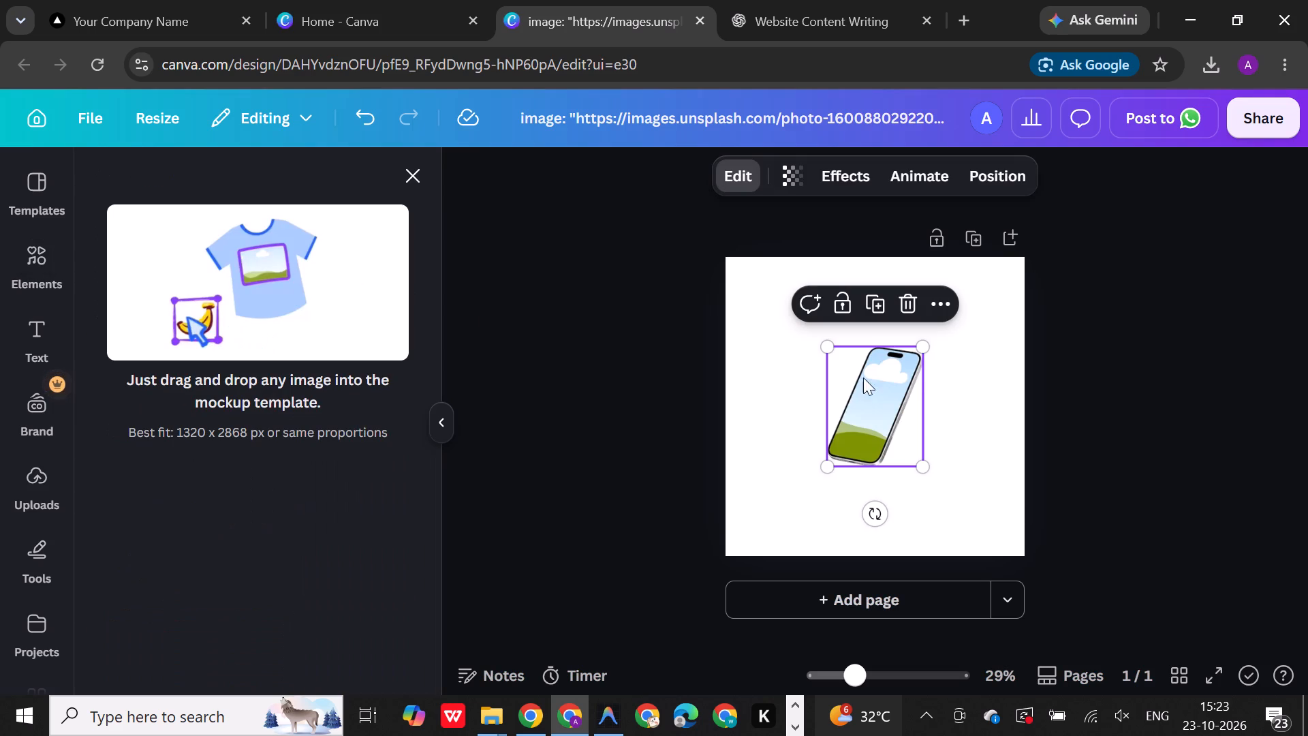
Enlarge the tilted phone mockup to the full page height and position it slightly right of the page centre.
{"action": "left_click_drag", "start_coordinate": [877, 411], "coordinate": [778, 320]}
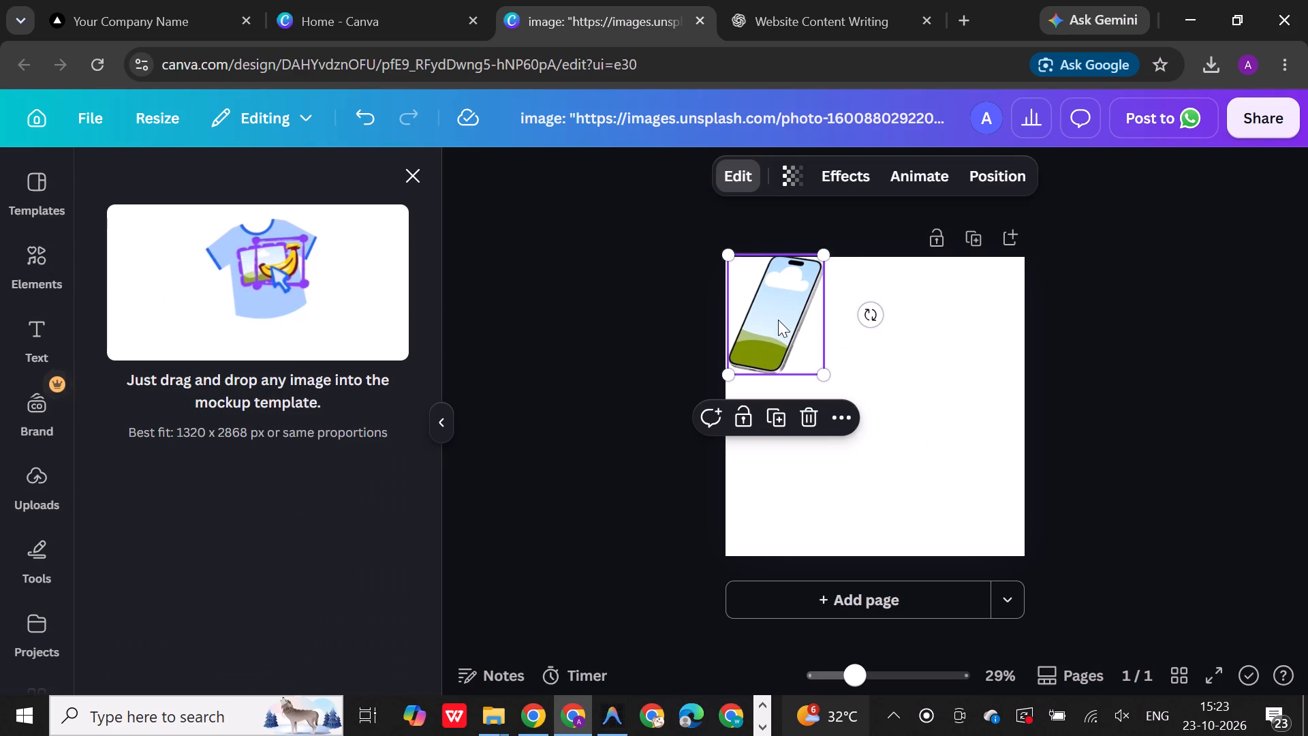
{"action": "left_click_drag", "start_coordinate": [778, 320], "coordinate": [776, 327]}
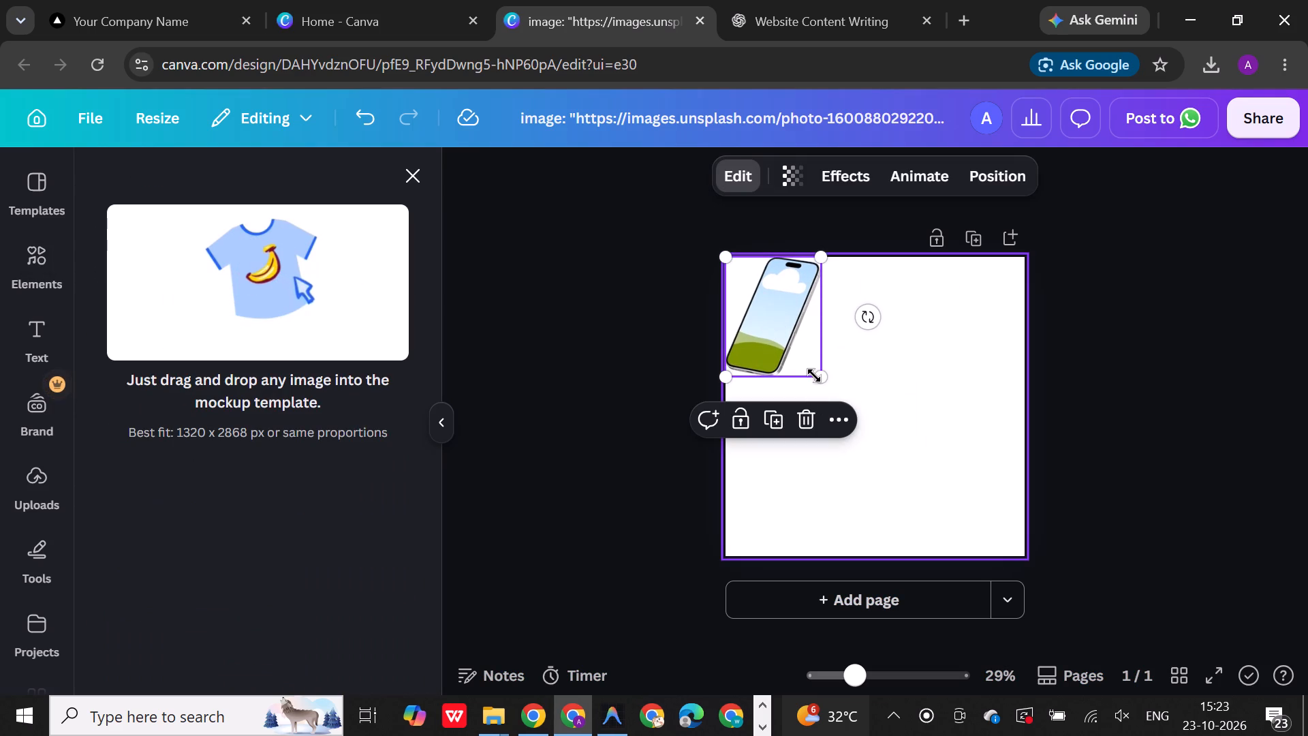
{"action": "left_click_drag", "start_coordinate": [820, 375], "coordinate": [921, 534]}
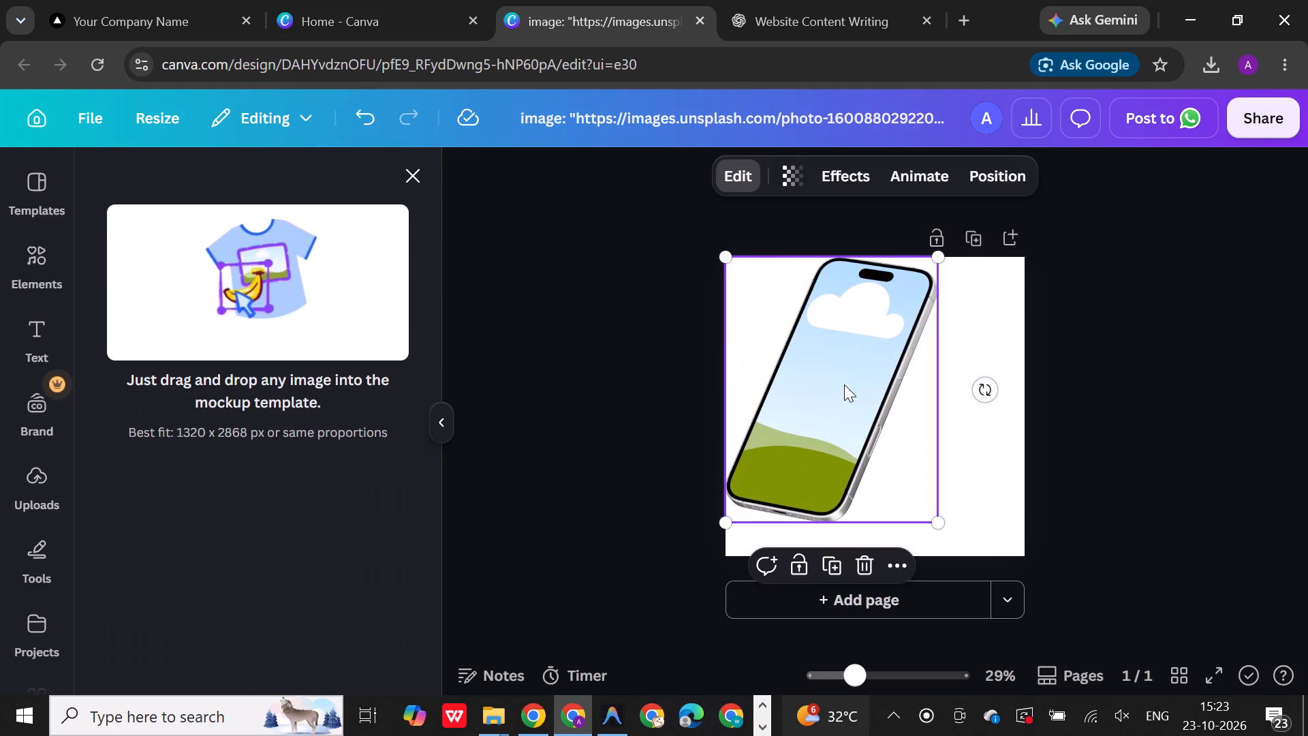
{"action": "left_click_drag", "start_coordinate": [937, 526], "coordinate": [1017, 587]}
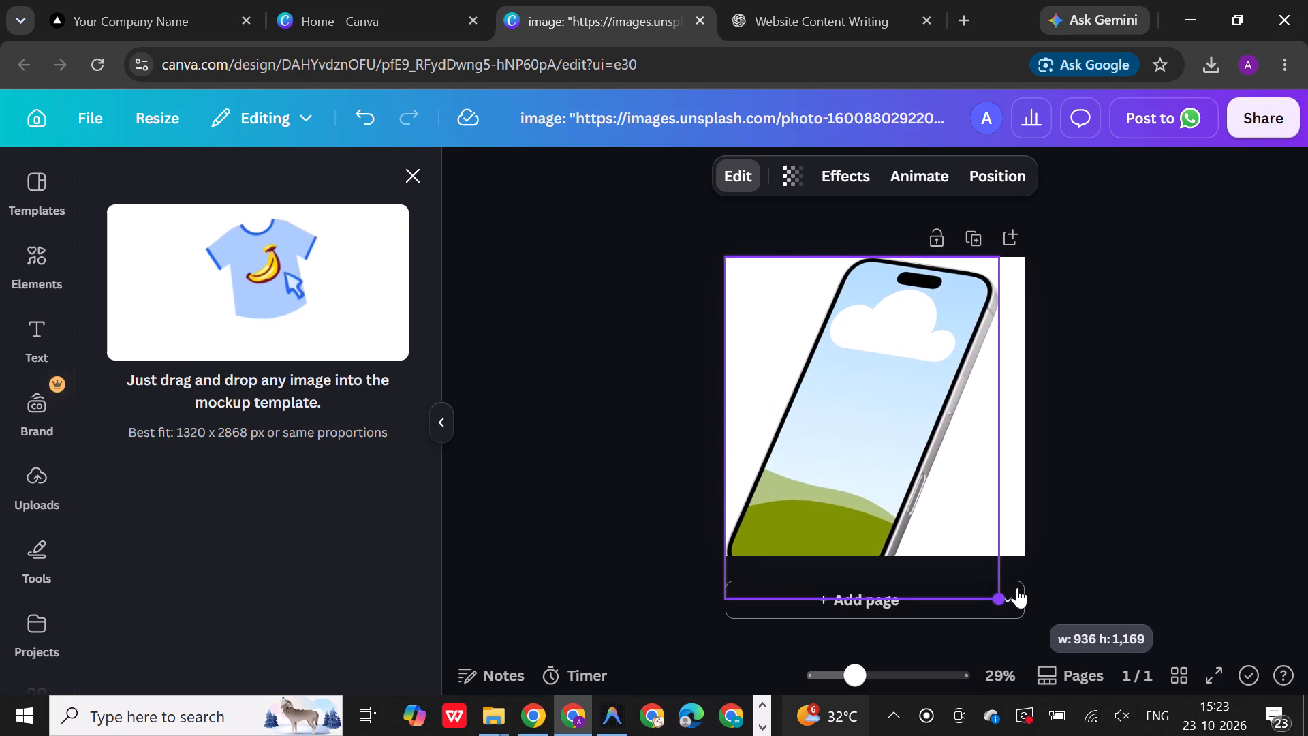
{"action": "left_click_drag", "start_coordinate": [1017, 587], "coordinate": [1029, 504]}
{"action": "left_click_drag", "start_coordinate": [912, 450], "coordinate": [955, 457]}
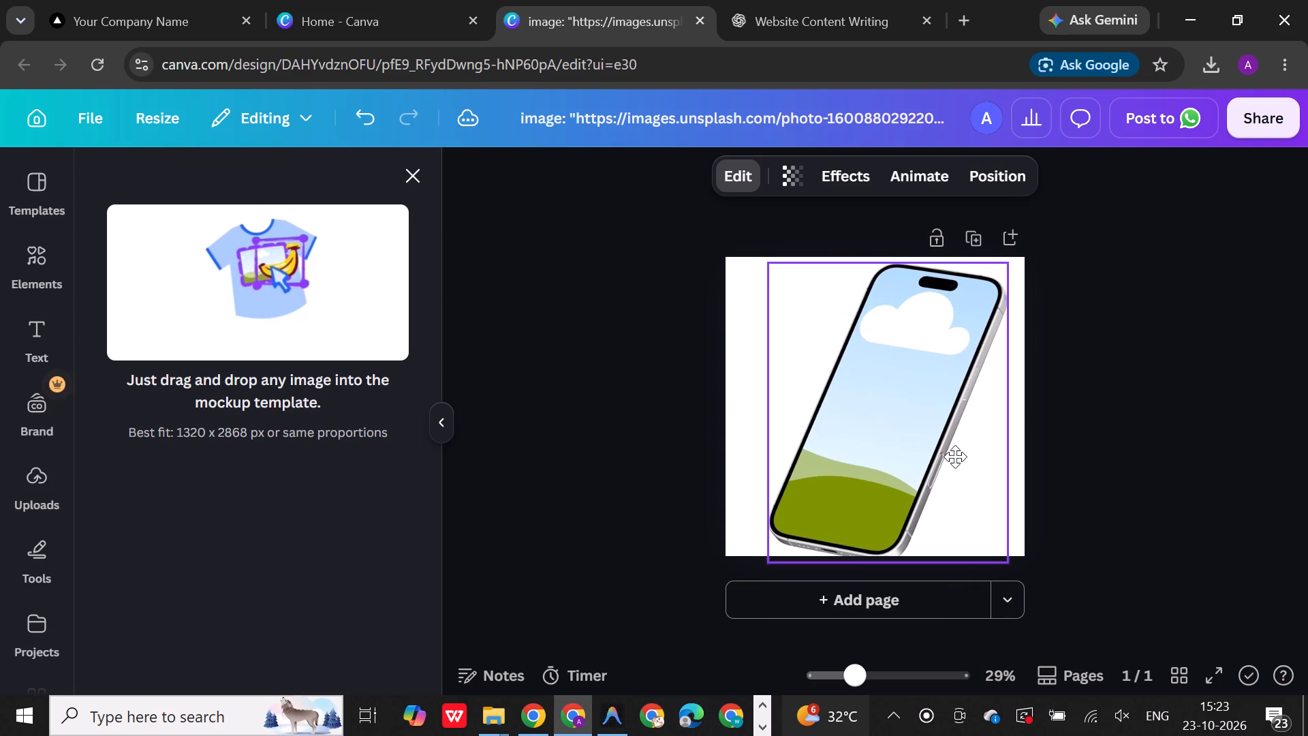
{"action": "left_click_drag", "start_coordinate": [955, 457], "coordinate": [954, 447]}
{"action": "left_click", "coordinate": [1127, 433]}
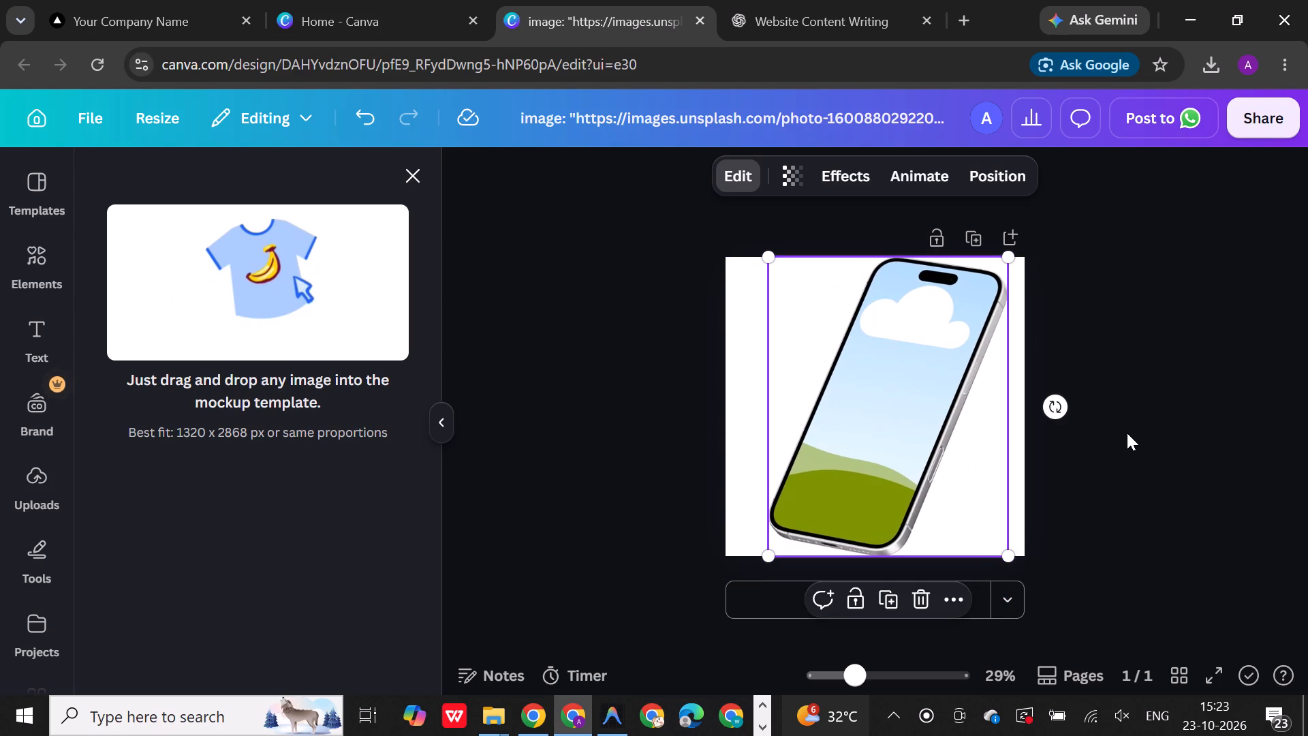
{"action": "left_click", "coordinate": [1127, 433]}
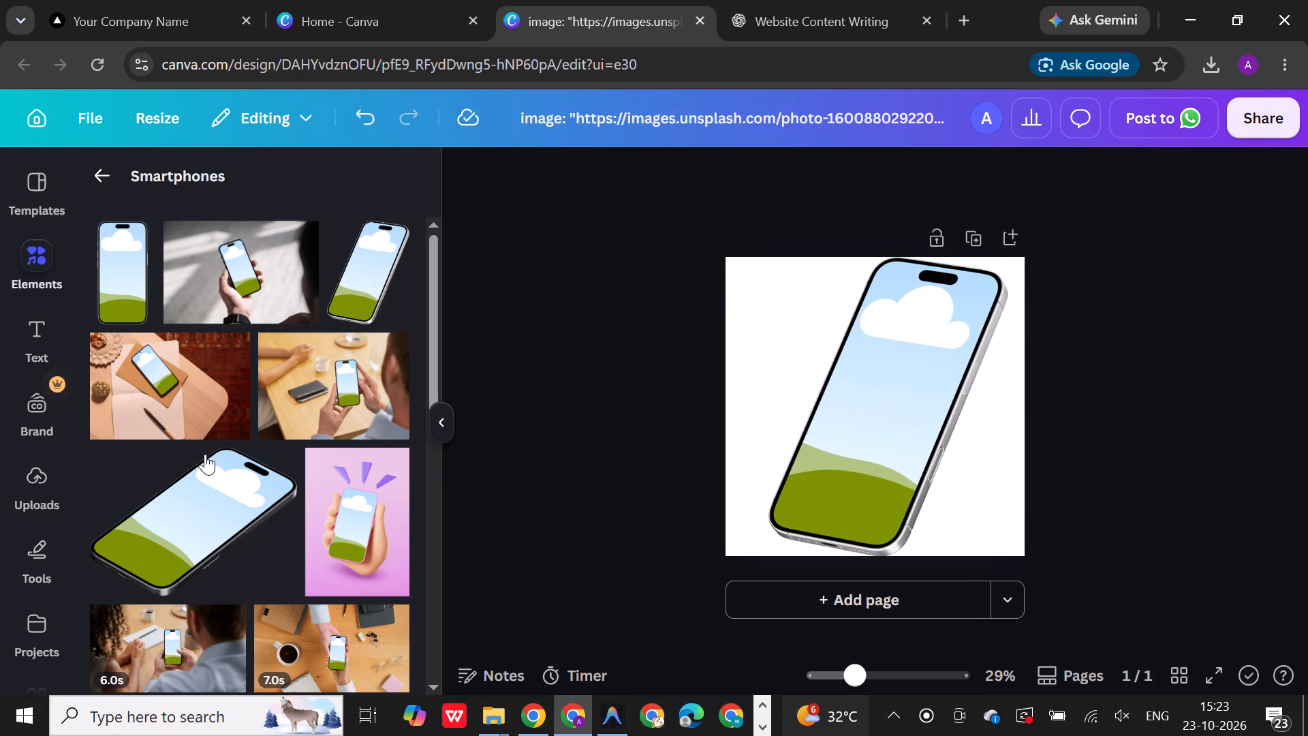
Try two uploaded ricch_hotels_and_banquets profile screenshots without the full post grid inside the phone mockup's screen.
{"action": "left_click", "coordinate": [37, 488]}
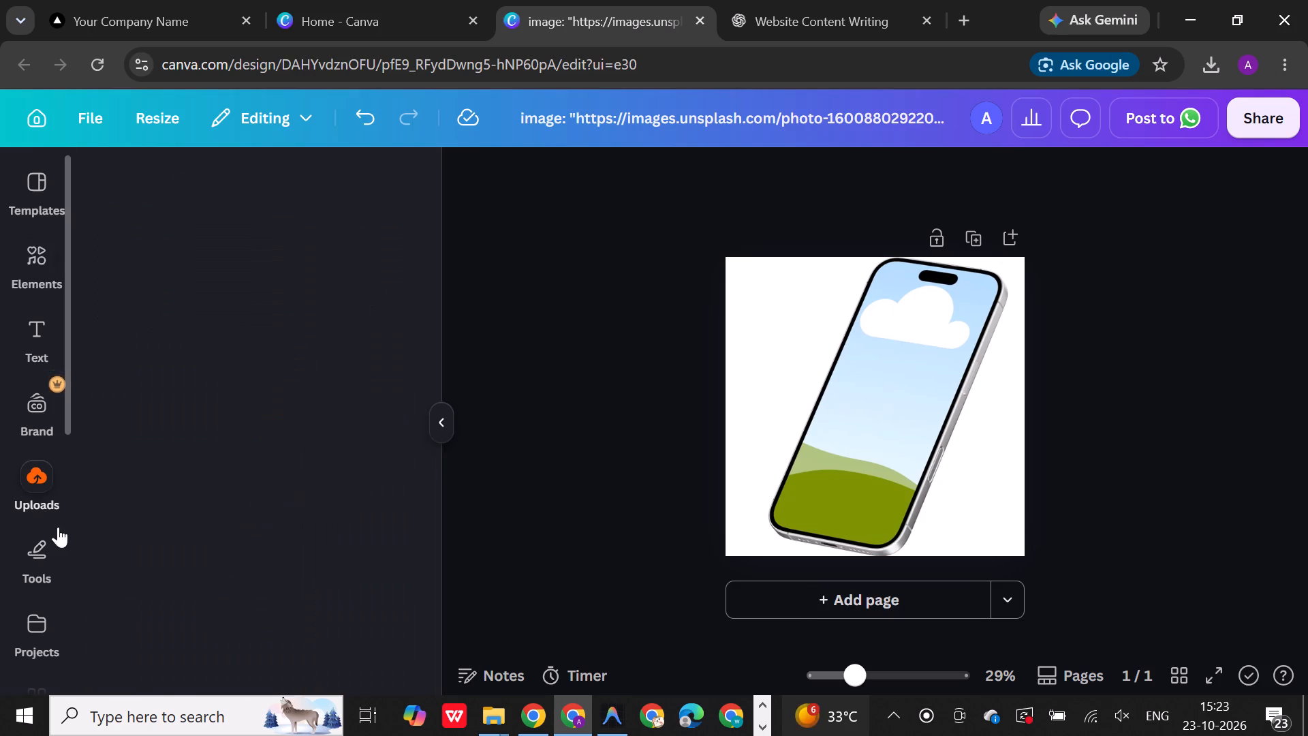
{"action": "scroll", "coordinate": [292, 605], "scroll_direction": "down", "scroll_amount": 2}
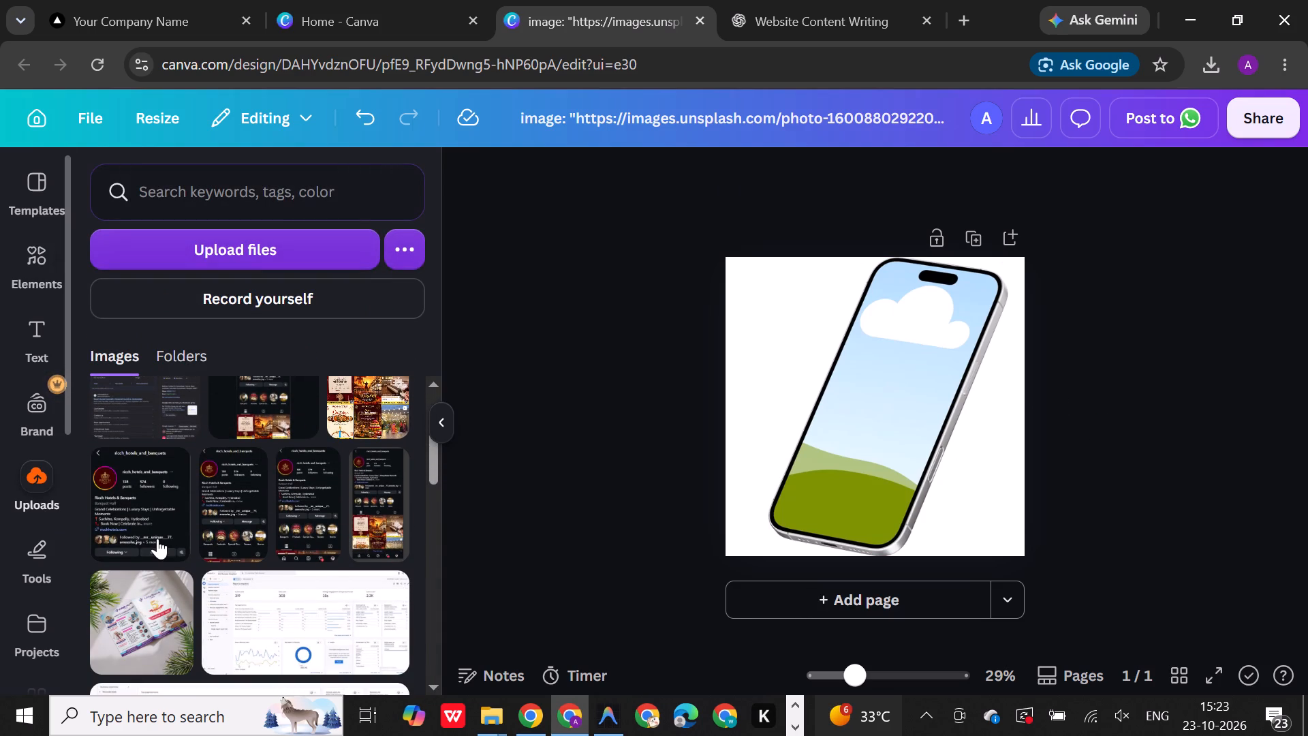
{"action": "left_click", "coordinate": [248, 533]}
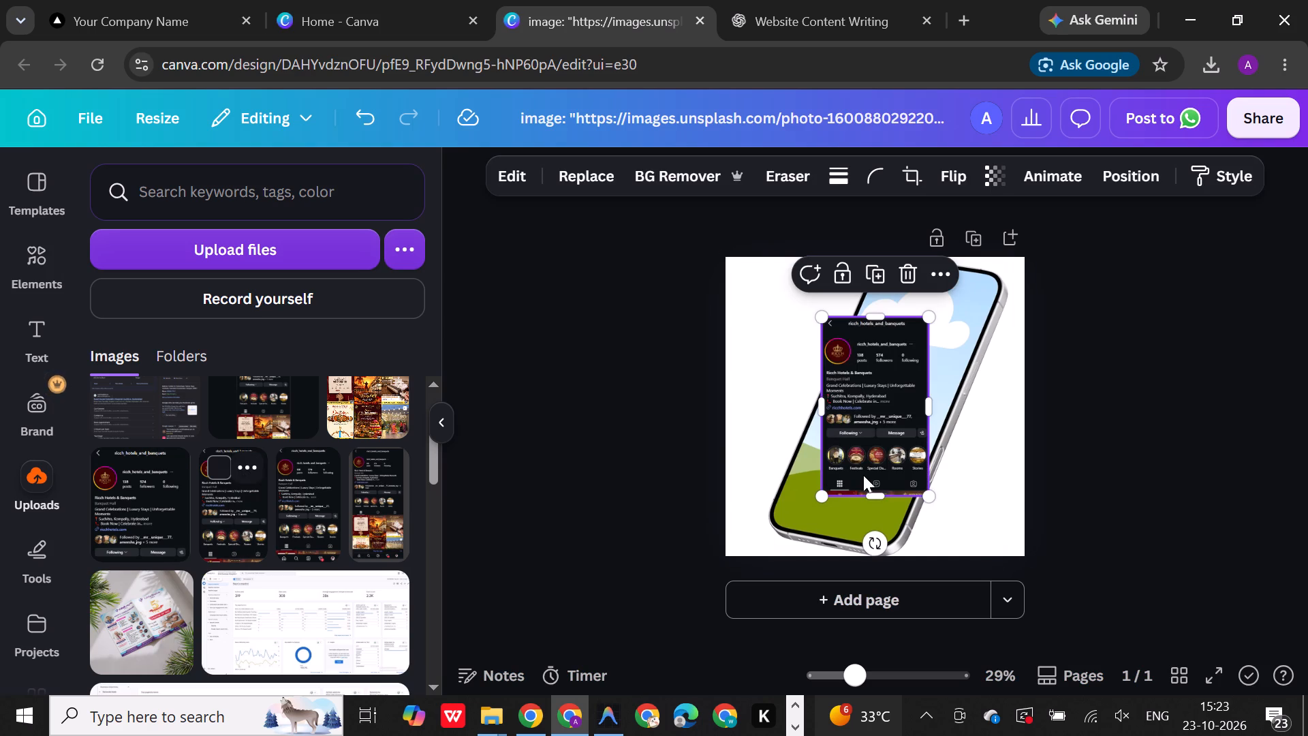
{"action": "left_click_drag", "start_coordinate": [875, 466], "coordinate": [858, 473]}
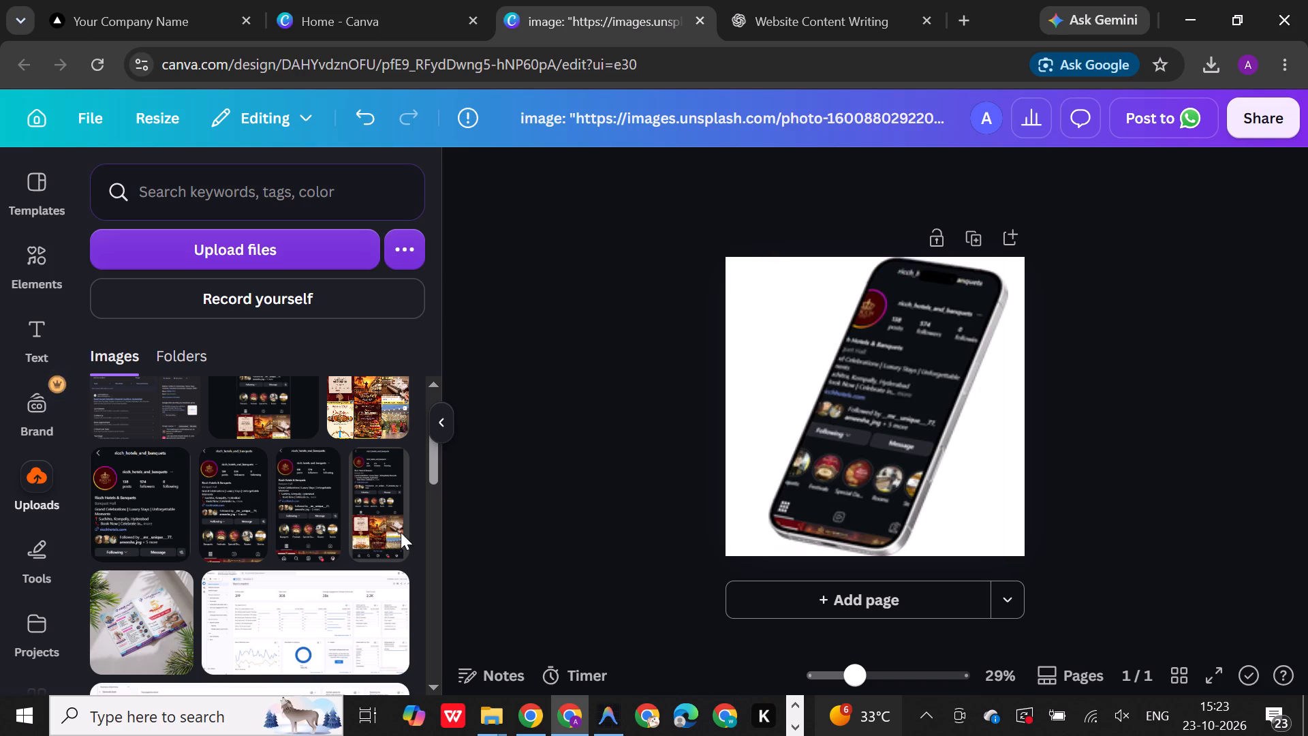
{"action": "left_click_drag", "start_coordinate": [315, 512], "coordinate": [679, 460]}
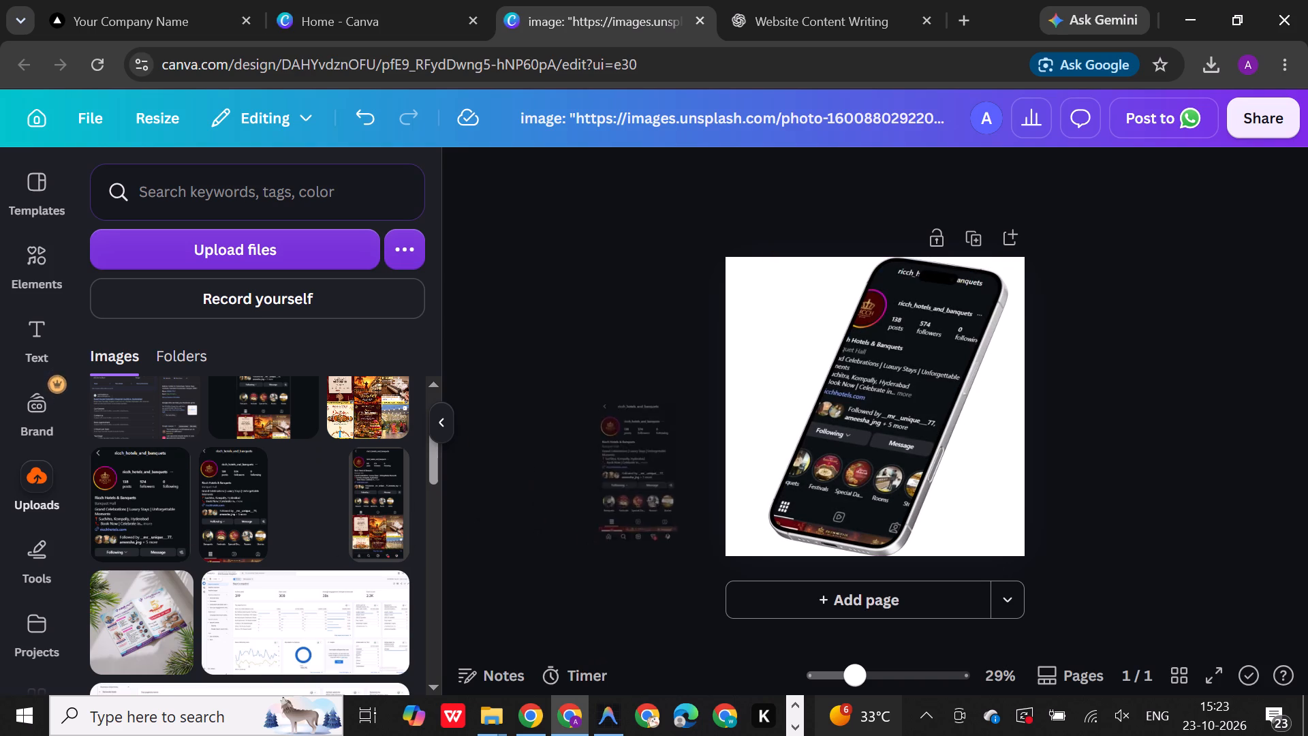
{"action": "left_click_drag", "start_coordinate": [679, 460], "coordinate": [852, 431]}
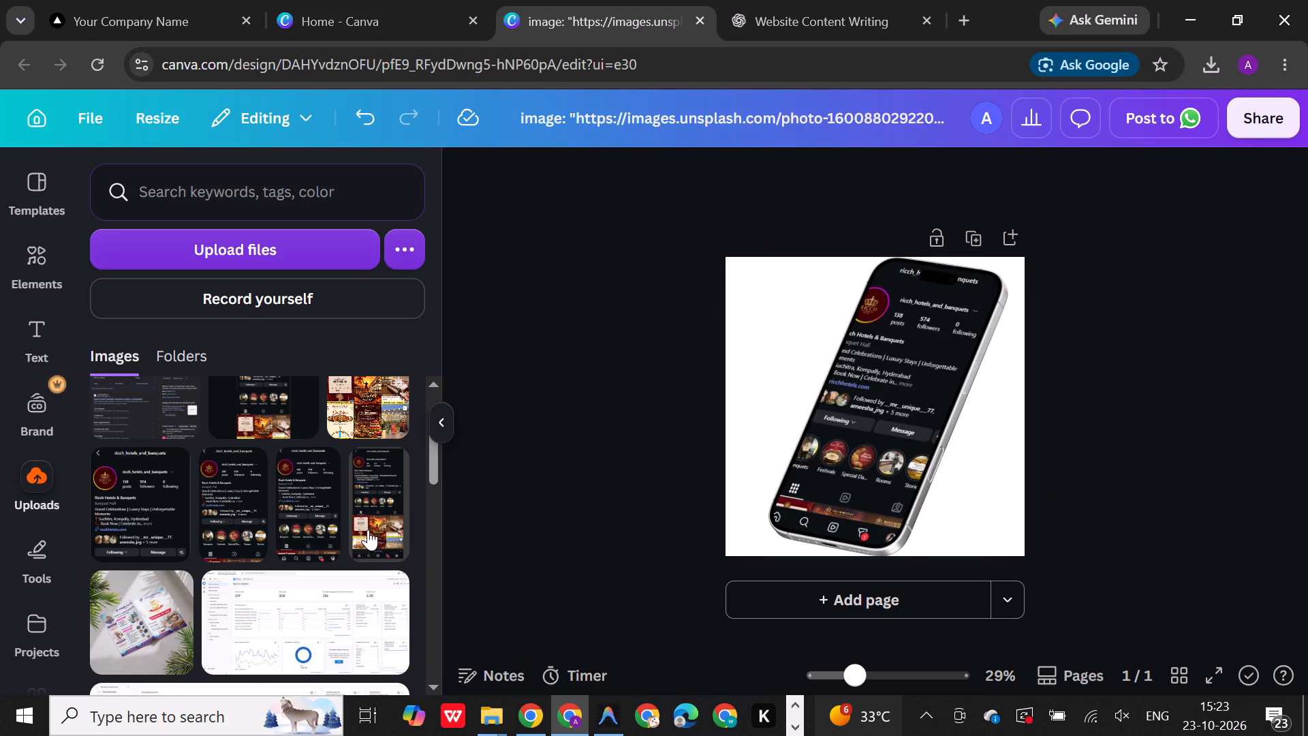
Fill the phone mockup's screen with the tall uploaded hotel profile screenshot that includes the post grid.
{"action": "left_click_drag", "start_coordinate": [375, 497], "coordinate": [420, 494]}
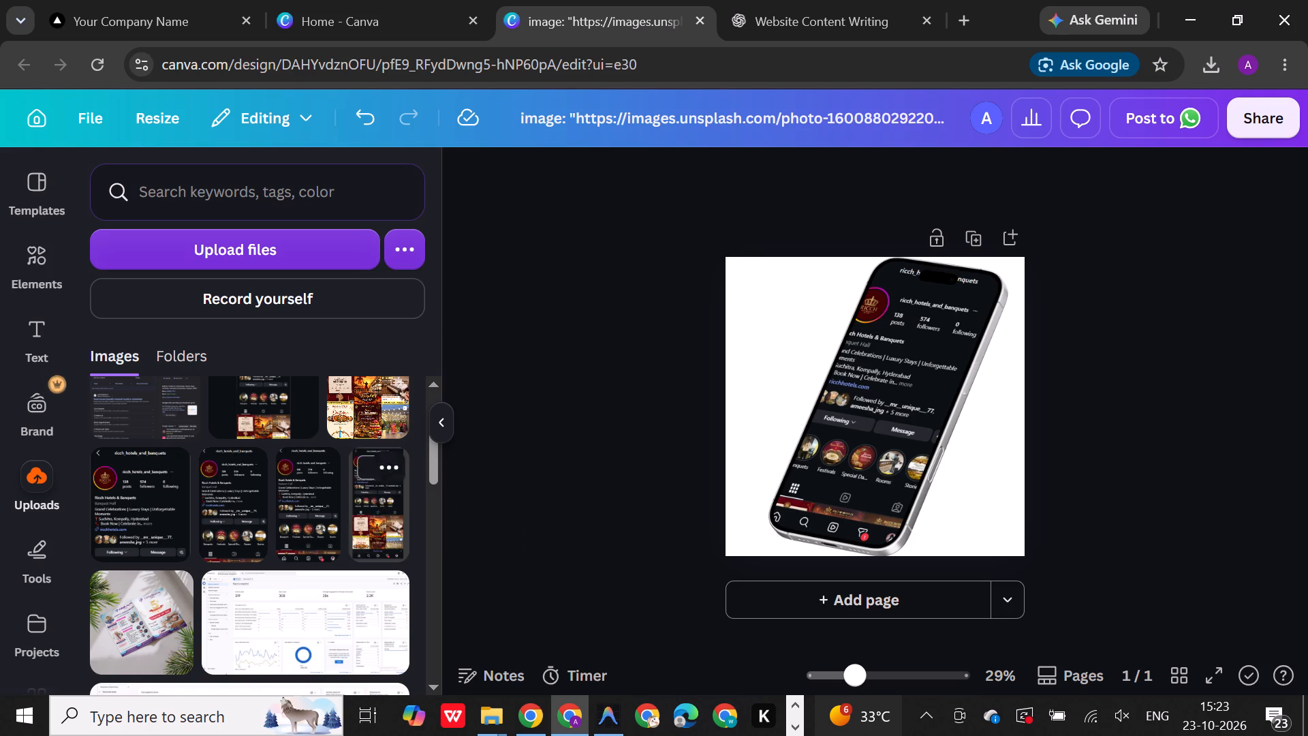
{"action": "left_click_drag", "start_coordinate": [420, 494], "coordinate": [865, 438]}
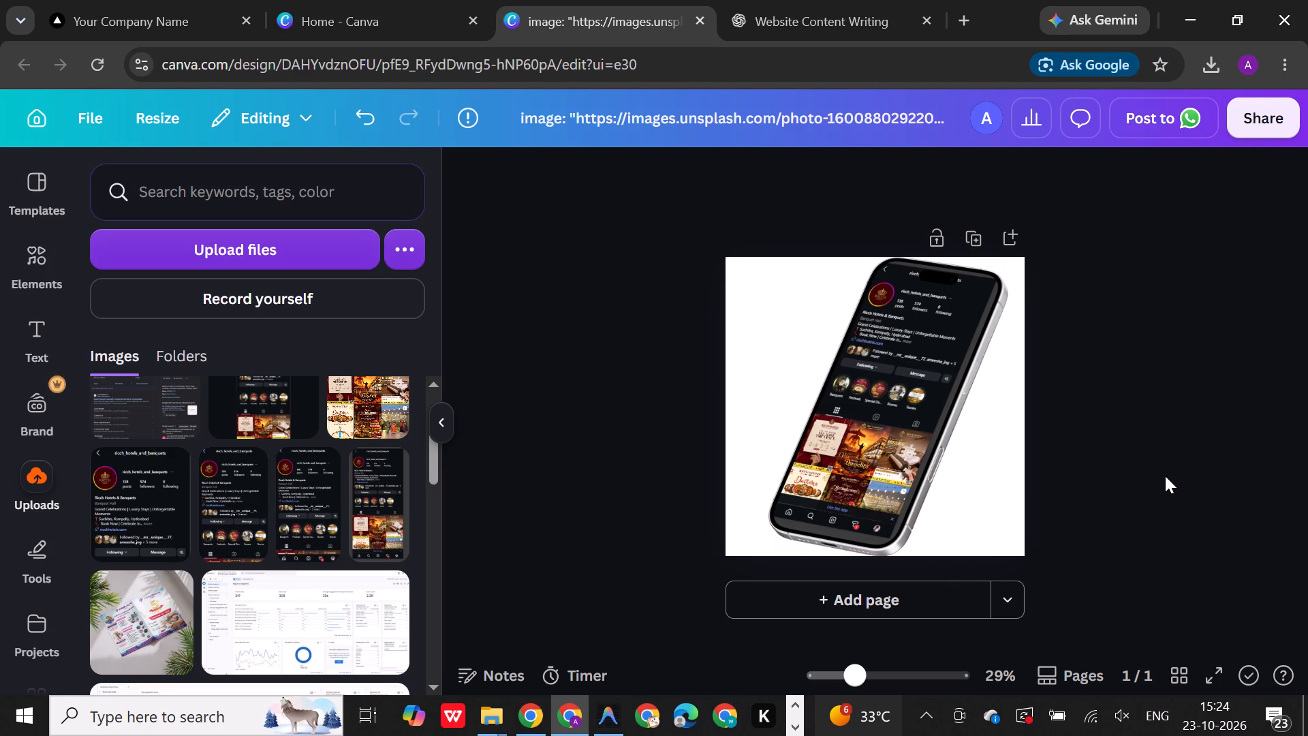
{"action": "left_click", "coordinate": [989, 503]}
{"action": "left_click", "coordinate": [744, 458]}
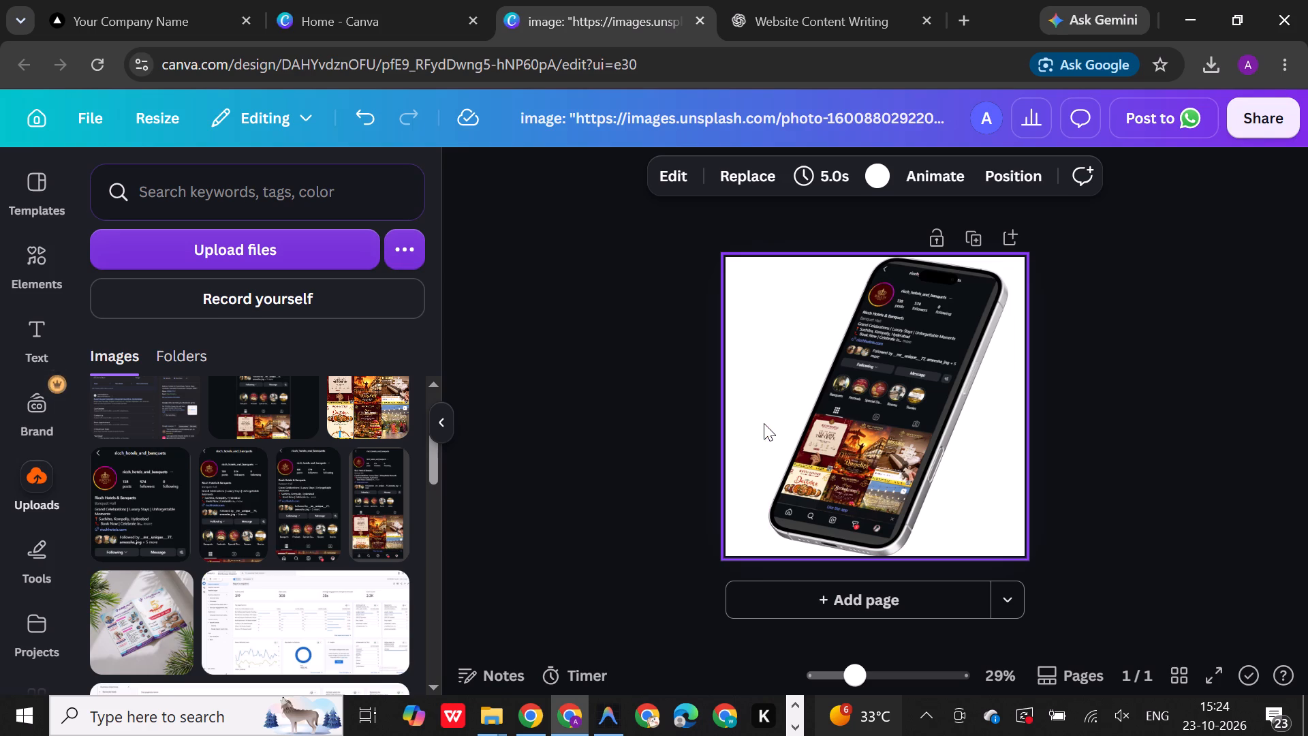
Add a blank second page to the design.
{"action": "left_click", "coordinate": [793, 609]}
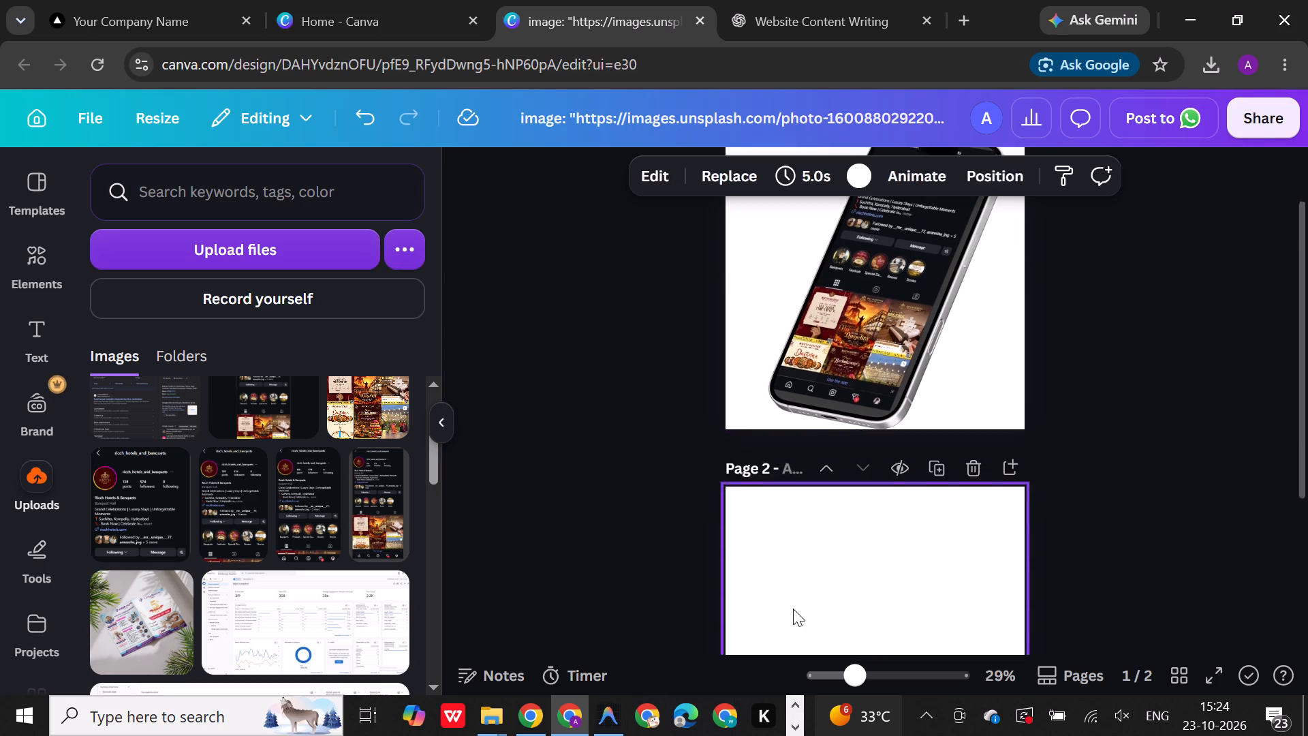
Insert the Smartphones mockup of a phone lying on a light wooden board onto page 2.
{"action": "left_click", "coordinate": [42, 257]}
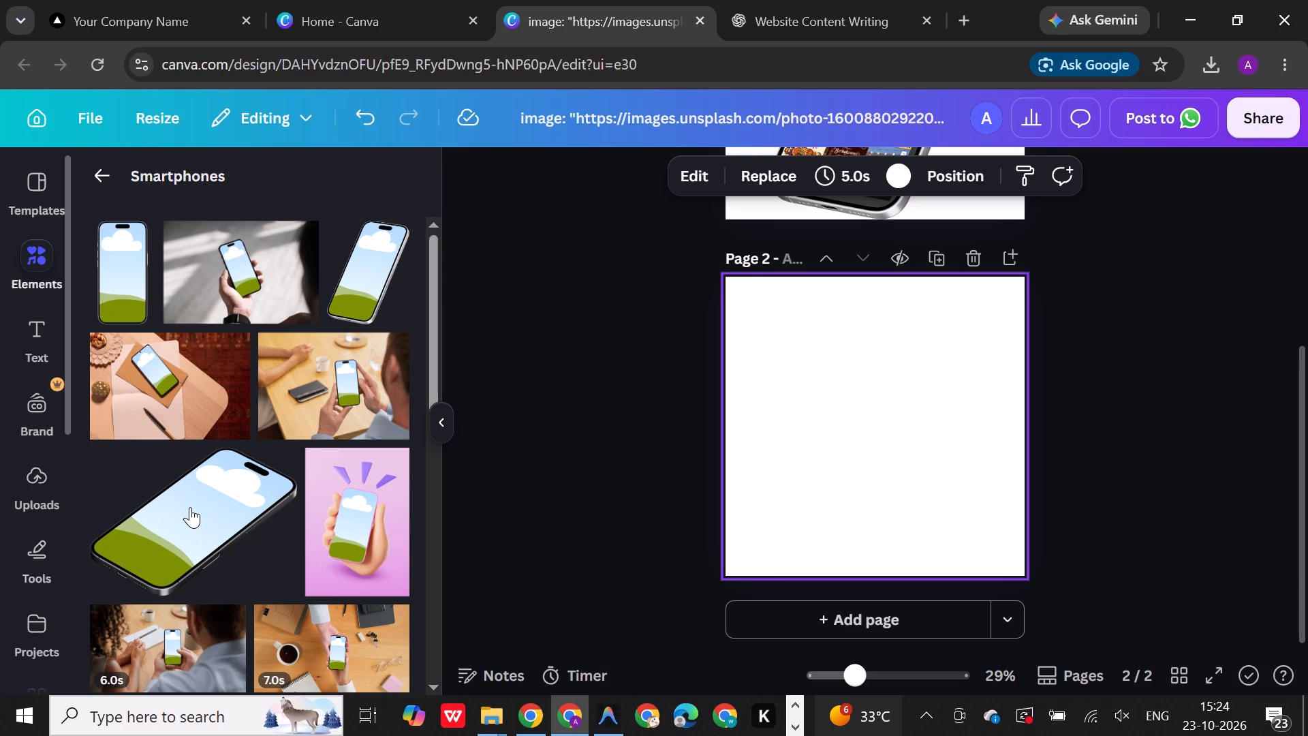
{"action": "scroll", "coordinate": [286, 492], "scroll_direction": "down", "scroll_amount": 3}
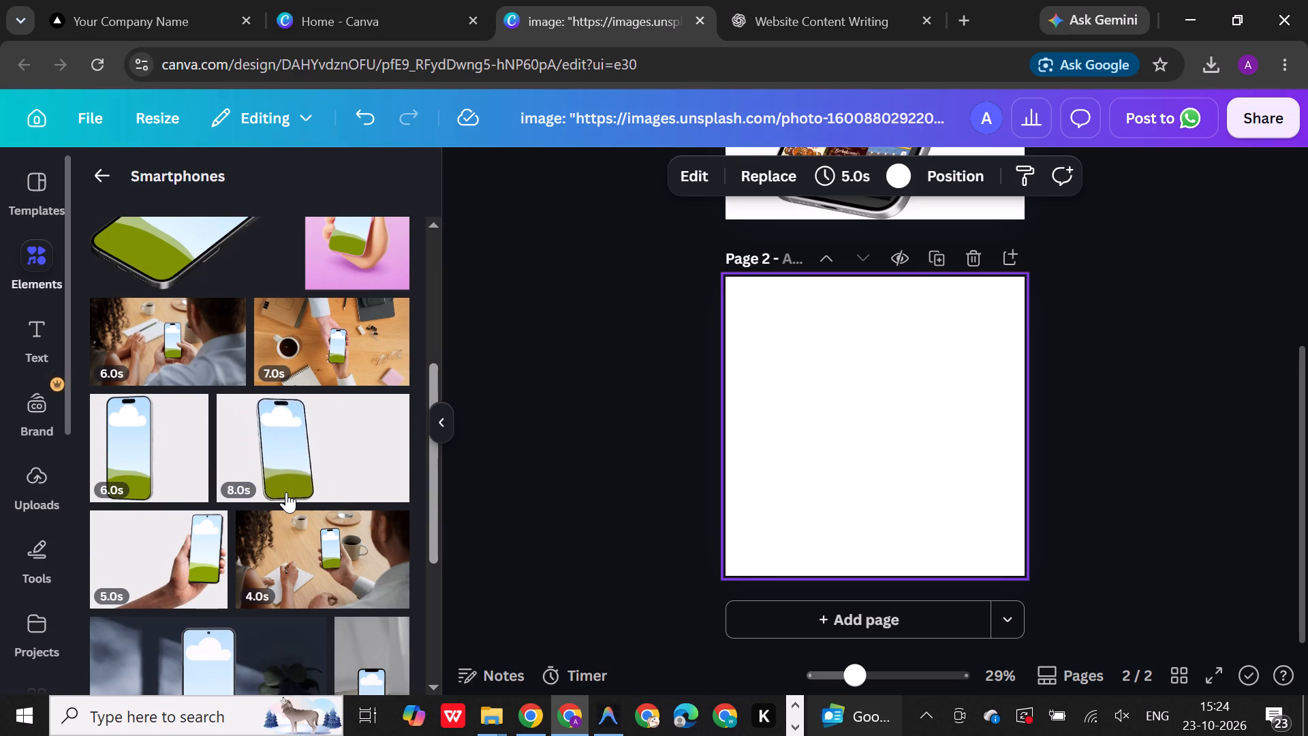
{"action": "scroll", "coordinate": [286, 492], "scroll_direction": "up", "scroll_amount": 2}
{"action": "scroll", "coordinate": [286, 492], "scroll_direction": "down", "scroll_amount": 6}
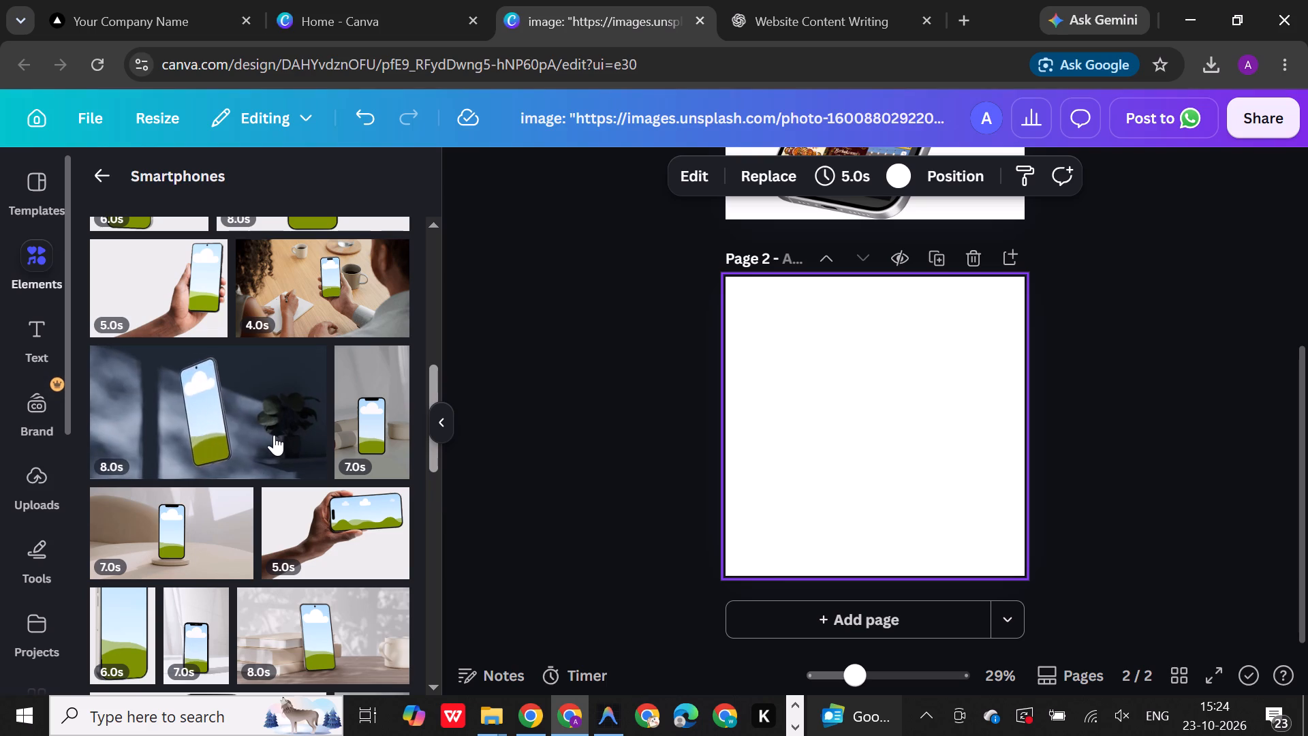
{"action": "scroll", "coordinate": [279, 446], "scroll_direction": "down", "scroll_amount": 7}
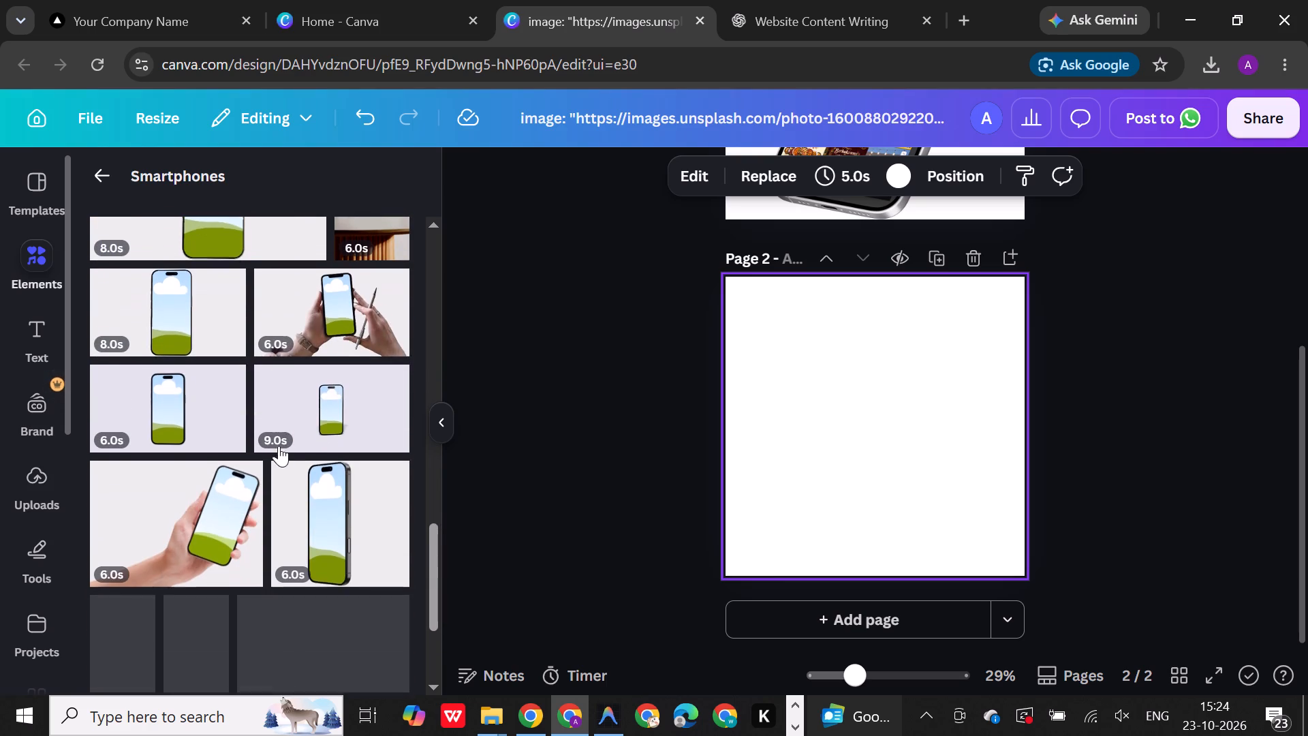
{"action": "scroll", "coordinate": [279, 446], "scroll_direction": "down", "scroll_amount": 6}
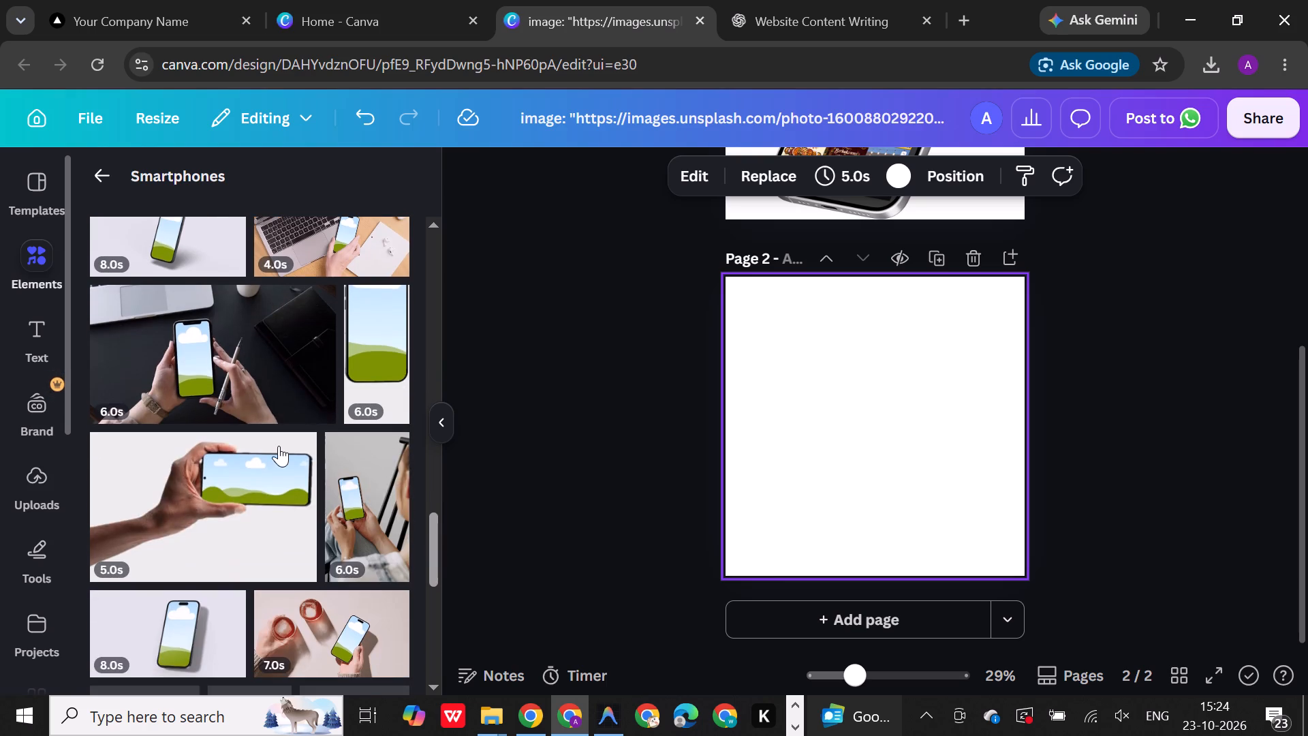
{"action": "scroll", "coordinate": [279, 446], "scroll_direction": "down", "scroll_amount": 7}
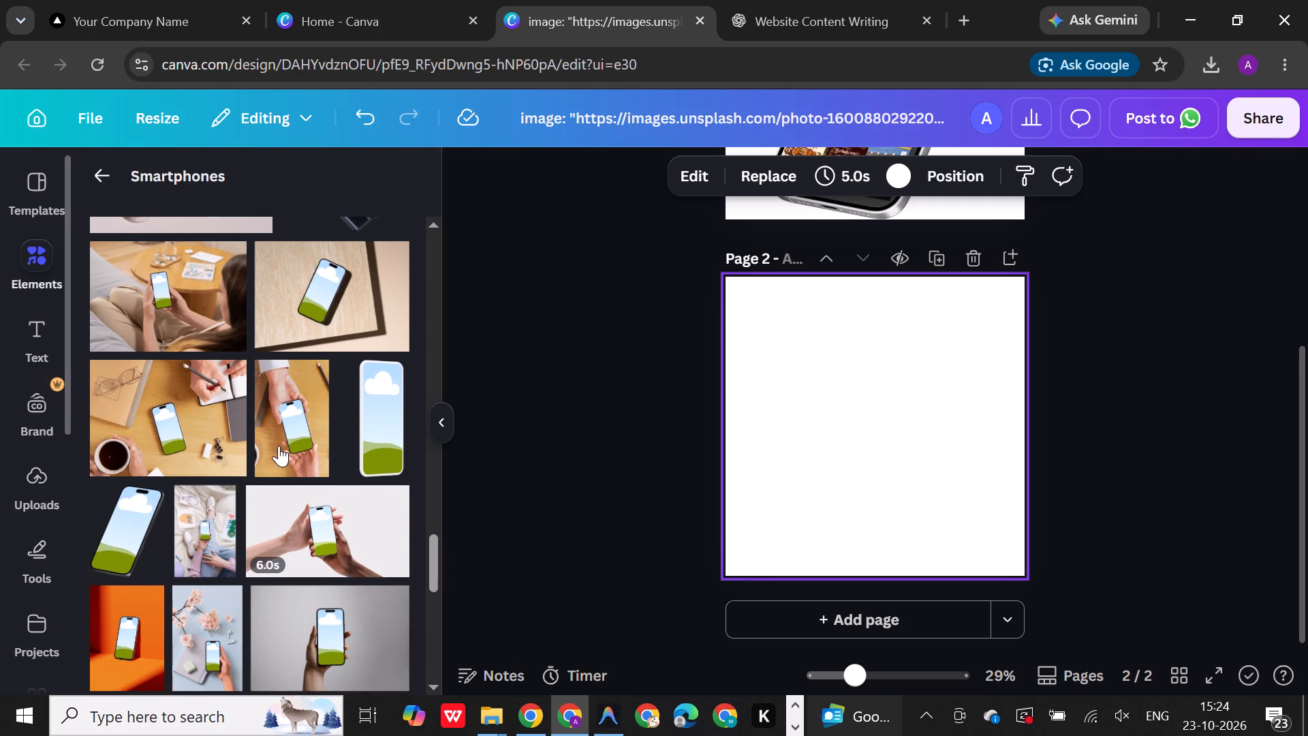
{"action": "left_click", "coordinate": [340, 335]}
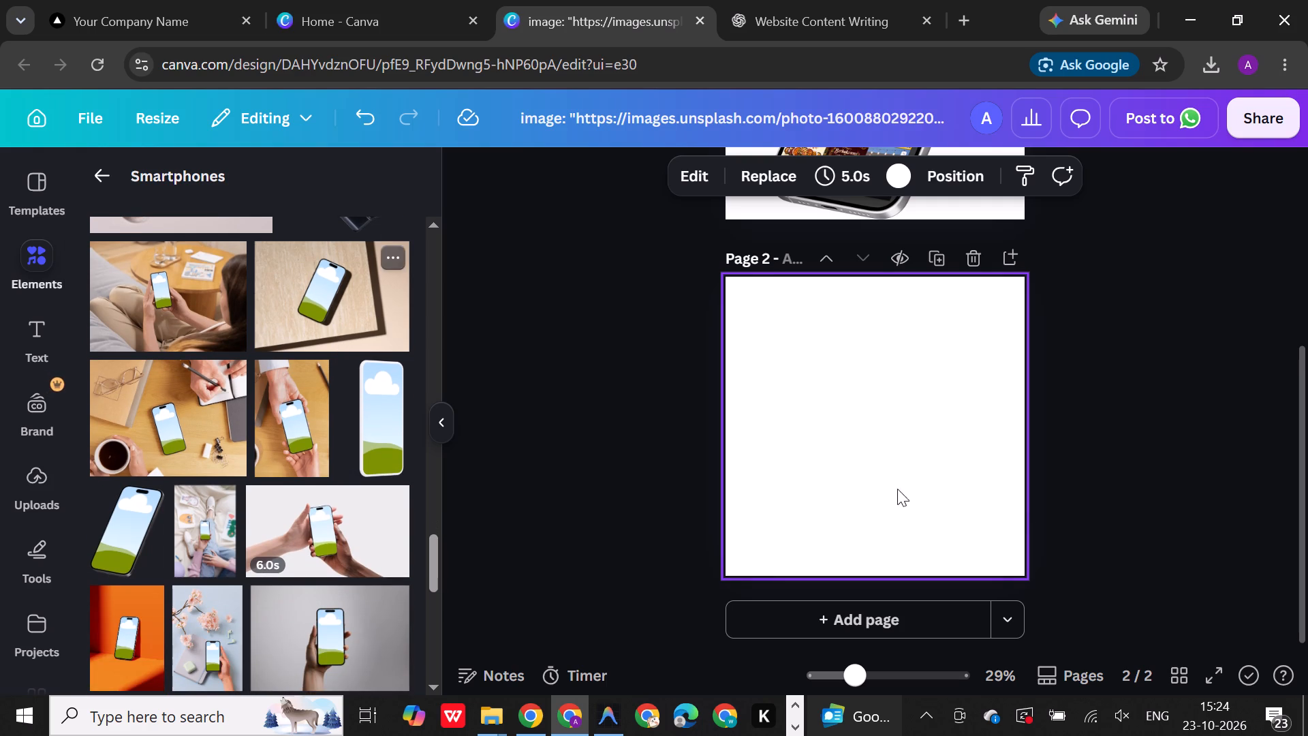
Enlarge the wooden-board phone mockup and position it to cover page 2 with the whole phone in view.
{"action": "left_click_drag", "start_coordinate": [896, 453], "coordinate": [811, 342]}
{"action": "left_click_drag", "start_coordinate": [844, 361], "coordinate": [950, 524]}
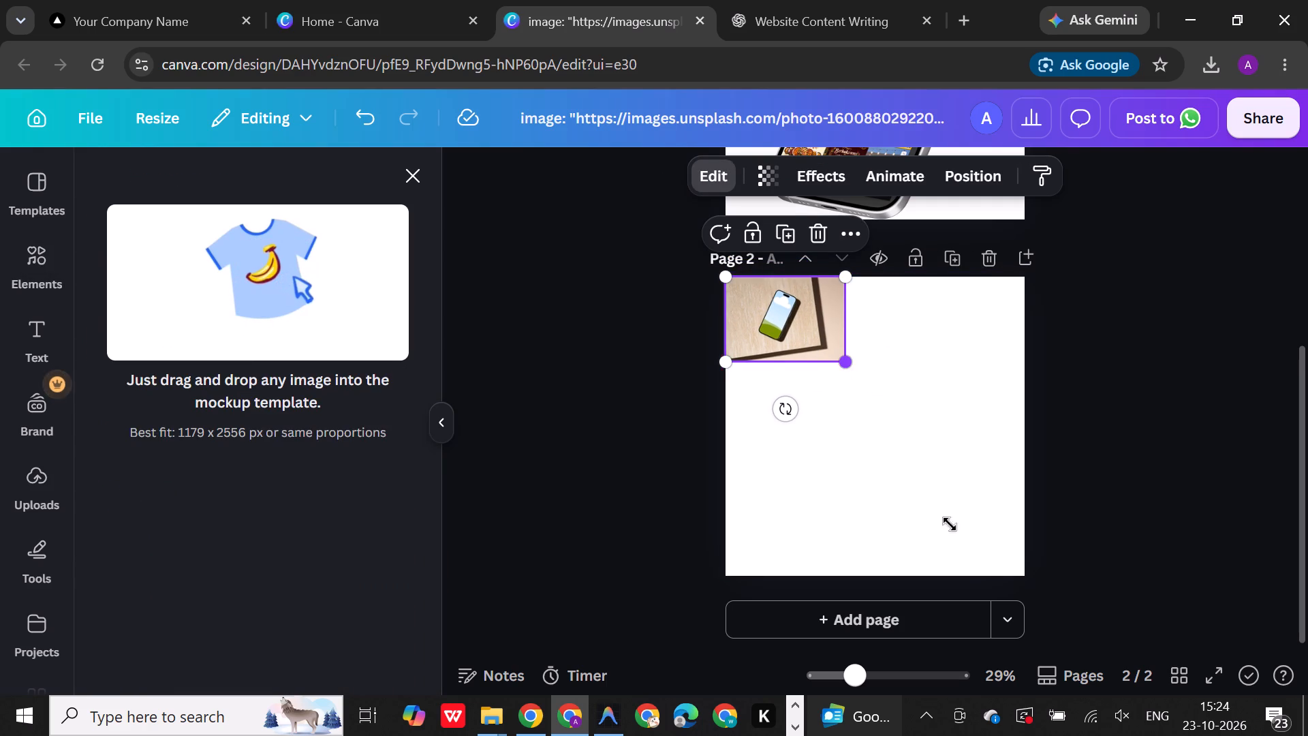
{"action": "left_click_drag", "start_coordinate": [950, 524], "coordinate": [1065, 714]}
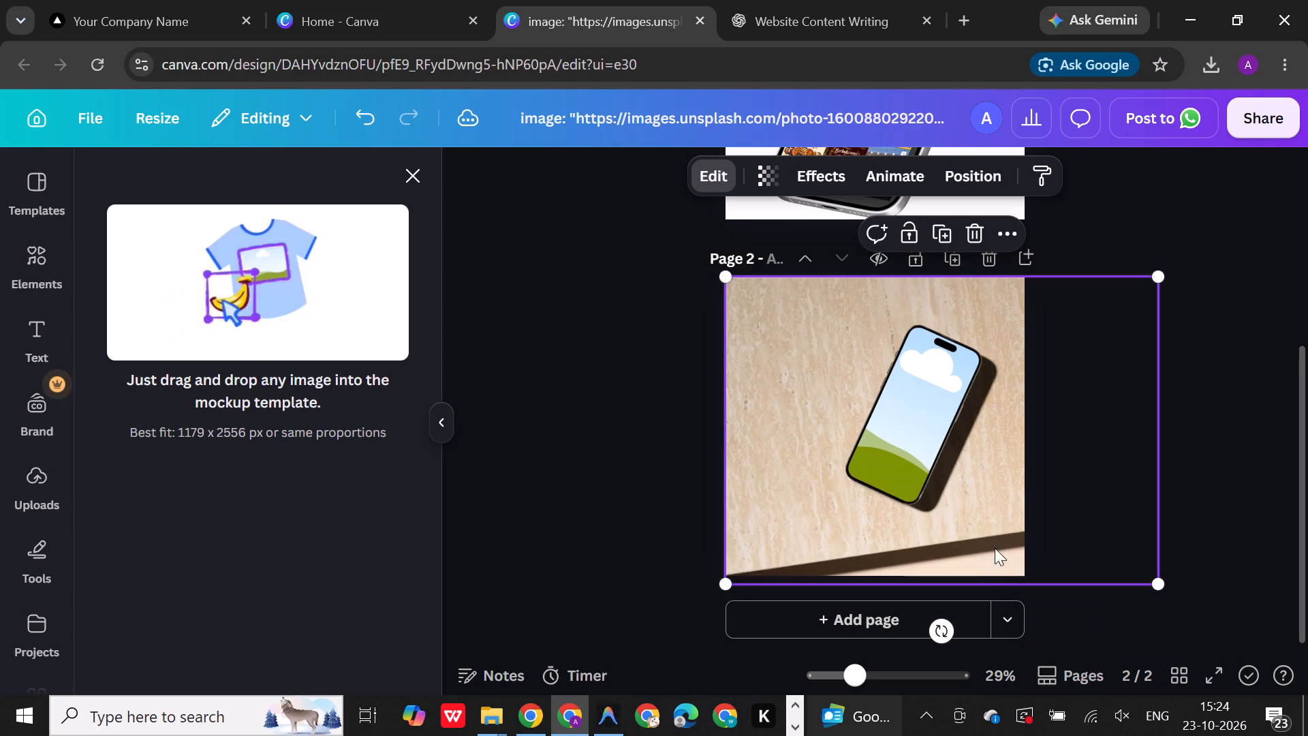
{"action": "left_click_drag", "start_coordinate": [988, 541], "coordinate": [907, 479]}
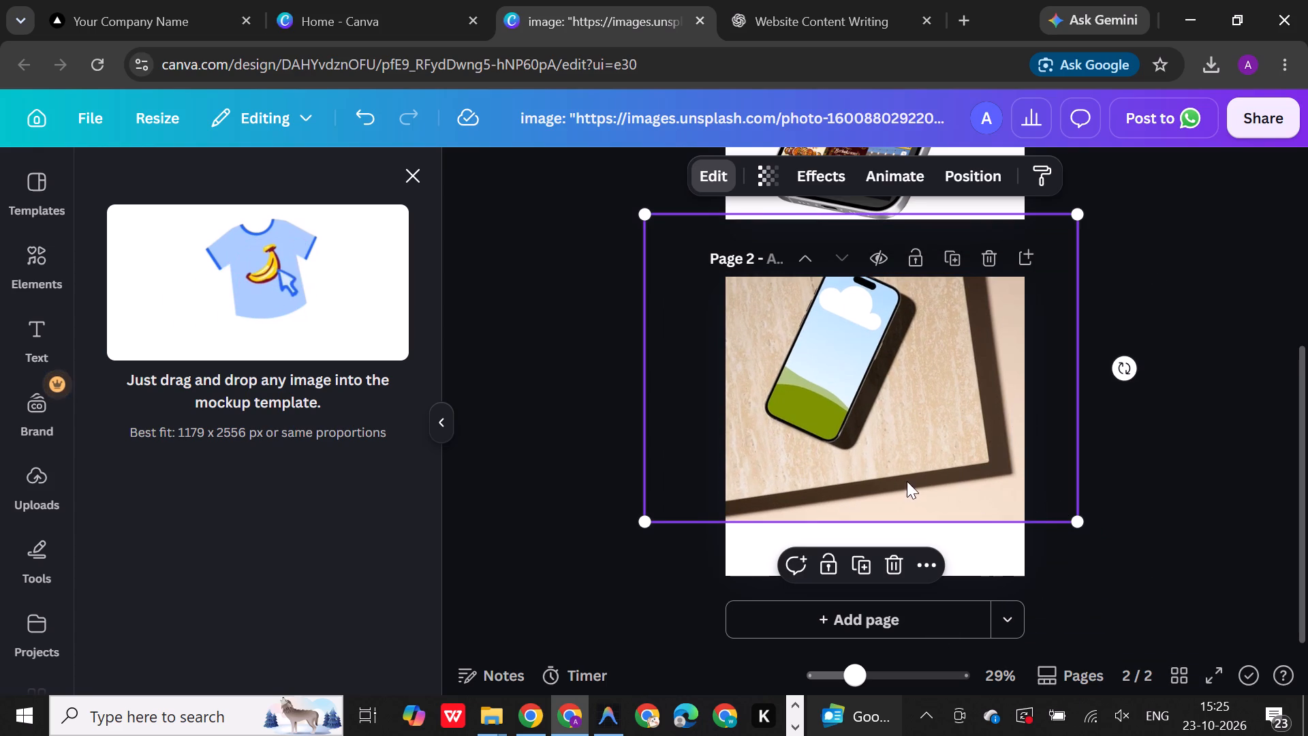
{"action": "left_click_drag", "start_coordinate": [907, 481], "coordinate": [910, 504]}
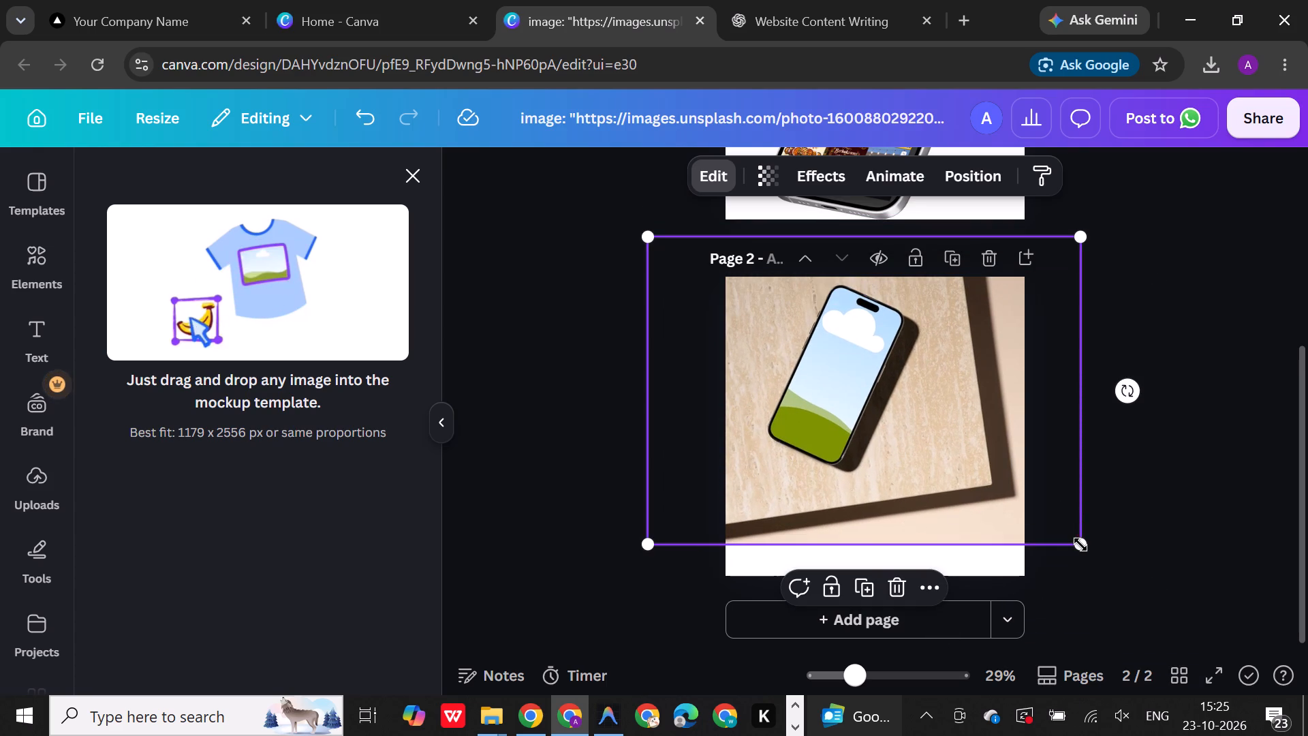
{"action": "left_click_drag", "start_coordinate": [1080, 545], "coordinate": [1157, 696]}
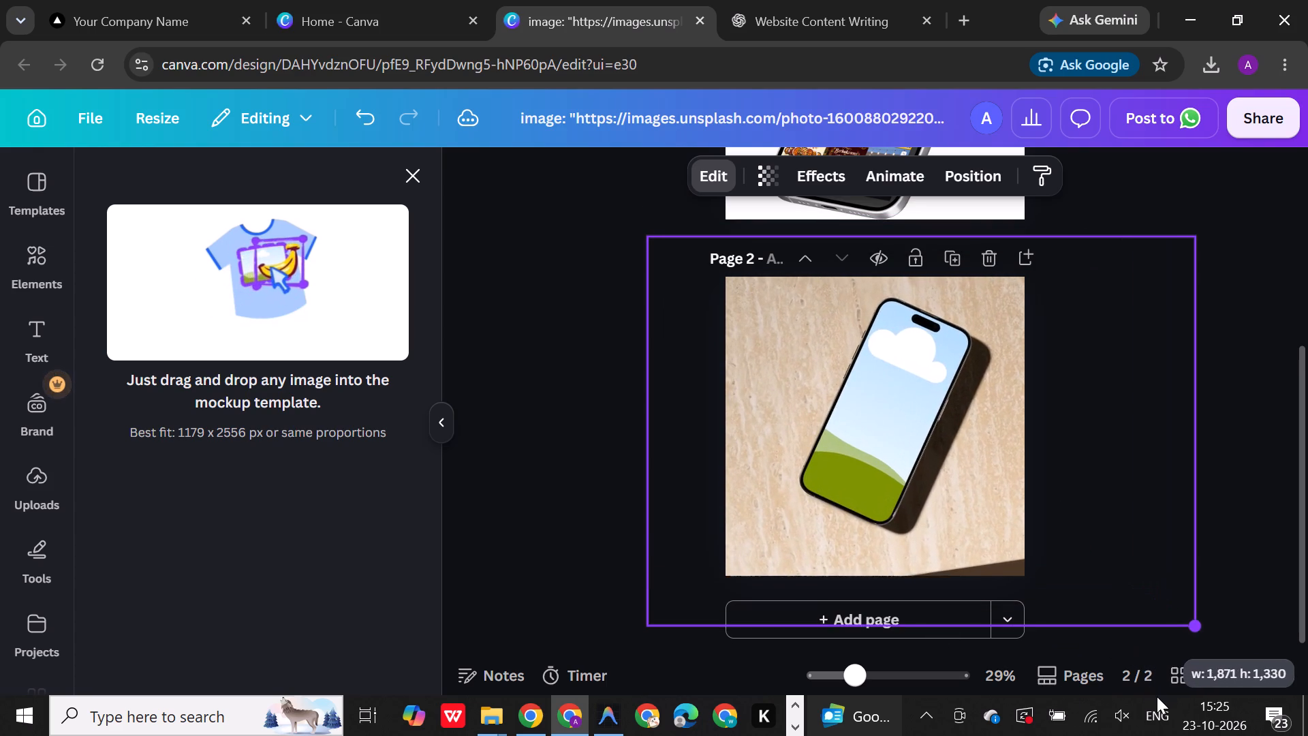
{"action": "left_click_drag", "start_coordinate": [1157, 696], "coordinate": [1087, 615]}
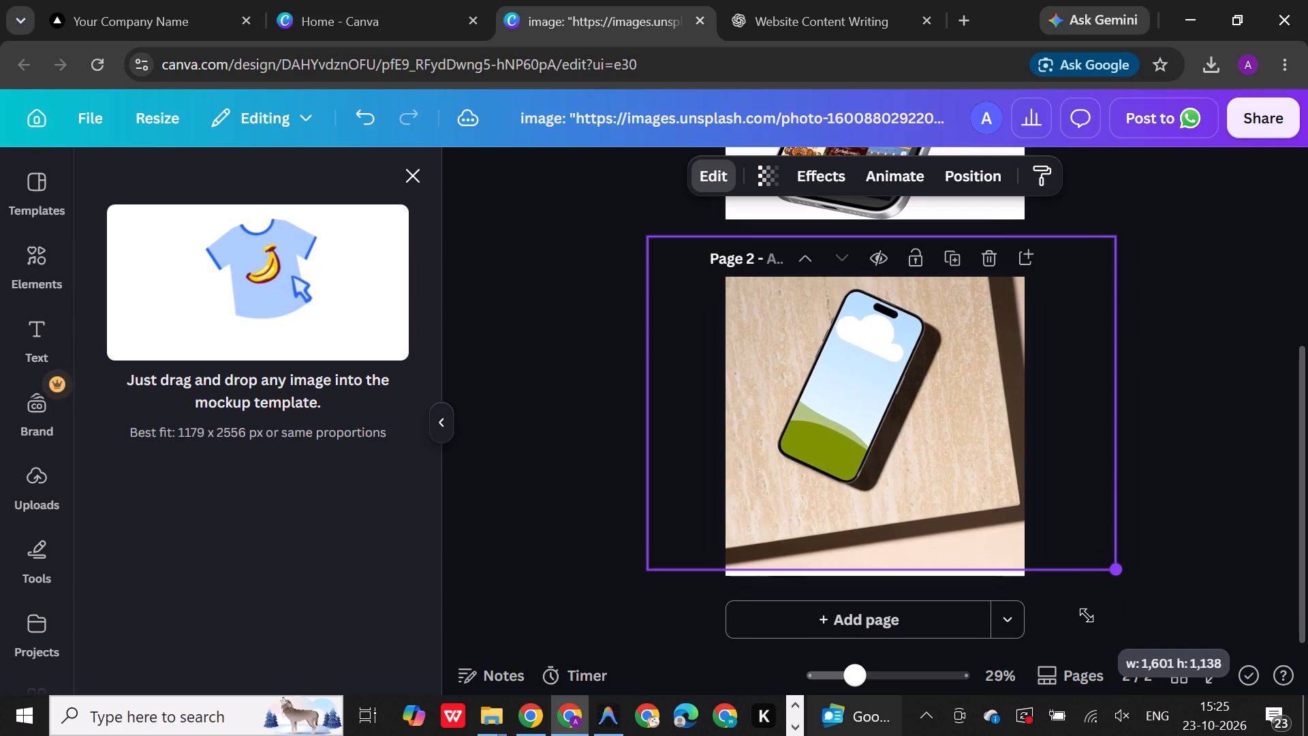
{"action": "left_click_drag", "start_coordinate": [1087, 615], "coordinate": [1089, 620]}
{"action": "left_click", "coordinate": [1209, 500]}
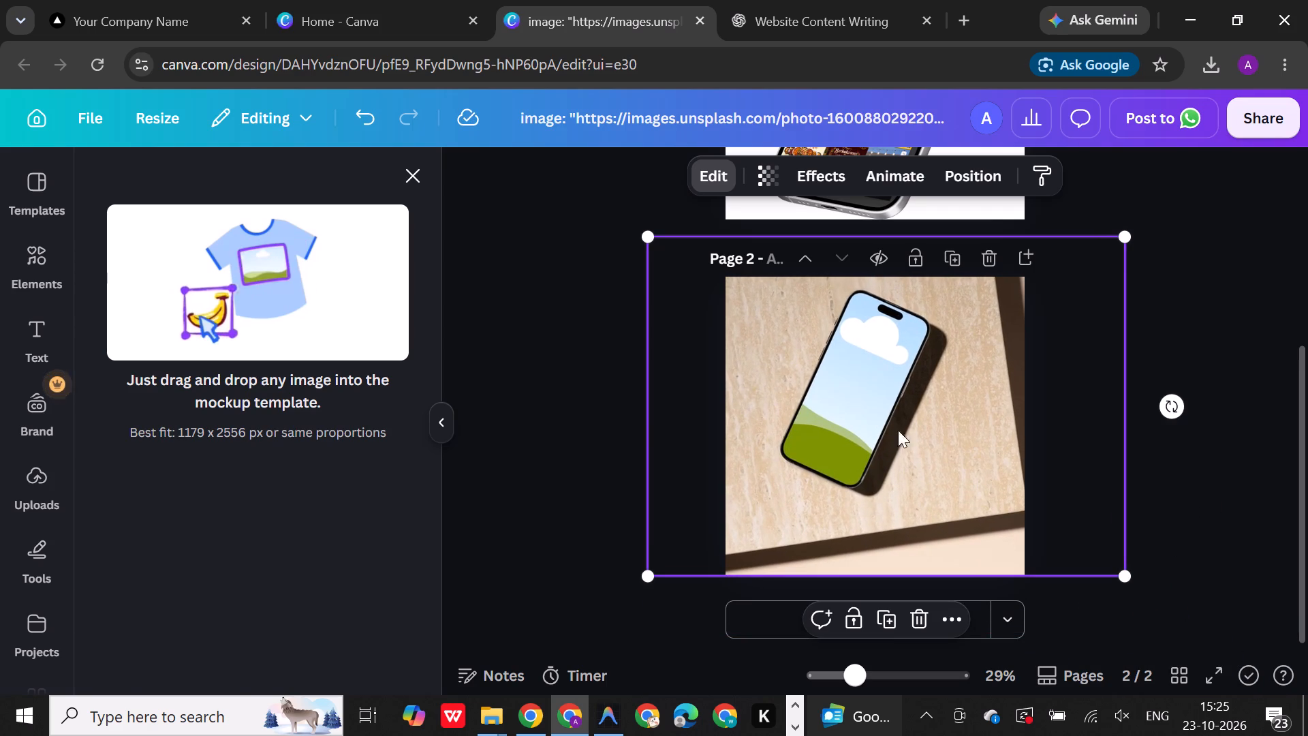
Browse the Smartphones mockups for another suitable phone scene for page 2.
{"action": "scroll", "coordinate": [689, 419], "scroll_direction": "up", "scroll_amount": 1}
{"action": "scroll", "coordinate": [196, 560], "scroll_direction": "down", "scroll_amount": 2}
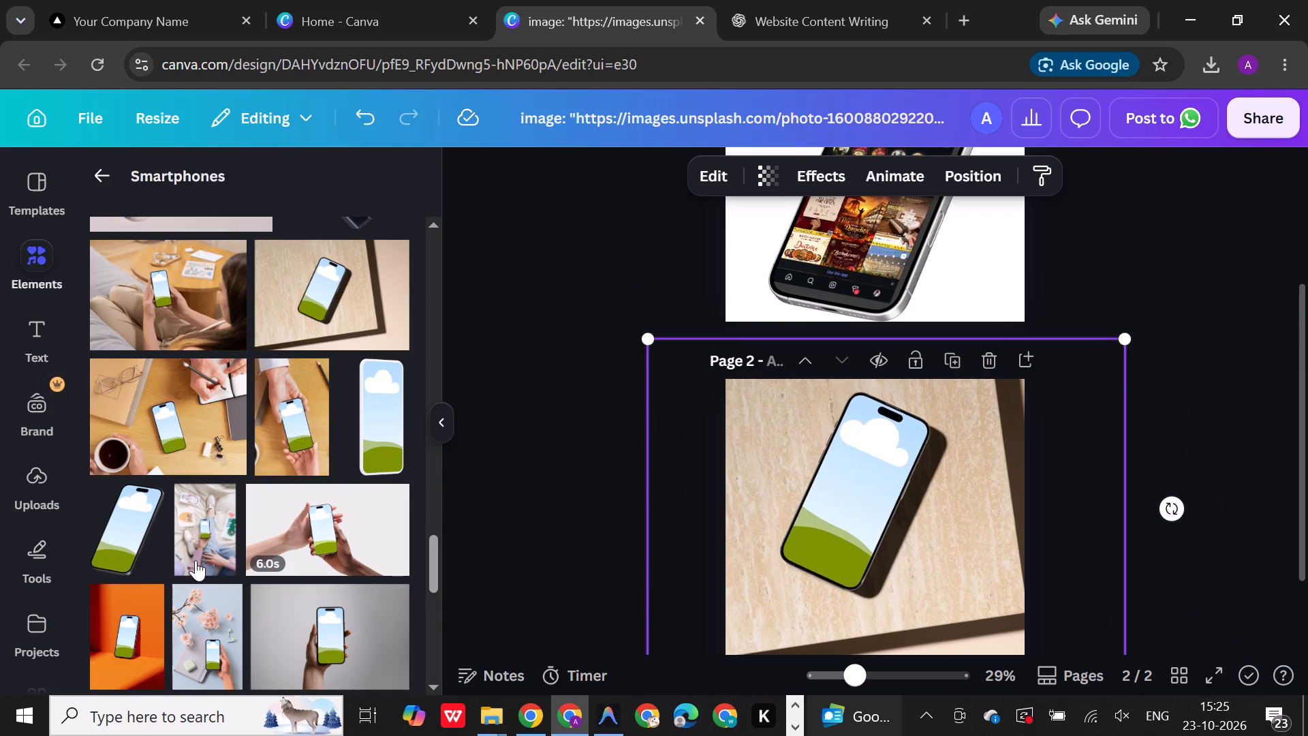
{"action": "scroll", "coordinate": [196, 560], "scroll_direction": "down", "scroll_amount": 5}
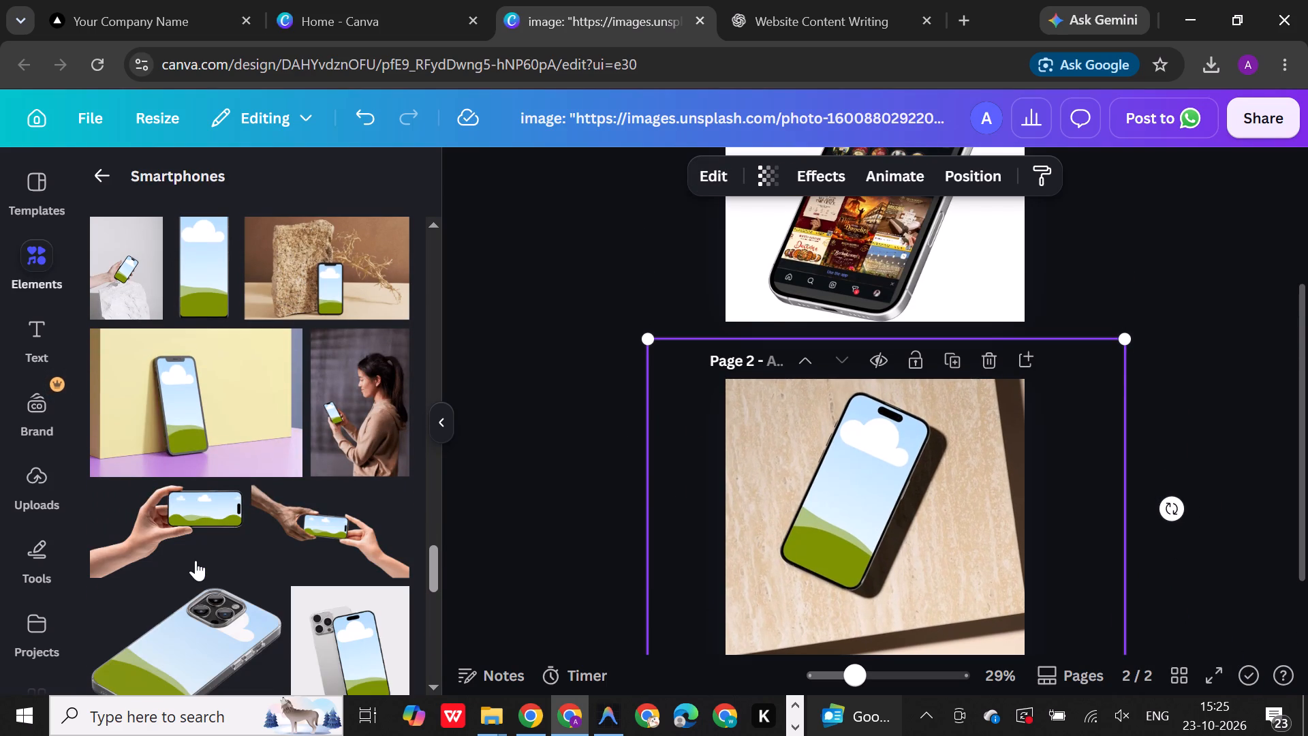
{"action": "scroll", "coordinate": [196, 560], "scroll_direction": "down", "scroll_amount": 5}
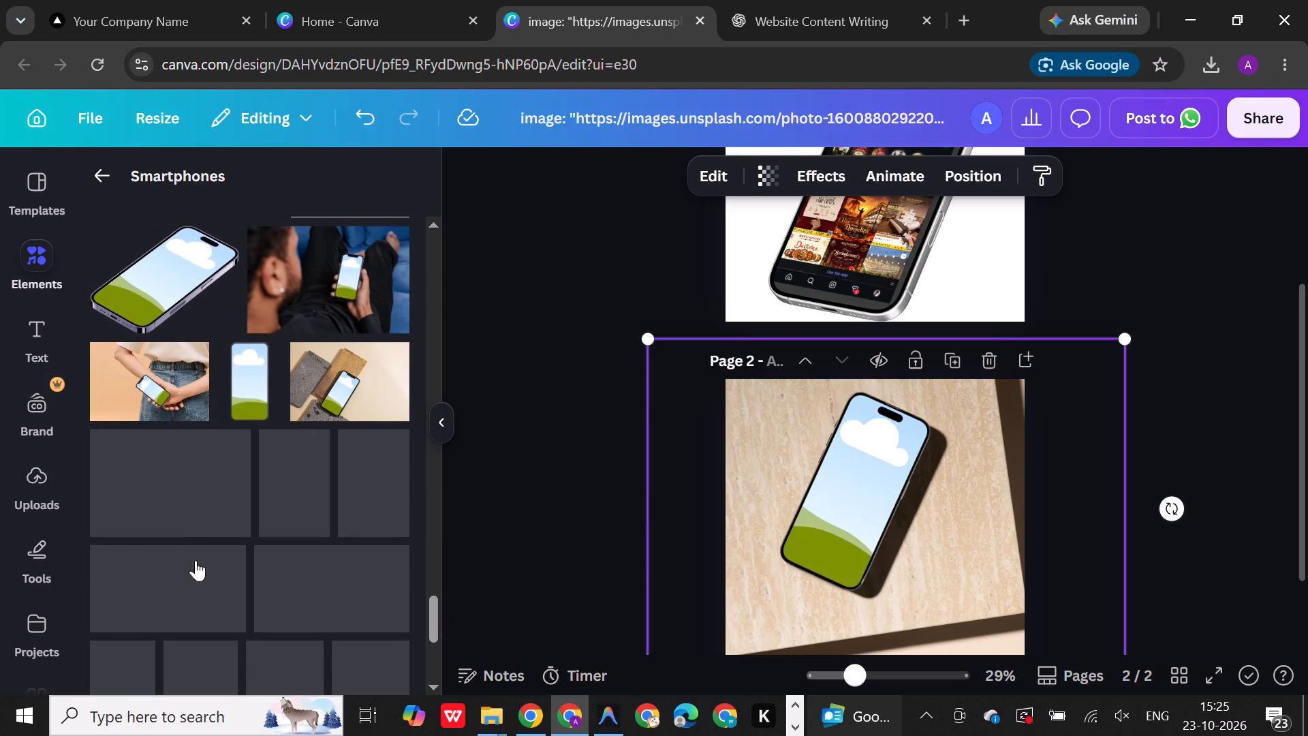
{"action": "scroll", "coordinate": [196, 560], "scroll_direction": "down", "scroll_amount": 6}
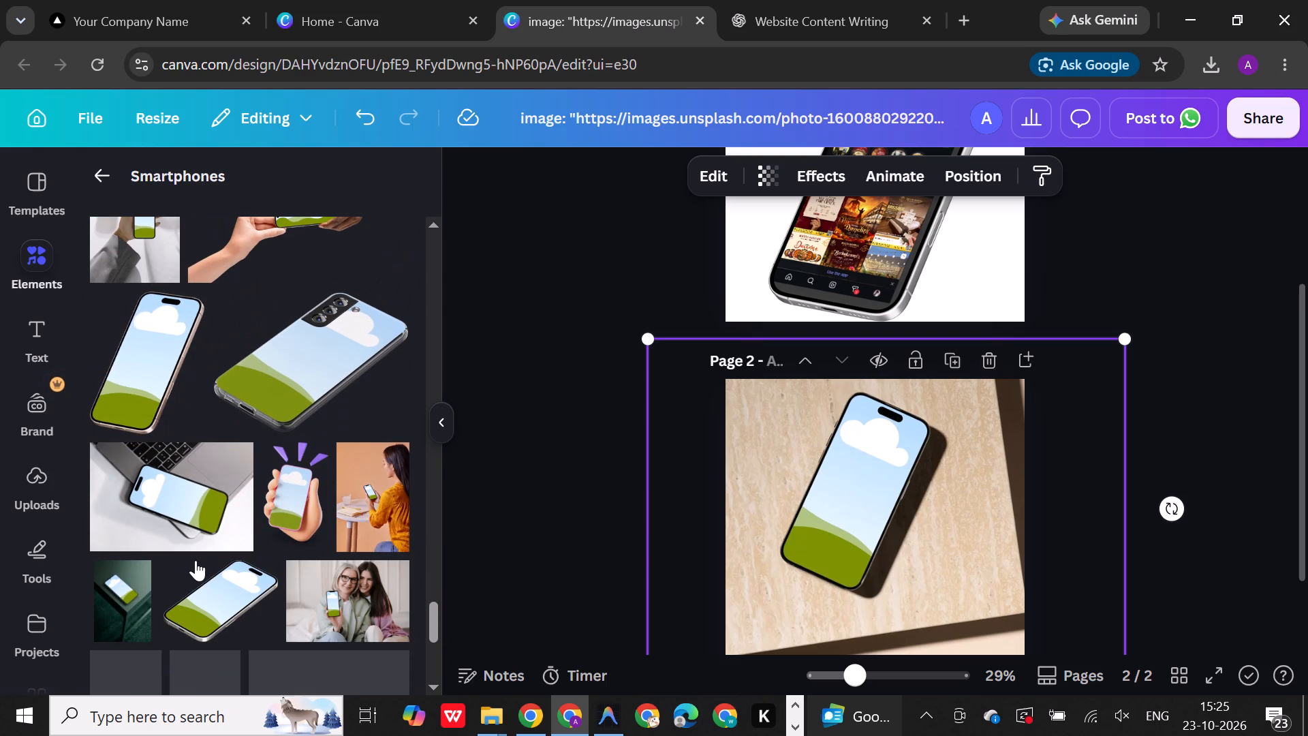
{"action": "scroll", "coordinate": [196, 560], "scroll_direction": "down", "scroll_amount": 2}
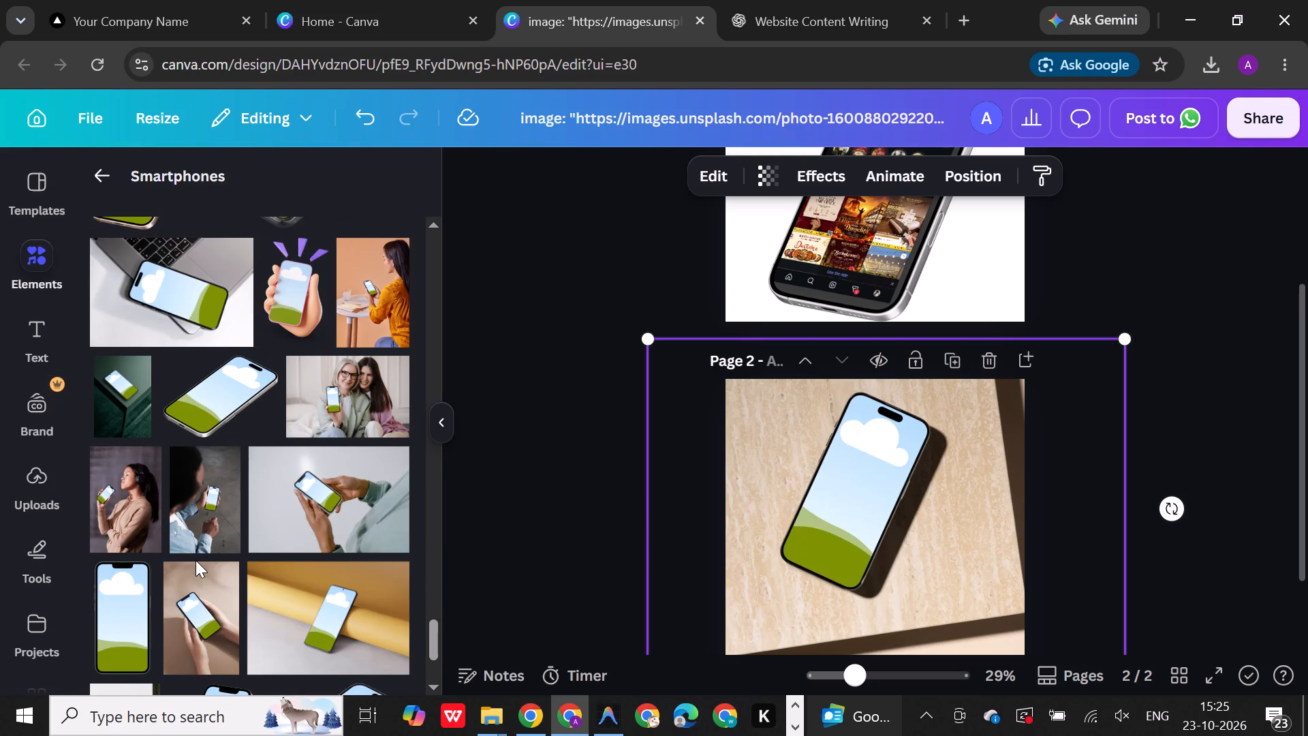
{"action": "scroll", "coordinate": [196, 560], "scroll_direction": "down", "scroll_amount": 4}
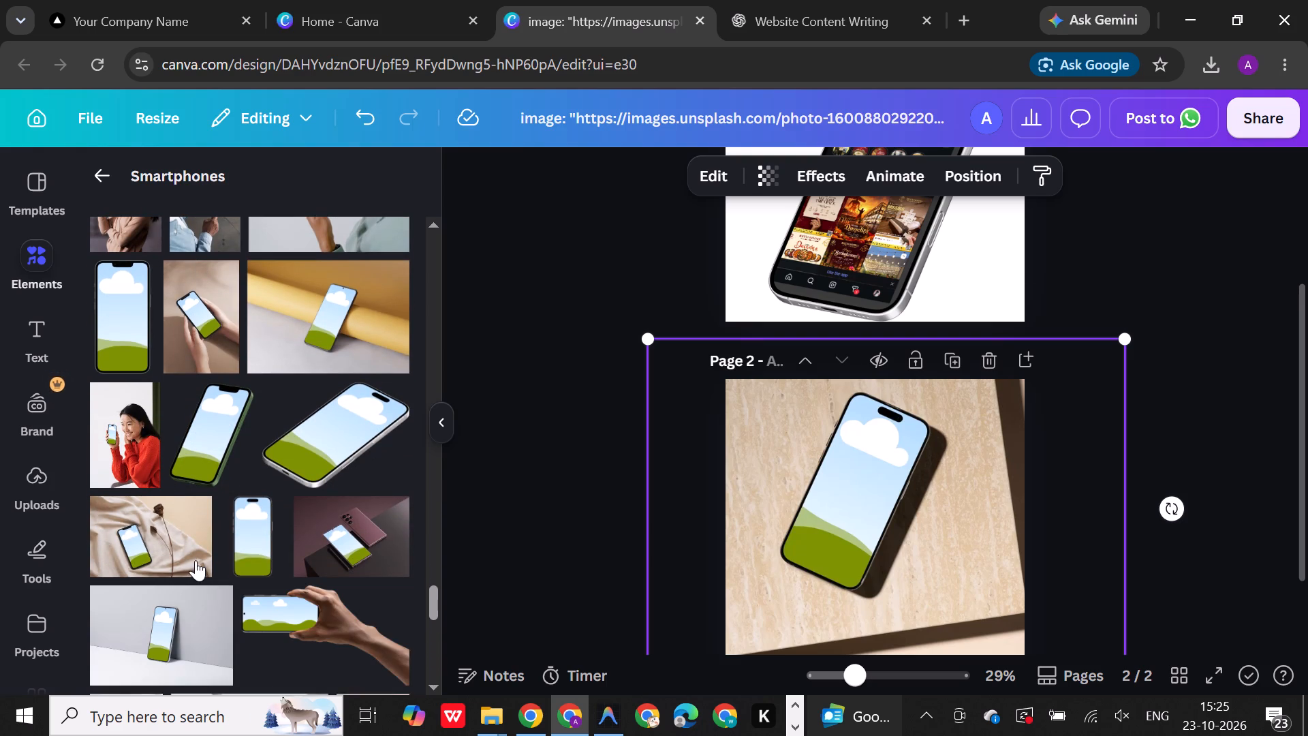
{"action": "scroll", "coordinate": [196, 560], "scroll_direction": "down", "scroll_amount": 8}
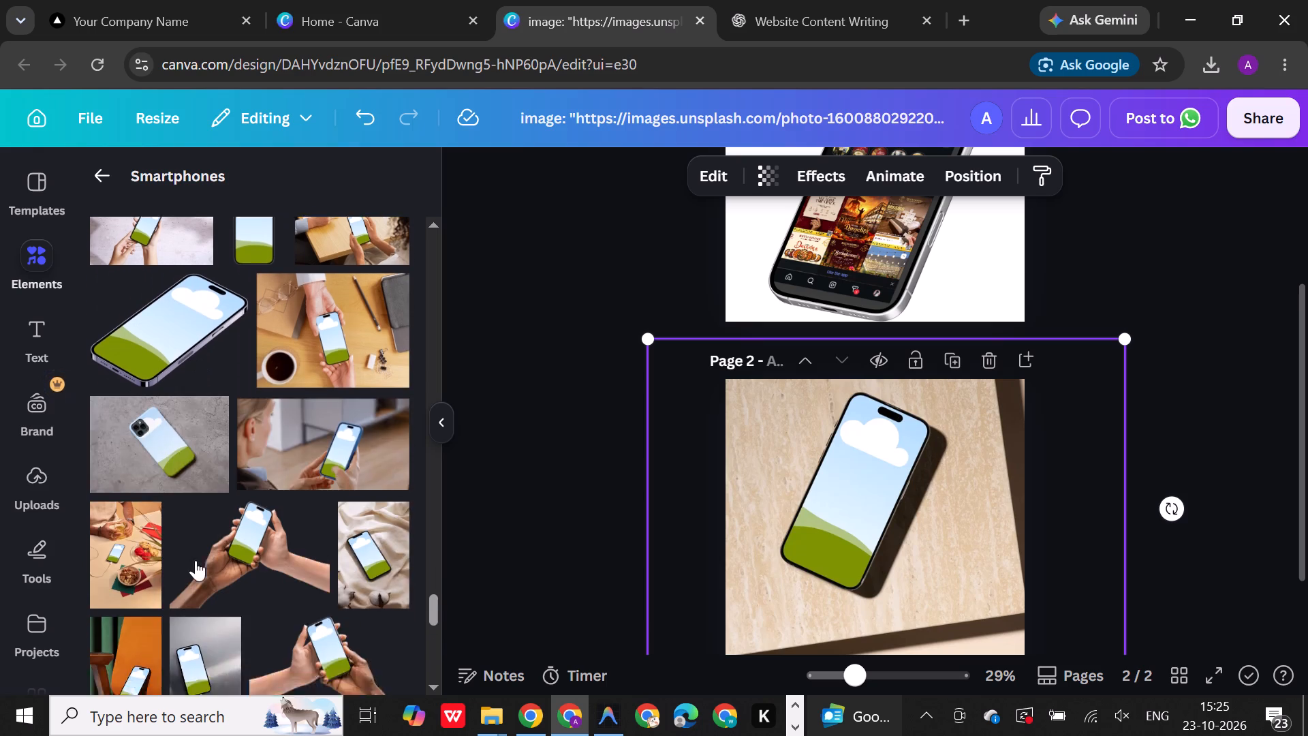
{"action": "scroll", "coordinate": [196, 560], "scroll_direction": "down", "scroll_amount": 1}
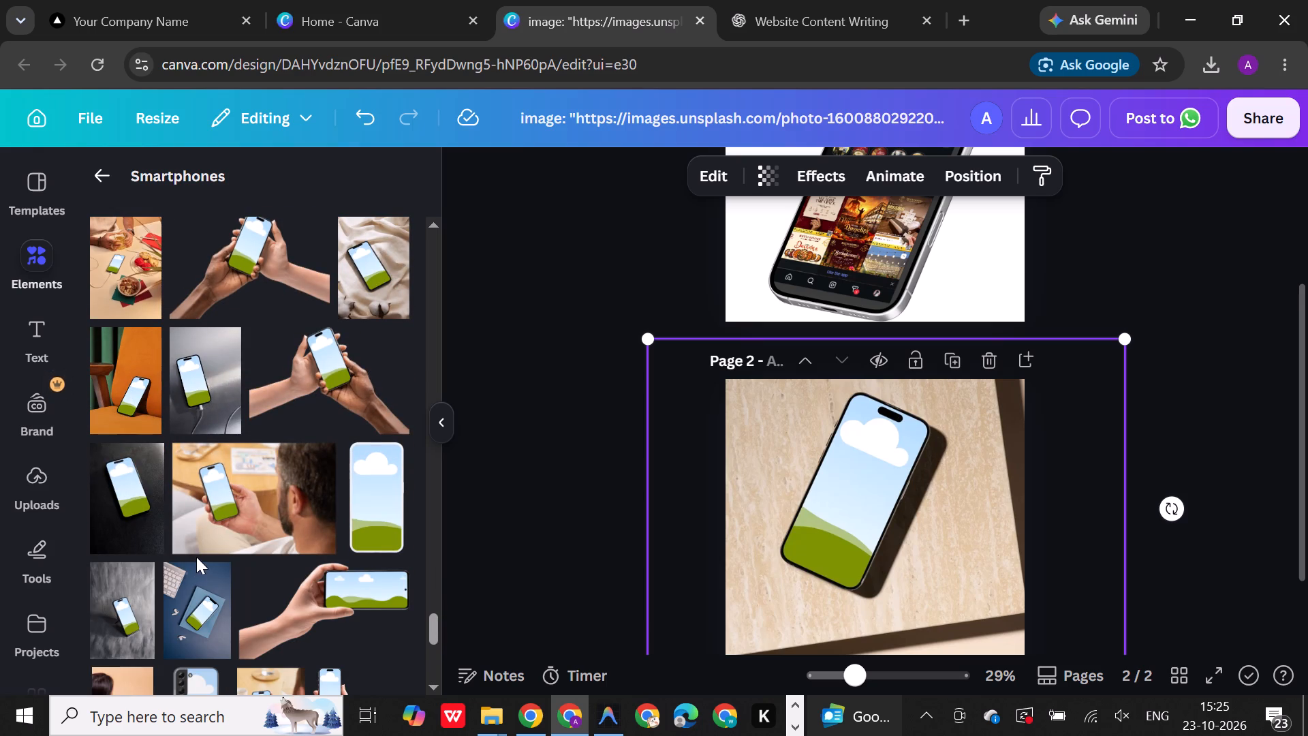
{"action": "scroll", "coordinate": [196, 557], "scroll_direction": "down", "scroll_amount": 2}
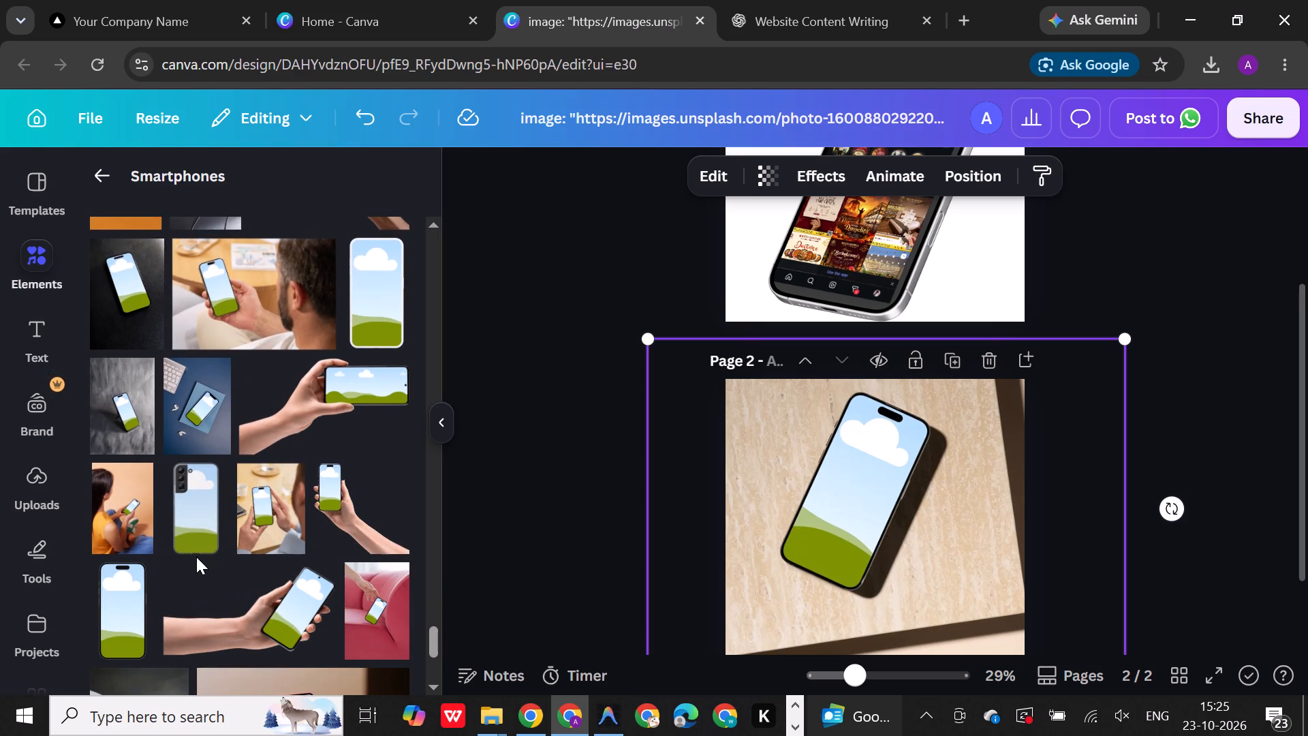
{"action": "scroll", "coordinate": [196, 557], "scroll_direction": "down", "scroll_amount": 6}
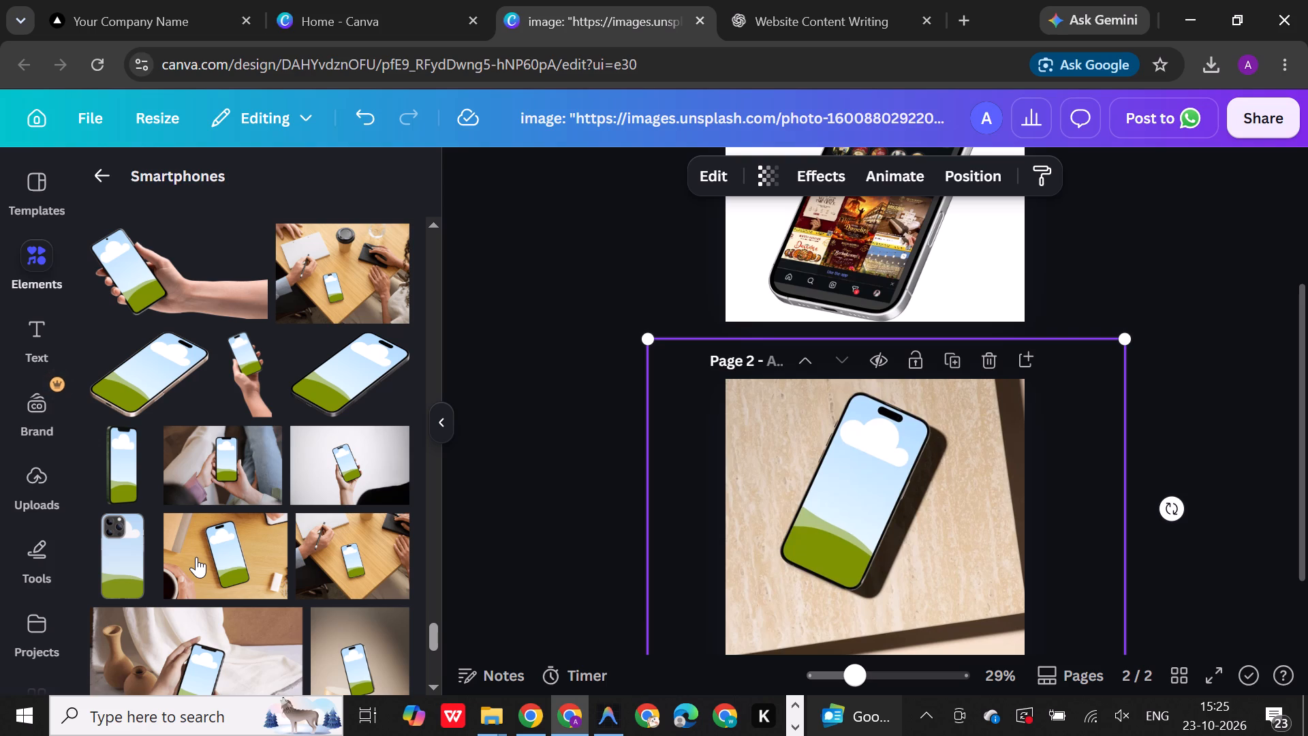
{"action": "scroll", "coordinate": [196, 557], "scroll_direction": "down", "scroll_amount": 2}
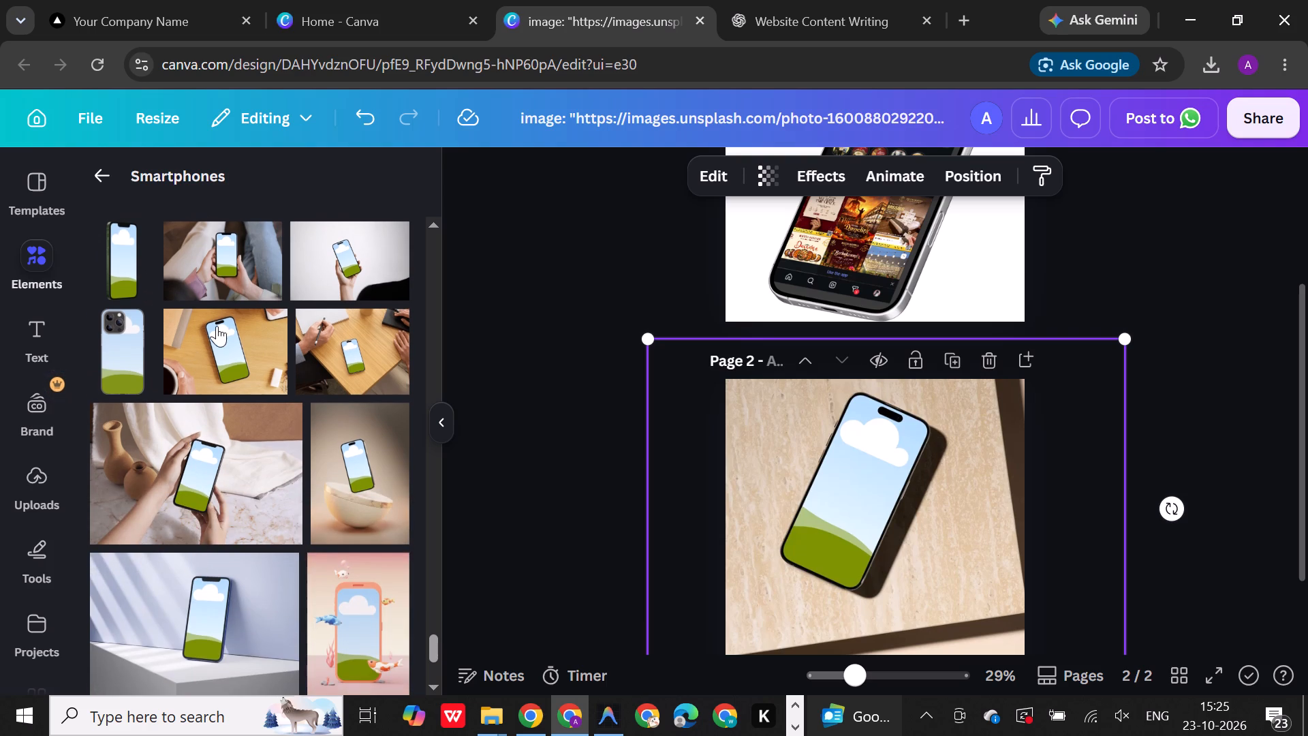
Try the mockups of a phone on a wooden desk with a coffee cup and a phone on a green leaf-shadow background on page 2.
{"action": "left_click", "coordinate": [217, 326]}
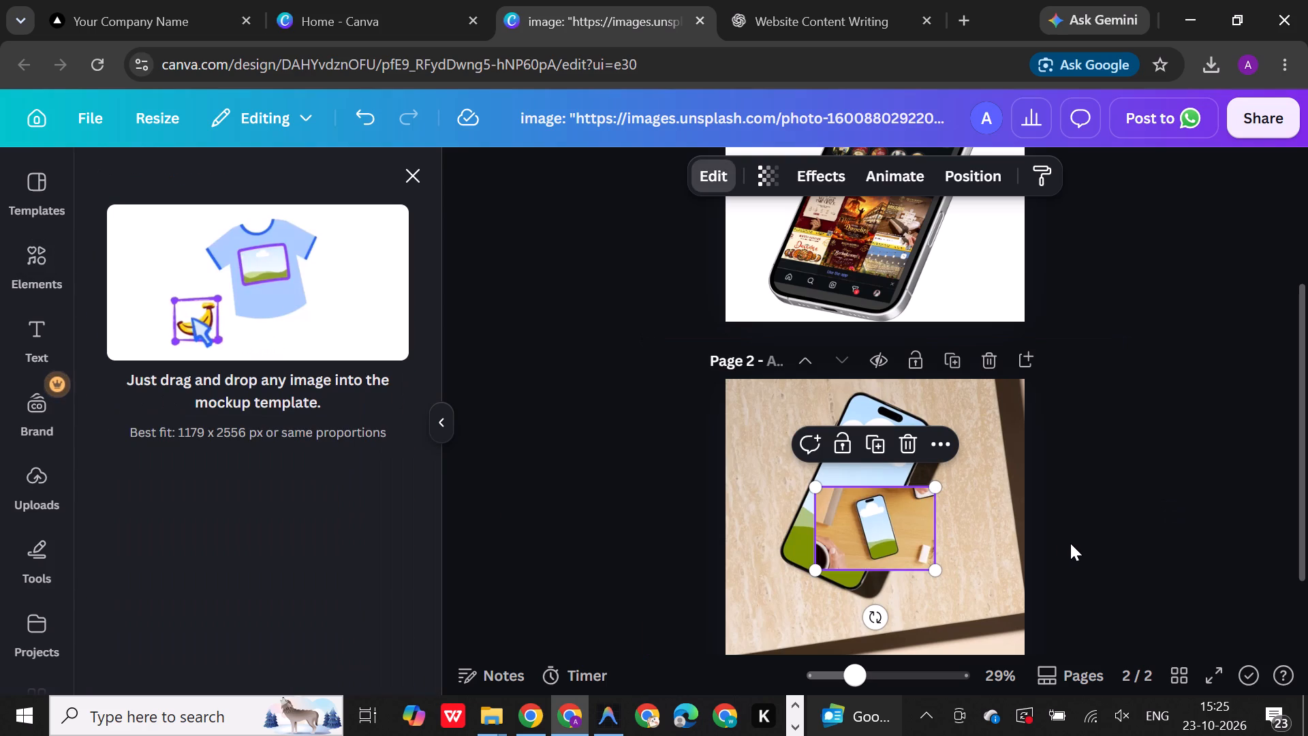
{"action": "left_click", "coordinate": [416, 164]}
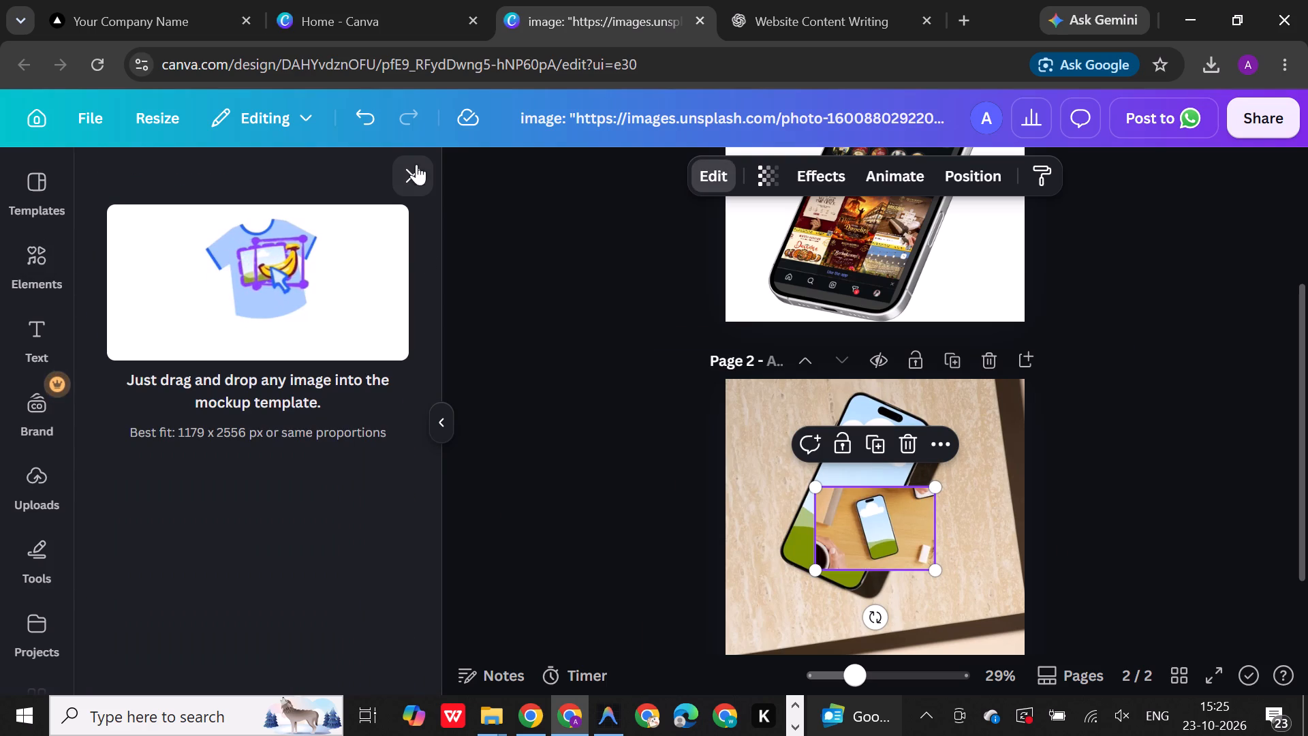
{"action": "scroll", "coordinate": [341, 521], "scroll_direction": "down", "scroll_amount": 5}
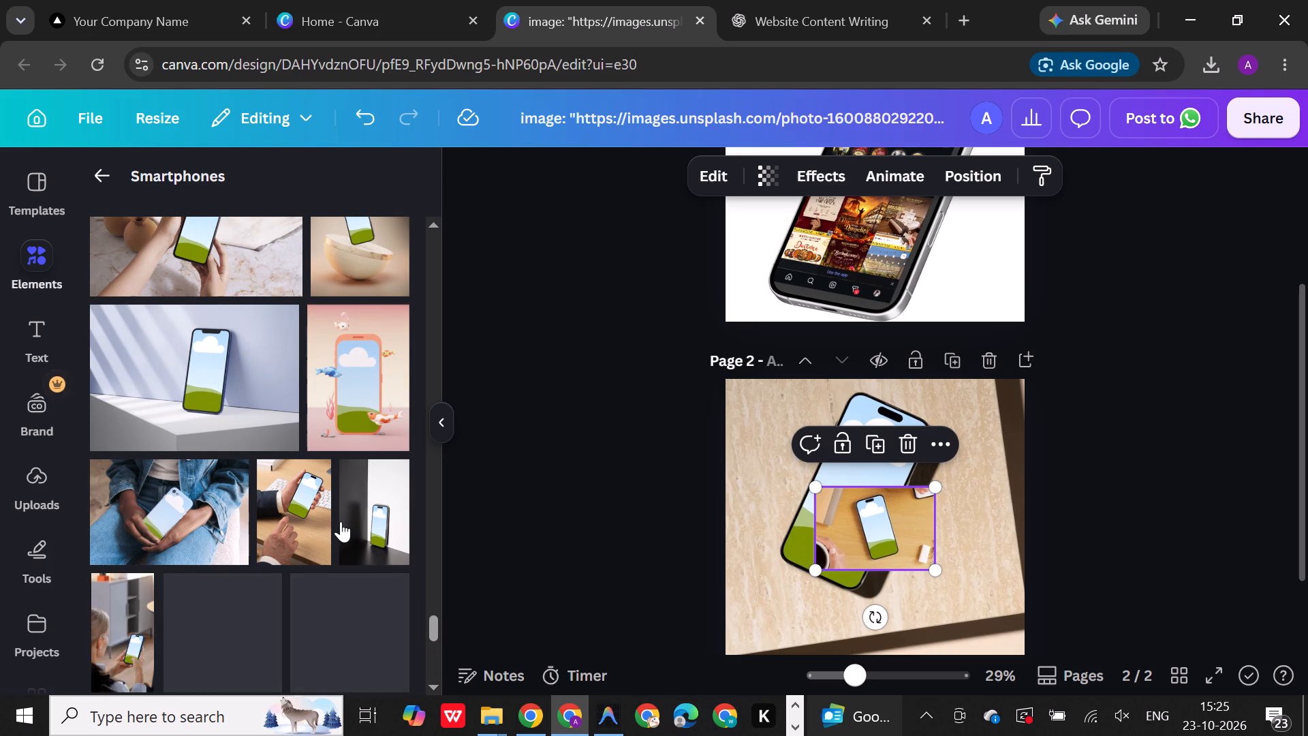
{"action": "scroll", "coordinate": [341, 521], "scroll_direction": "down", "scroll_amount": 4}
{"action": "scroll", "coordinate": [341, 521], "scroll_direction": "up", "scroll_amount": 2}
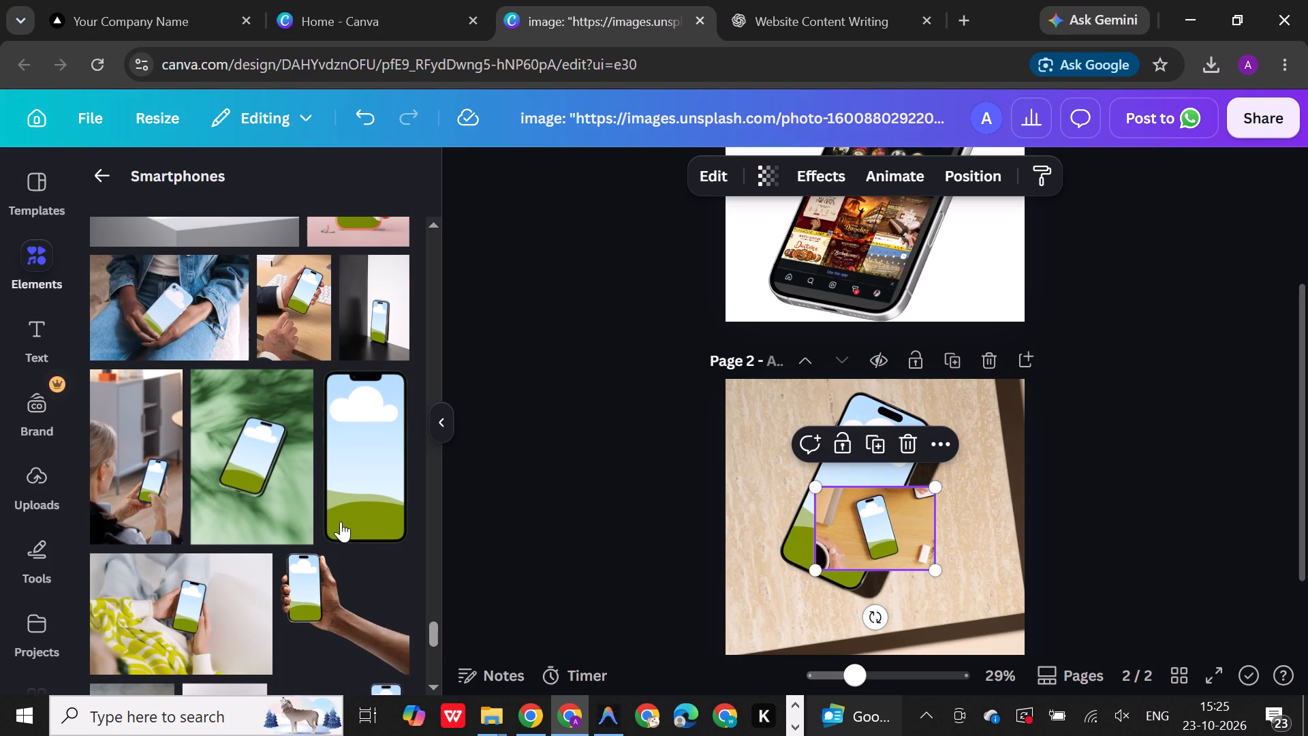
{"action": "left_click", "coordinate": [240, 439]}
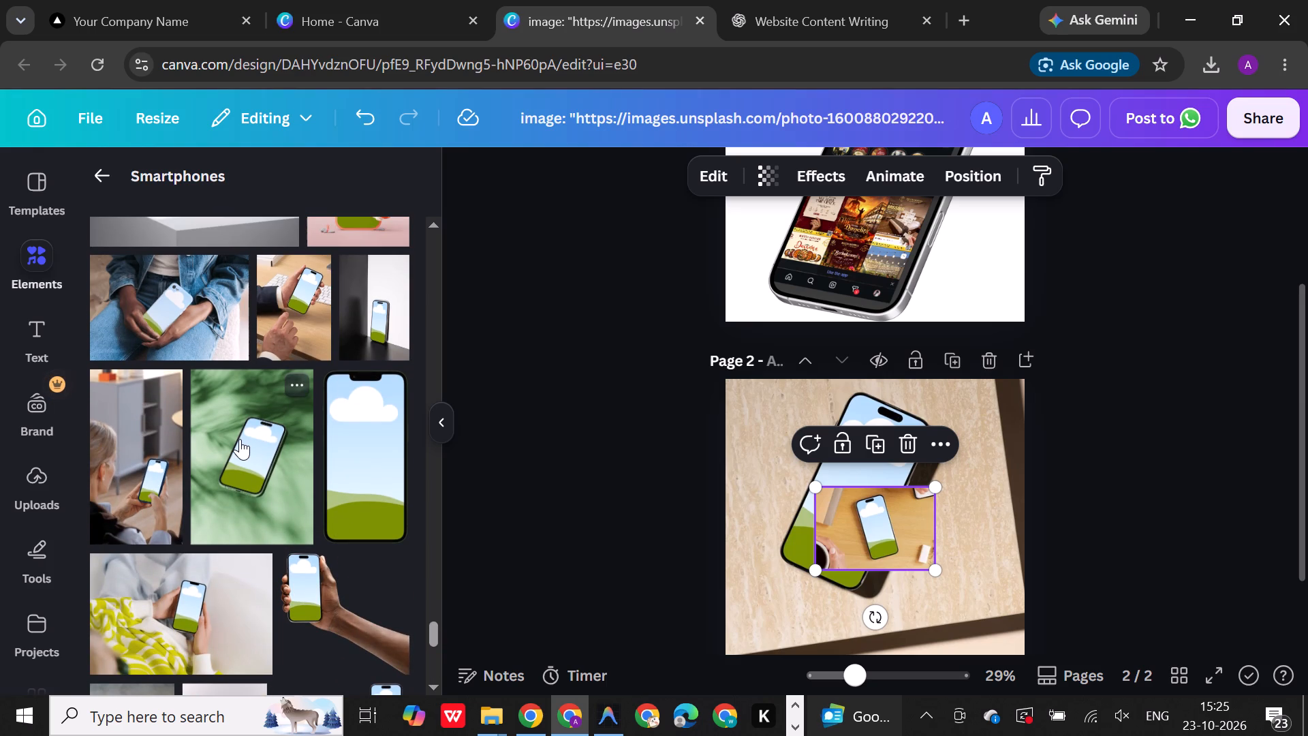
Delete the cluttered page 2 and add a new blank page in its place.
{"action": "left_click", "coordinate": [996, 495]}
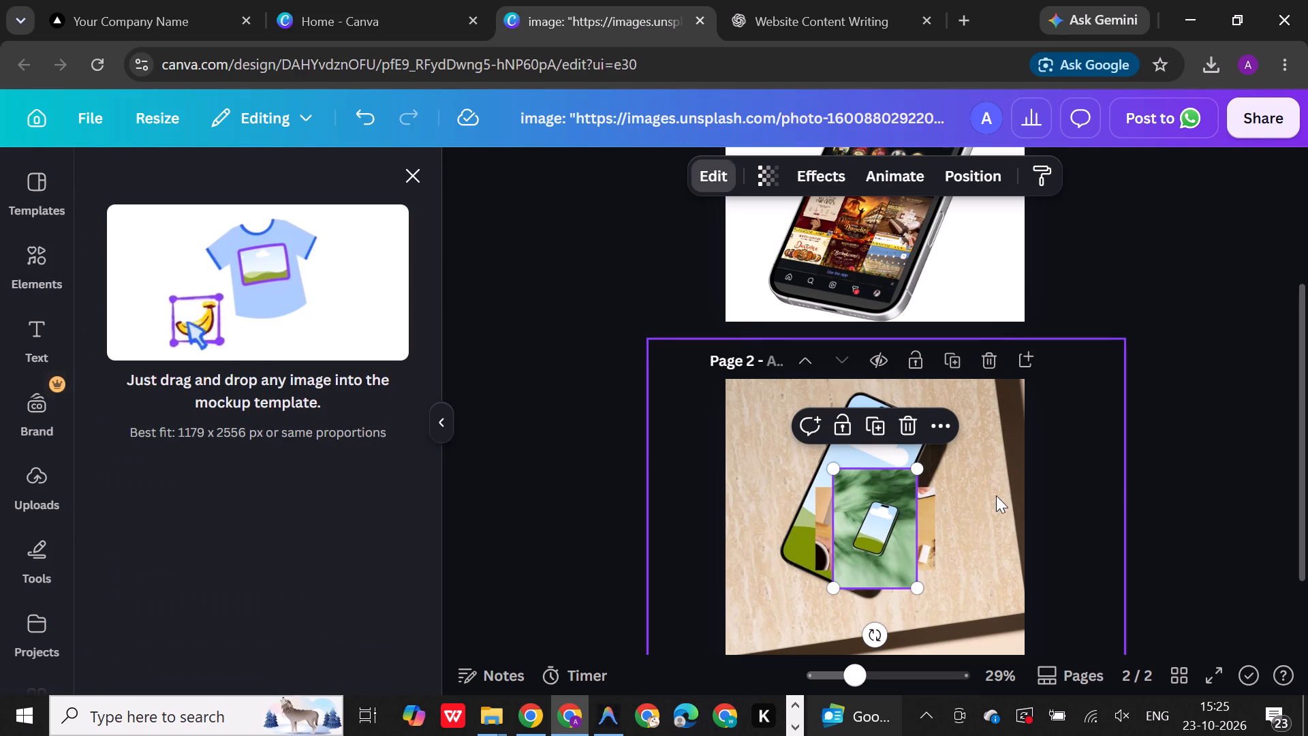
{"action": "left_click", "coordinate": [993, 371]}
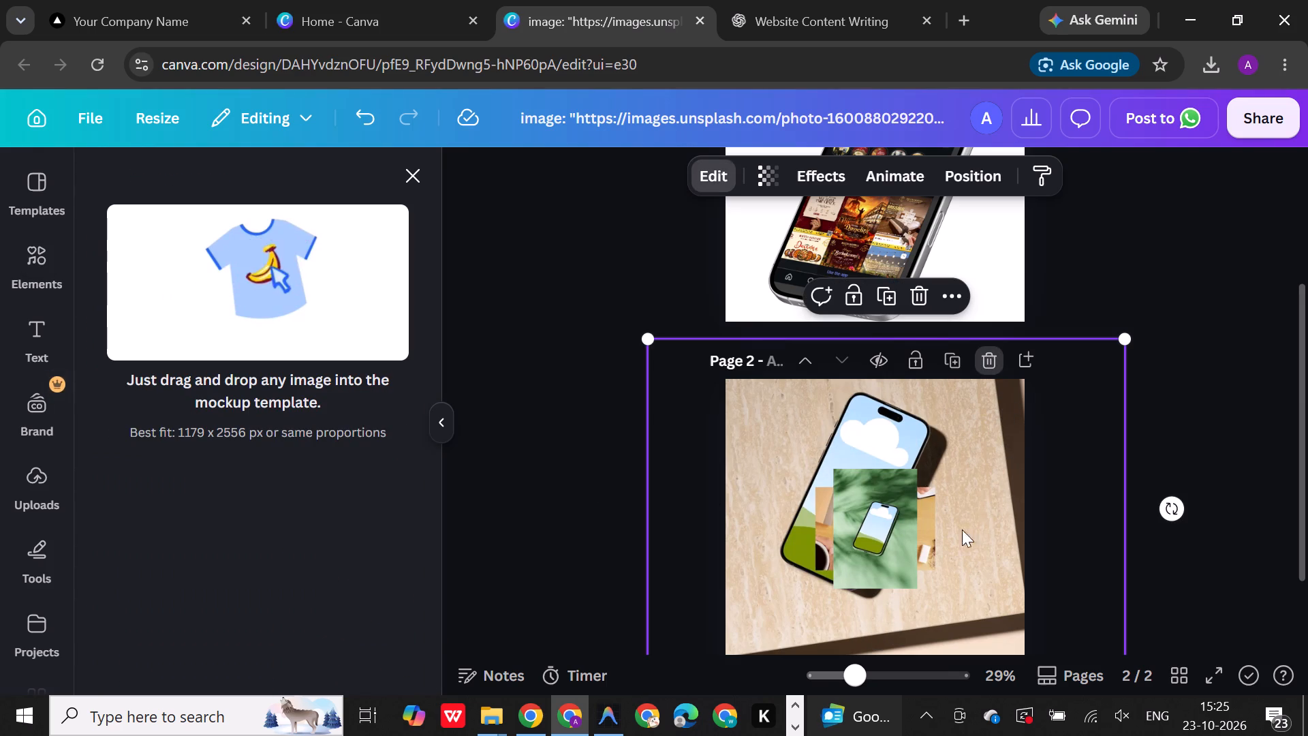
{"action": "scroll", "coordinate": [918, 554], "scroll_direction": "down", "scroll_amount": 2}
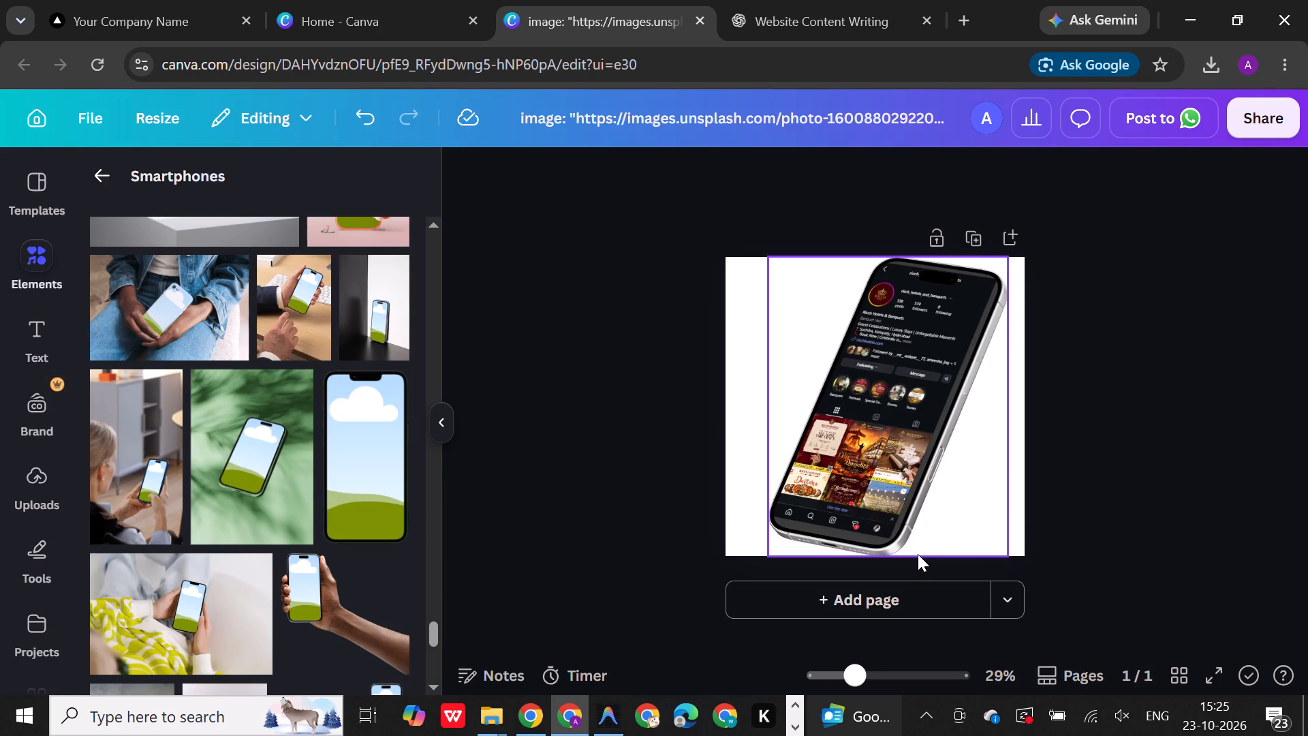
{"action": "left_click", "coordinate": [907, 604]}
Insert the Smartphones mockup of a phone on a green leaf-shadow background onto the blank page 2.
{"action": "left_click", "coordinate": [247, 493]}
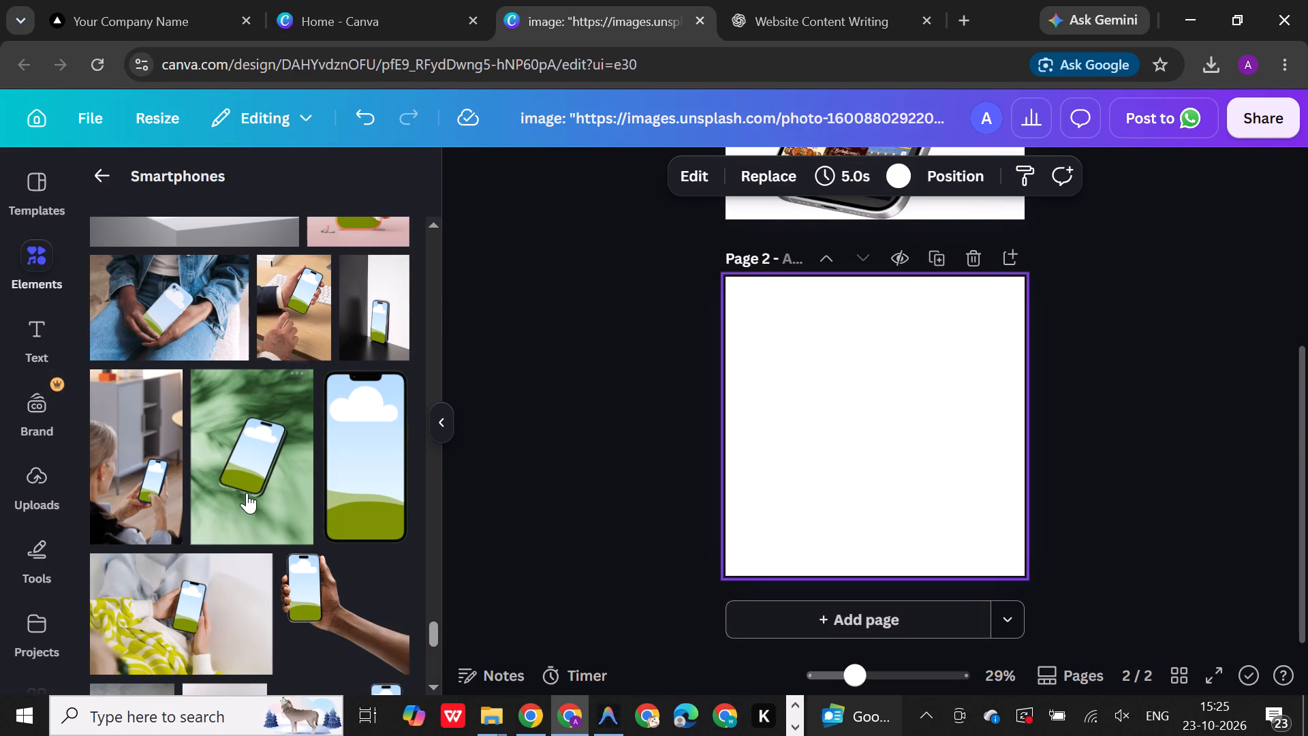
Enlarge the green mockup to about 1,286 by 1,837 and position it to cover page 2 with the phone centred.
{"action": "left_click_drag", "start_coordinate": [897, 455], "coordinate": [785, 367]}
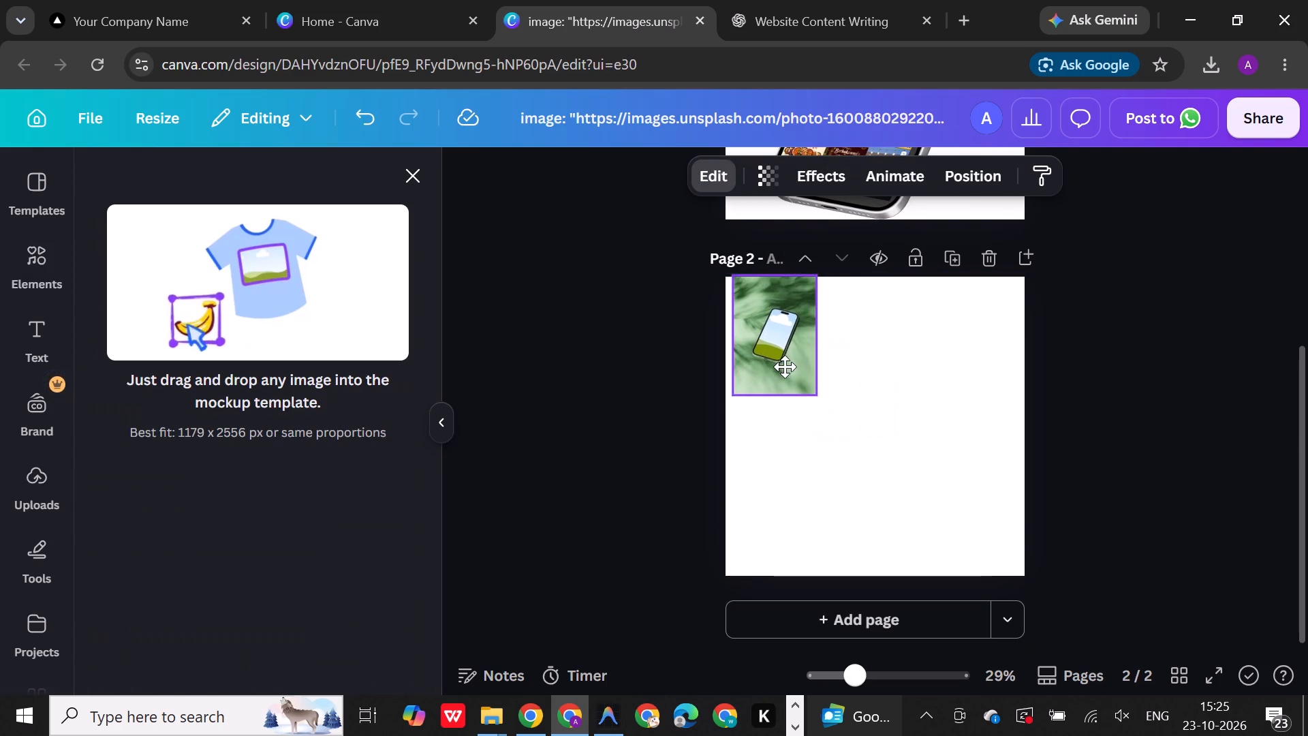
{"action": "left_click_drag", "start_coordinate": [785, 367], "coordinate": [792, 365]}
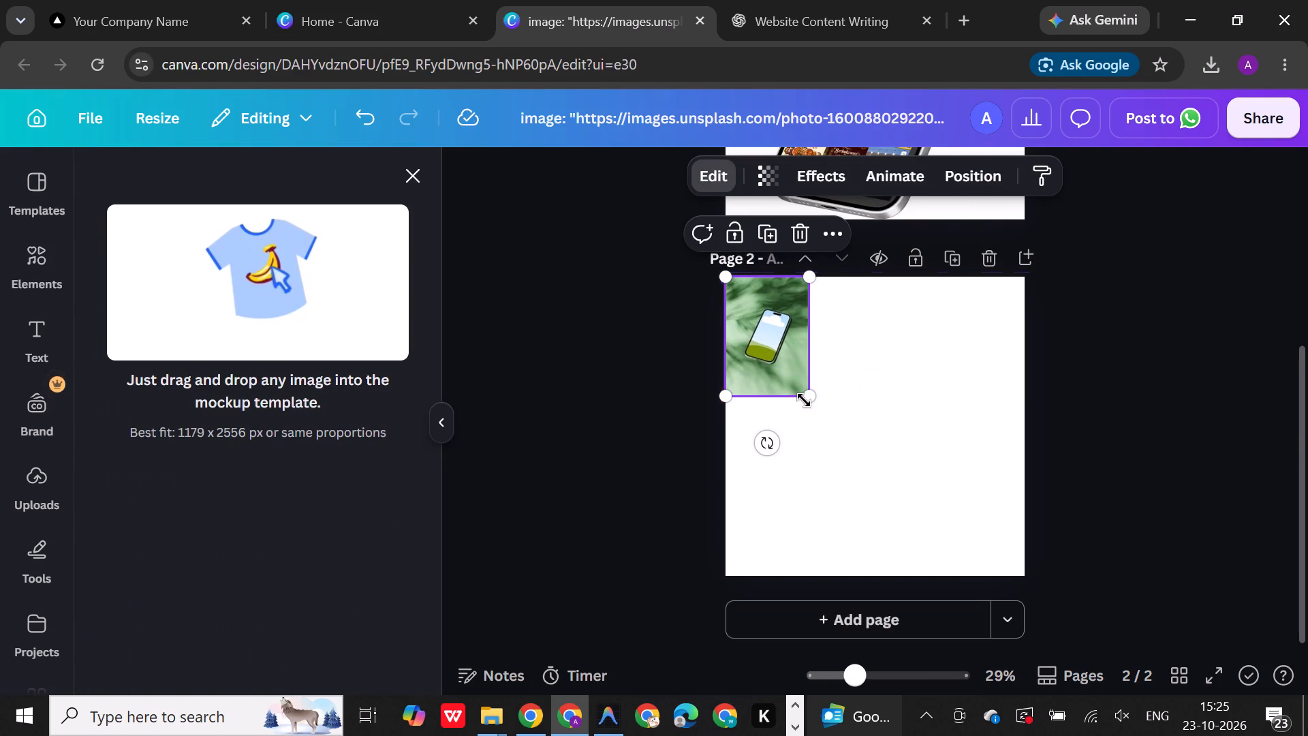
{"action": "left_click_drag", "start_coordinate": [804, 397], "coordinate": [1139, 615]}
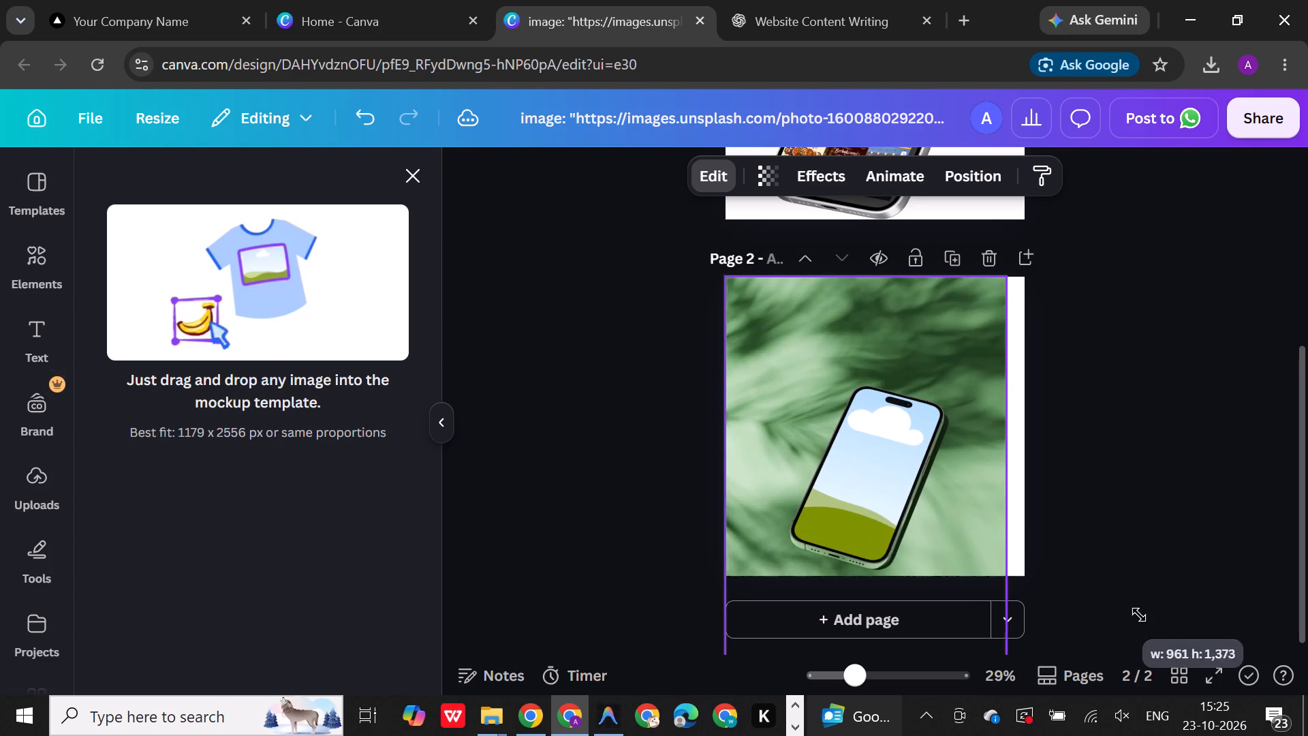
{"action": "left_click_drag", "start_coordinate": [1139, 615], "coordinate": [1140, 613]}
{"action": "left_click_drag", "start_coordinate": [967, 484], "coordinate": [946, 423]}
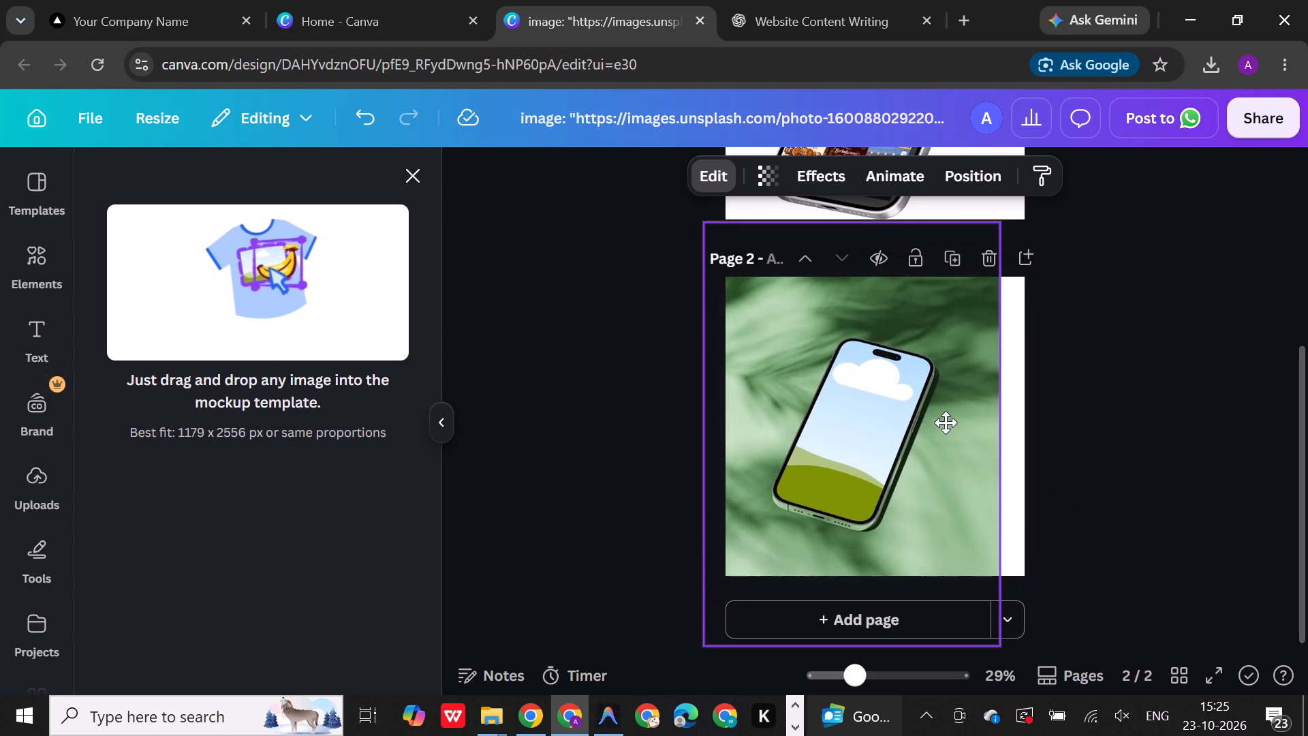
{"action": "left_click_drag", "start_coordinate": [946, 423], "coordinate": [943, 403]}
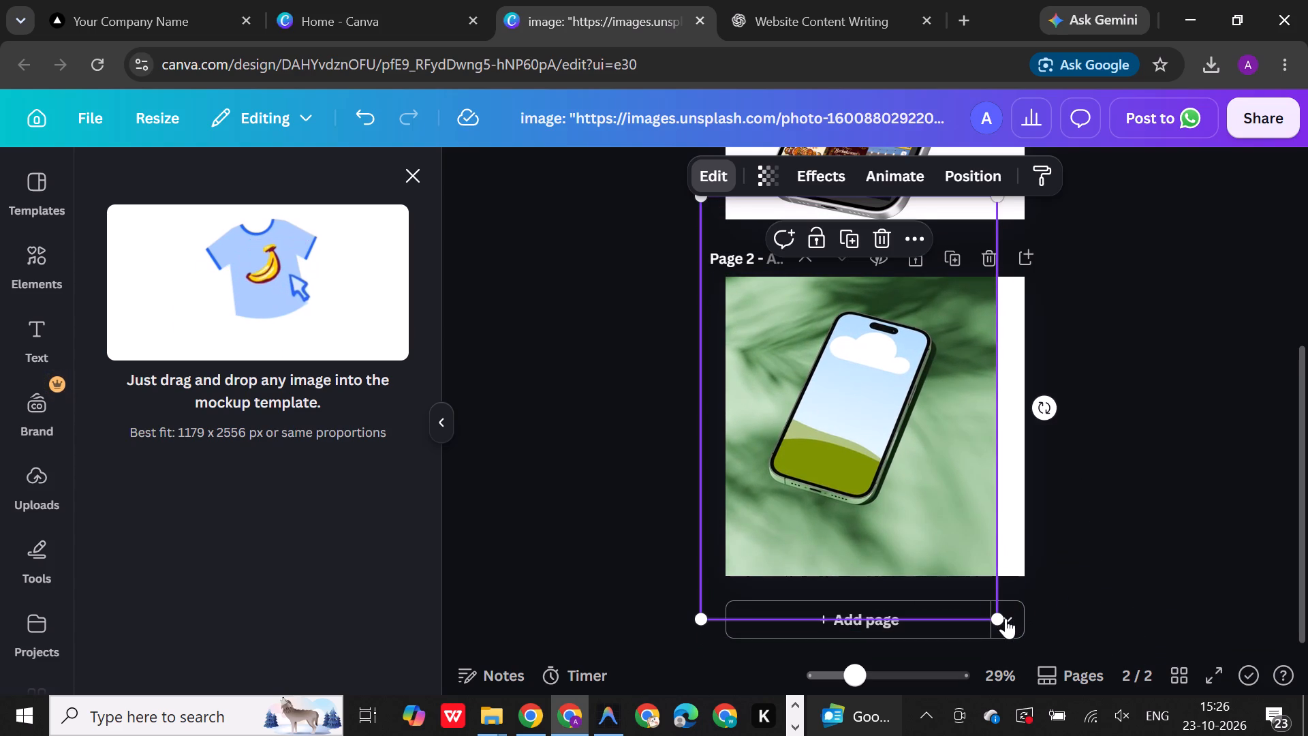
{"action": "left_click_drag", "start_coordinate": [998, 619], "coordinate": [1080, 735]}
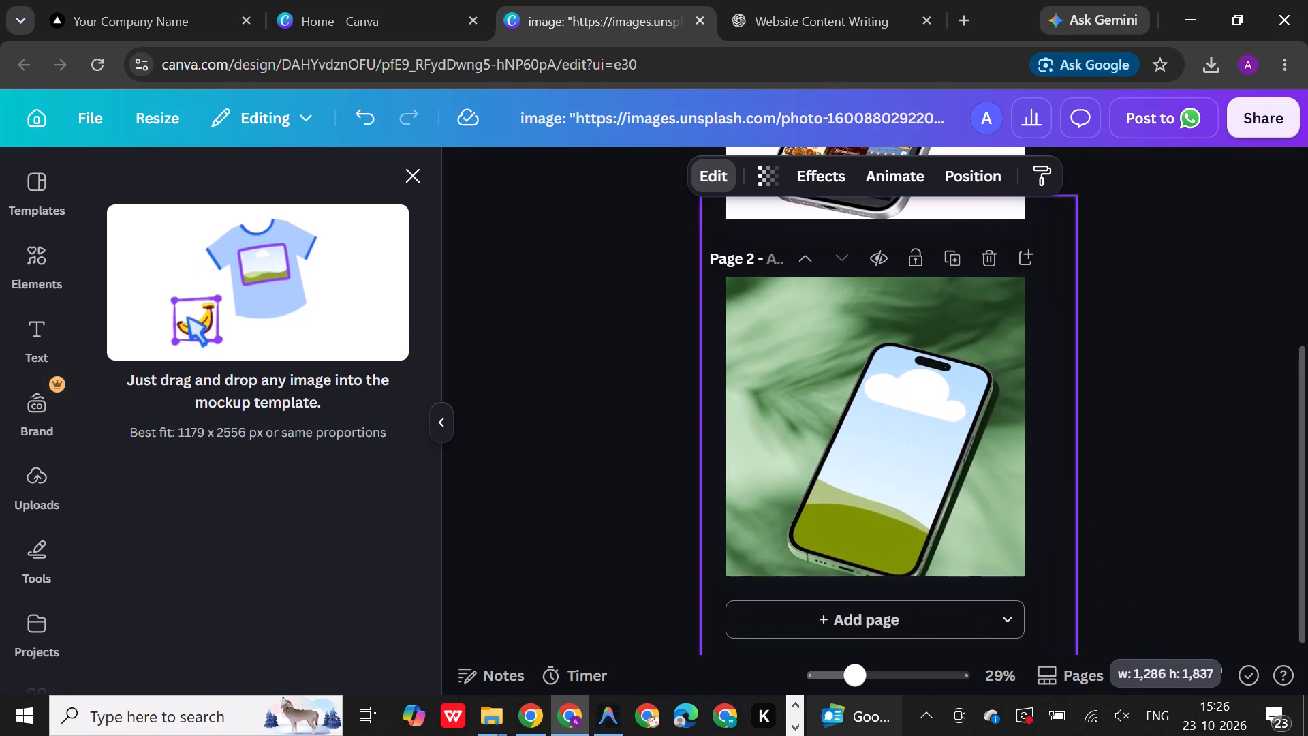
{"action": "left_click_drag", "start_coordinate": [1080, 735], "coordinate": [1082, 735]}
{"action": "left_click_drag", "start_coordinate": [976, 525], "coordinate": [962, 480]}
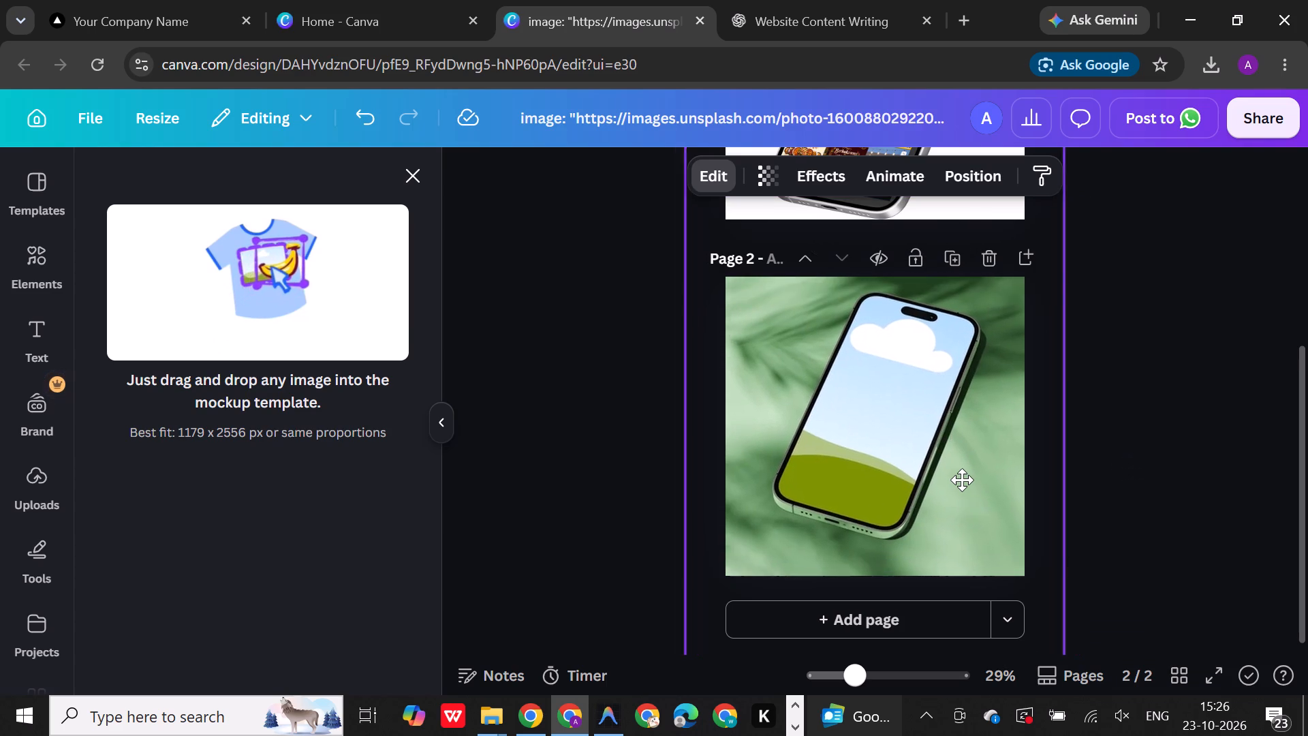
{"action": "left_click_drag", "start_coordinate": [962, 480], "coordinate": [963, 485]}
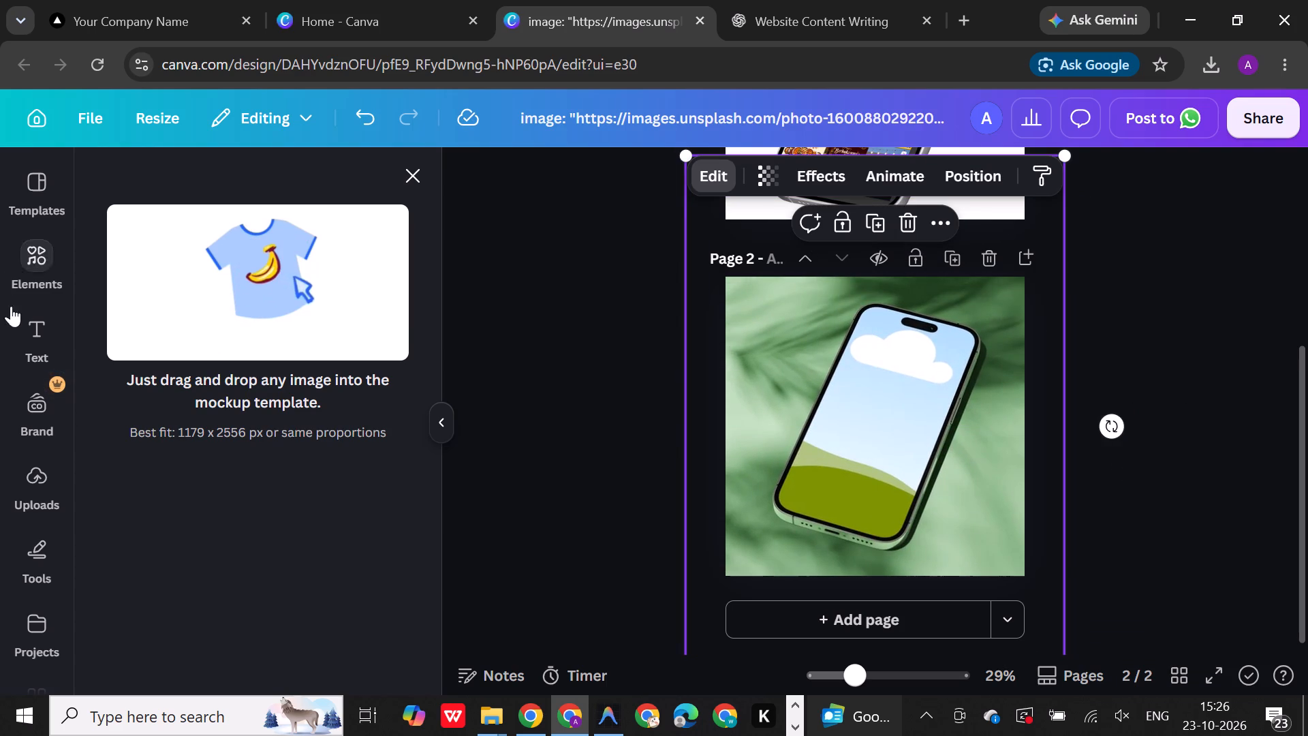
Fill the phone screen in page 2's green mockup with the uploaded Instagram profile screenshot that includes the post grid.
{"action": "left_click", "coordinate": [31, 487]}
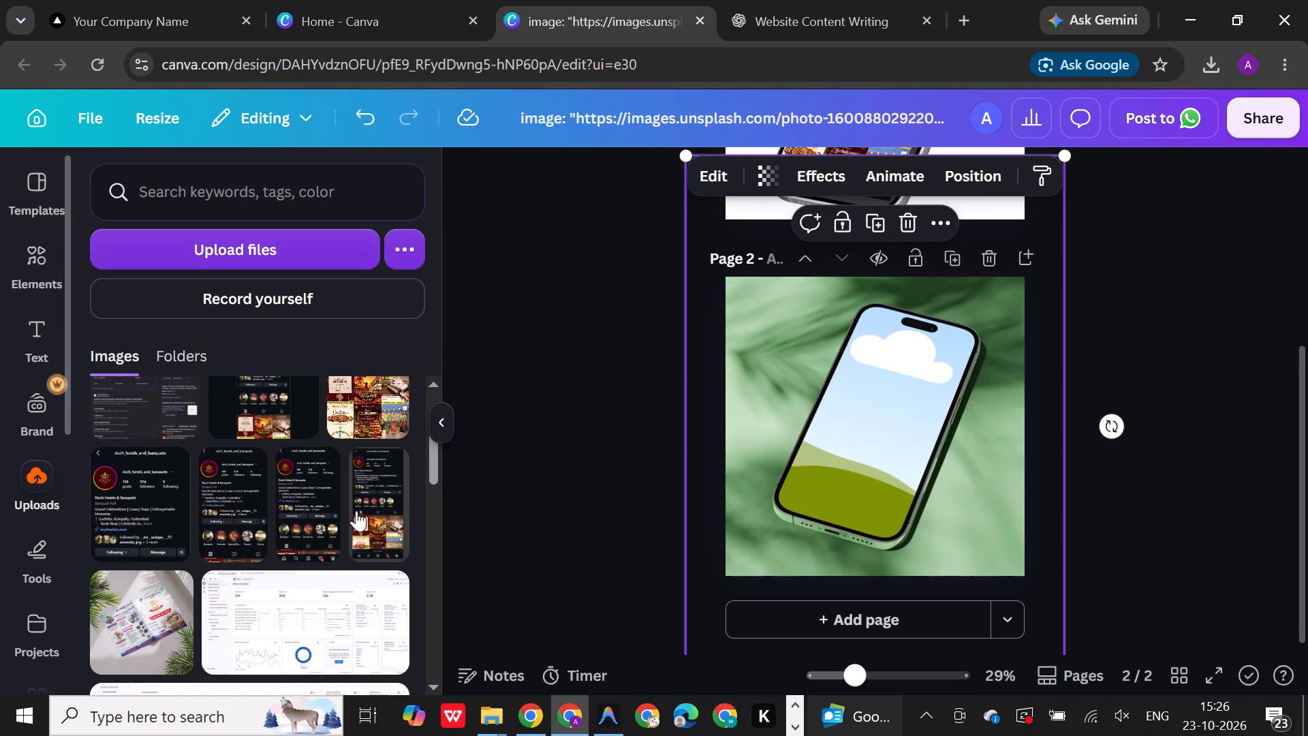
{"action": "left_click_drag", "start_coordinate": [367, 507], "coordinate": [895, 446]}
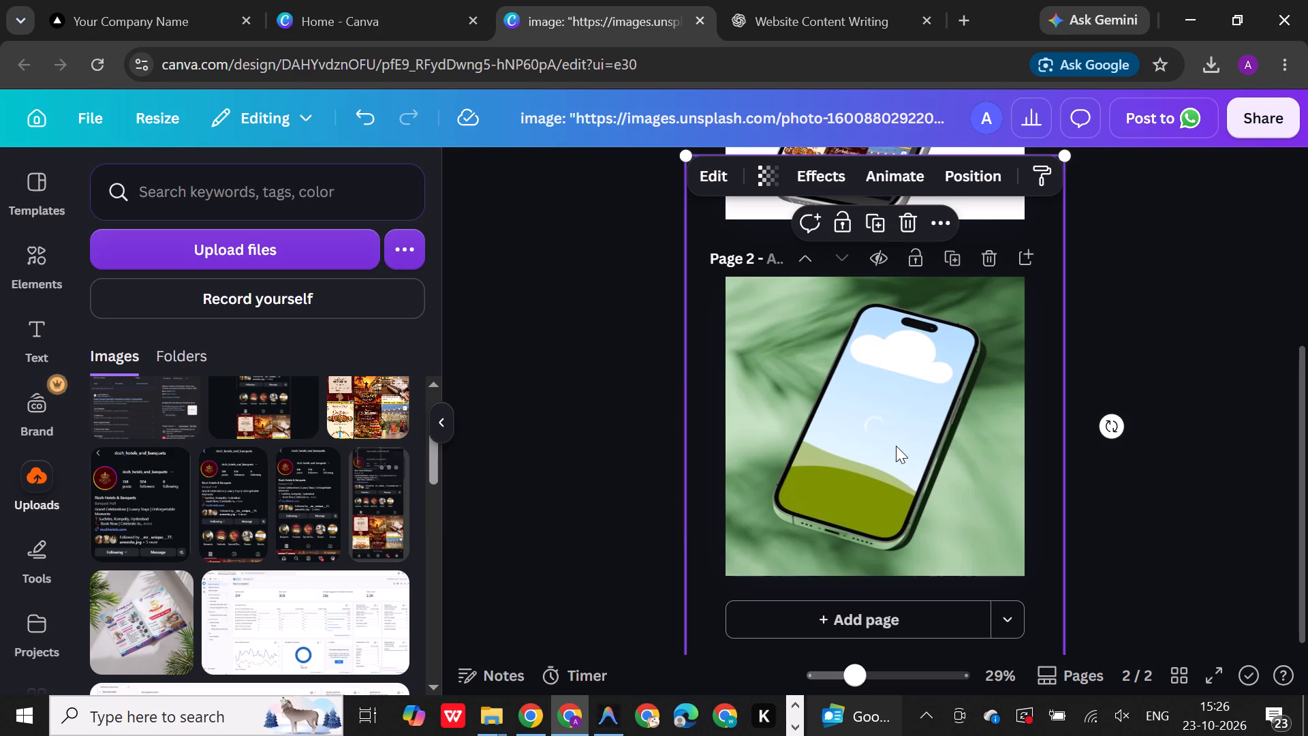
{"action": "left_click", "coordinate": [1307, 474]}
{"action": "left_click", "coordinate": [1239, 378]}
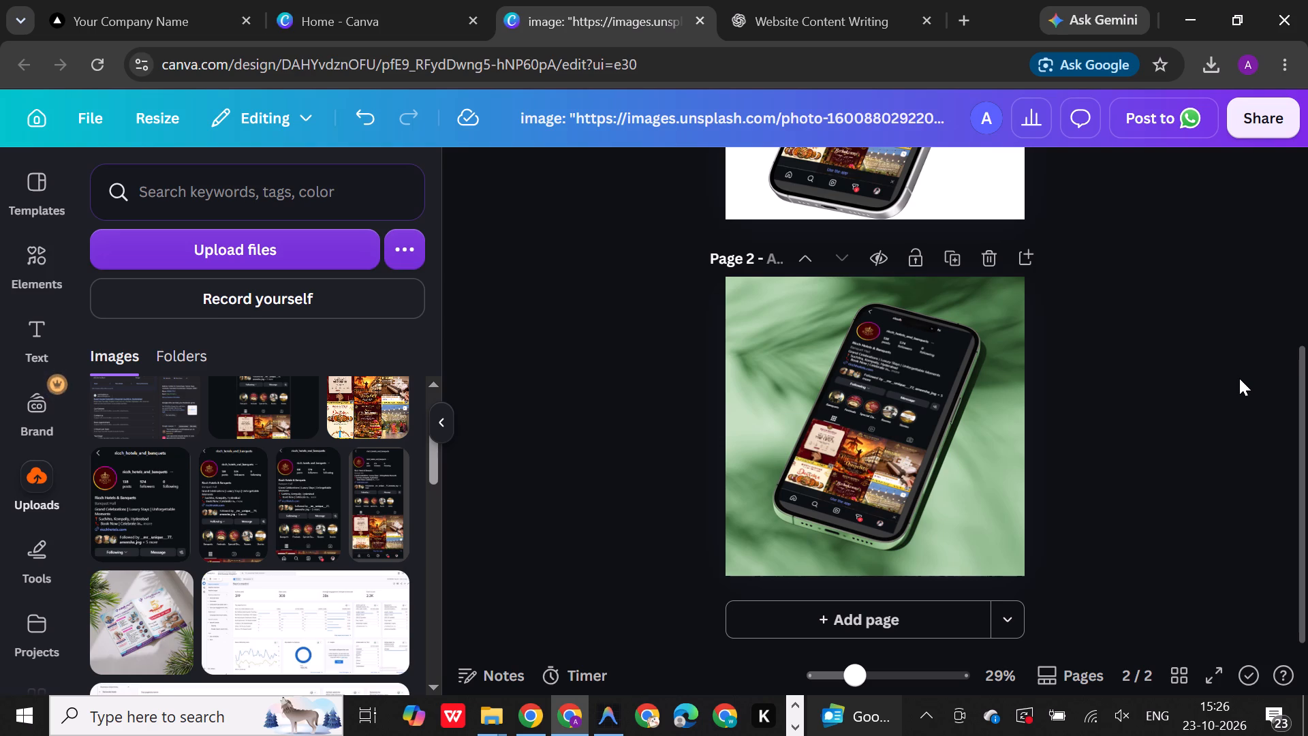
{"action": "scroll", "coordinate": [789, 465], "scroll_direction": "up", "scroll_amount": 2}
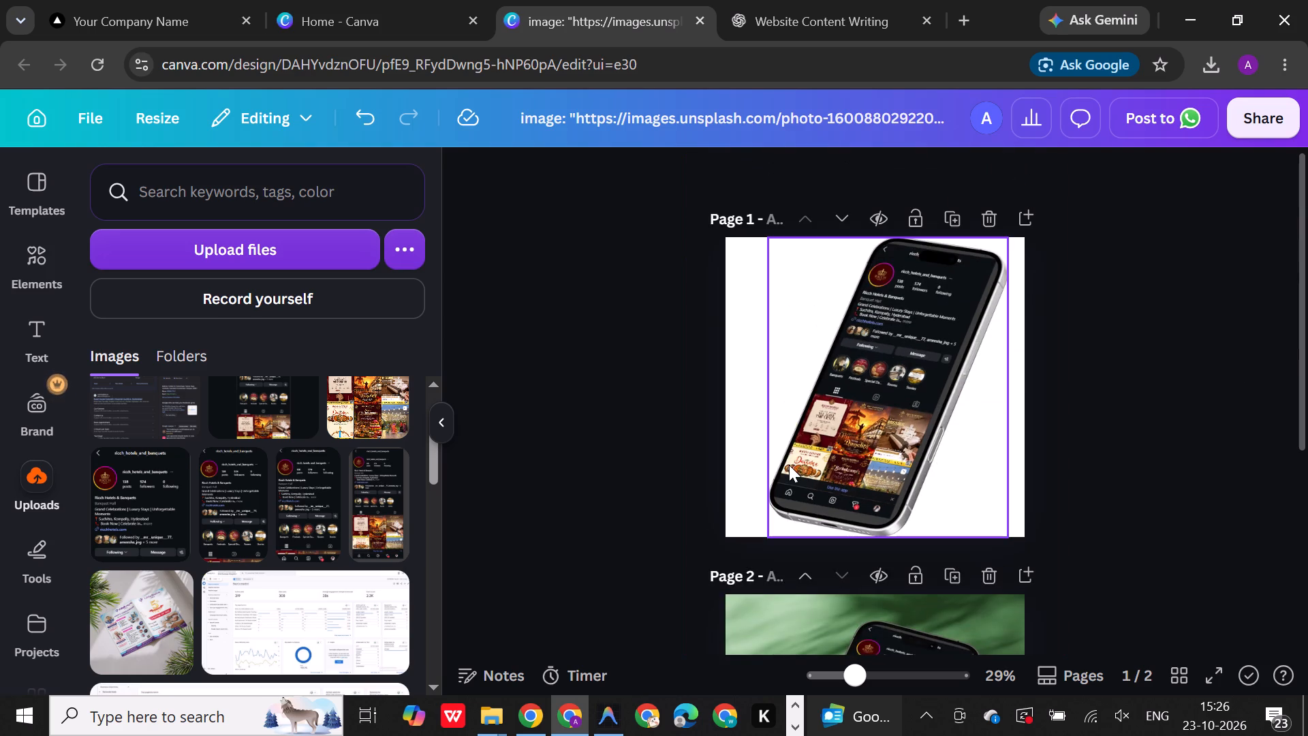
{"action": "scroll", "coordinate": [789, 465], "scroll_direction": "down", "scroll_amount": 3}
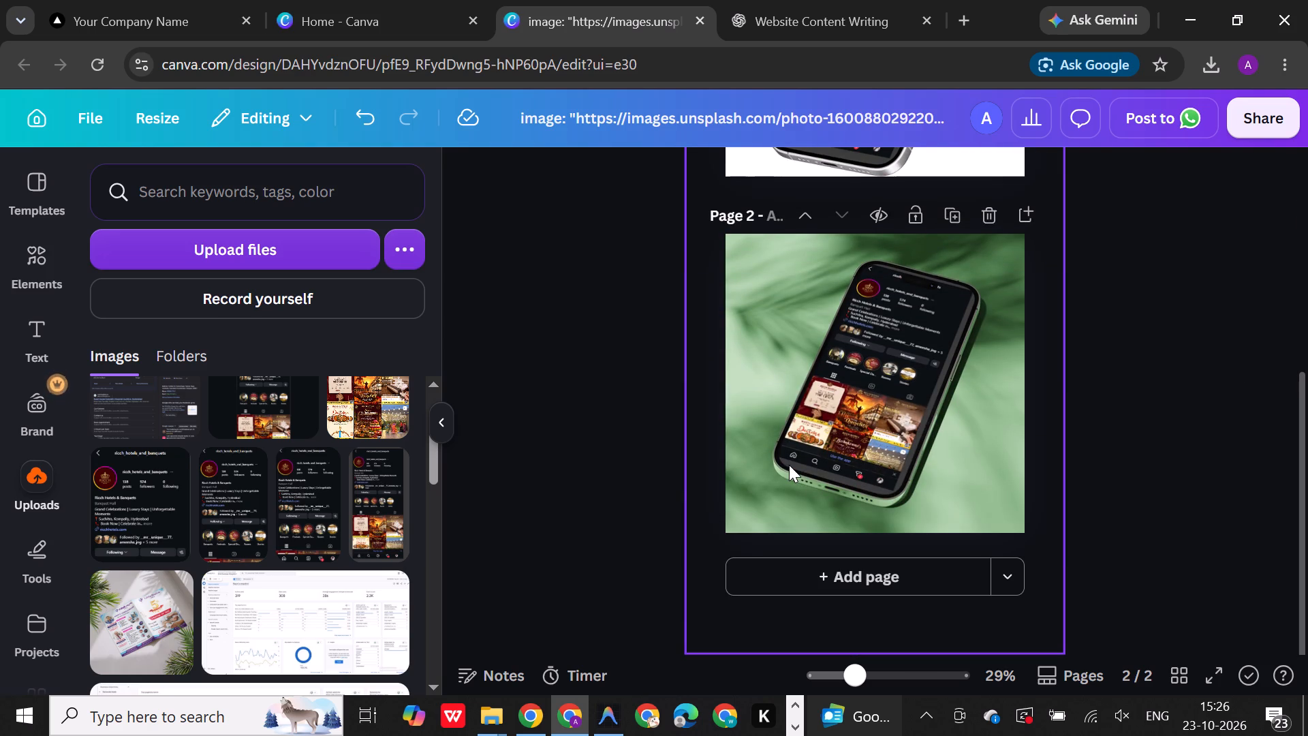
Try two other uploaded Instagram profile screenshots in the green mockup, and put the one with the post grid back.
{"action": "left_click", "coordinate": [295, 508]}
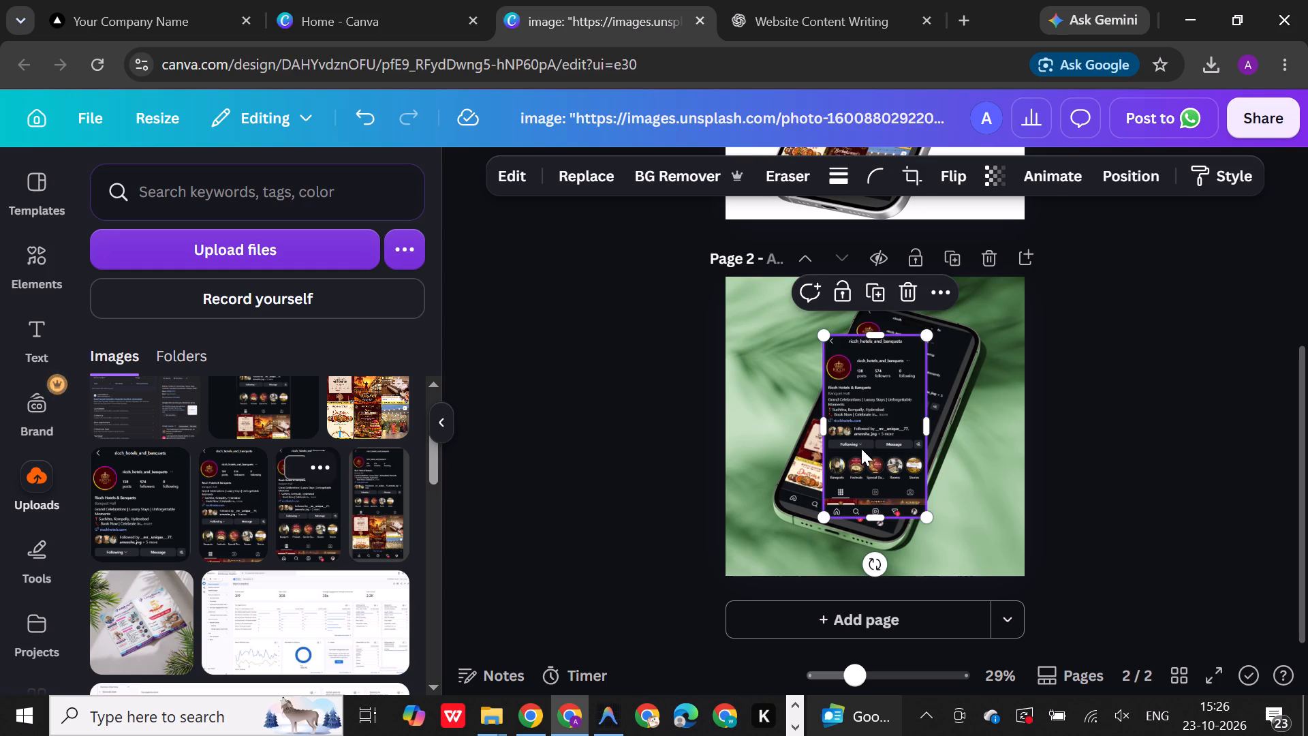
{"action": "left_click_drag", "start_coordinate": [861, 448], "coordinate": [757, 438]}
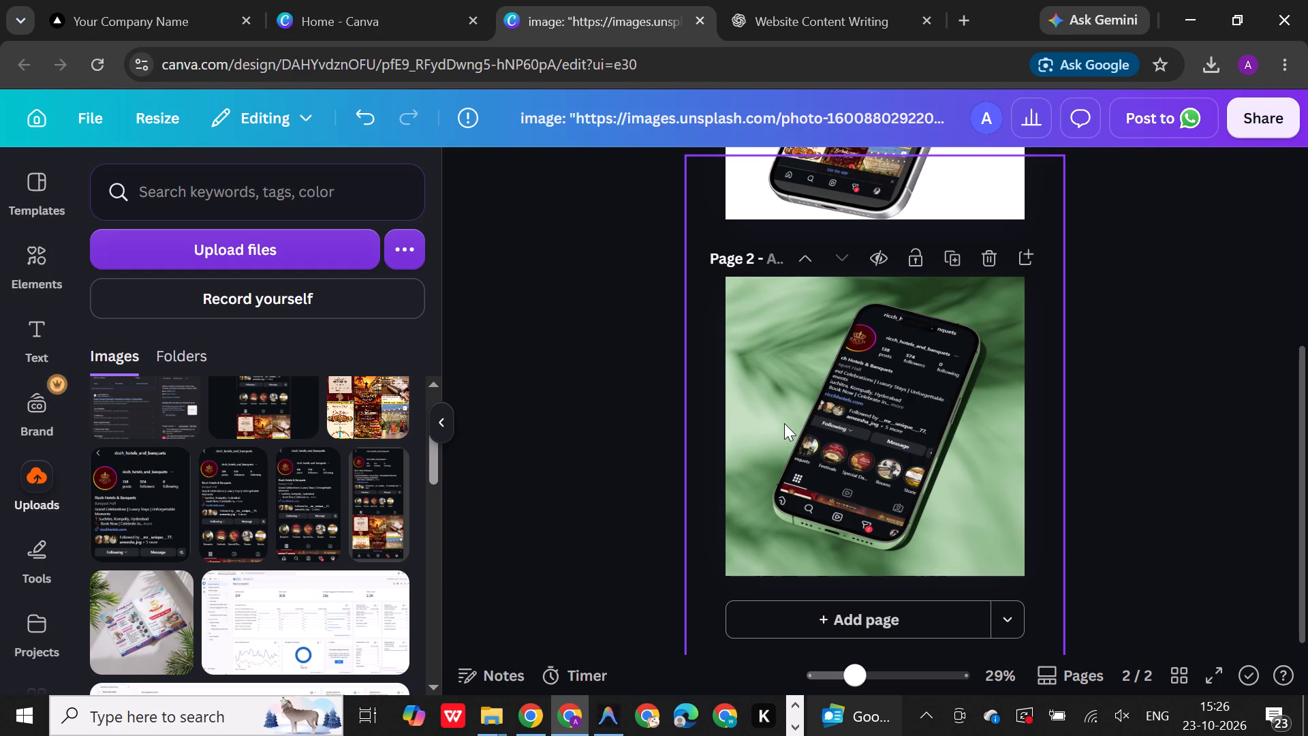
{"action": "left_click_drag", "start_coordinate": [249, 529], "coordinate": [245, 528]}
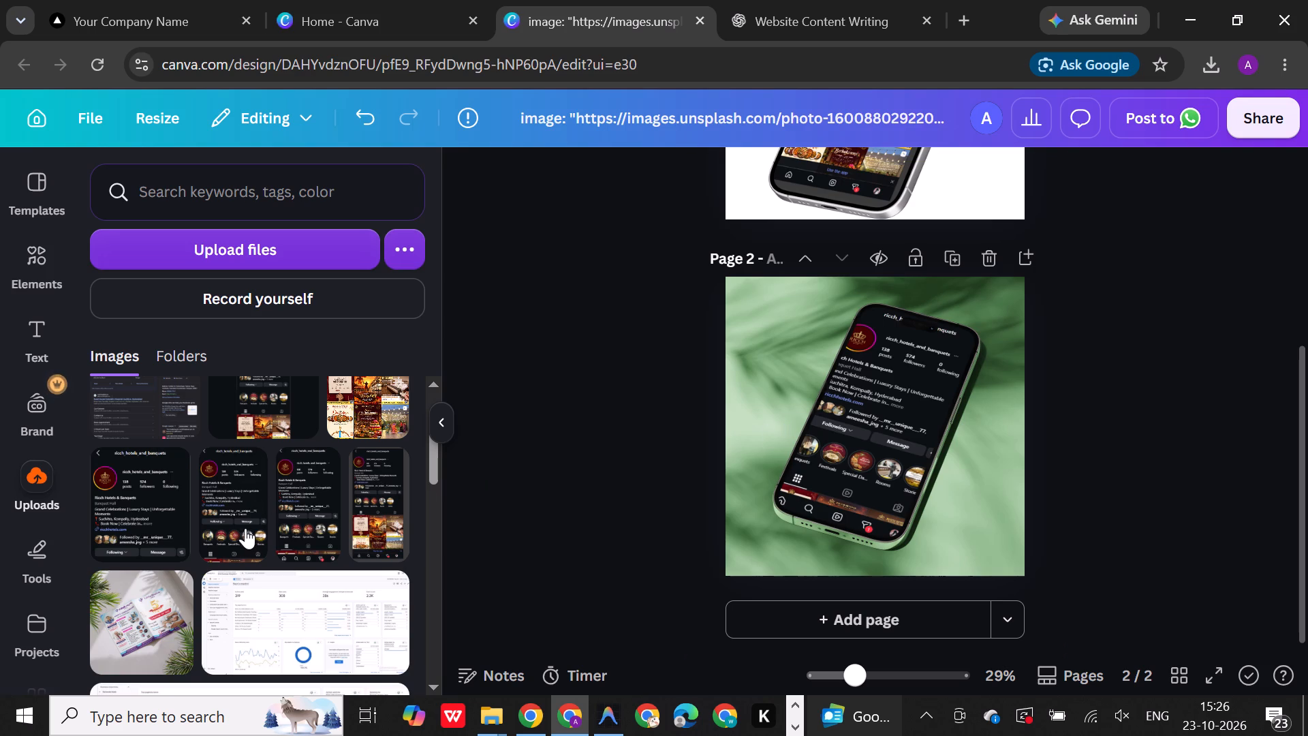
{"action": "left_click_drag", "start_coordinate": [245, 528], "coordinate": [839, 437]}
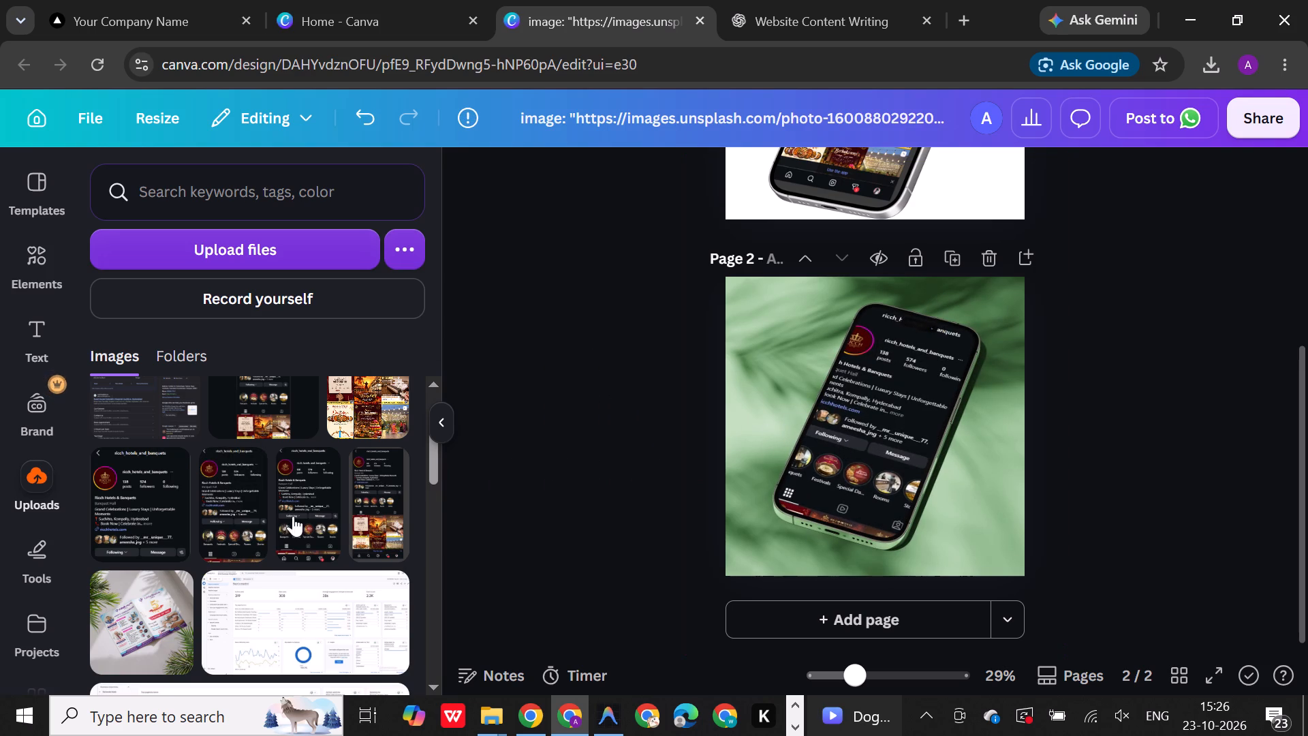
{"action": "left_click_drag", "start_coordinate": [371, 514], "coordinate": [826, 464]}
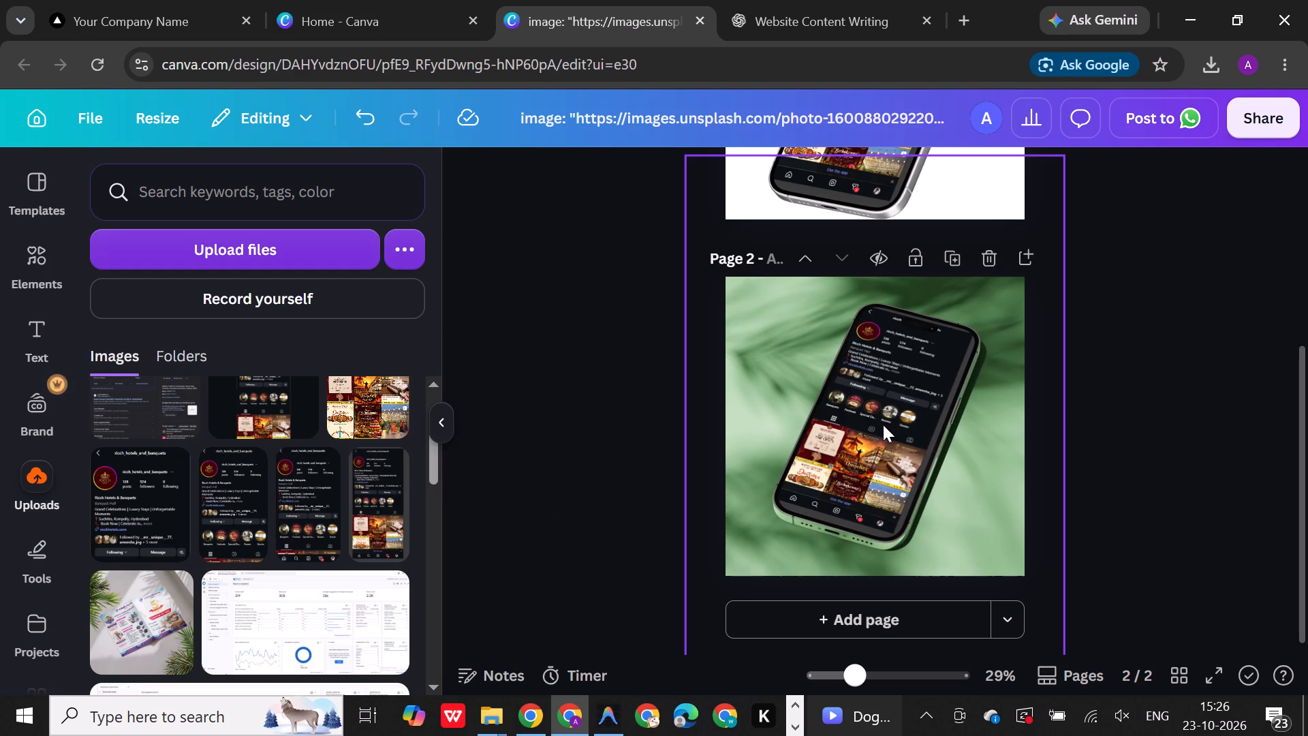
Download only page 2 of the design as a PNG.
{"action": "left_click", "coordinate": [1259, 130]}
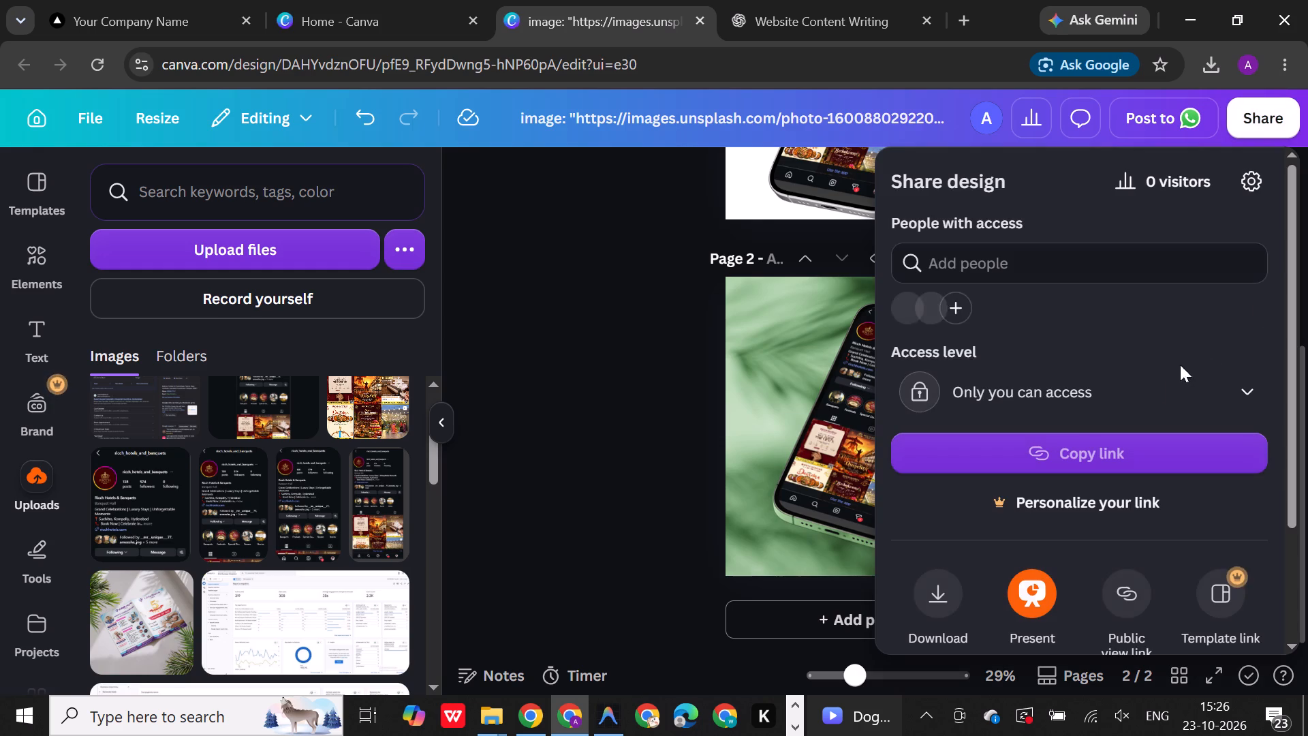
{"action": "left_click", "coordinate": [943, 604]}
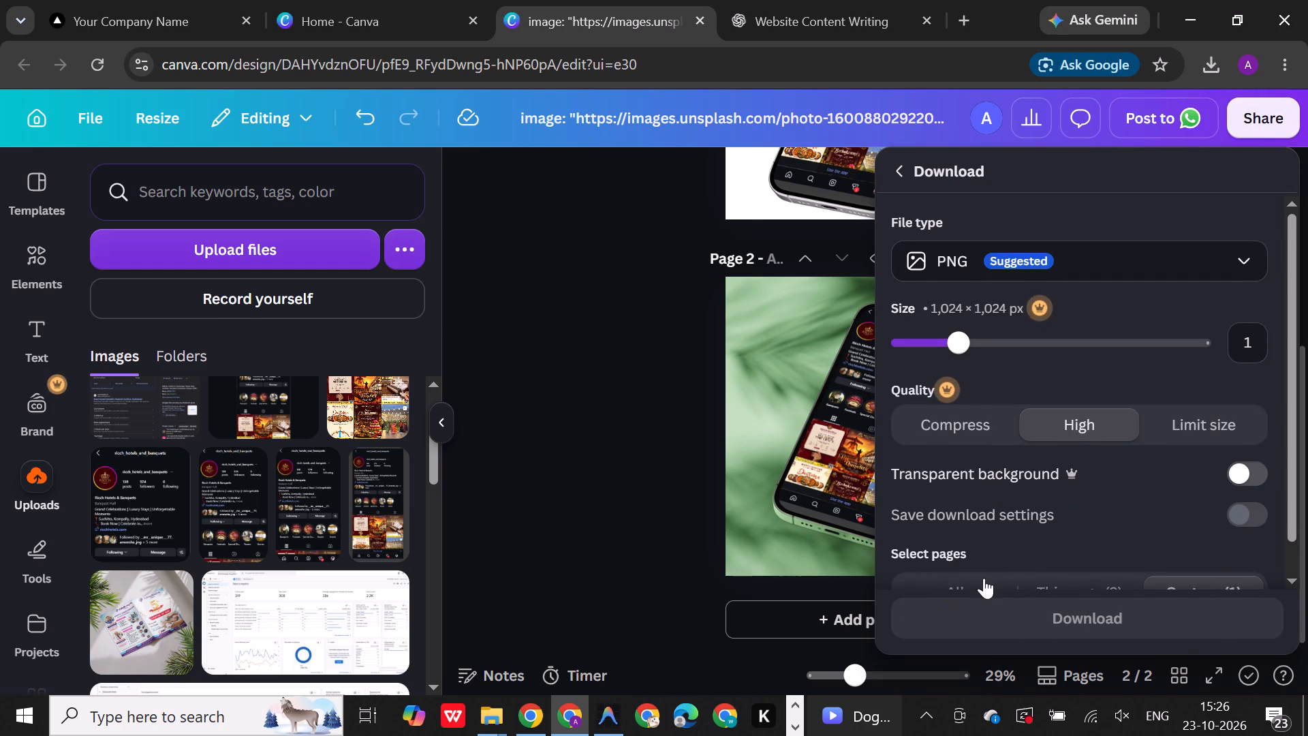
{"action": "scroll", "coordinate": [1063, 504], "scroll_direction": "down", "scroll_amount": 11}
{"action": "left_click", "coordinate": [1175, 567]}
{"action": "scroll", "coordinate": [1175, 567], "scroll_direction": "down", "scroll_amount": 5}
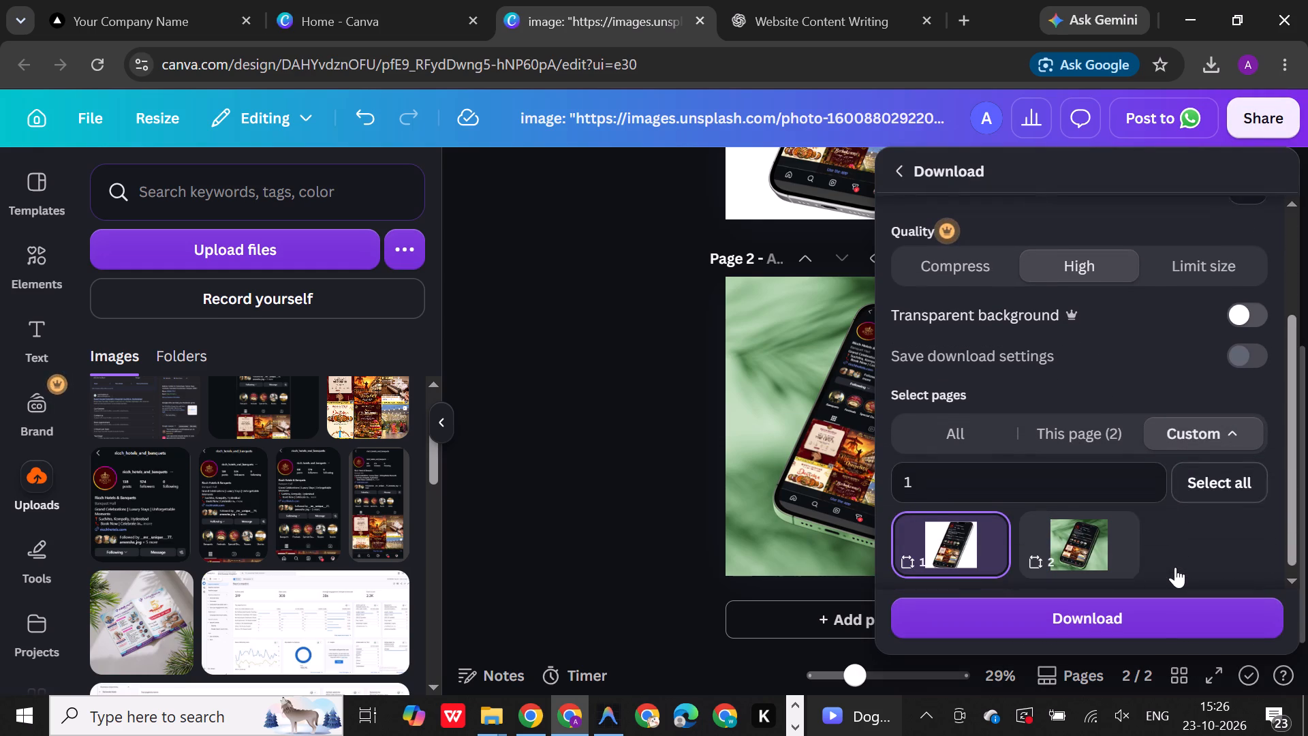
{"action": "scroll", "coordinate": [1175, 567], "scroll_direction": "down", "scroll_amount": 1}
{"action": "left_click", "coordinate": [1069, 562]}
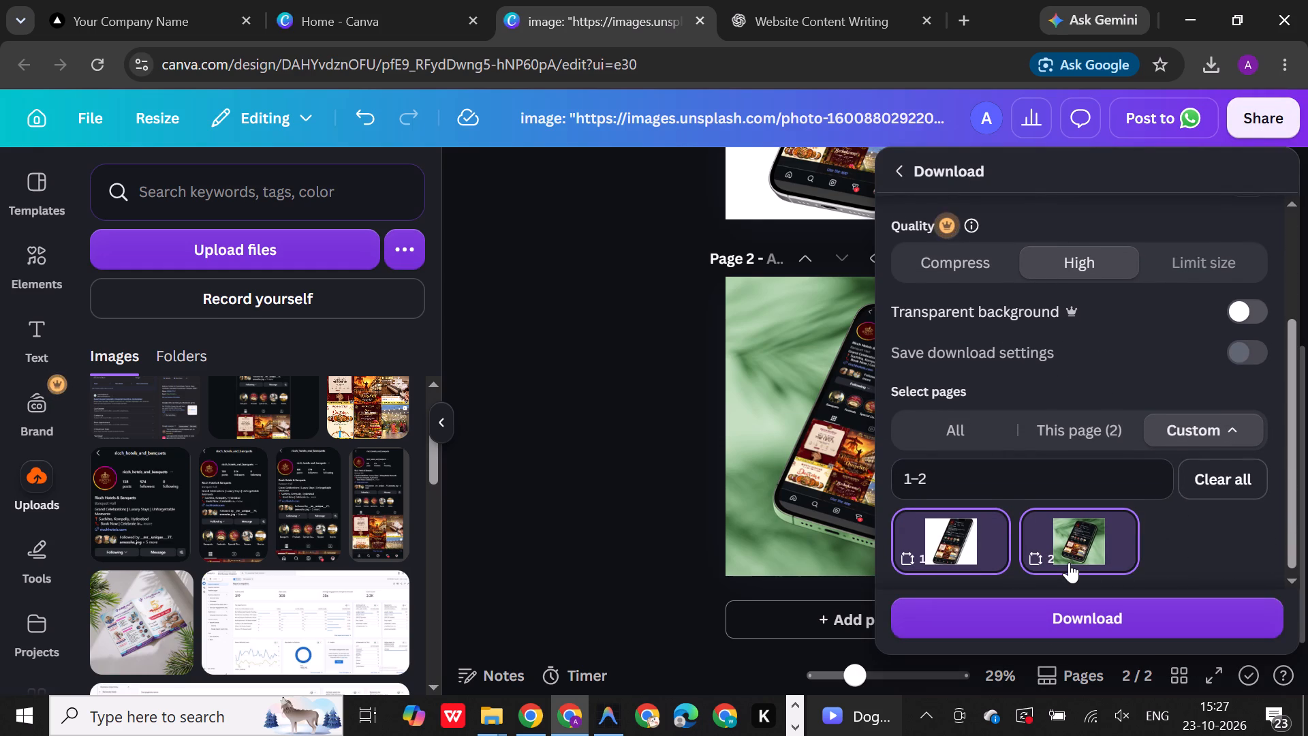
{"action": "left_click", "coordinate": [903, 553]}
{"action": "left_click", "coordinate": [1064, 612]}
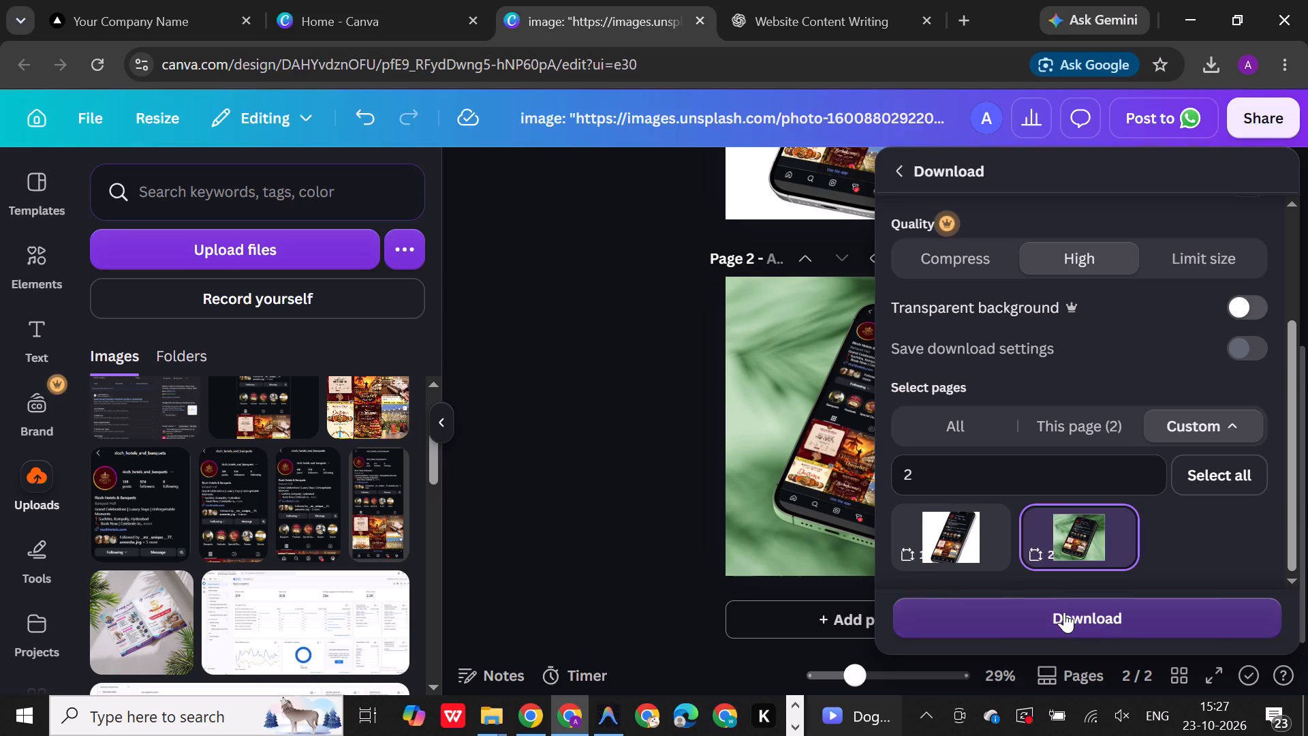
Copy the newly downloaded green mockup image from Downloads into company-web's public home-page services folder.
{"action": "left_click", "coordinate": [501, 722]}
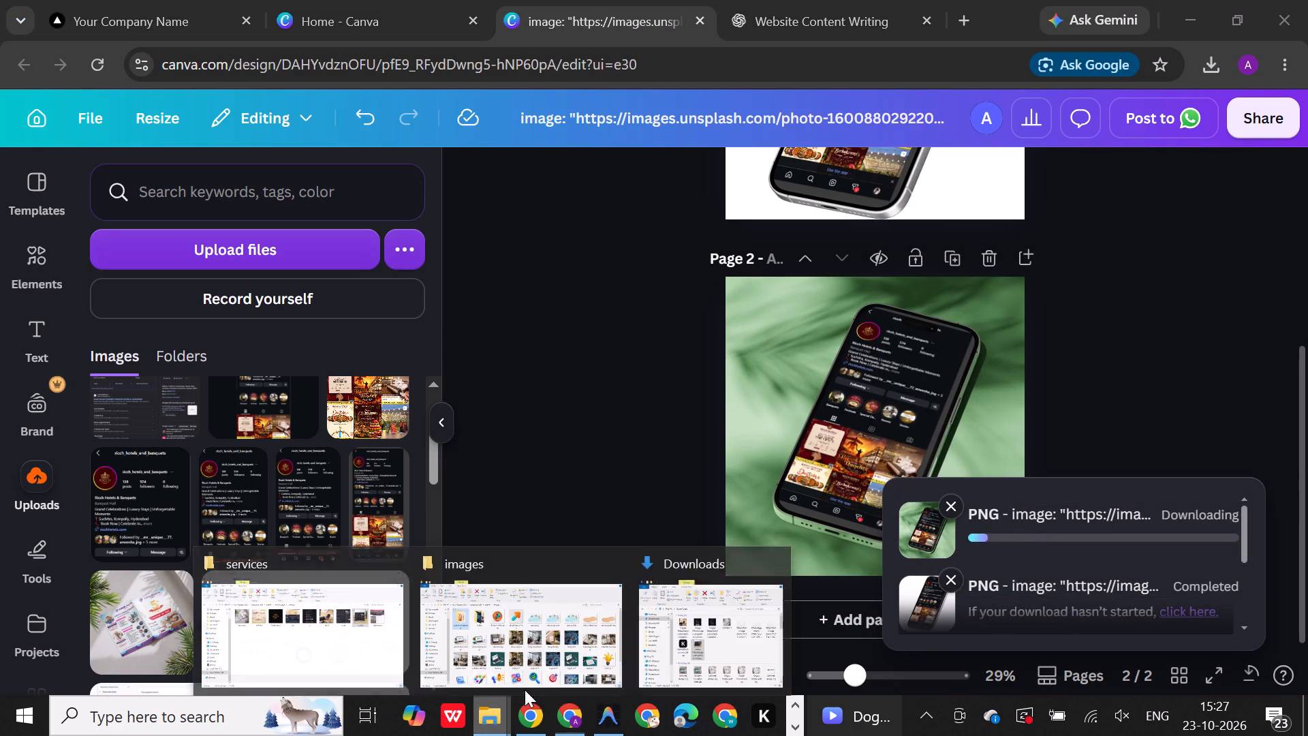
{"action": "left_click", "coordinate": [716, 637]}
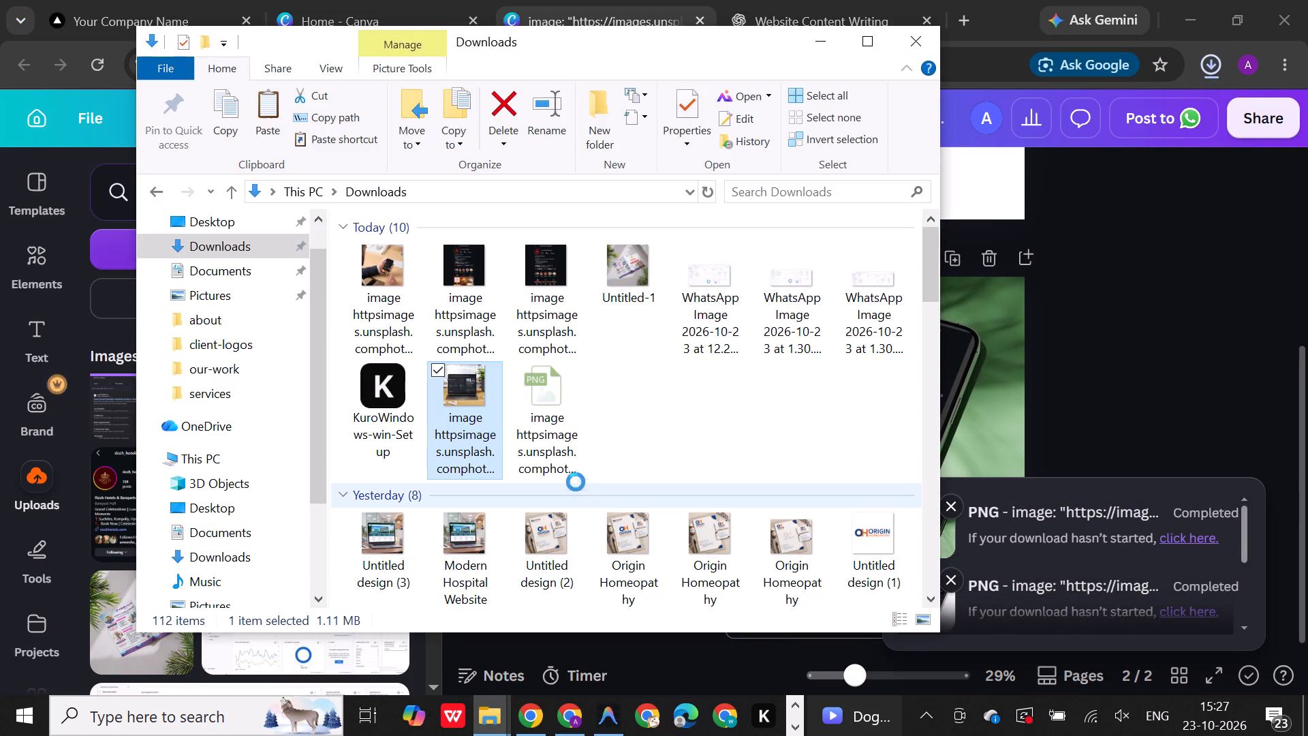
{"action": "left_click", "coordinate": [546, 444]}
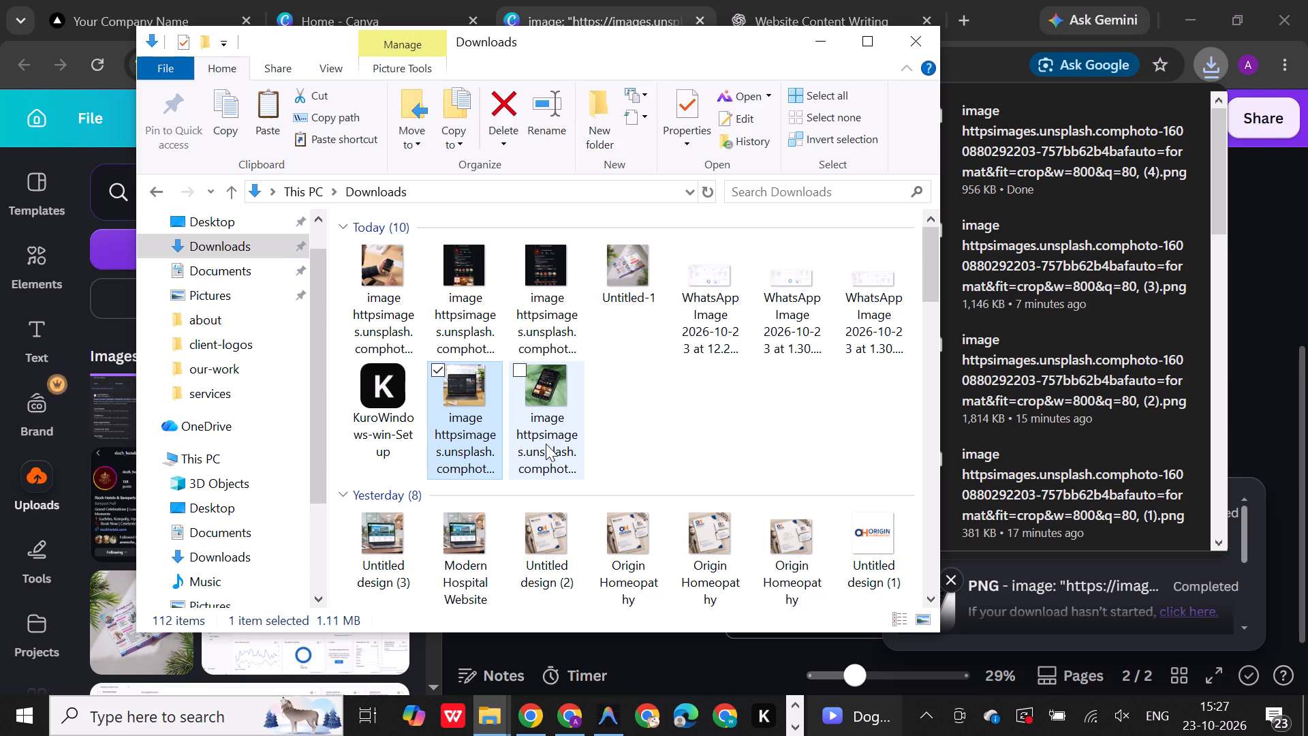
{"action": "key", "text": "ctrl+c"}
{"action": "left_click", "coordinate": [488, 718]}
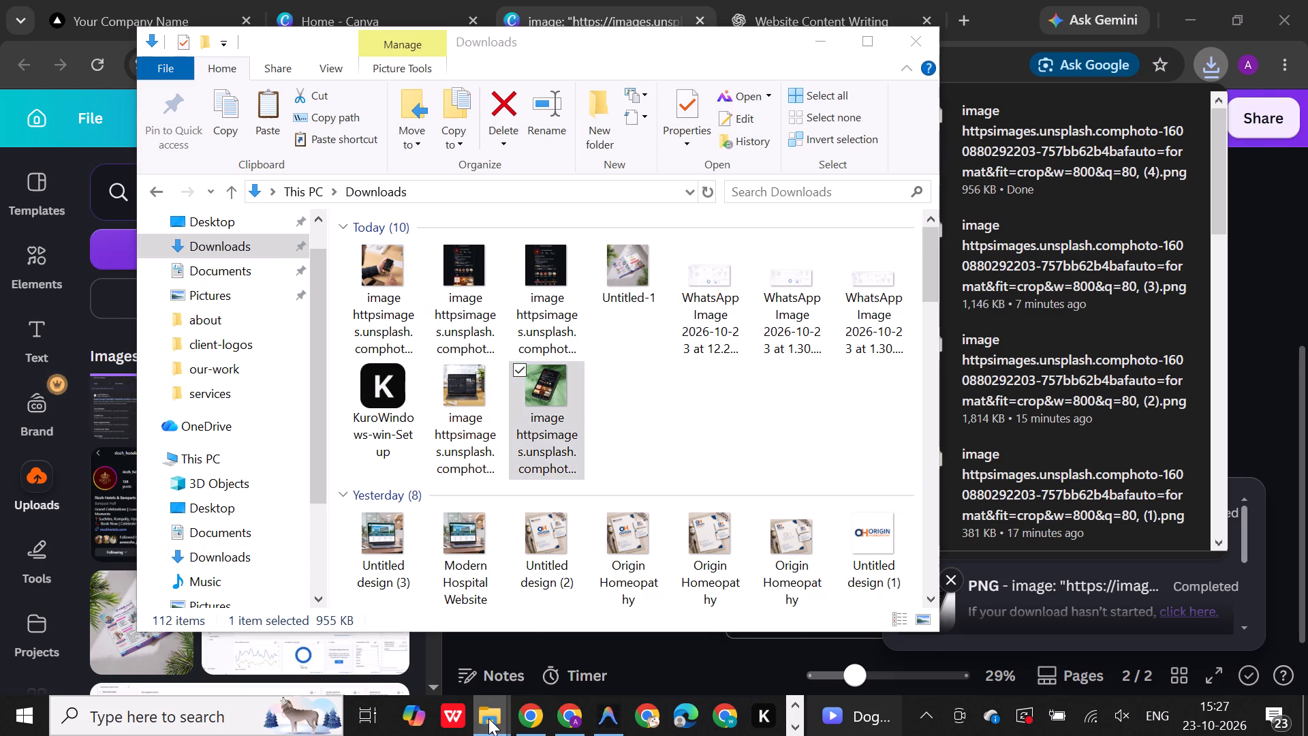
{"action": "left_click", "coordinate": [363, 664]}
{"action": "key", "text": "ctrl+v"}
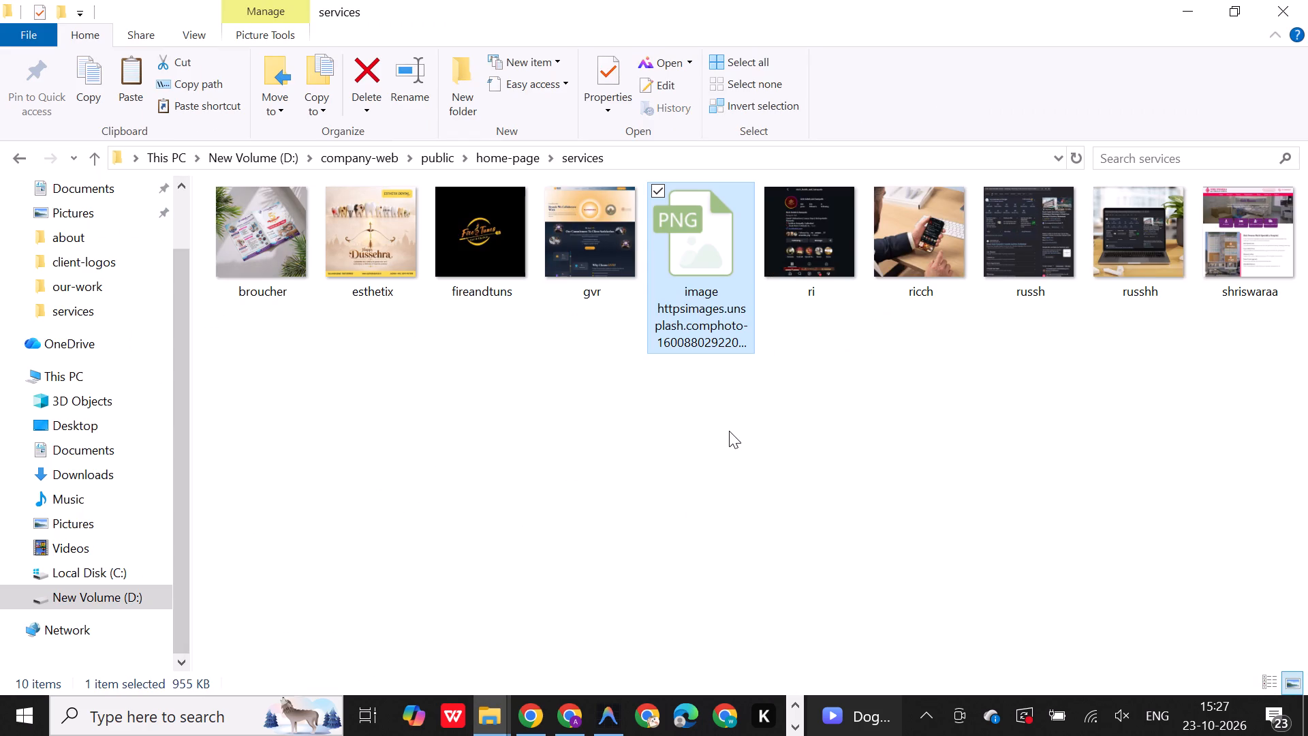
Delete the old ricch image of a hand holding a phone from the services folder.
{"action": "left_click", "coordinate": [808, 245]}
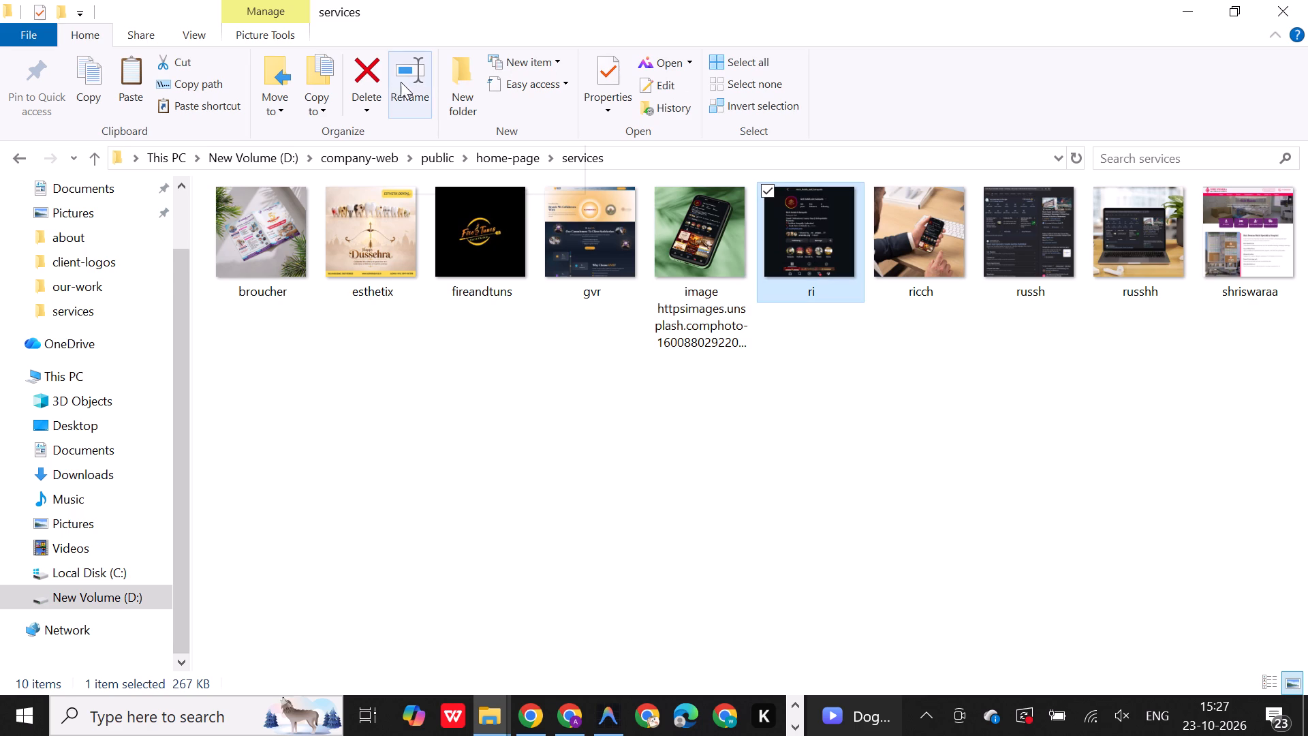
{"action": "left_click", "coordinate": [927, 260]}
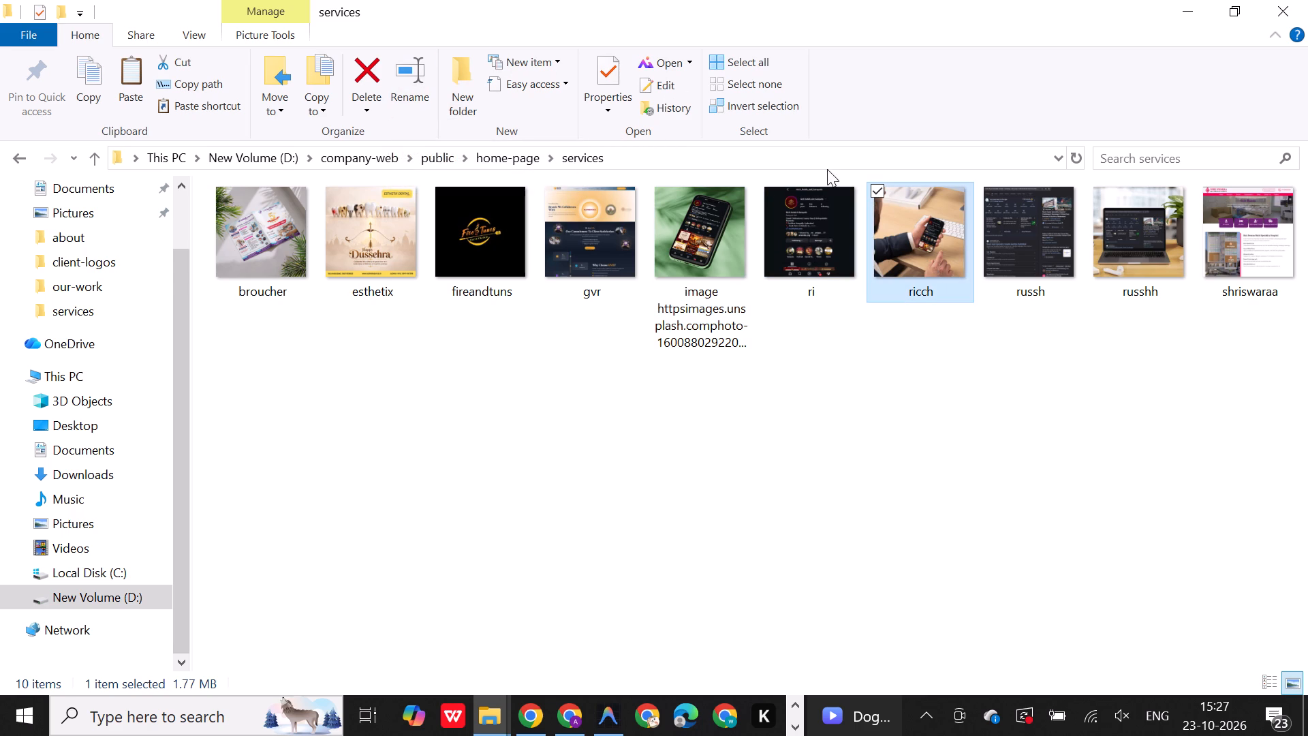
{"action": "left_click", "coordinate": [376, 74]}
Rename the pasted green mockup image as ricch.
{"action": "left_click", "coordinate": [708, 319]}
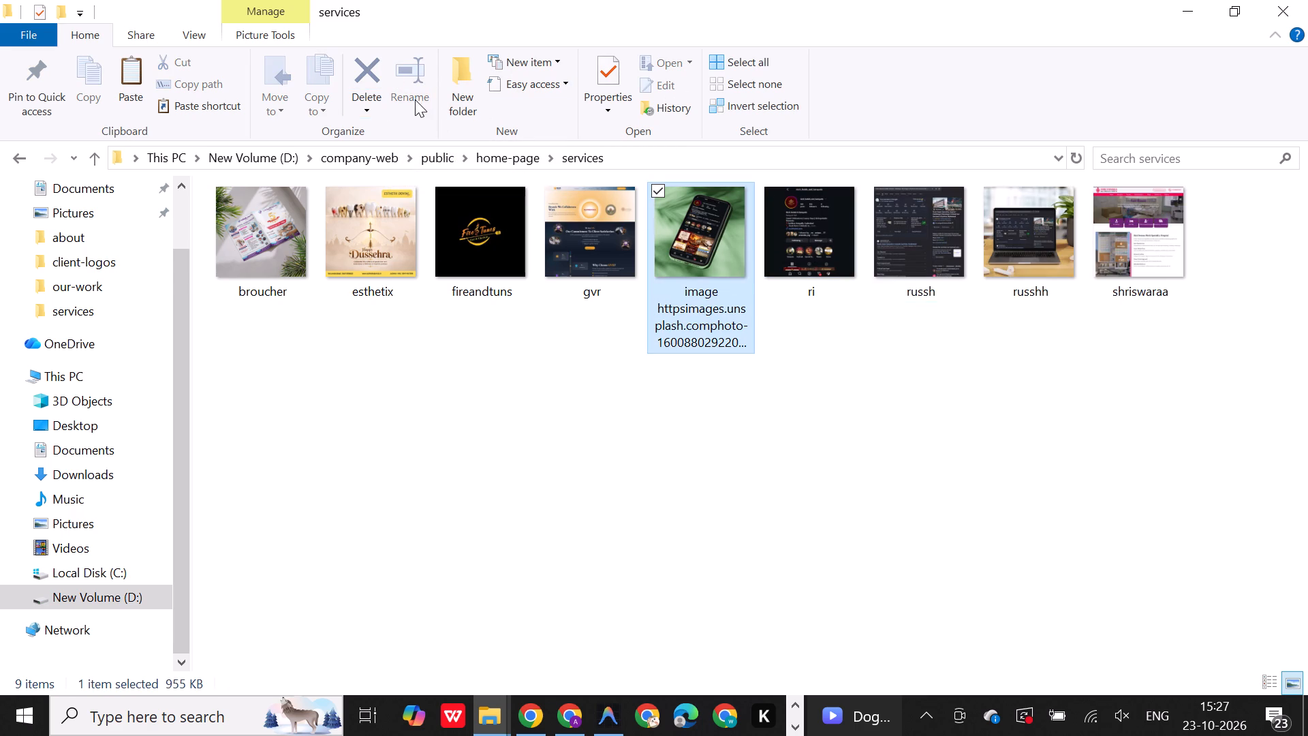
{"action": "left_click", "coordinate": [413, 90]}
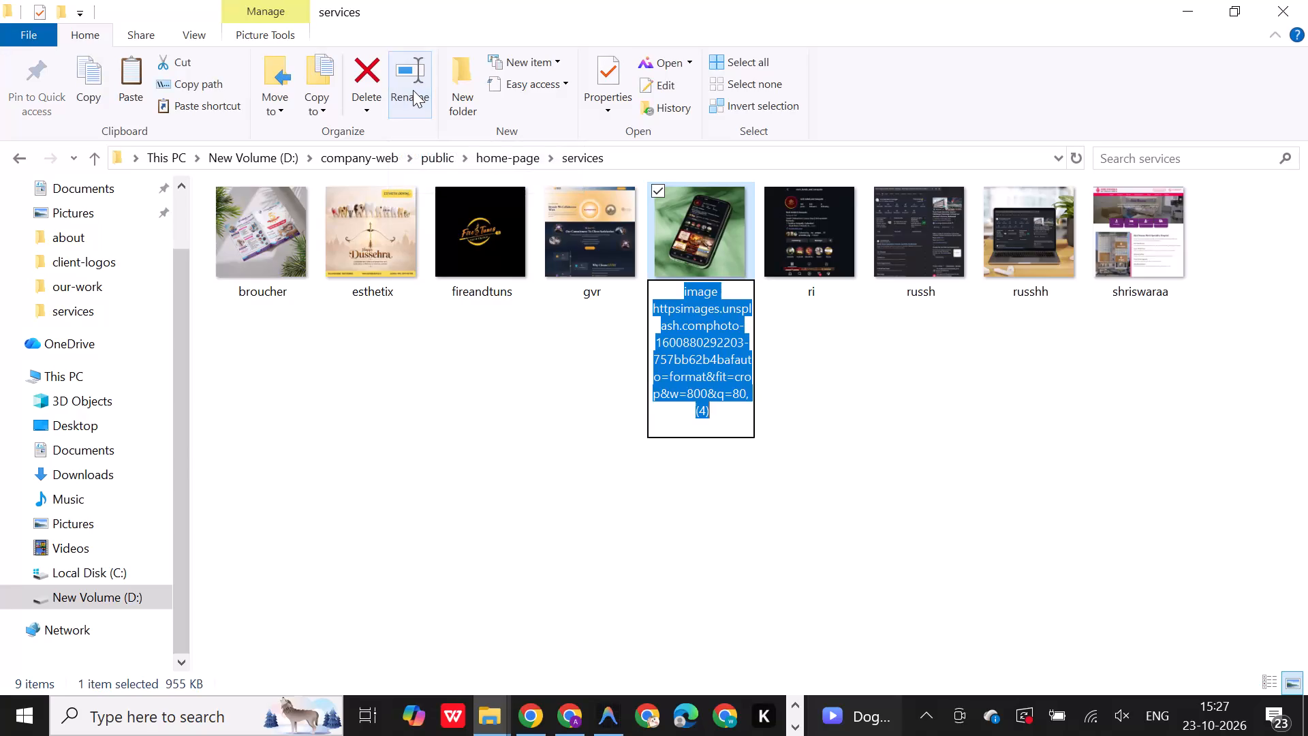
{"action": "type", "text": "ricch"}
{"action": "key", "text": "Return"}
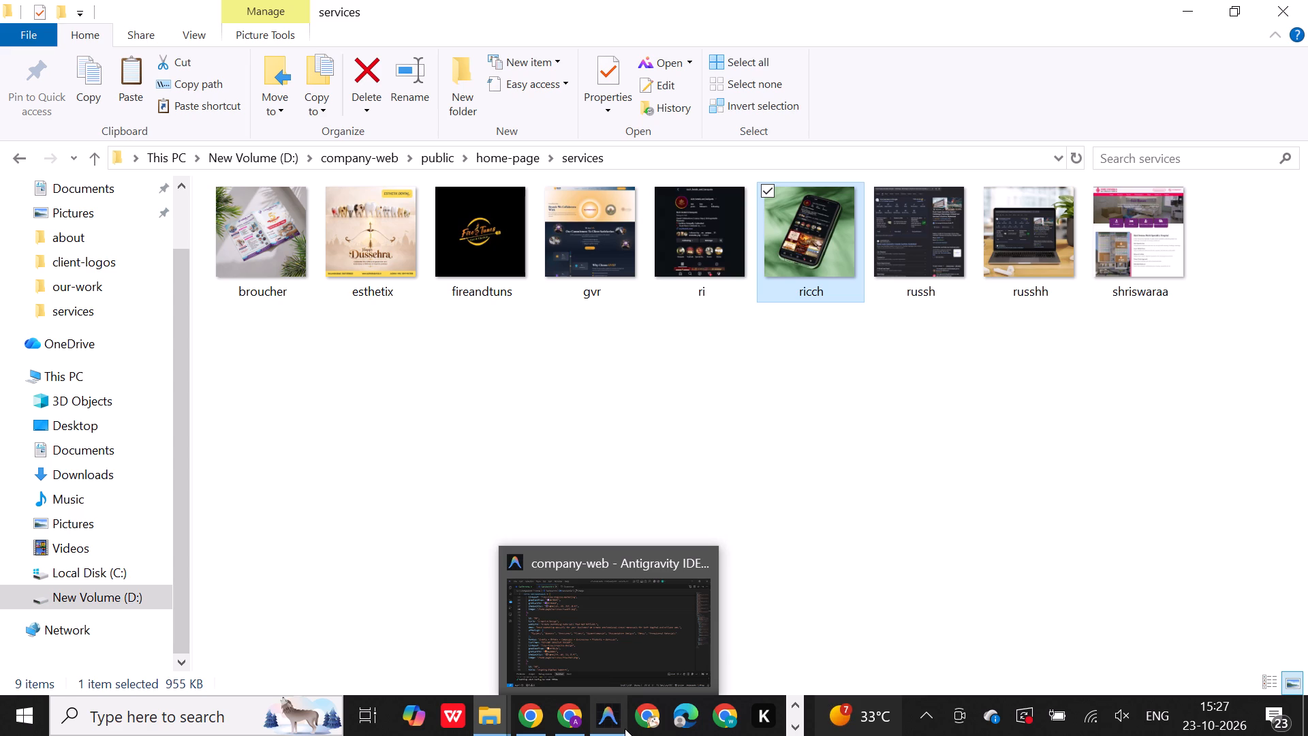
Delete the gvr image from the services folder and refresh the folder.
{"action": "left_click", "coordinate": [595, 269]}
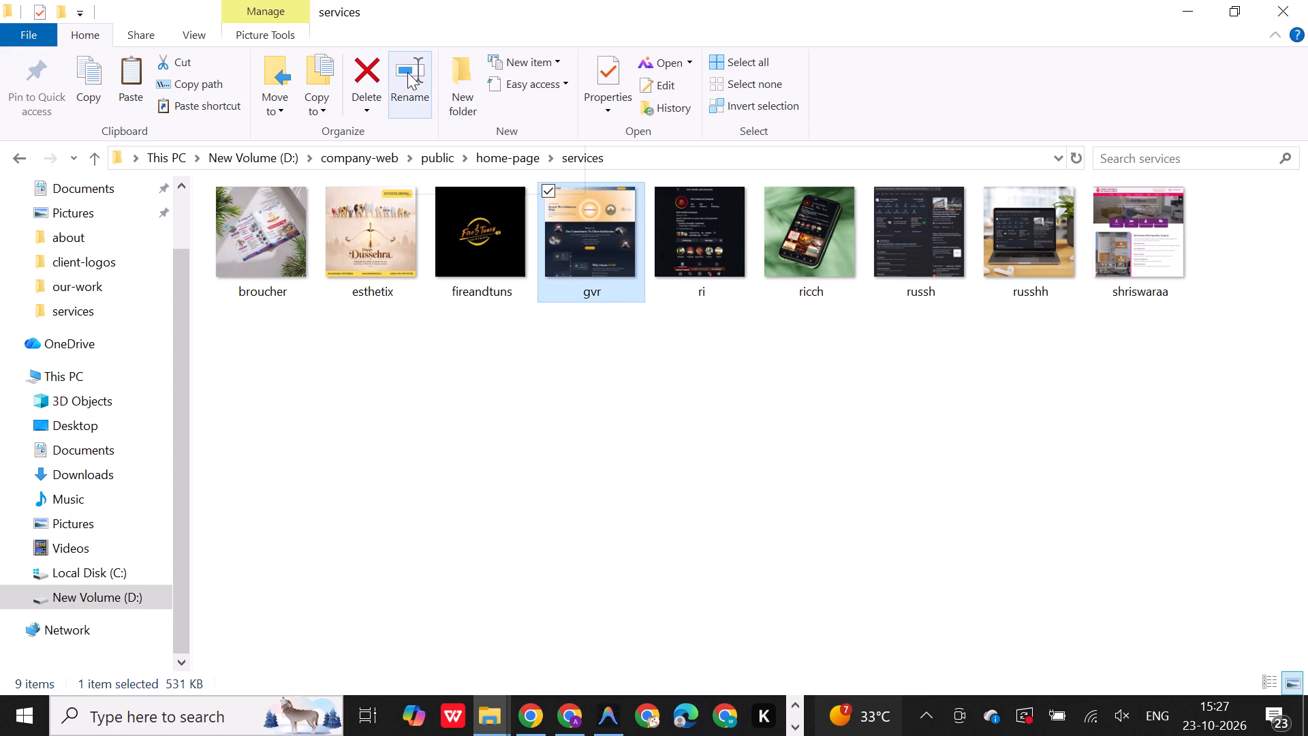
{"action": "left_click", "coordinate": [358, 82]}
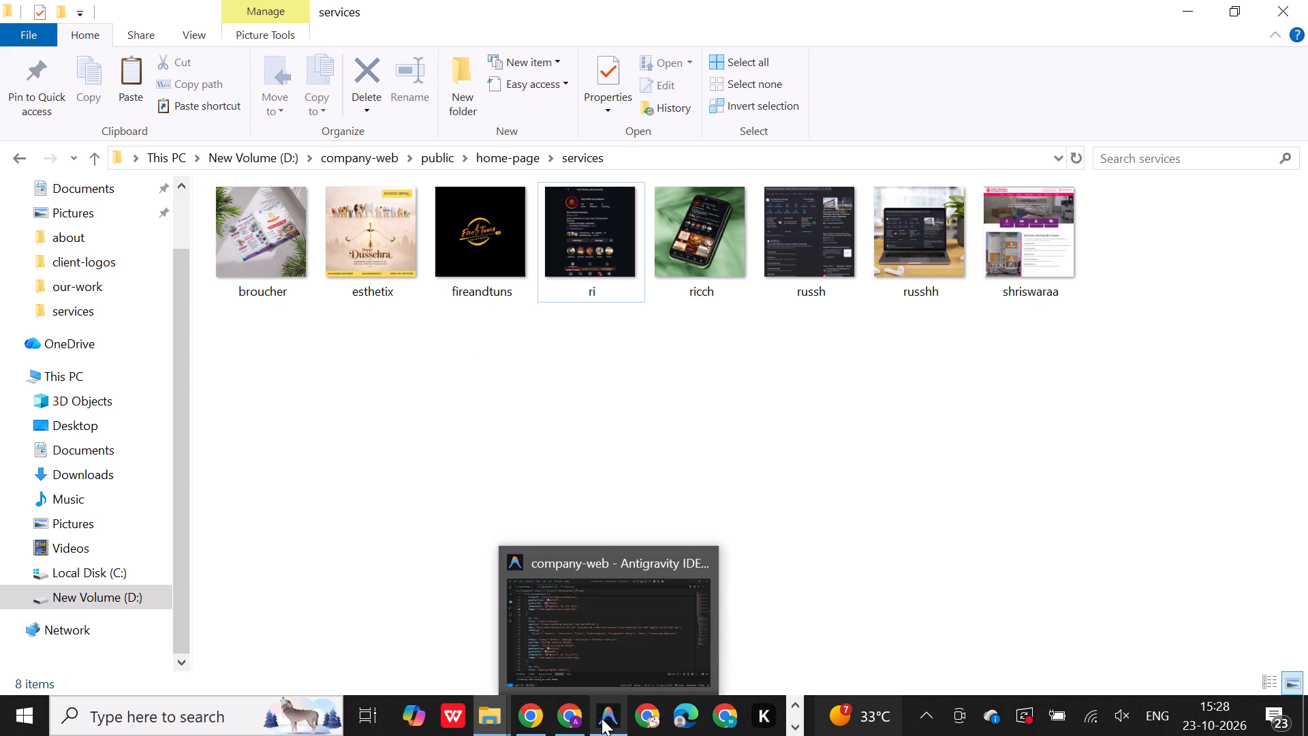
{"action": "key", "text": "ctrl+r"}
{"action": "key", "text": "ctrl+r"}
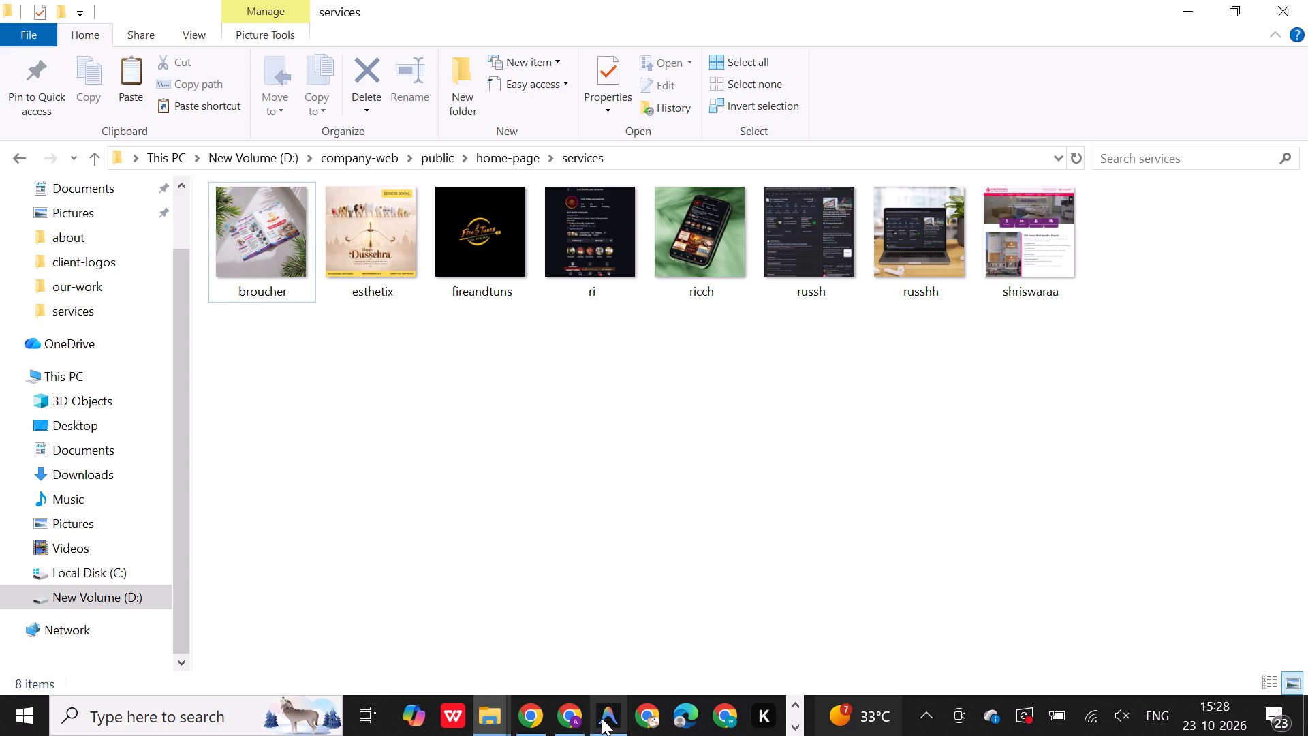
Switch to Chrome and reload the company website at localhost:3000 to check its services section.
{"action": "left_click", "coordinate": [562, 726]}
{"action": "left_click", "coordinate": [138, 0]}
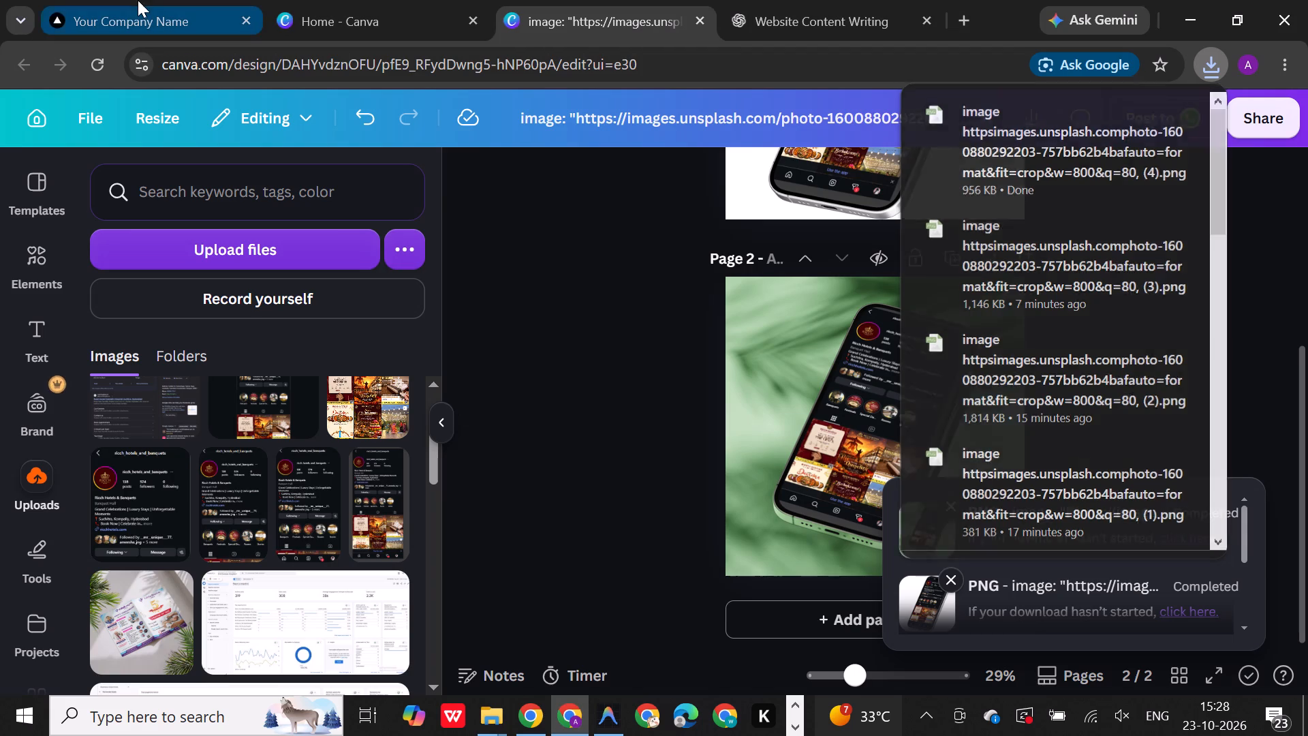
{"action": "key", "text": "ctrl+r"}
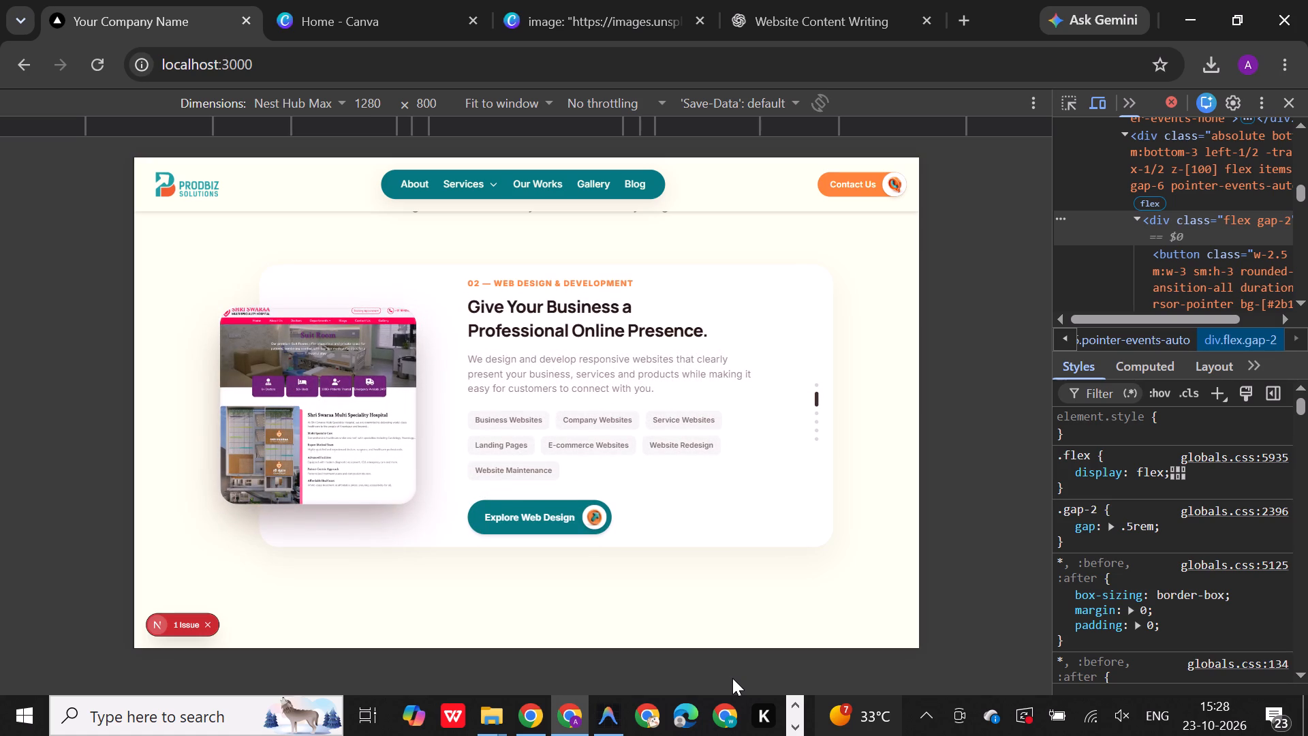
Return to the Canva mockup design and add a blank page 3 after the green mockup page.
{"action": "left_click", "coordinate": [596, 0]}
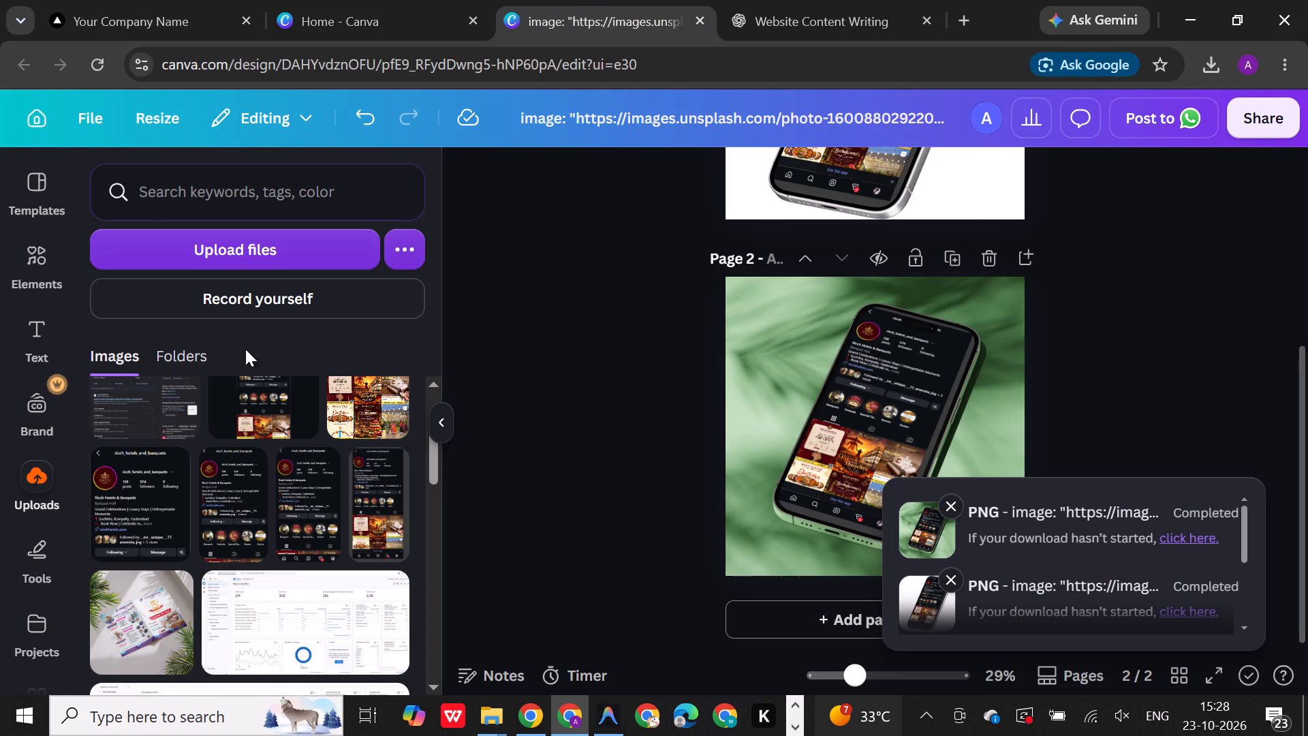
{"action": "scroll", "coordinate": [855, 408], "scroll_direction": "down", "scroll_amount": 3}
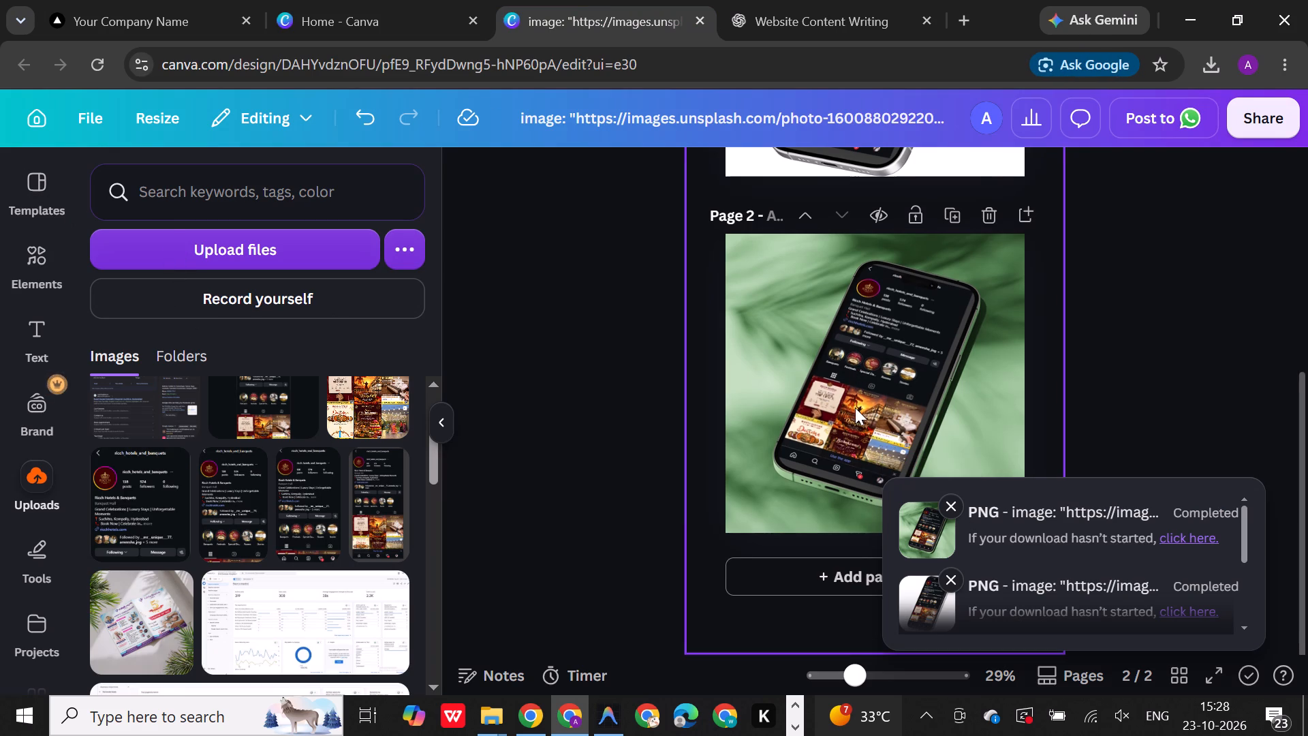
{"action": "scroll", "coordinate": [855, 408], "scroll_direction": "down", "scroll_amount": 2}
{"action": "left_click", "coordinate": [800, 574]}
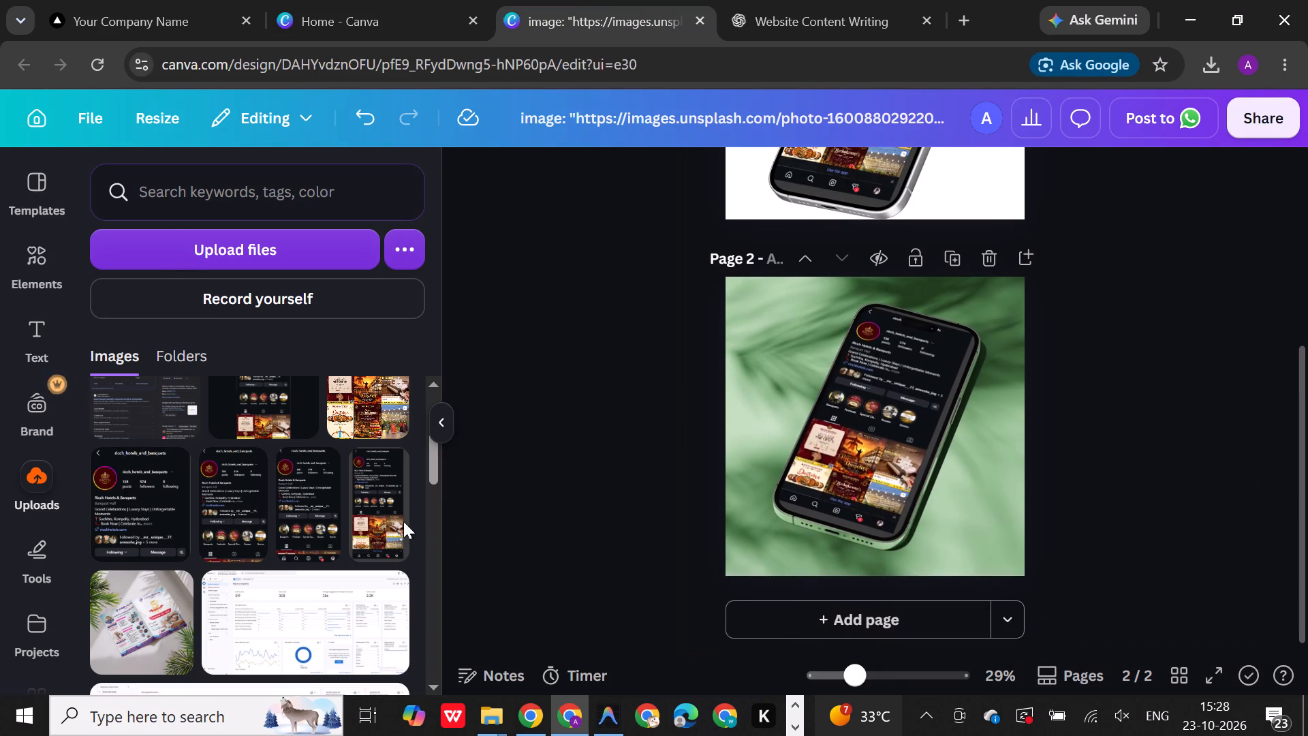
{"action": "left_click", "coordinate": [790, 630]}
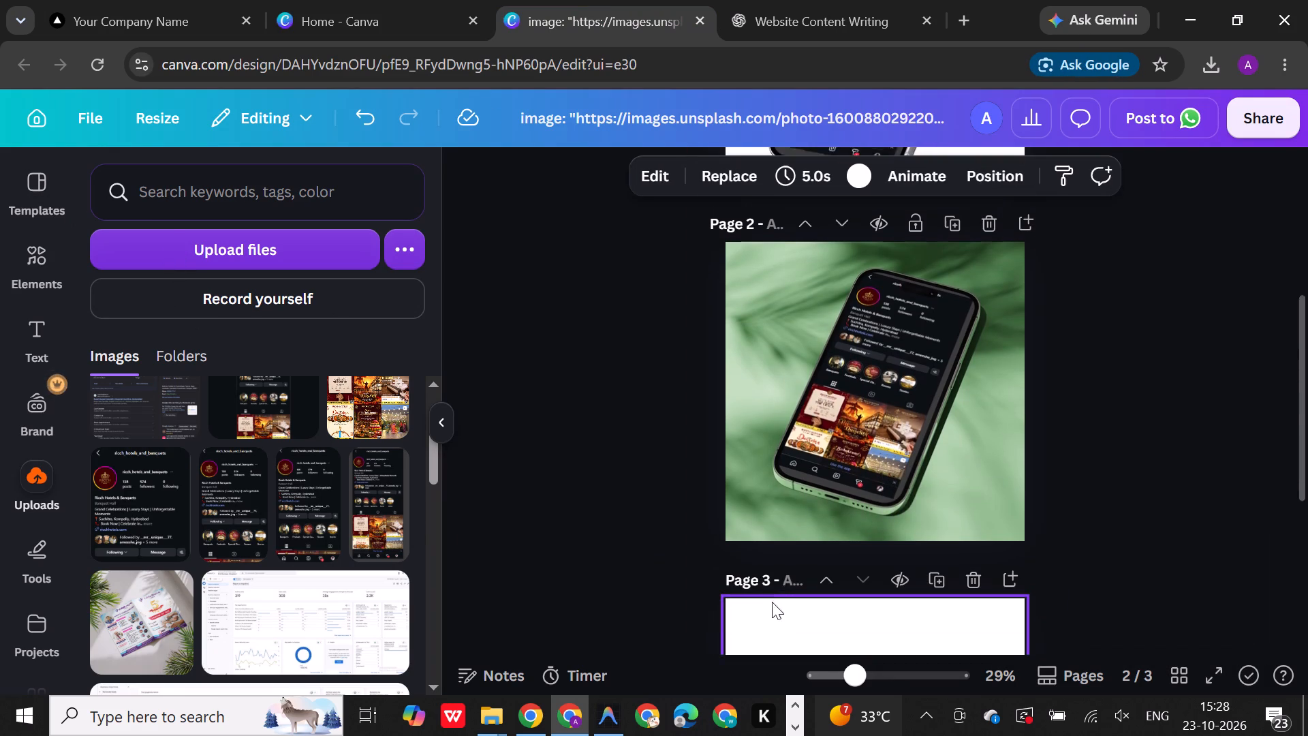
Open the full Tablets & TV collection in the mockup elements.
{"action": "left_click", "coordinate": [35, 278]}
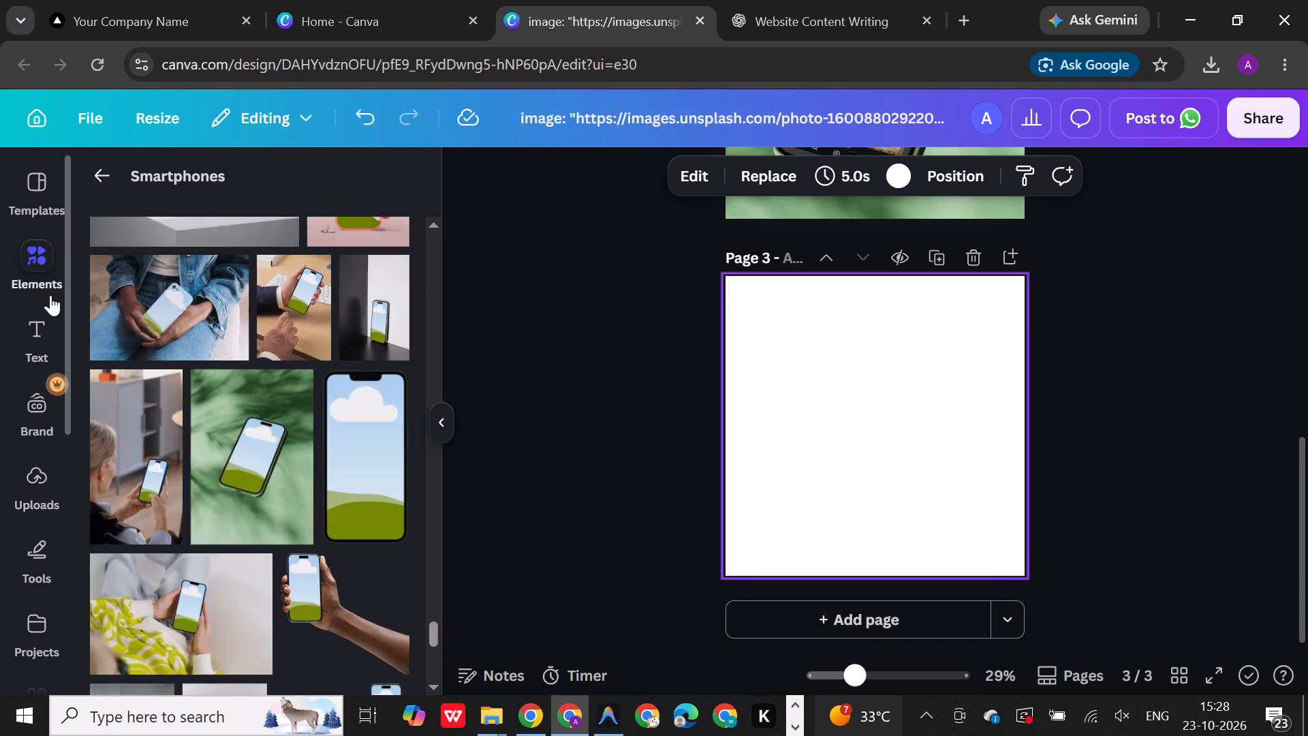
{"action": "left_click", "coordinate": [112, 183]}
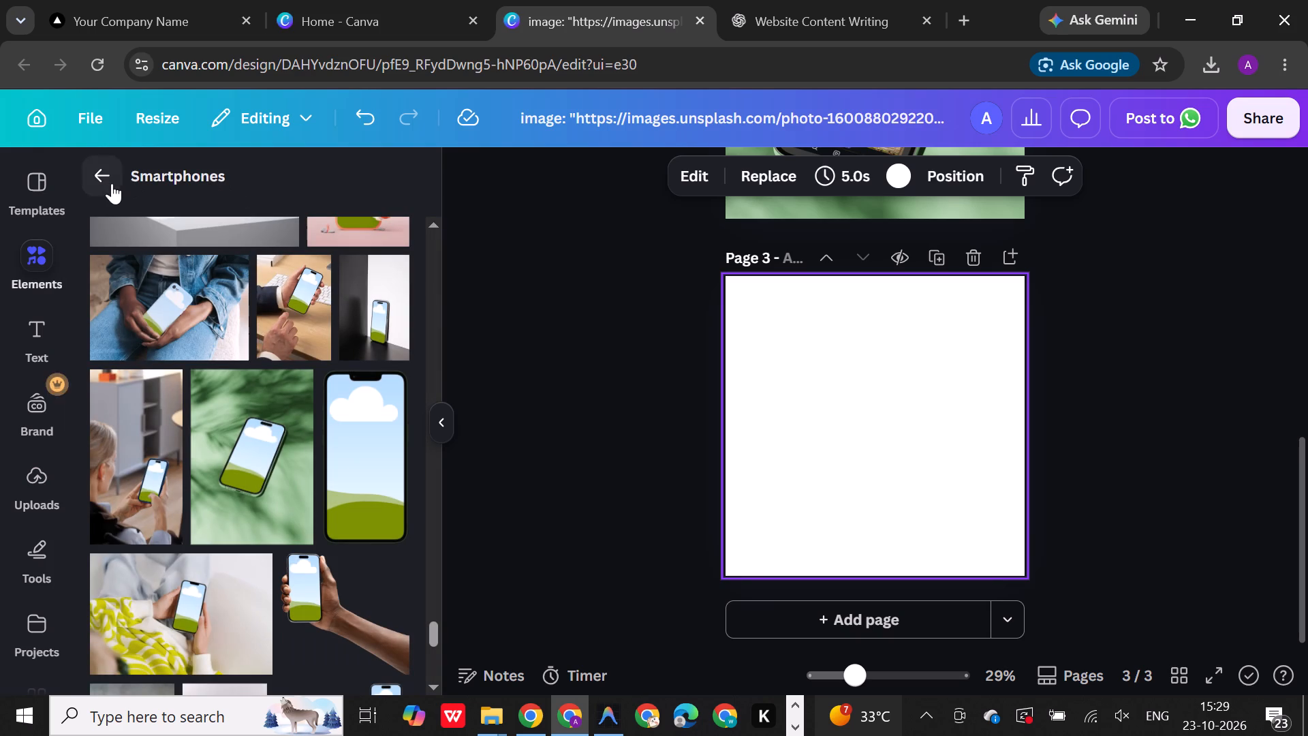
{"action": "scroll", "coordinate": [214, 459], "scroll_direction": "down", "scroll_amount": 9}
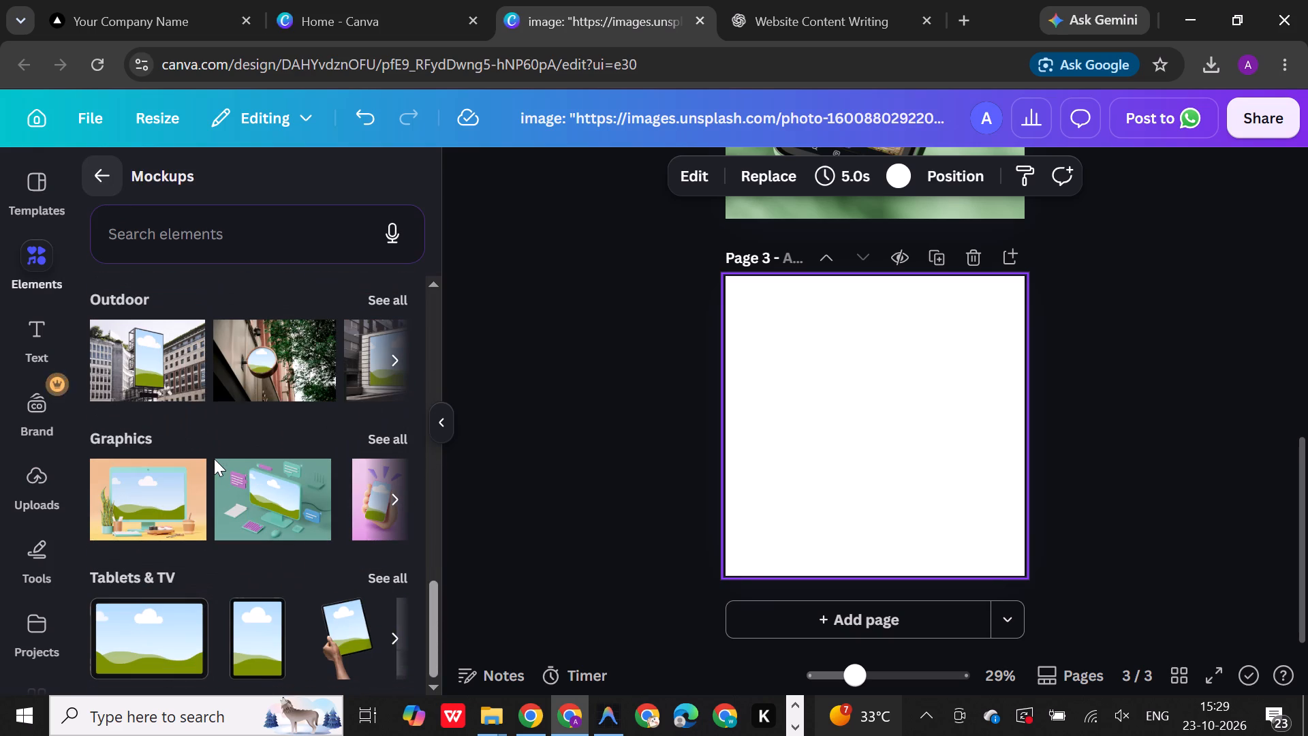
{"action": "scroll", "coordinate": [214, 459], "scroll_direction": "down", "scroll_amount": 3}
{"action": "left_click", "coordinate": [371, 574]}
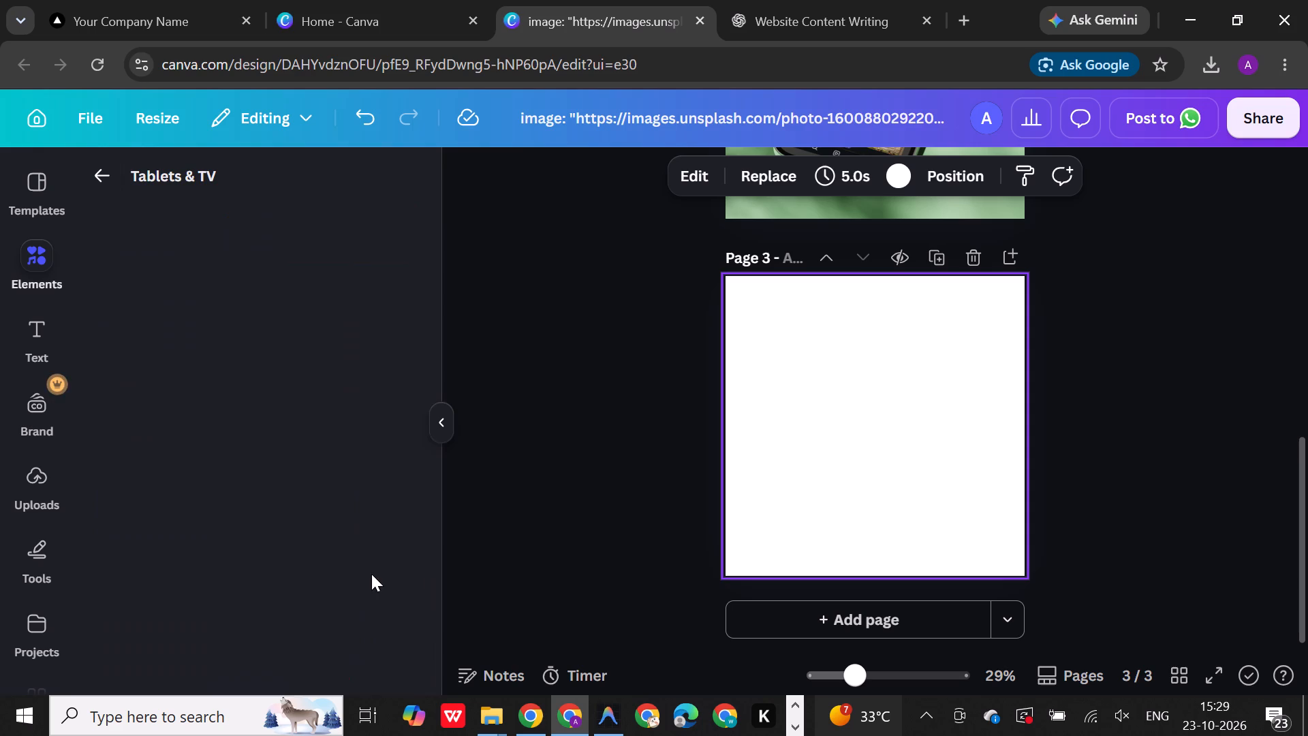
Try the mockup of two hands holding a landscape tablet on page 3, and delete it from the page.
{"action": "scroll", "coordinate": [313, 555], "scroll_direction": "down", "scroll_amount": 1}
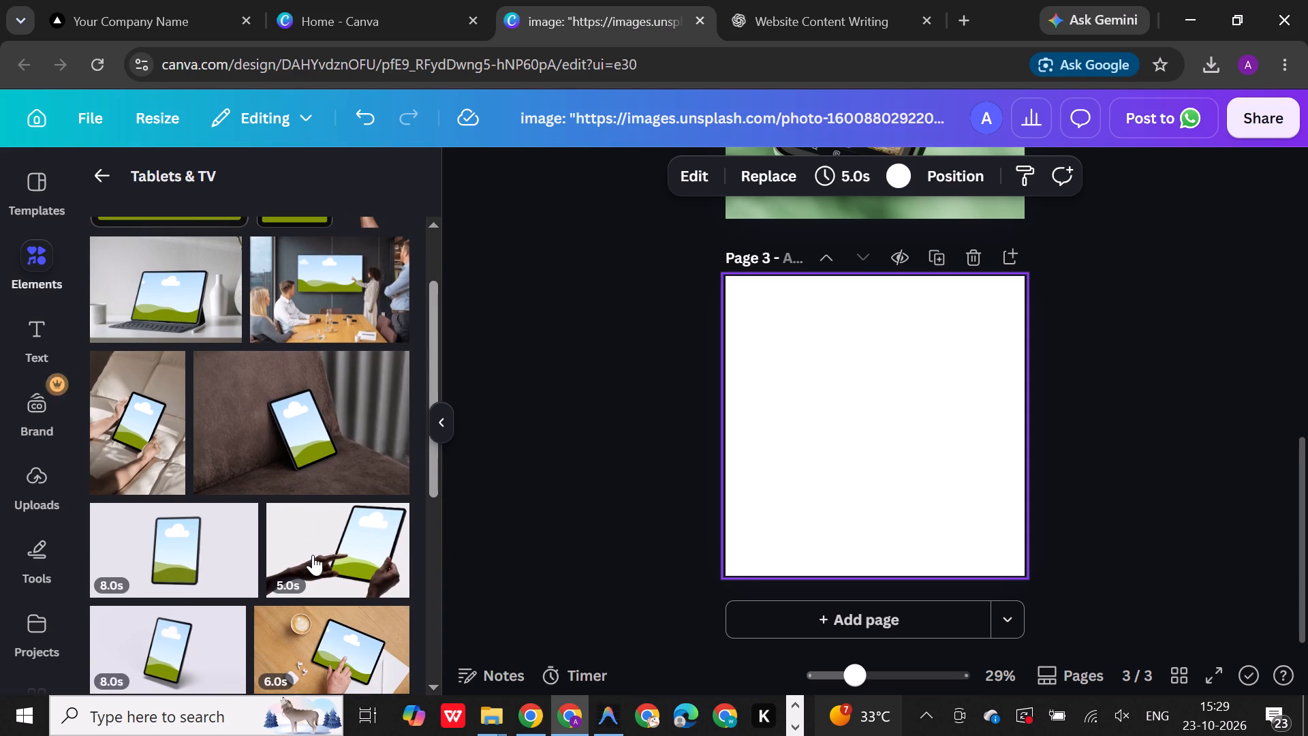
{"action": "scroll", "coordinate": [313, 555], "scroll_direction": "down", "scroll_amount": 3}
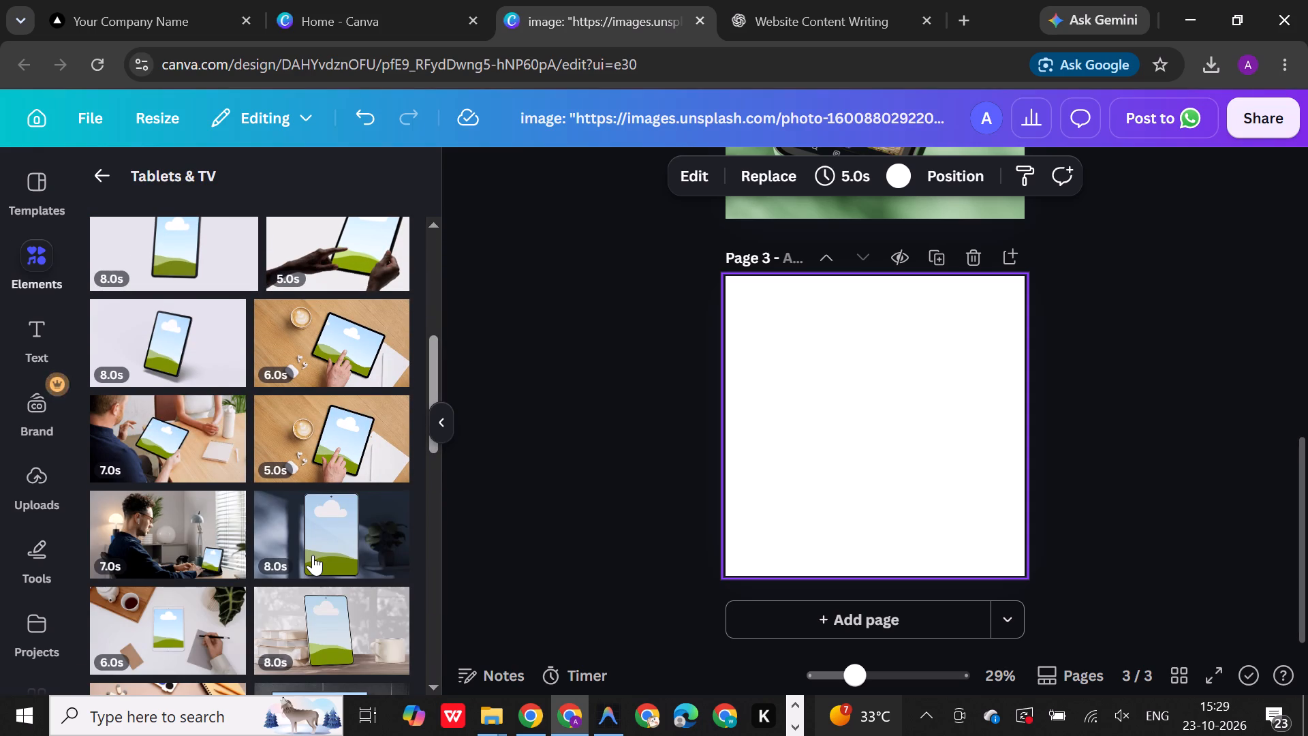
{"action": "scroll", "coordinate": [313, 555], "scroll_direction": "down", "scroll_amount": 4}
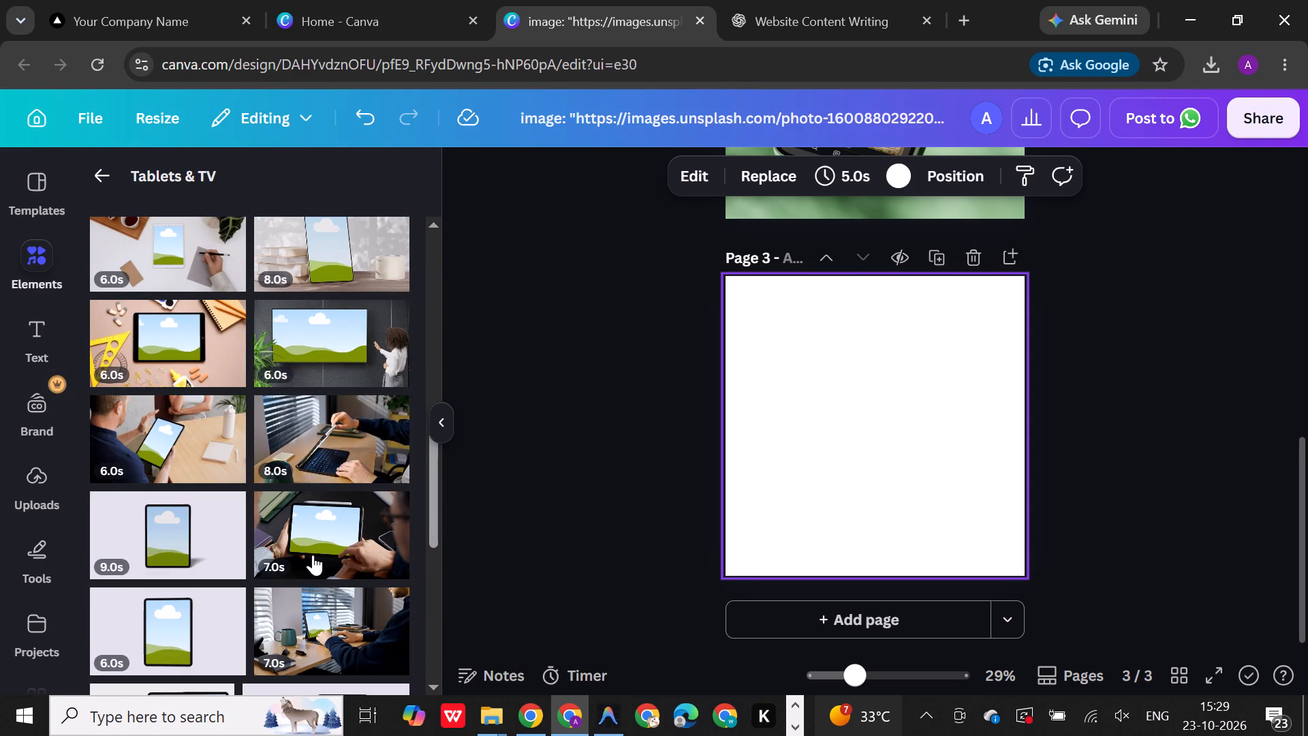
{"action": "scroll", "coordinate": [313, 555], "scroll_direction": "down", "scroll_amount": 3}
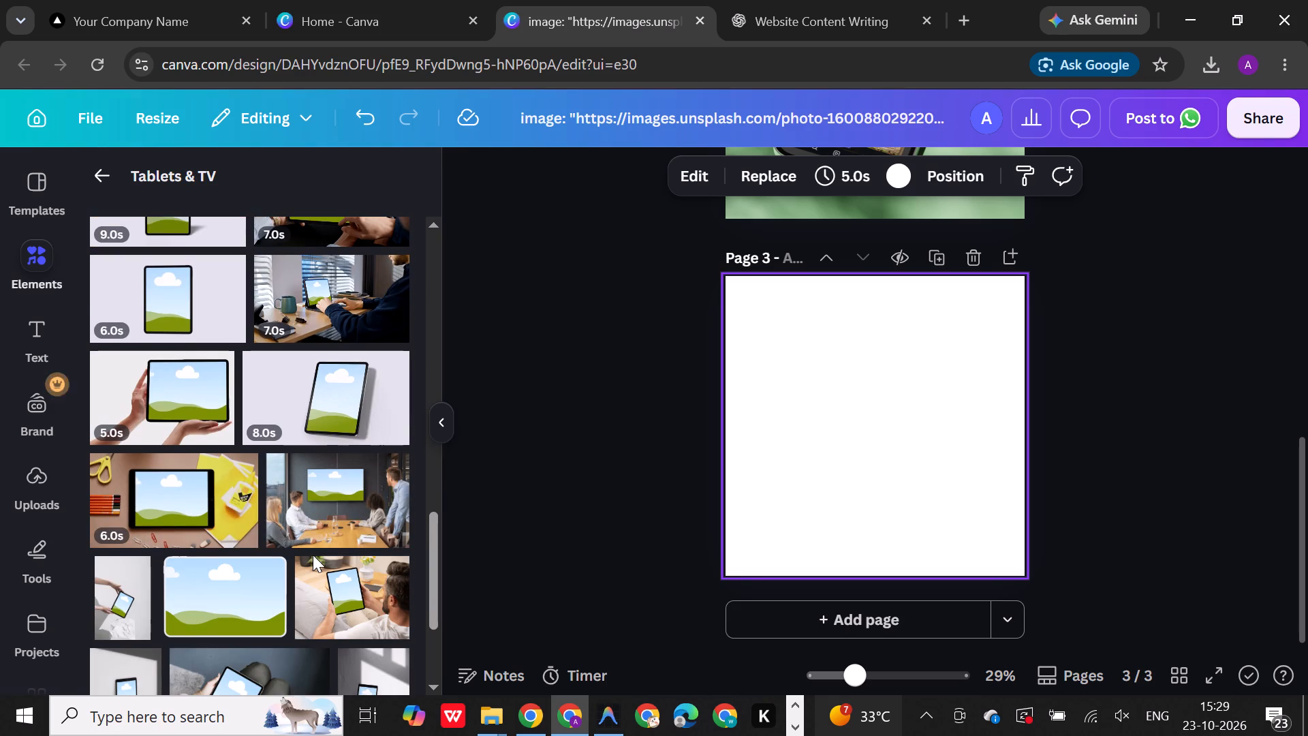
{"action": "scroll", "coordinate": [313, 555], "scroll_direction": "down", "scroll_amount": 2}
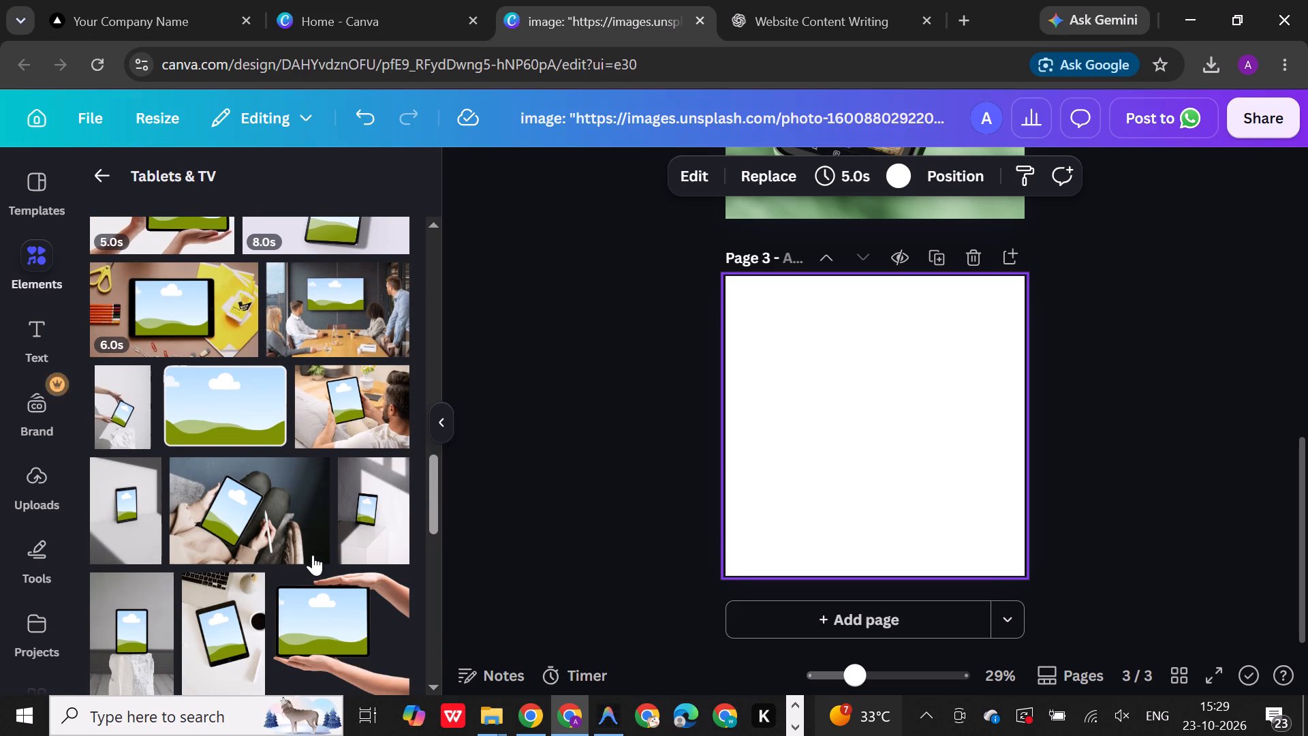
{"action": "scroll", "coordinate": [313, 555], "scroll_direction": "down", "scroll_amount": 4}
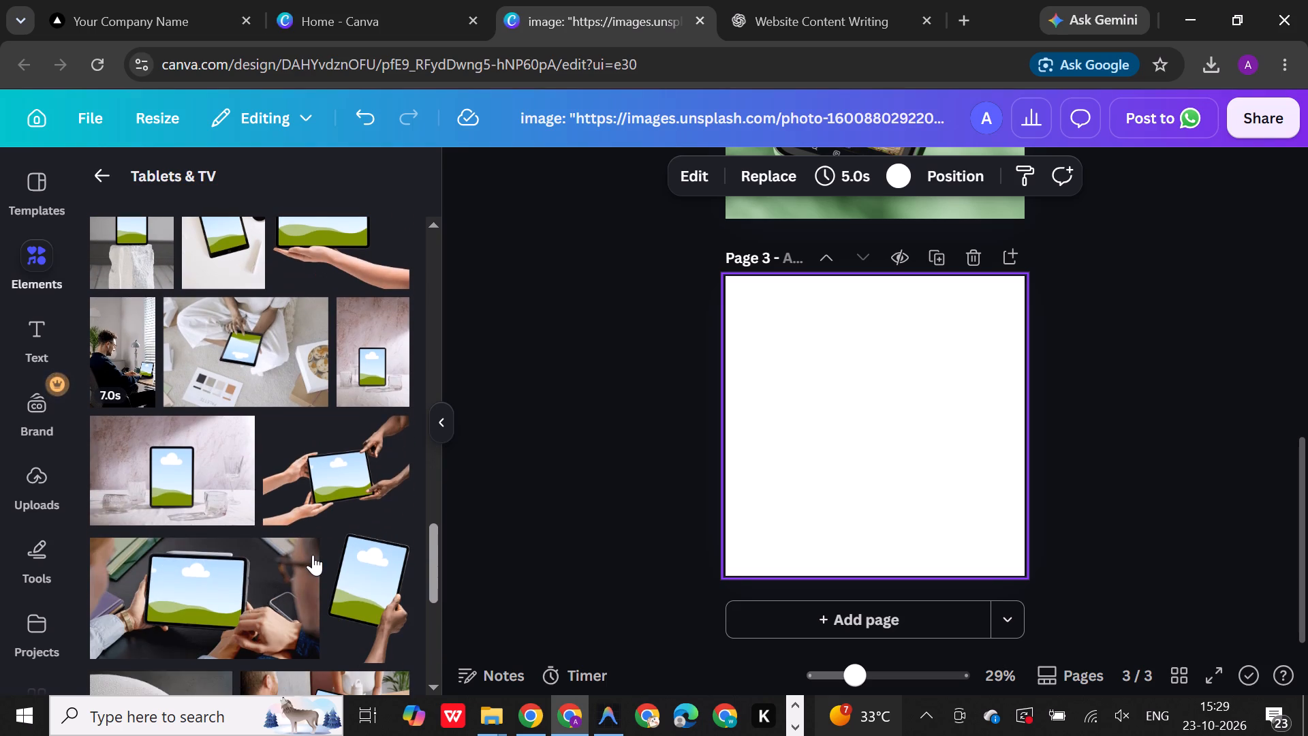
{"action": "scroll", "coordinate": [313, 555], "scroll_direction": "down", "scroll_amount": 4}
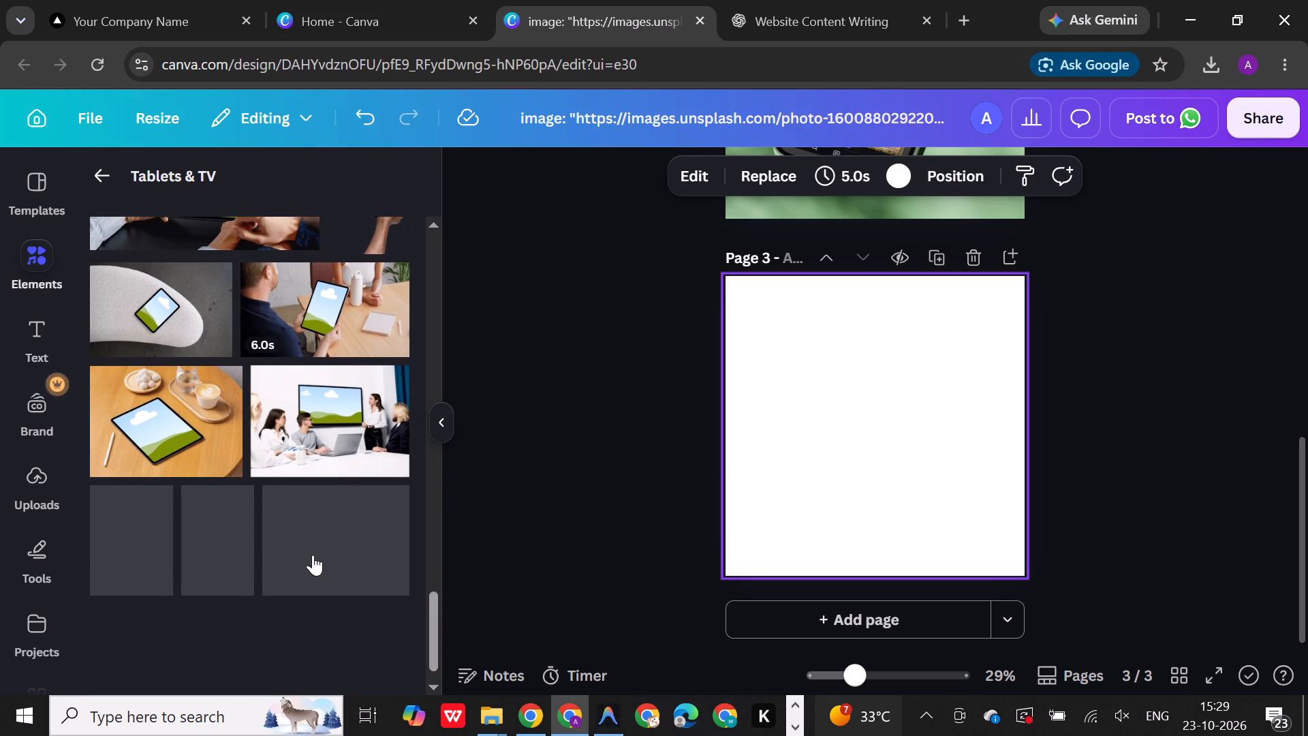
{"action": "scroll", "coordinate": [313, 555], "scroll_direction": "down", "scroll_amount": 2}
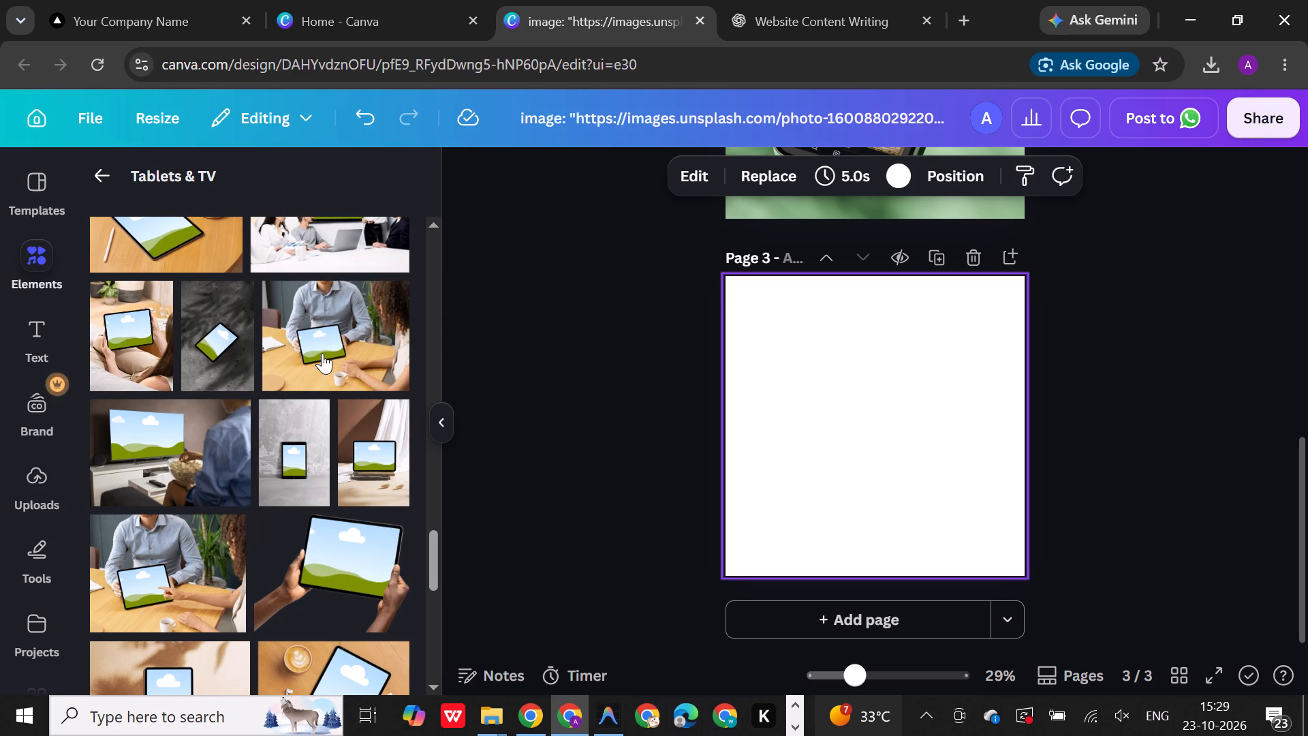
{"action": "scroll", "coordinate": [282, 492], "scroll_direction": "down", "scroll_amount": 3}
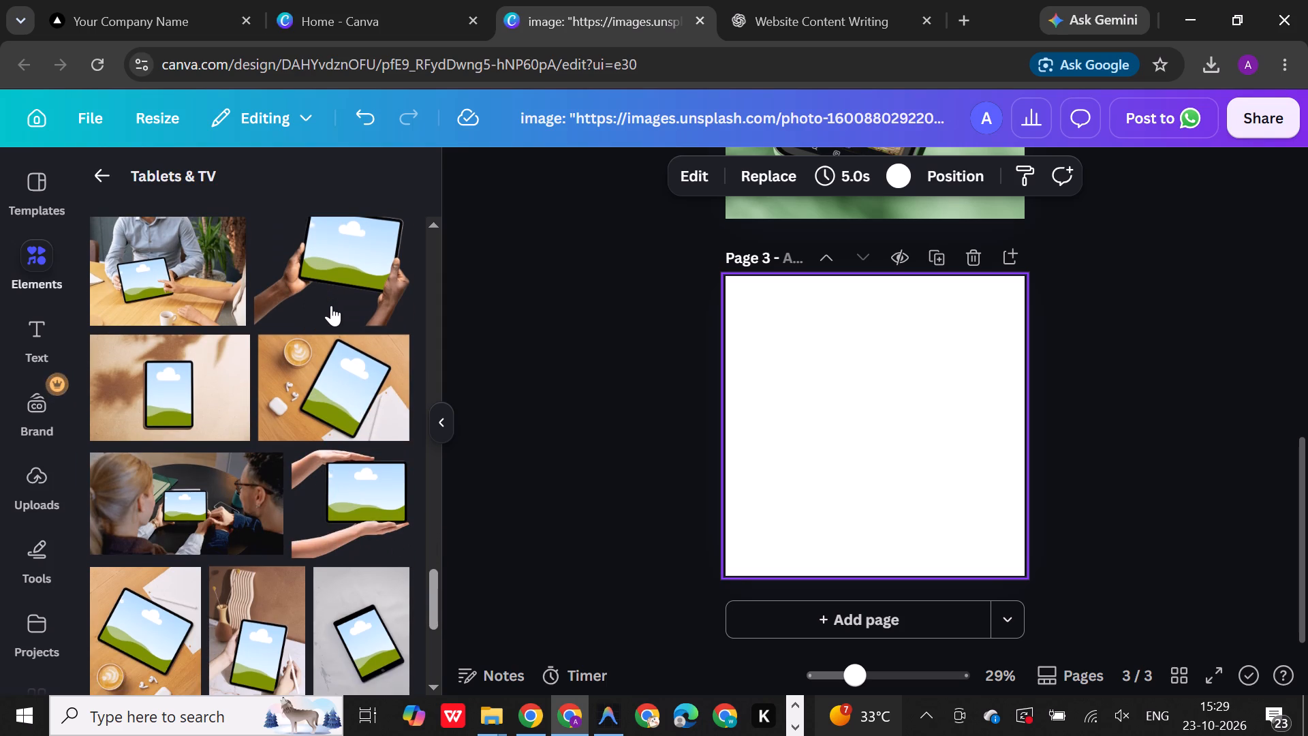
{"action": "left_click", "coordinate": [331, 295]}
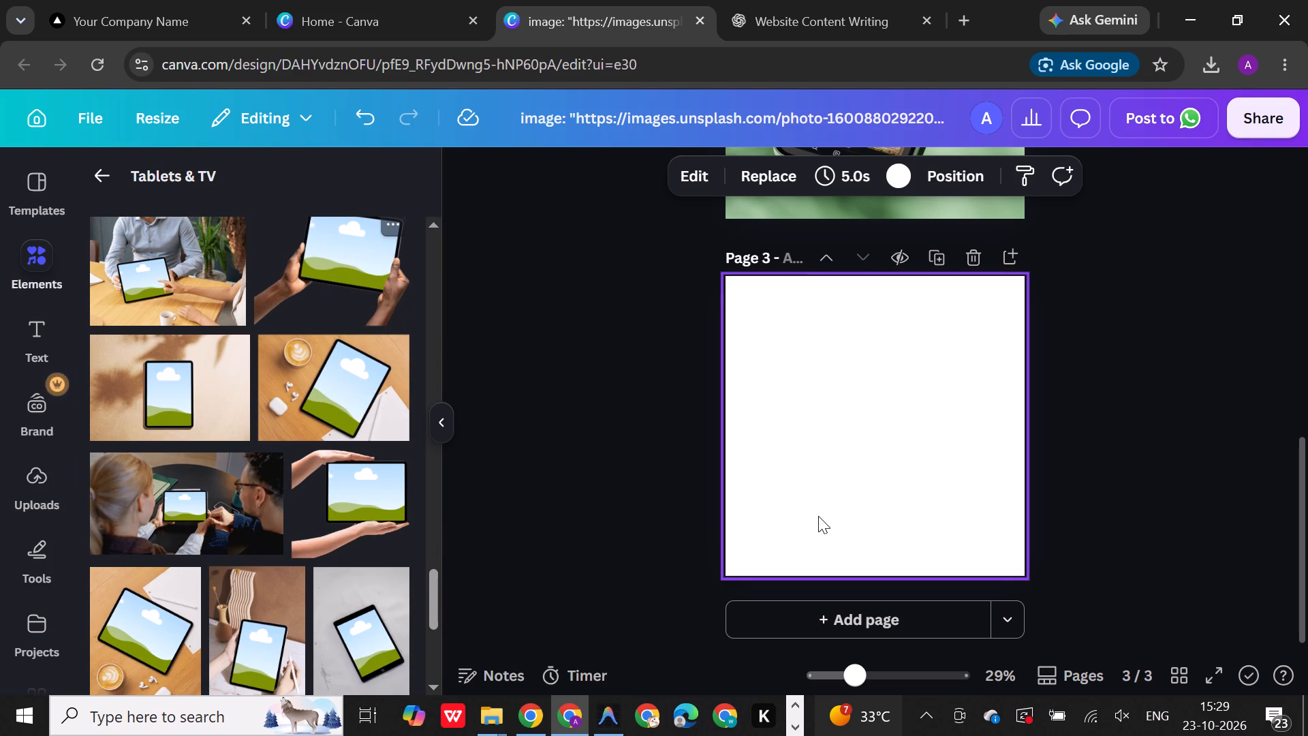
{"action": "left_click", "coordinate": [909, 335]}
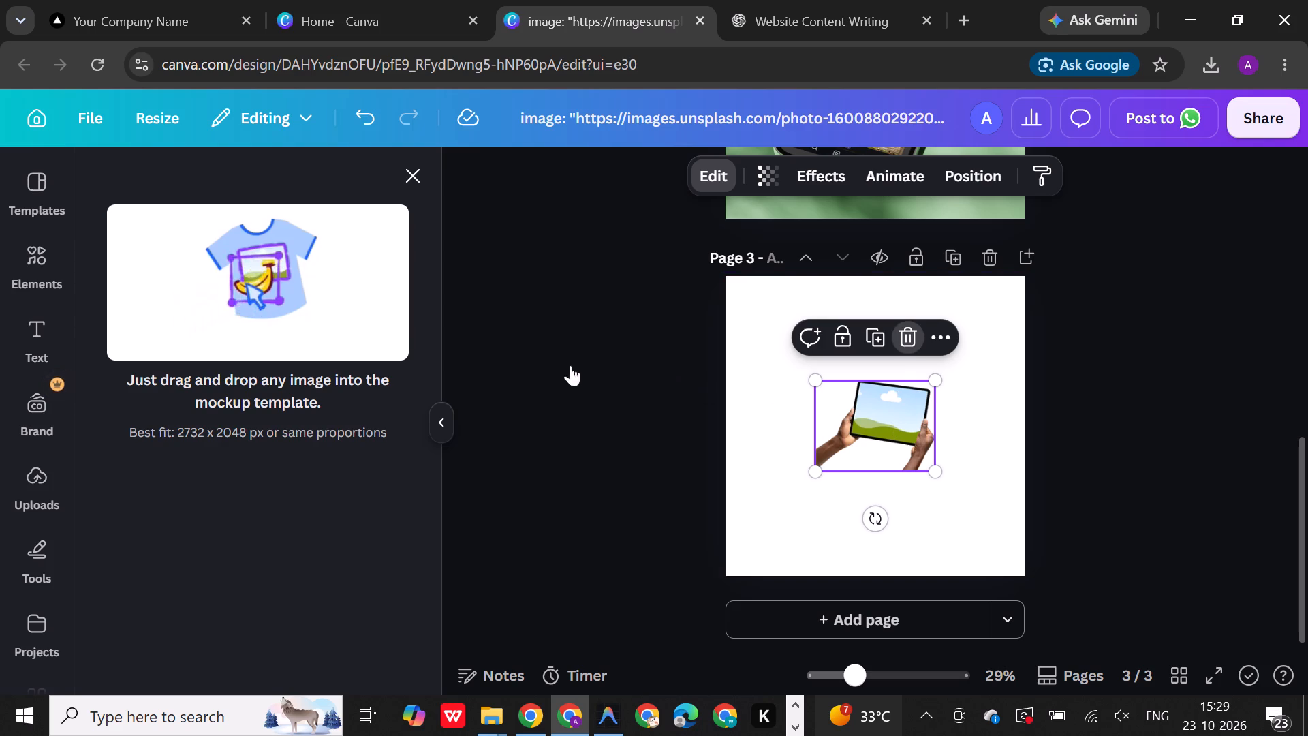
Look through more of the Tablets & TV mockups for a design suited to page 3.
{"action": "scroll", "coordinate": [290, 451], "scroll_direction": "down", "scroll_amount": 5}
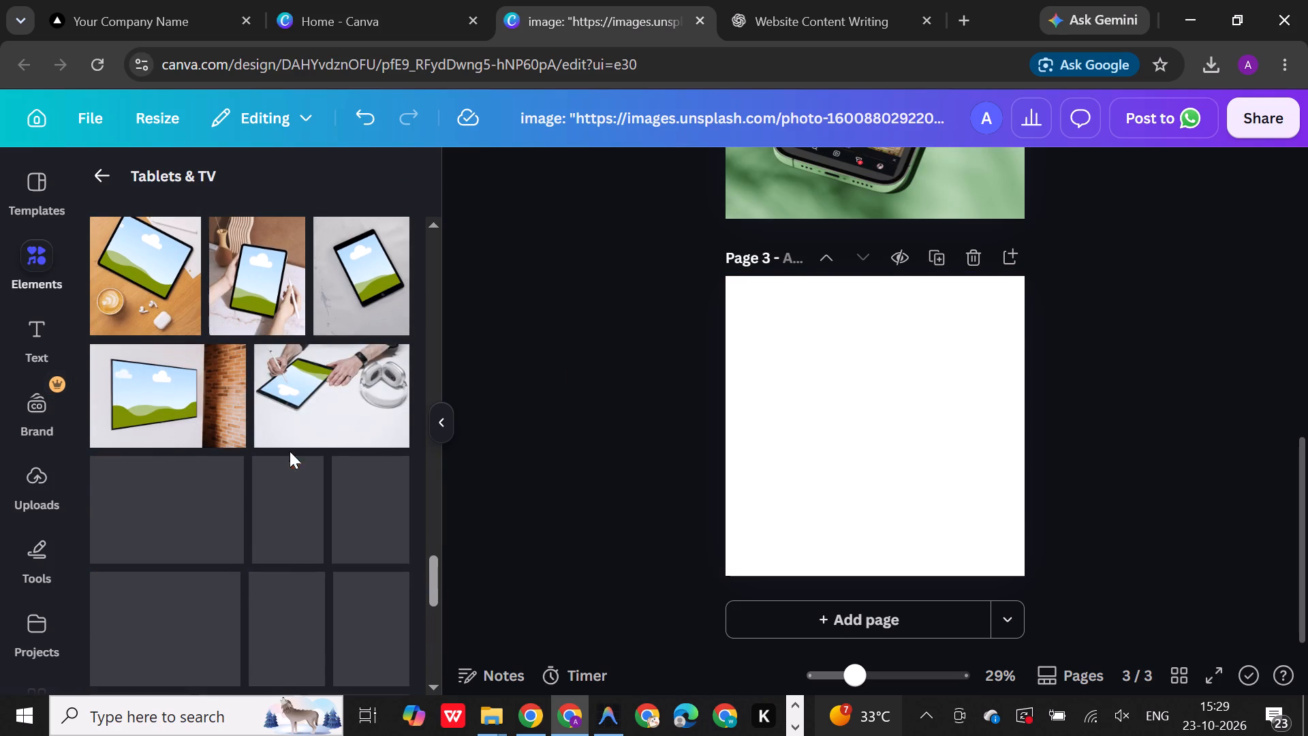
{"action": "scroll", "coordinate": [290, 451], "scroll_direction": "down", "scroll_amount": 3}
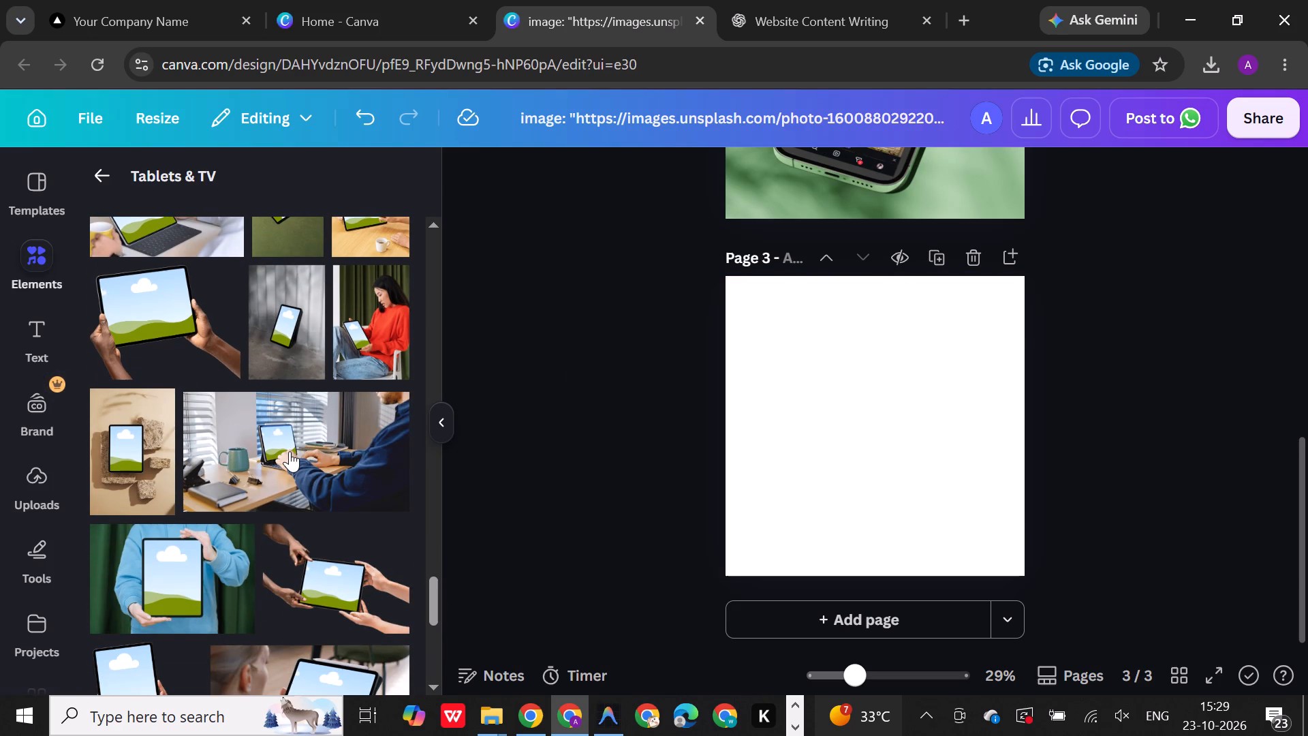
{"action": "scroll", "coordinate": [290, 451], "scroll_direction": "down", "scroll_amount": 2}
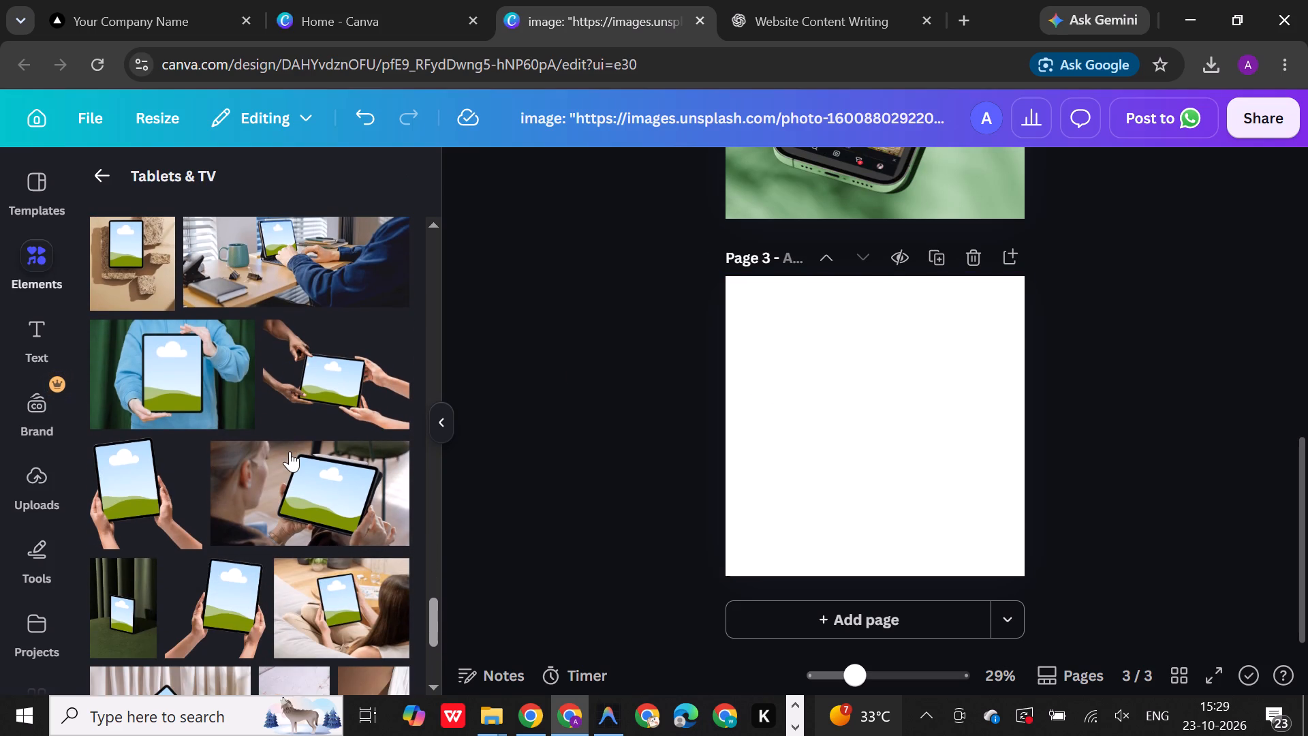
{"action": "scroll", "coordinate": [290, 451], "scroll_direction": "down", "scroll_amount": 3}
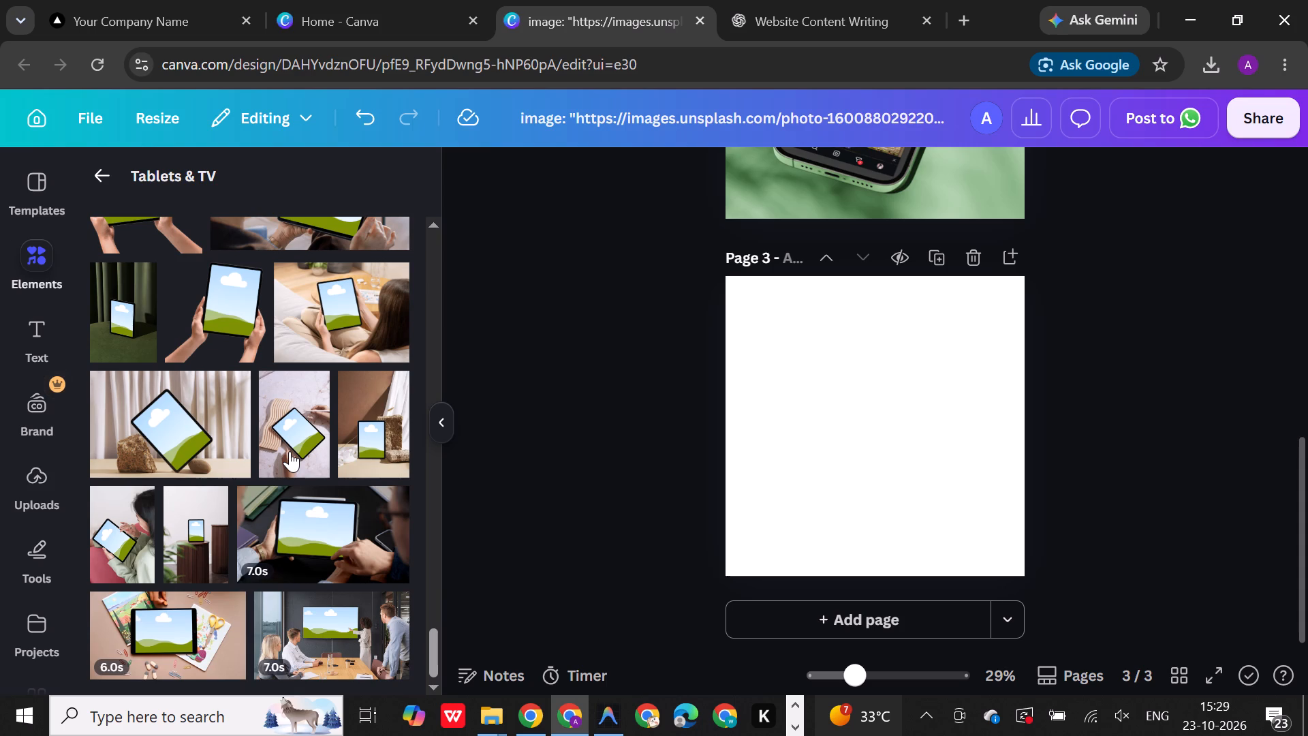
{"action": "scroll", "coordinate": [290, 451], "scroll_direction": "down", "scroll_amount": 3}
{"action": "scroll", "coordinate": [273, 534], "scroll_direction": "down", "scroll_amount": 4}
{"action": "scroll", "coordinate": [273, 534], "scroll_direction": "up", "scroll_amount": 10}
{"action": "scroll", "coordinate": [275, 534], "scroll_direction": "up", "scroll_amount": 20}
{"action": "scroll", "coordinate": [275, 534], "scroll_direction": "up", "scroll_amount": 19}
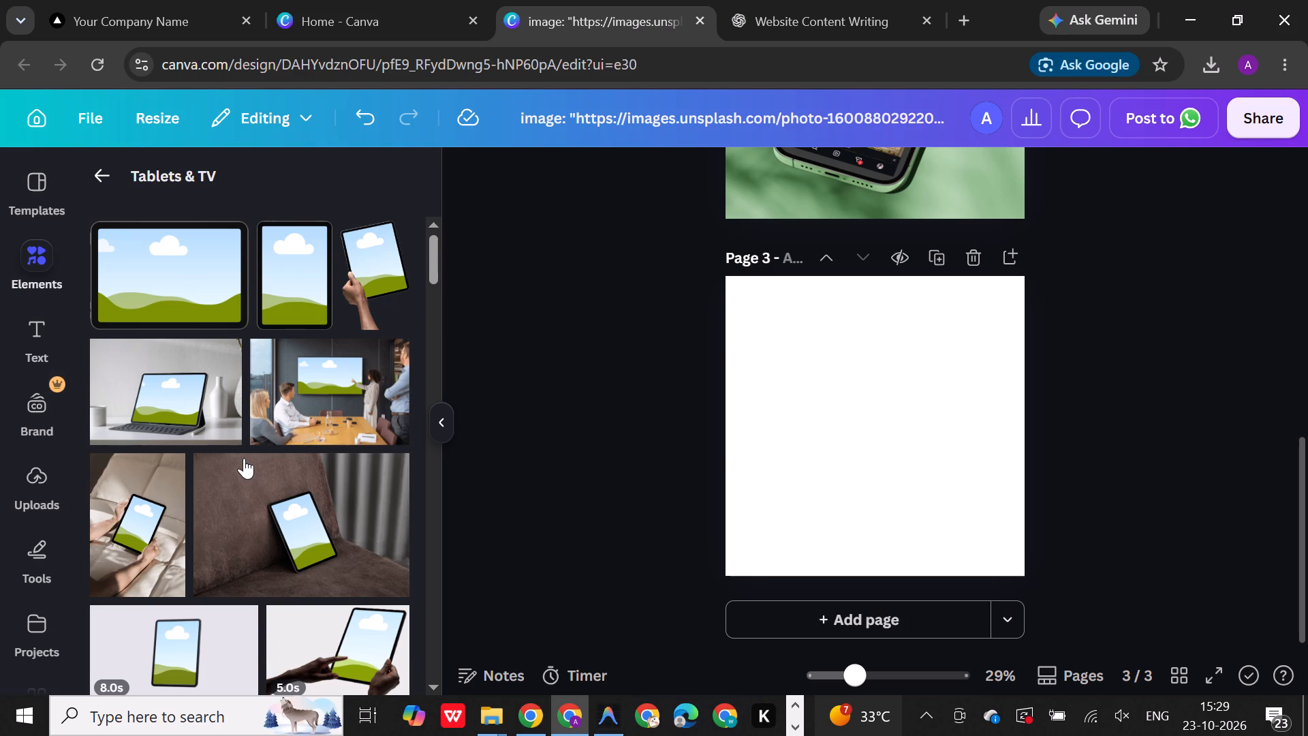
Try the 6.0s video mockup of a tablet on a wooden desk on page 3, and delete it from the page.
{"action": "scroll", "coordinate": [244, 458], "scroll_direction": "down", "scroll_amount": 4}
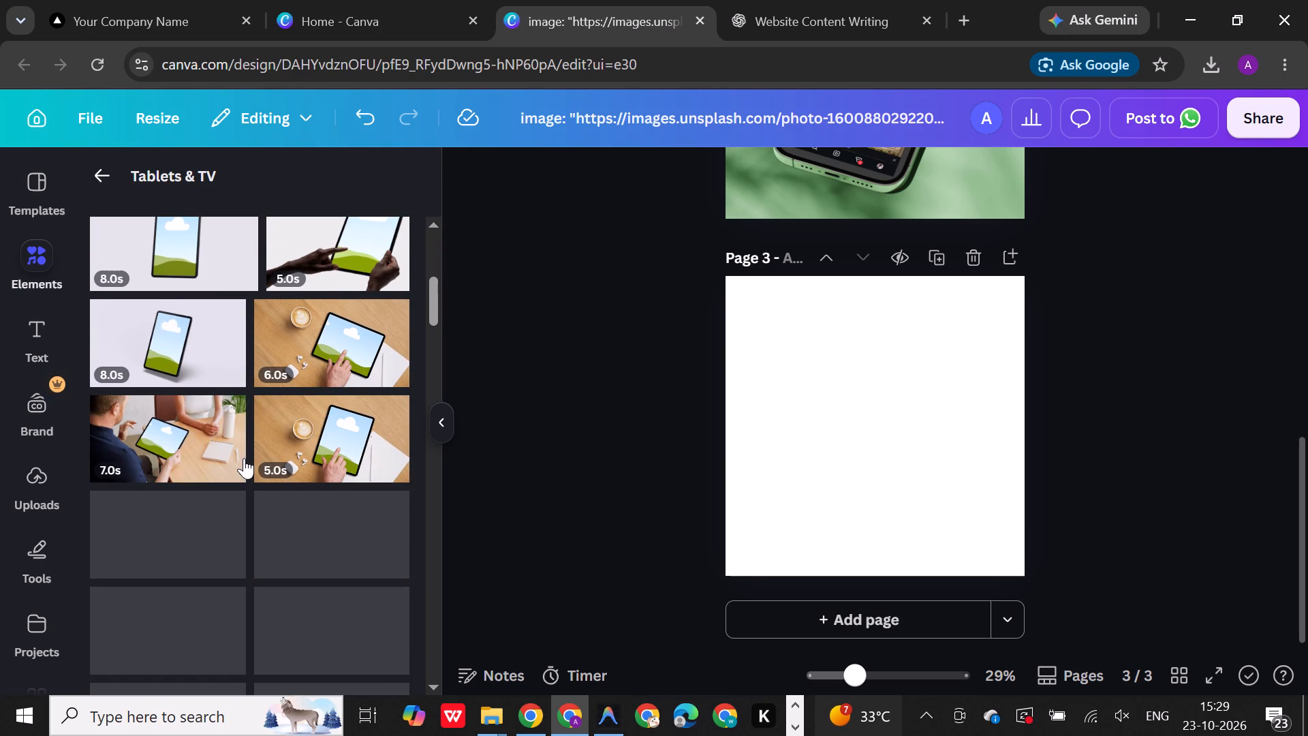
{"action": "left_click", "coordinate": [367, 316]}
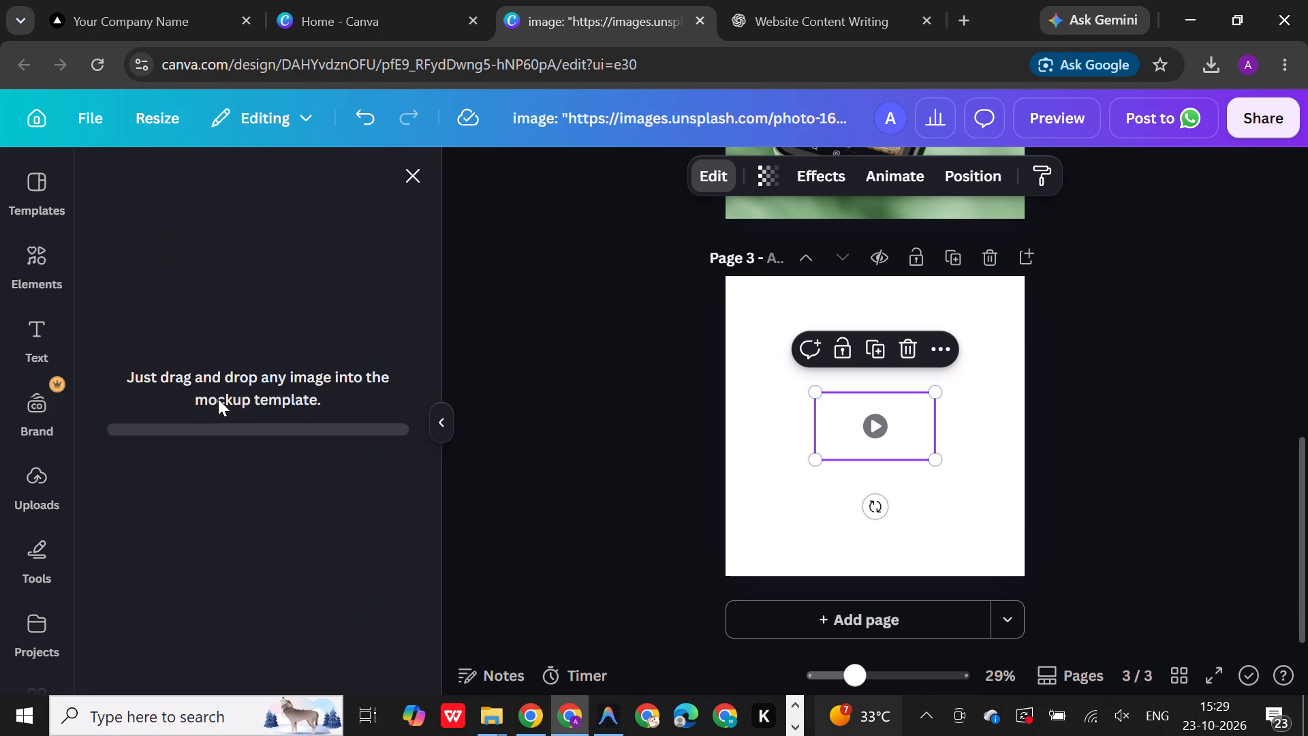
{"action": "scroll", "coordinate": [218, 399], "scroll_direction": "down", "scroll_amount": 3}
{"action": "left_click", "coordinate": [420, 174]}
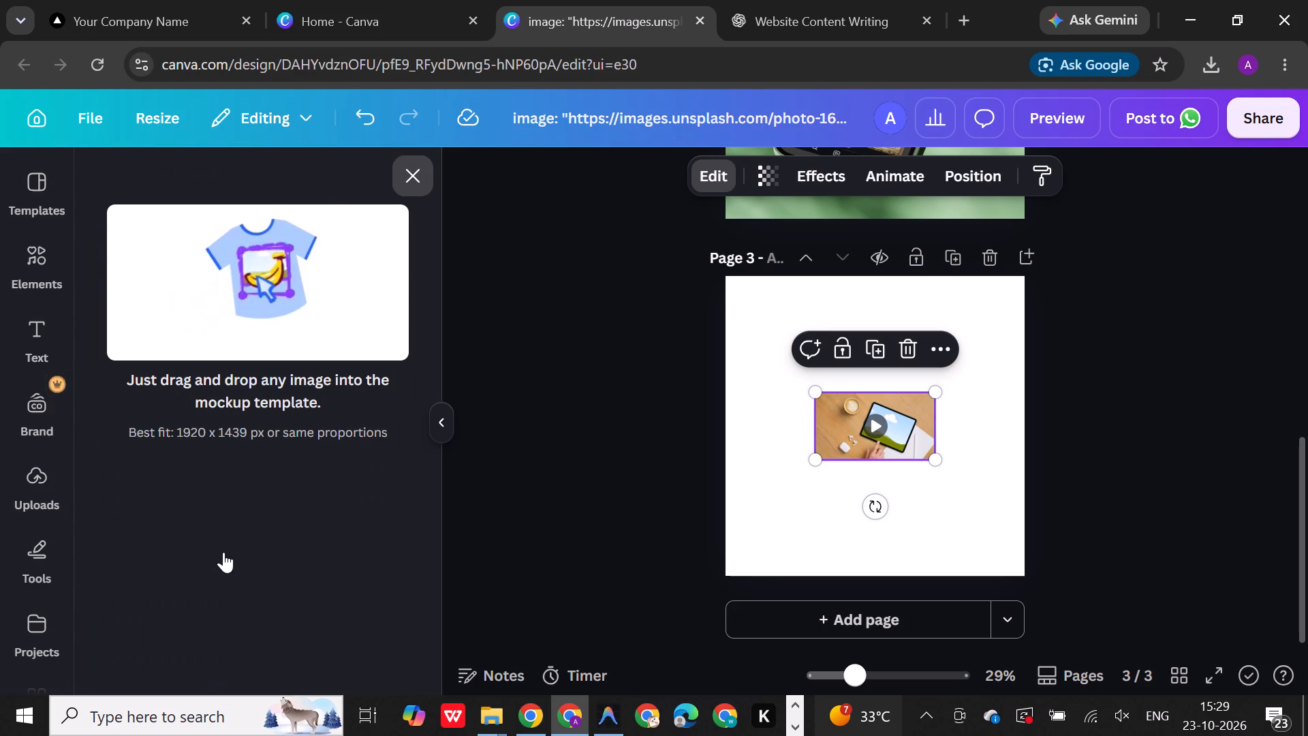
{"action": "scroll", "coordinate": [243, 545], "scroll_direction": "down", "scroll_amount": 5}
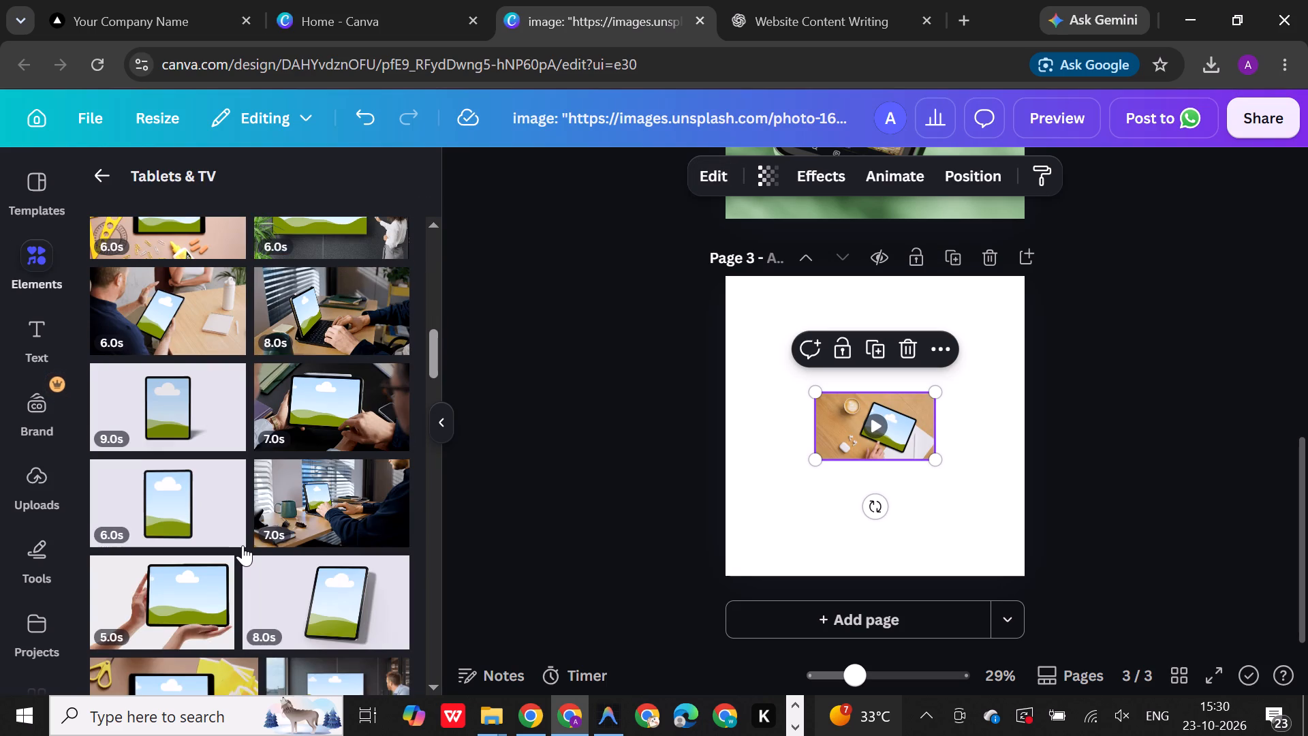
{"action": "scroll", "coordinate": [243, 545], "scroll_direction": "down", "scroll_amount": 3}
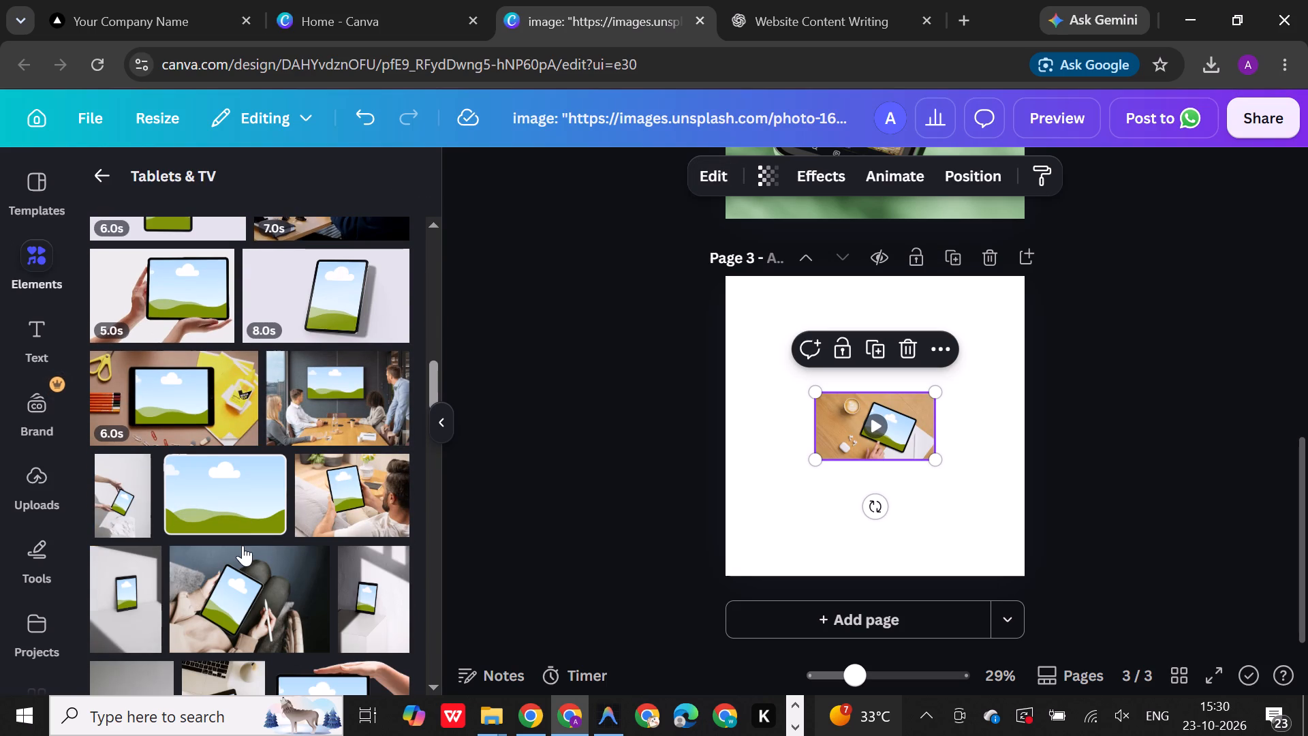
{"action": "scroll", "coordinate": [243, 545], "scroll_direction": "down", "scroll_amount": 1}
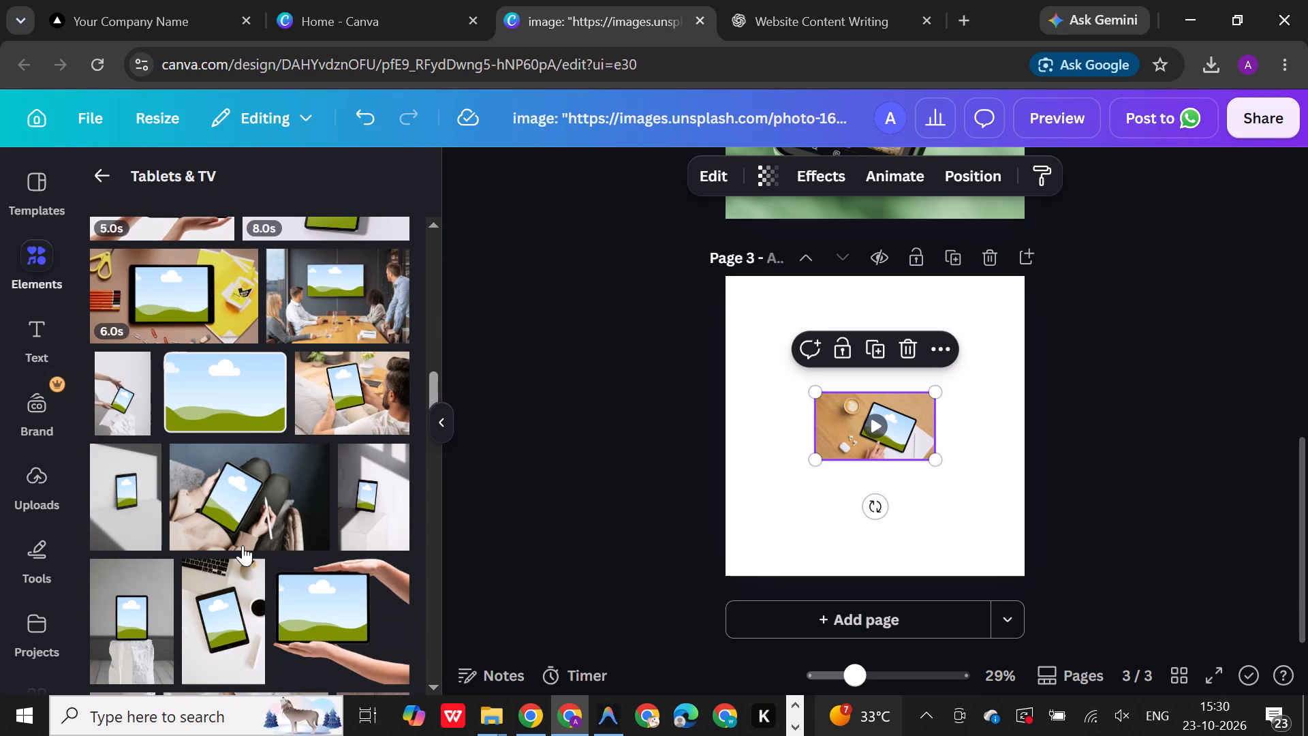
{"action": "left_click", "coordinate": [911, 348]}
Add the portrait mockup of a black tablet beside a laptop and coffee to page 3, enlarging it from the page's top-left corner to nearly page width.
{"action": "scroll", "coordinate": [345, 390], "scroll_direction": "down", "scroll_amount": 1}
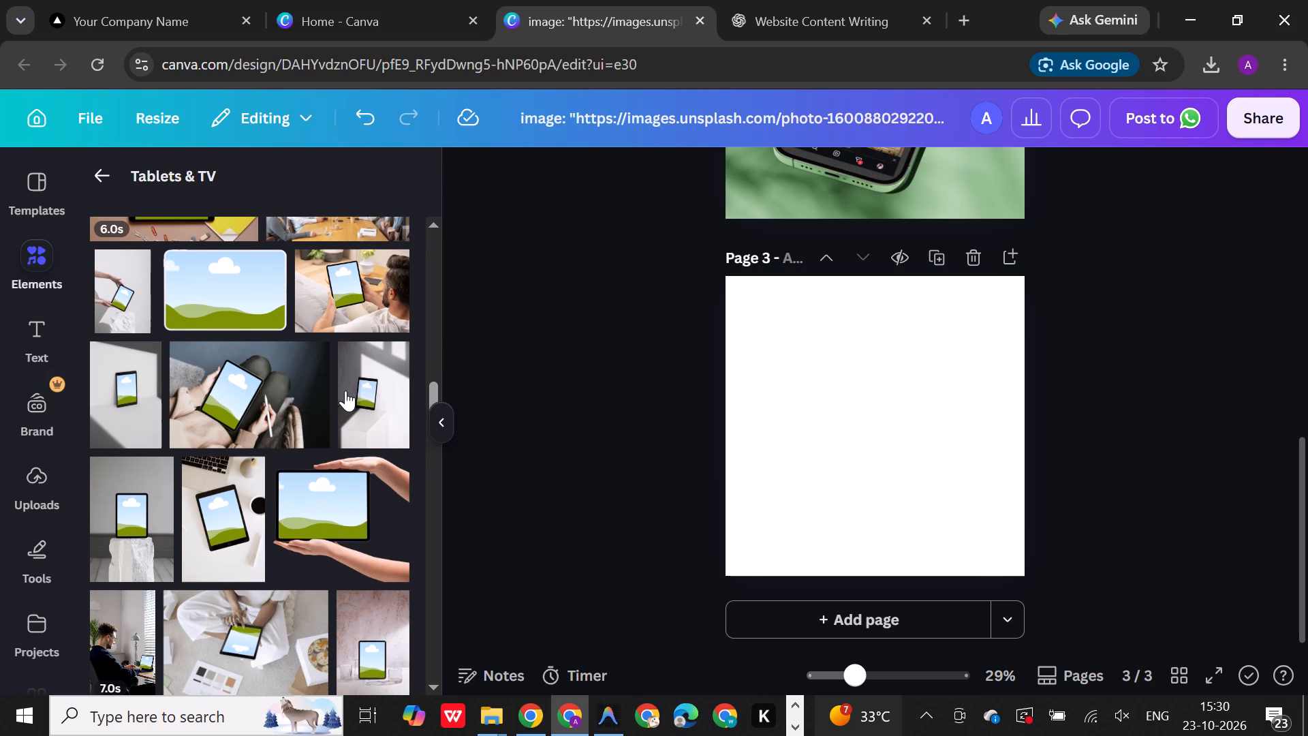
{"action": "scroll", "coordinate": [345, 390], "scroll_direction": "down", "scroll_amount": 2}
{"action": "left_click", "coordinate": [204, 345]}
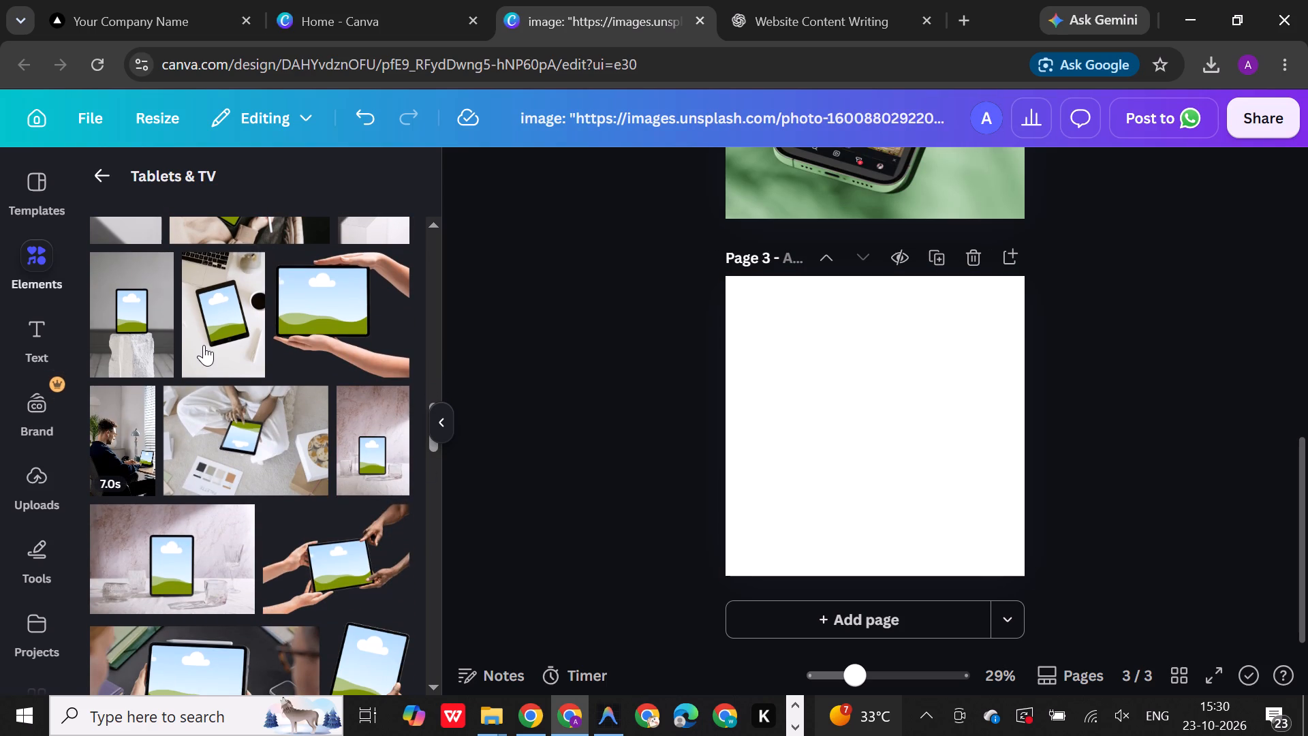
{"action": "left_click_drag", "start_coordinate": [891, 448], "coordinate": [785, 357]}
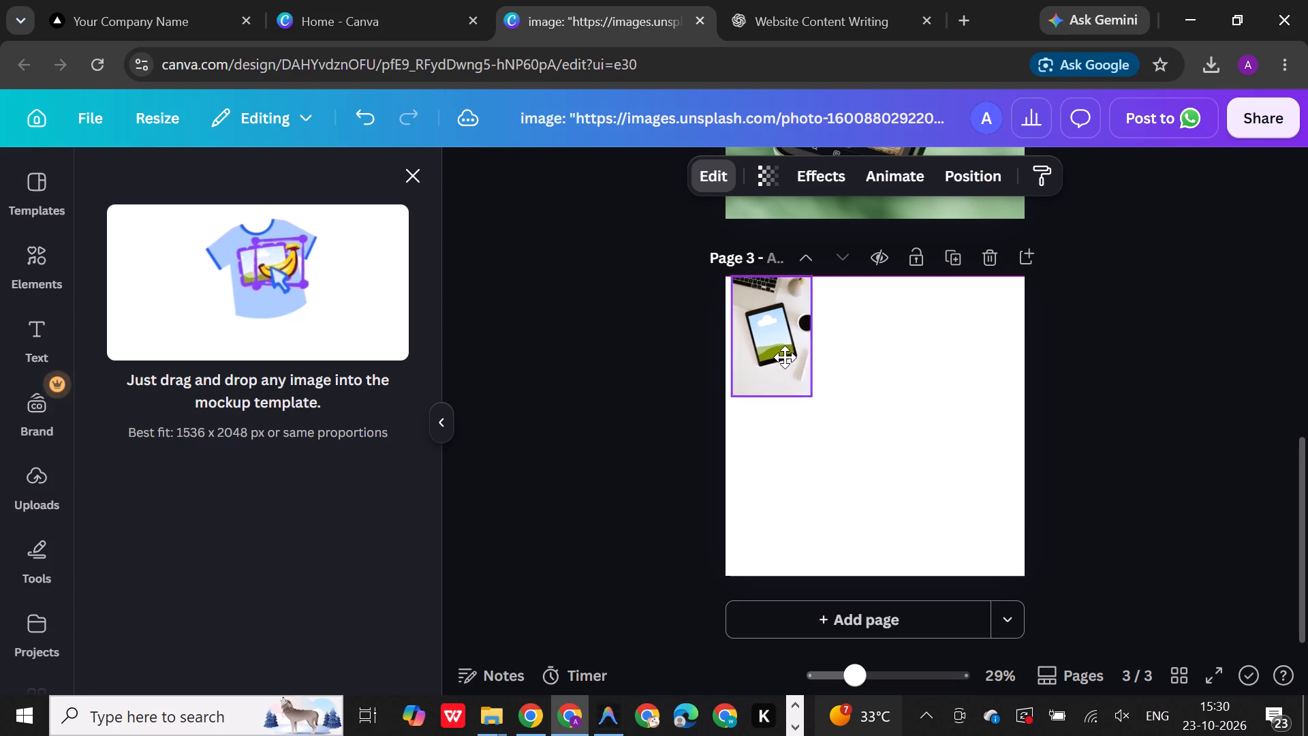
{"action": "left_click_drag", "start_coordinate": [785, 357], "coordinate": [783, 357]}
{"action": "left_click_drag", "start_coordinate": [807, 400], "coordinate": [974, 553]}
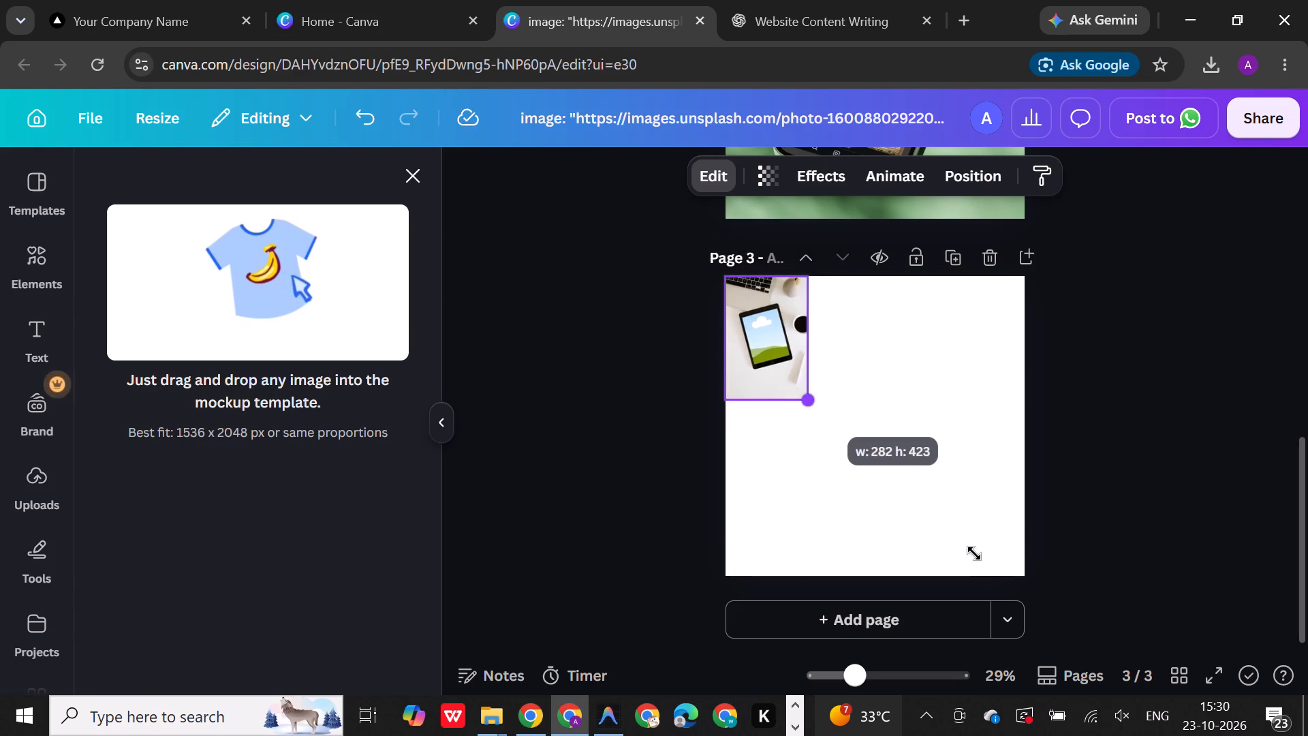
{"action": "left_click_drag", "start_coordinate": [974, 553], "coordinate": [1123, 673]}
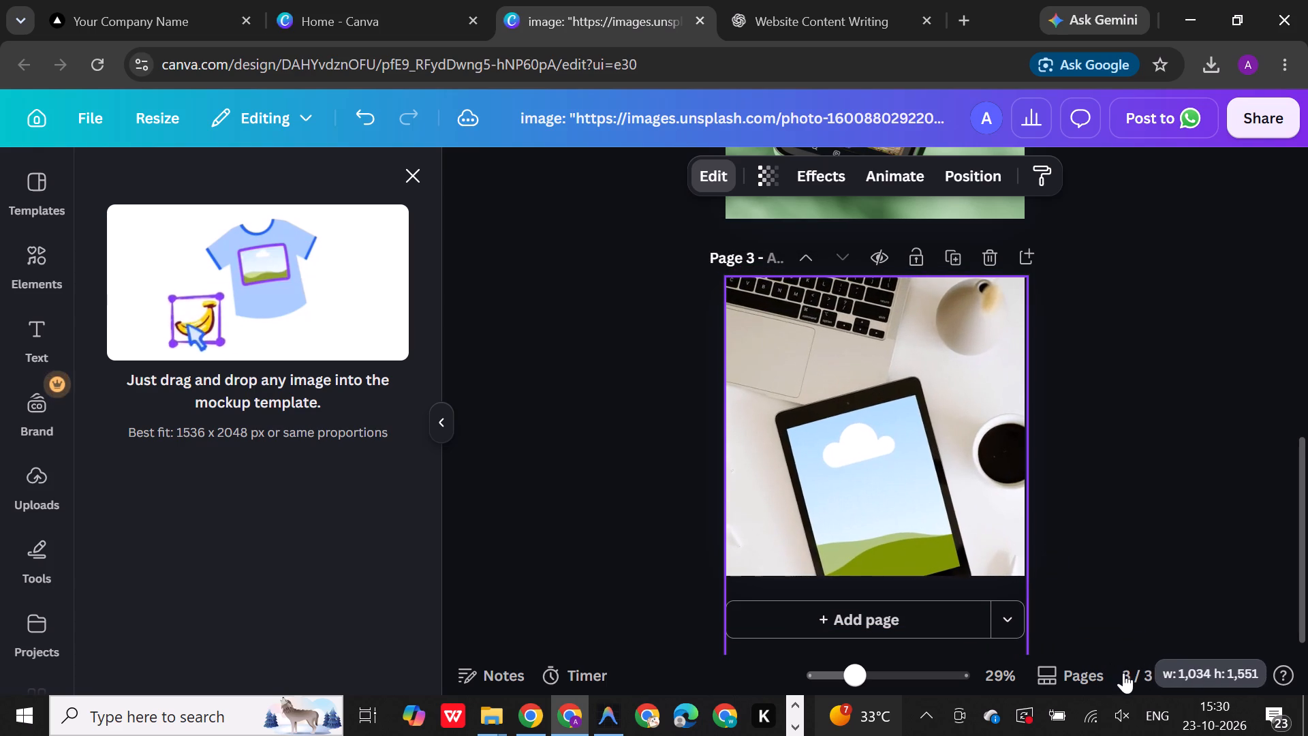
{"action": "left_click_drag", "start_coordinate": [1123, 673], "coordinate": [1102, 667]}
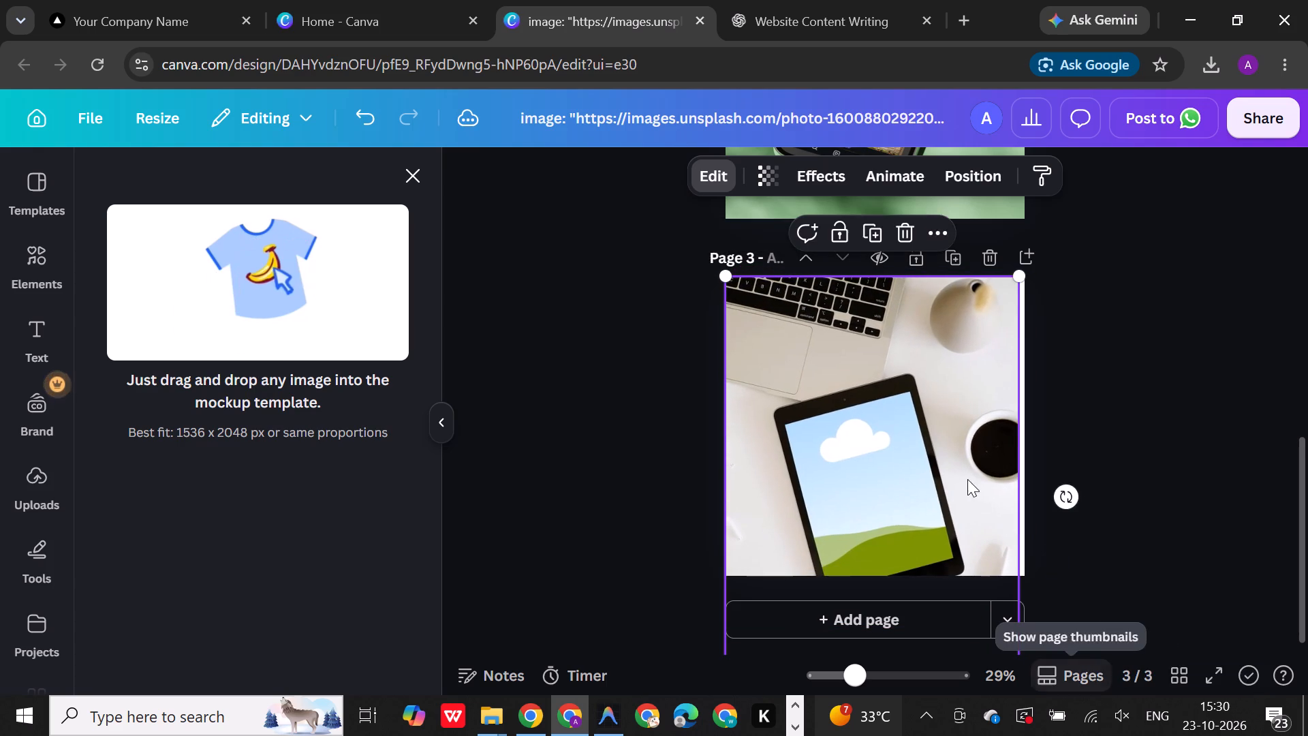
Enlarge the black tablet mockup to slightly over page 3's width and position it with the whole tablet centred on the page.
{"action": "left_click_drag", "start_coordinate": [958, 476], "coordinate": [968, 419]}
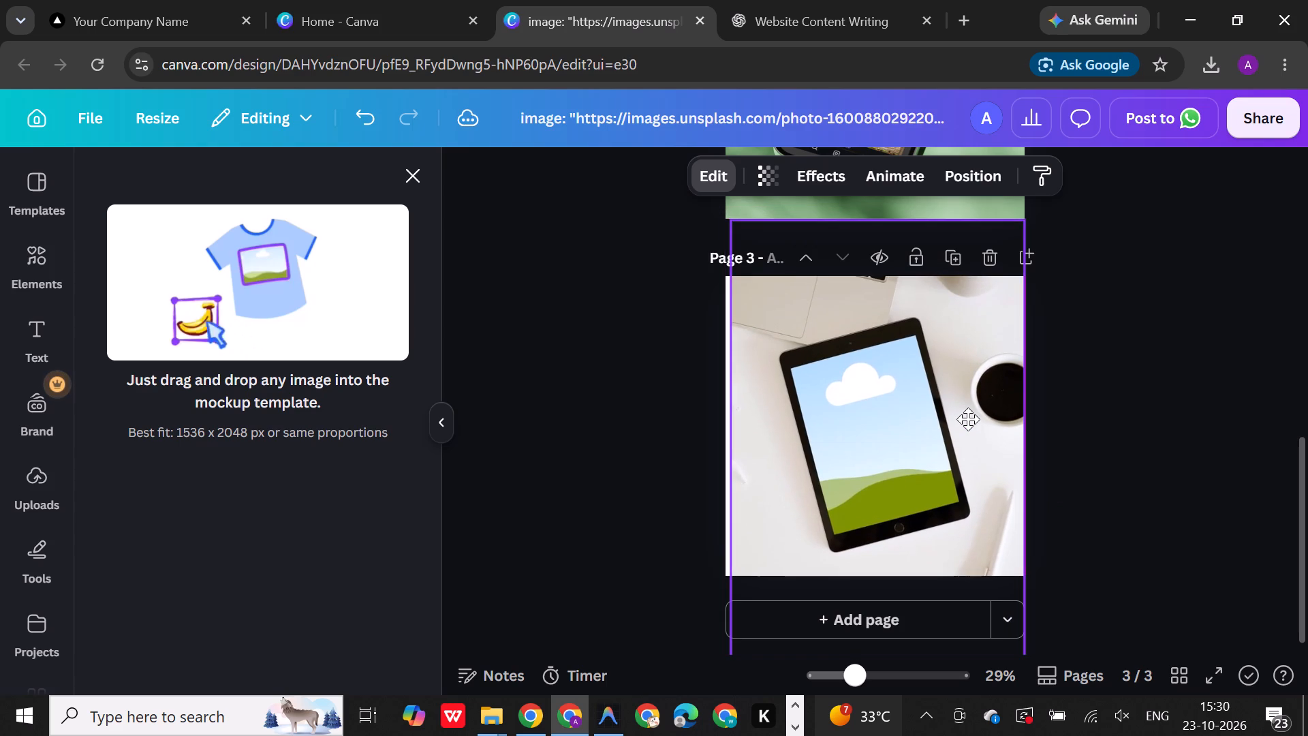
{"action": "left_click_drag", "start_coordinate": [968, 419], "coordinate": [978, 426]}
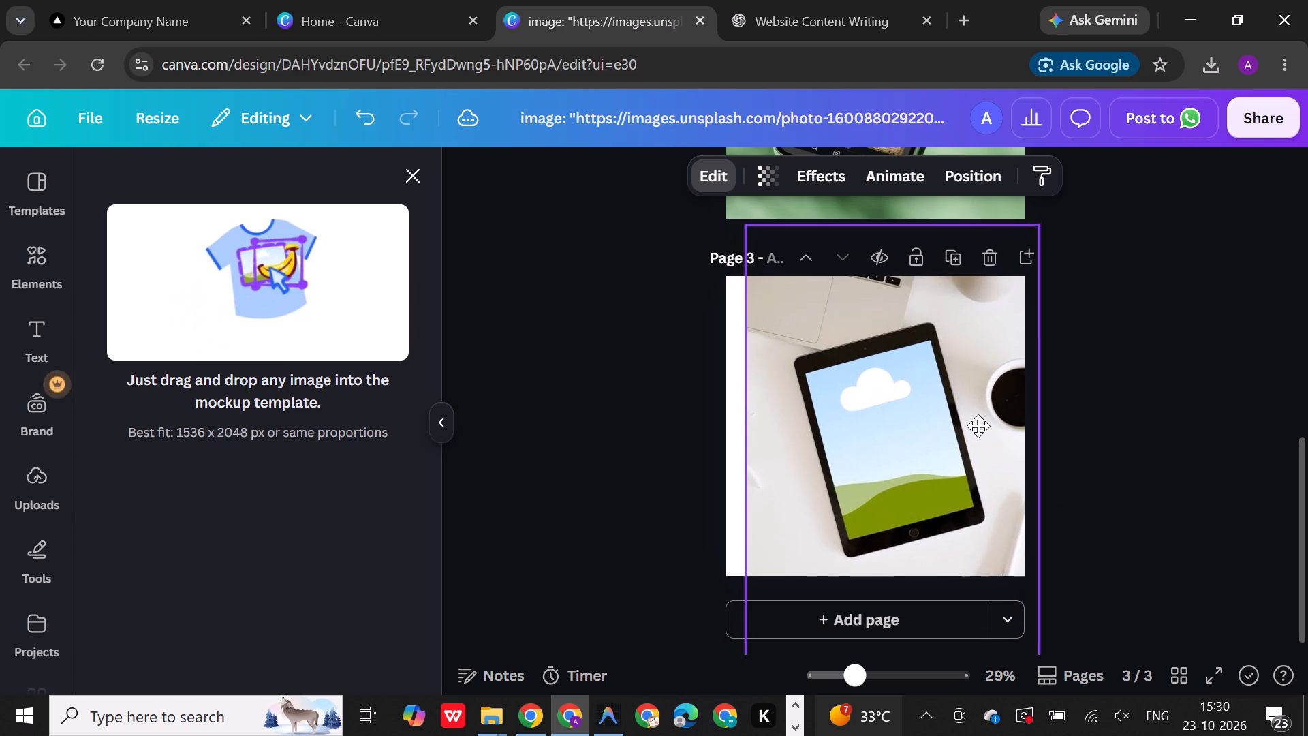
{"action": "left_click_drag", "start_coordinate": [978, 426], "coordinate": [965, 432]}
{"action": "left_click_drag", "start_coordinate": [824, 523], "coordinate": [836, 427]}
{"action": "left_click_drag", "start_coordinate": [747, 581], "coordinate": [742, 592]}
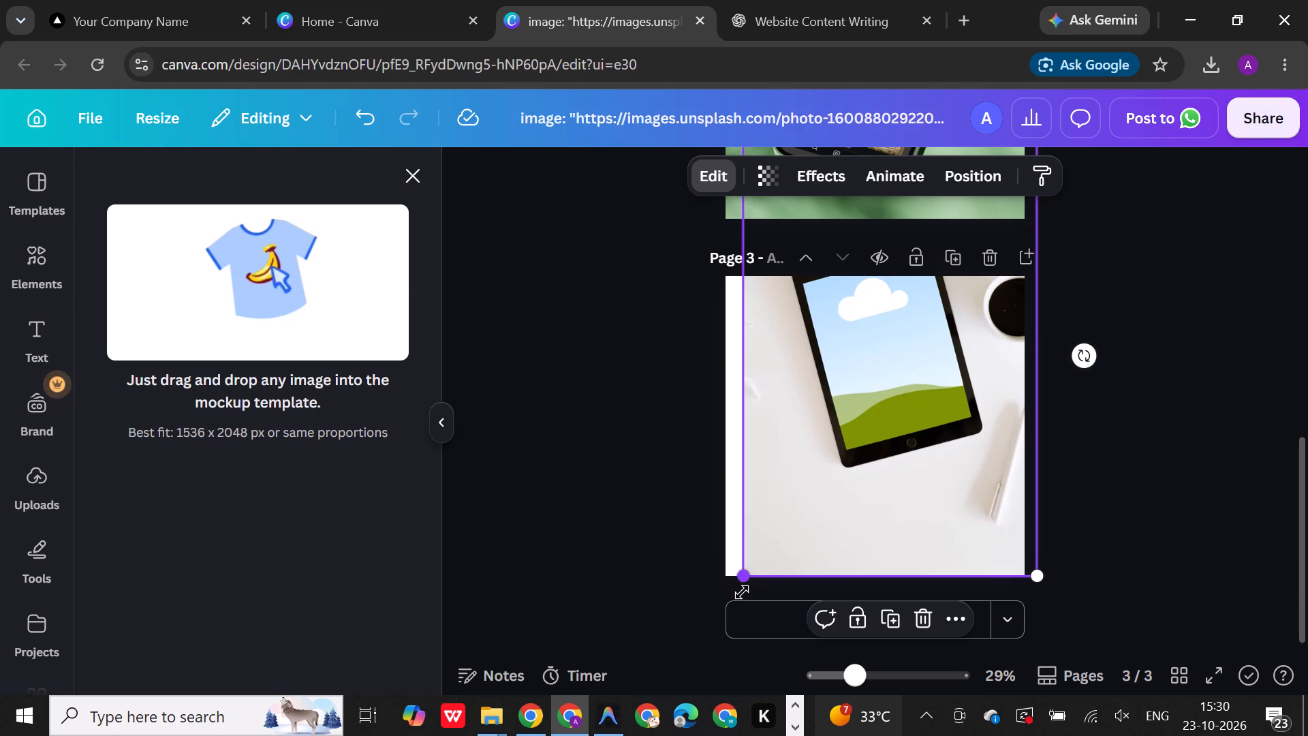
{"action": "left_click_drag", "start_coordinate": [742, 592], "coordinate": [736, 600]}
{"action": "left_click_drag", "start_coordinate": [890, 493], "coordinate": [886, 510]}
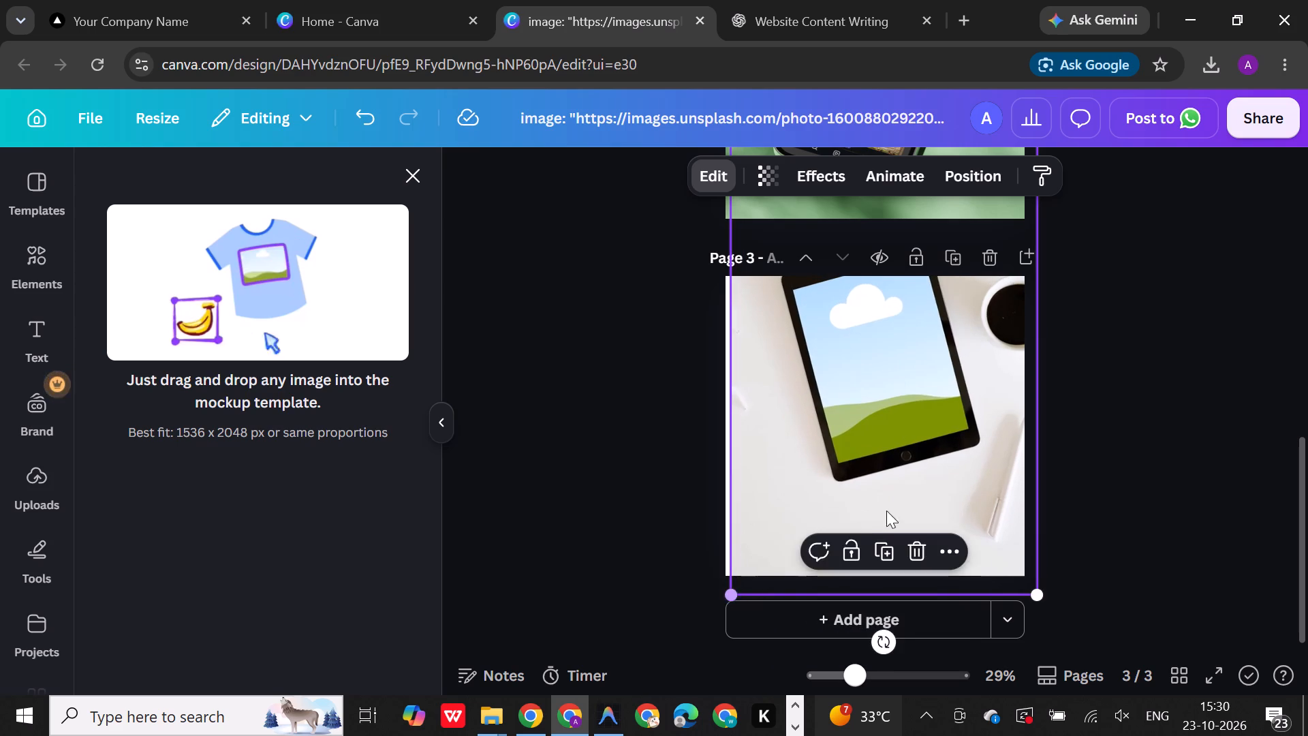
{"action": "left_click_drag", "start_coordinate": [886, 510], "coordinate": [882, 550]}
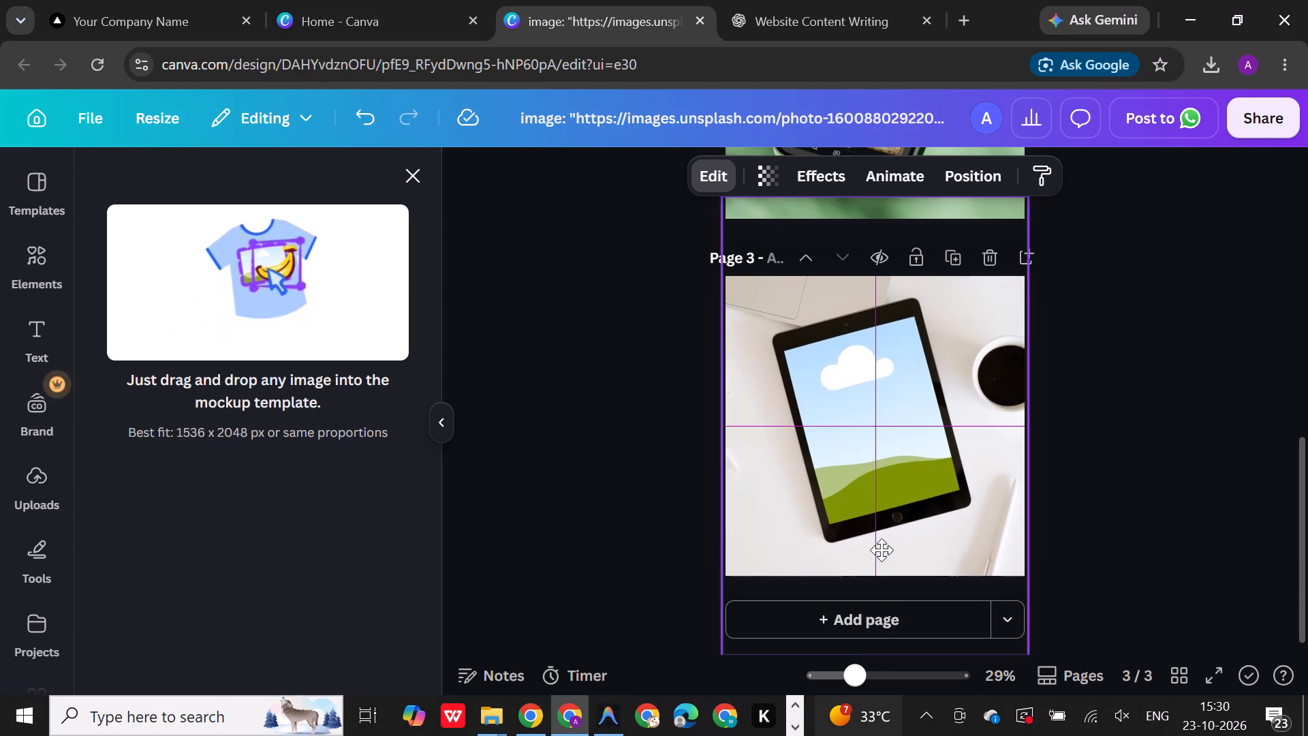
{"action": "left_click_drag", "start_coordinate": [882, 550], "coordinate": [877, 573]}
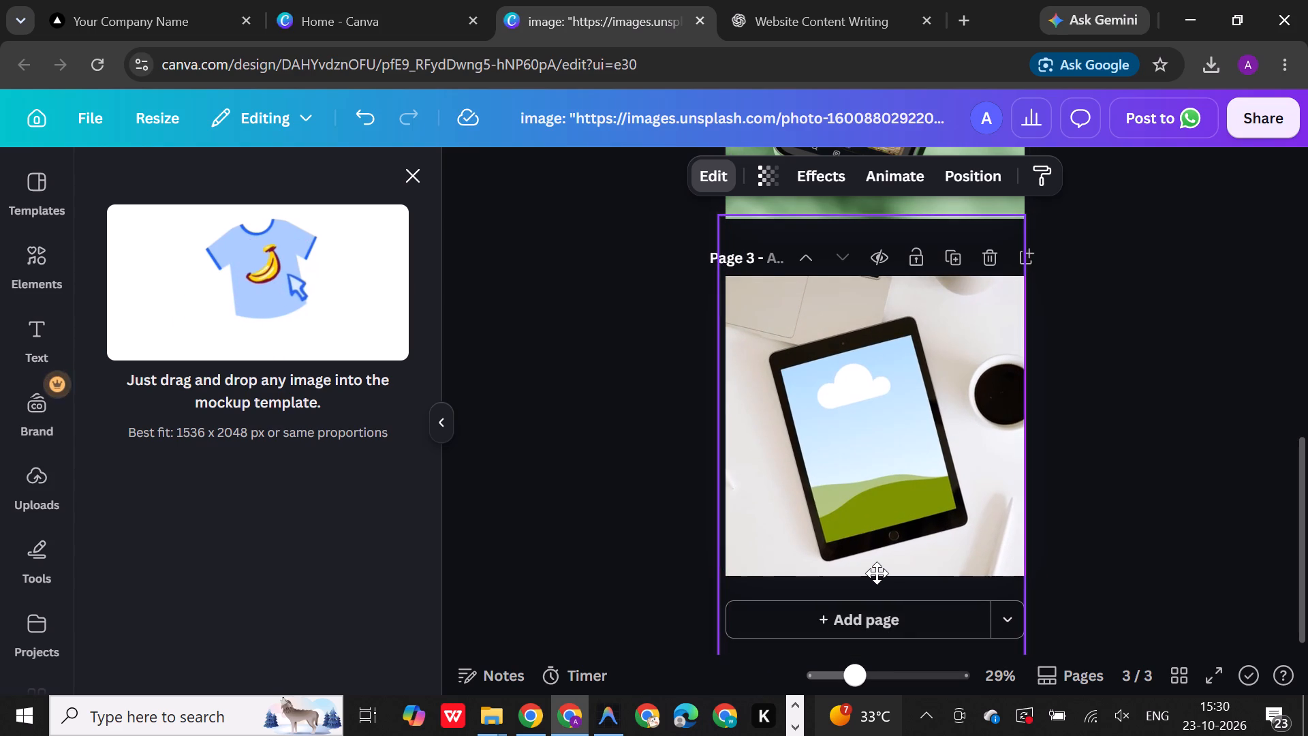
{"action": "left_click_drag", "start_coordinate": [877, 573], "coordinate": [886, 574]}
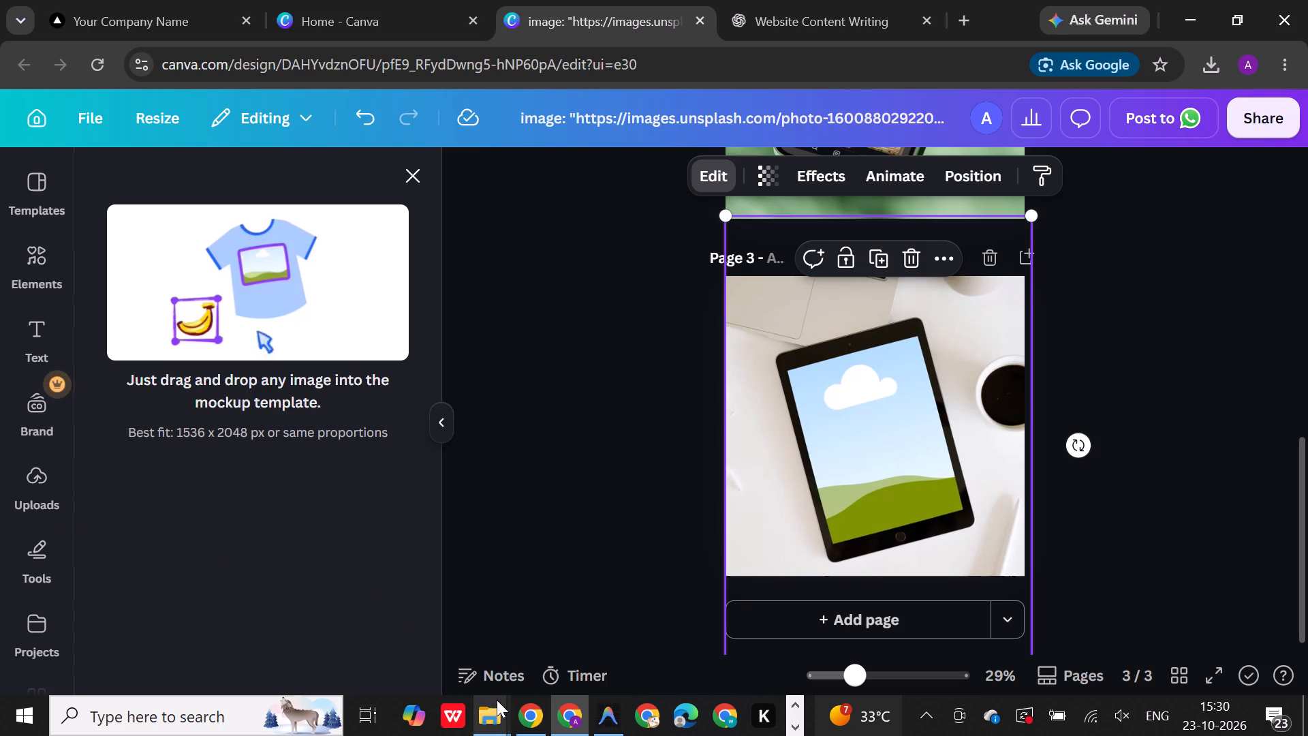
Upload the shriswaraa image from the services folder and place it on the tablet mockup's screen on page 3.
{"action": "left_click", "coordinate": [29, 483]}
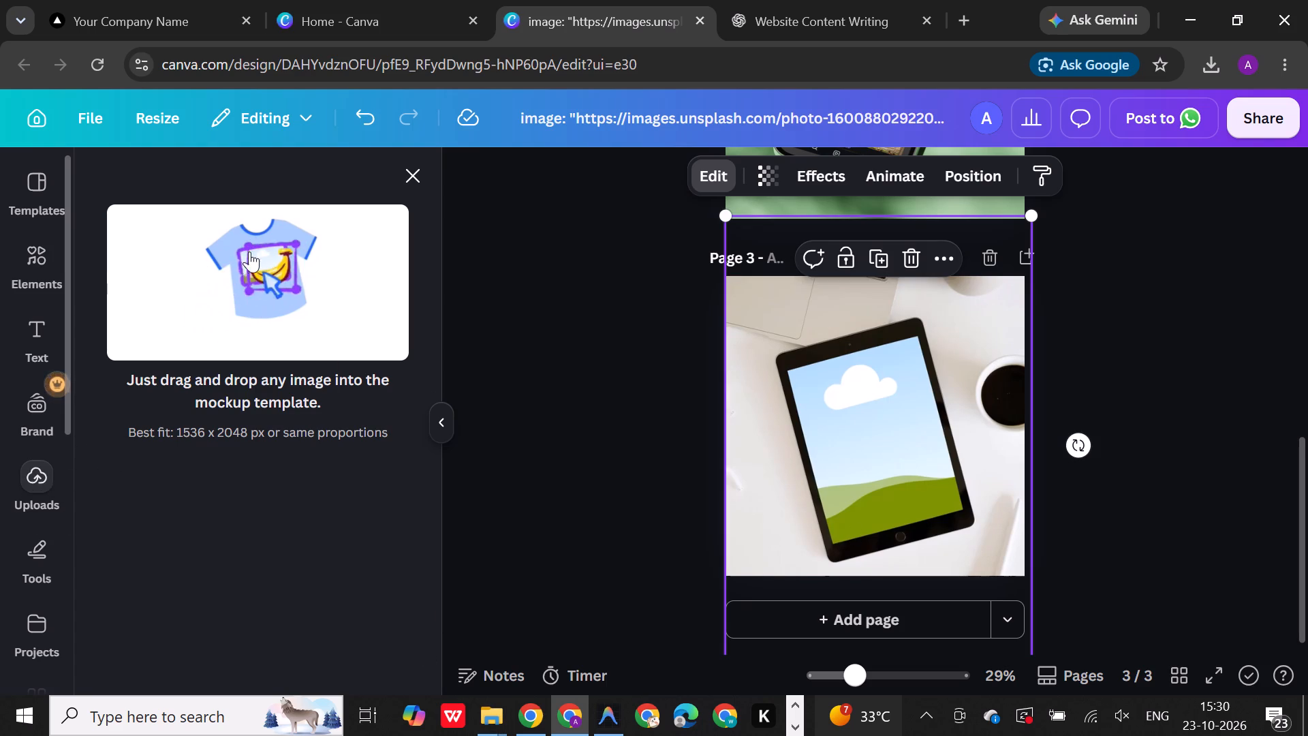
{"action": "left_click", "coordinate": [262, 254]}
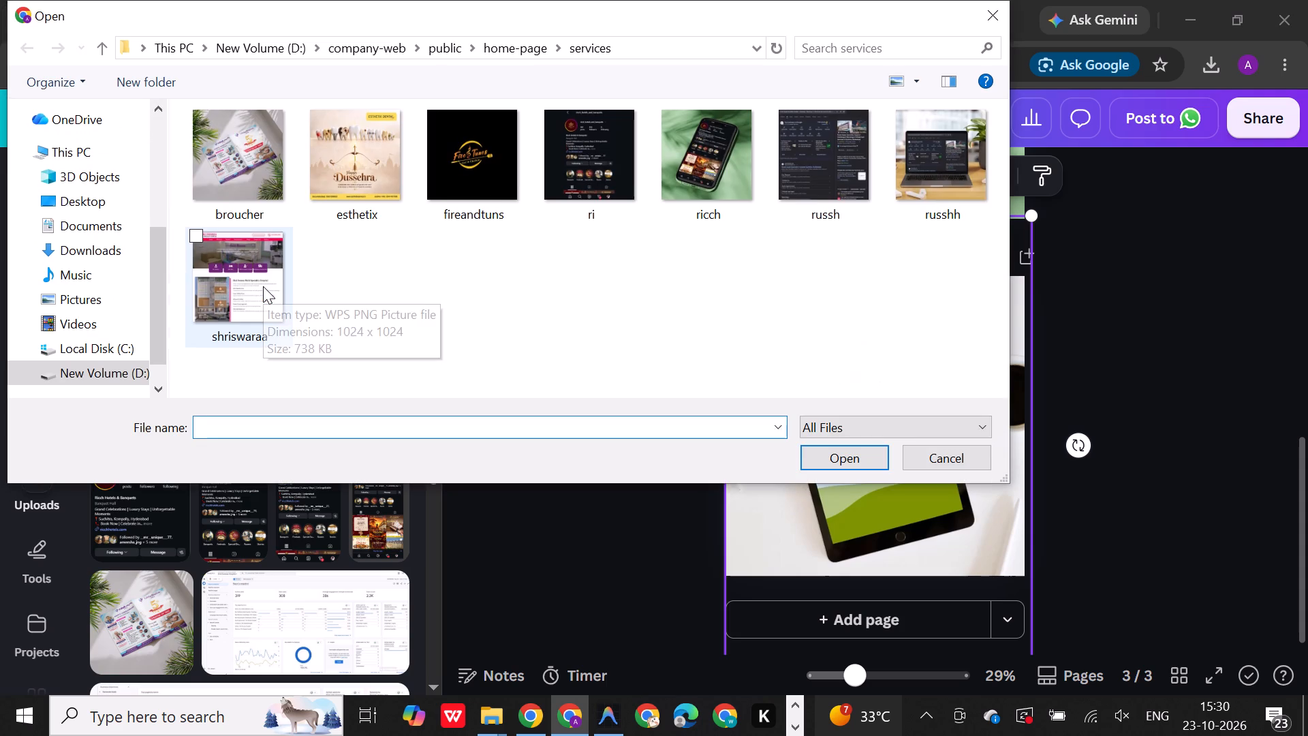
{"action": "left_click_drag", "start_coordinate": [263, 286], "coordinate": [900, 533]}
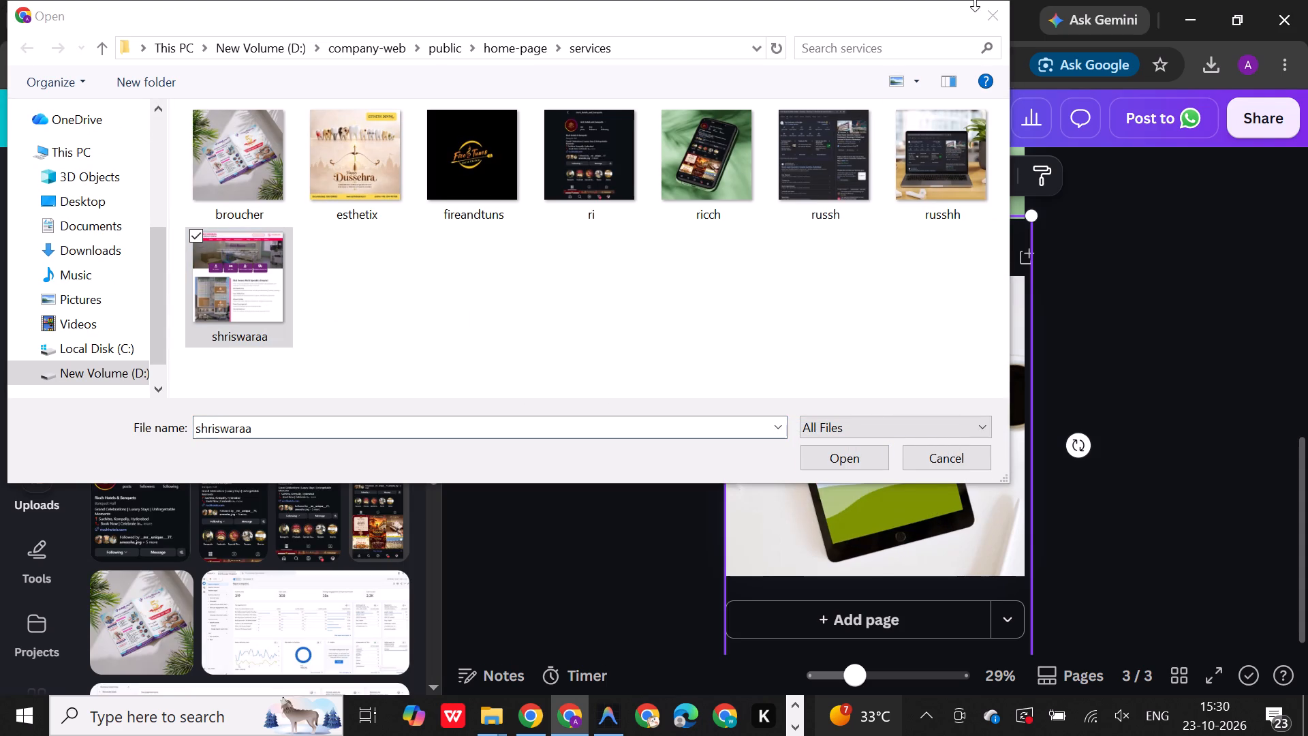
{"action": "left_click", "coordinate": [991, 12]}
{"action": "left_click_drag", "start_coordinate": [868, 475], "coordinate": [871, 476]}
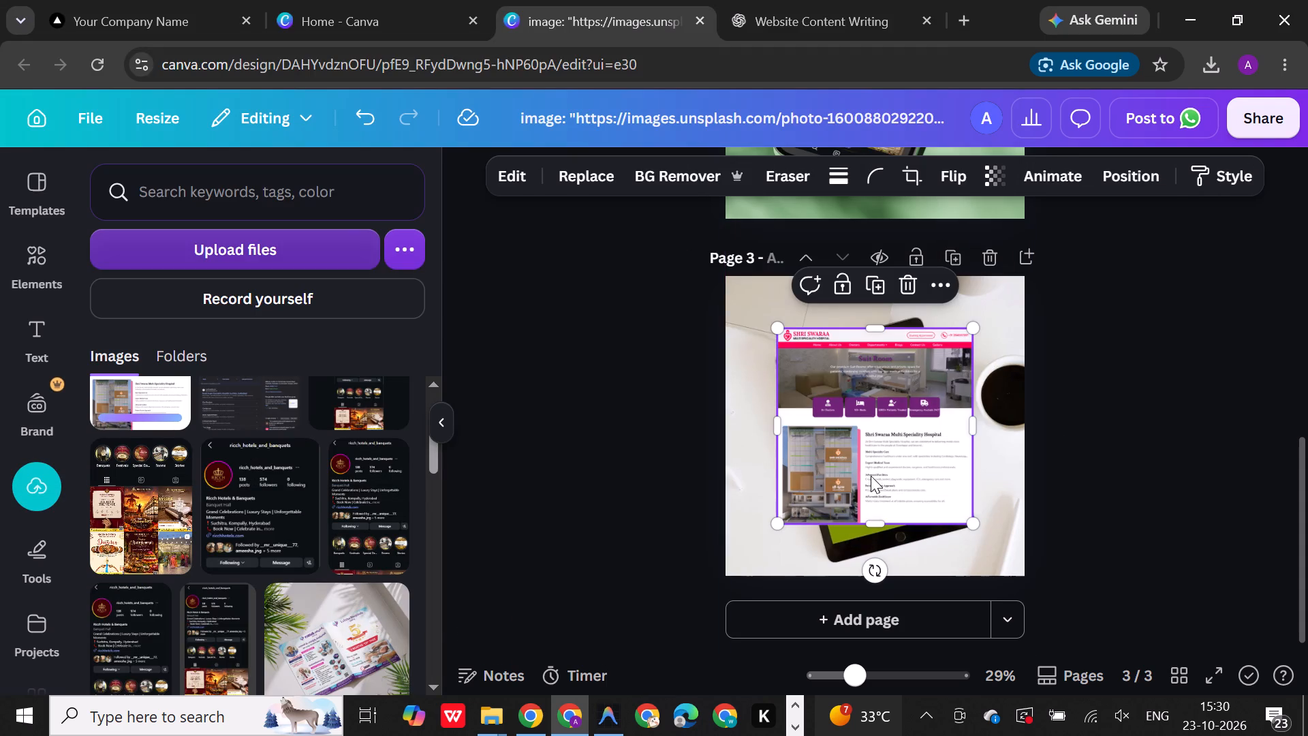
{"action": "left_click_drag", "start_coordinate": [871, 476], "coordinate": [887, 509]}
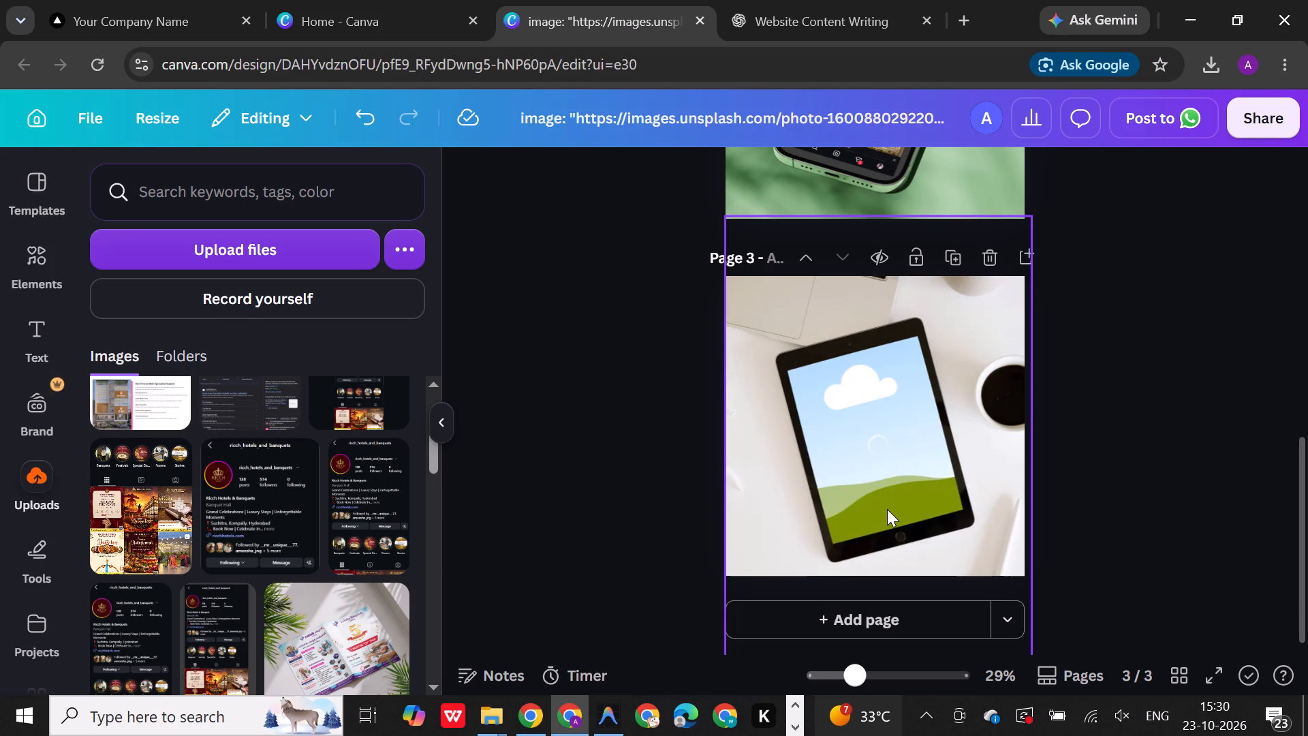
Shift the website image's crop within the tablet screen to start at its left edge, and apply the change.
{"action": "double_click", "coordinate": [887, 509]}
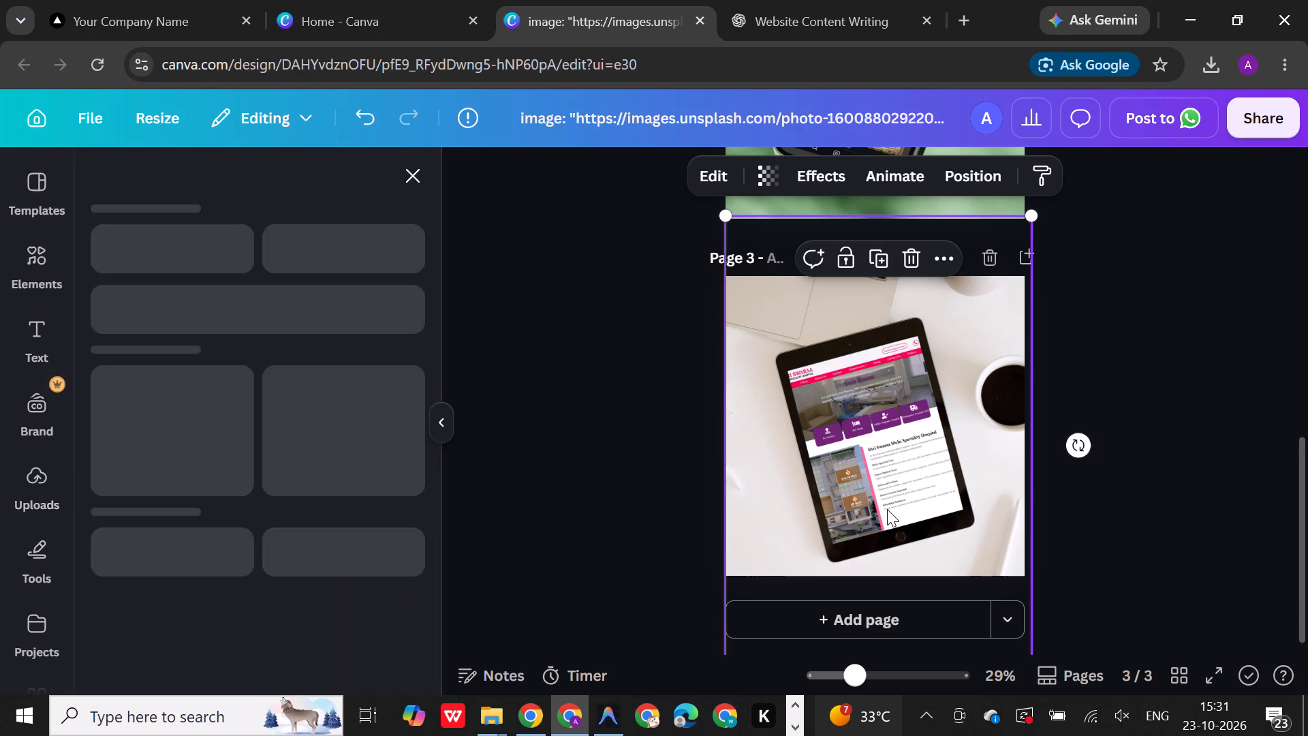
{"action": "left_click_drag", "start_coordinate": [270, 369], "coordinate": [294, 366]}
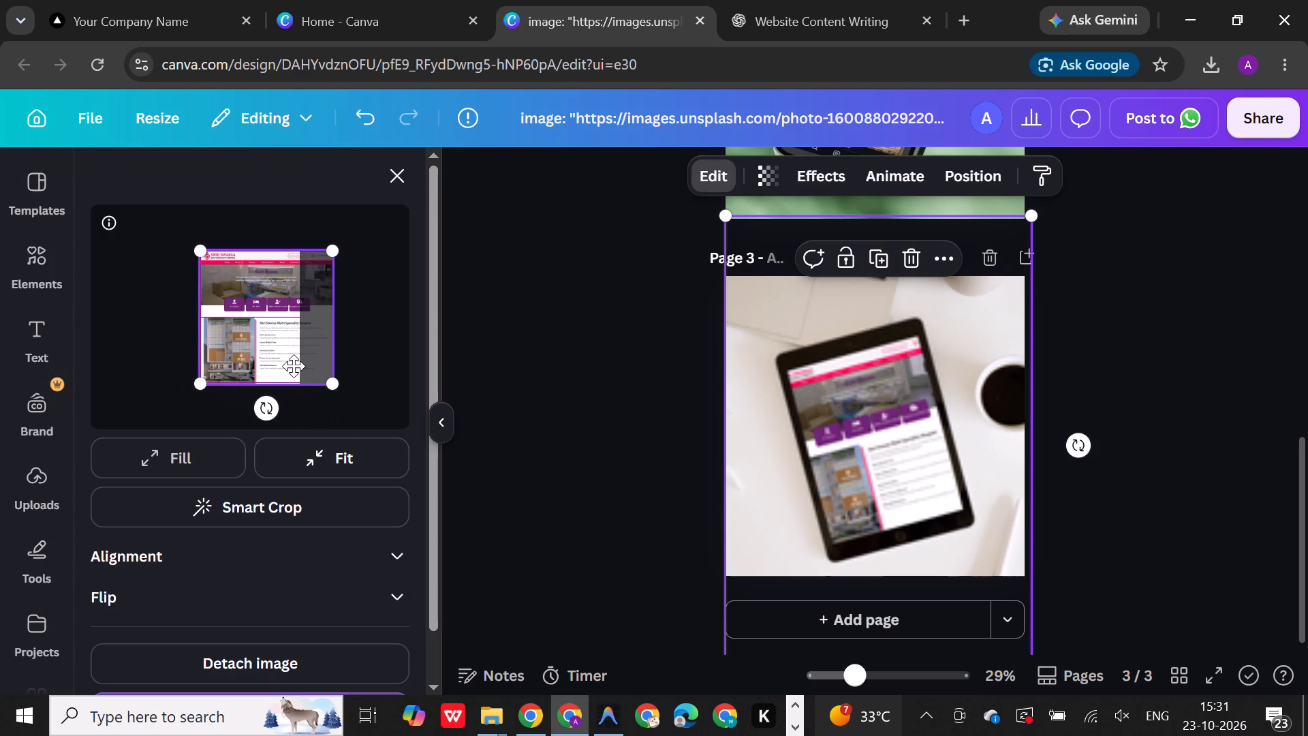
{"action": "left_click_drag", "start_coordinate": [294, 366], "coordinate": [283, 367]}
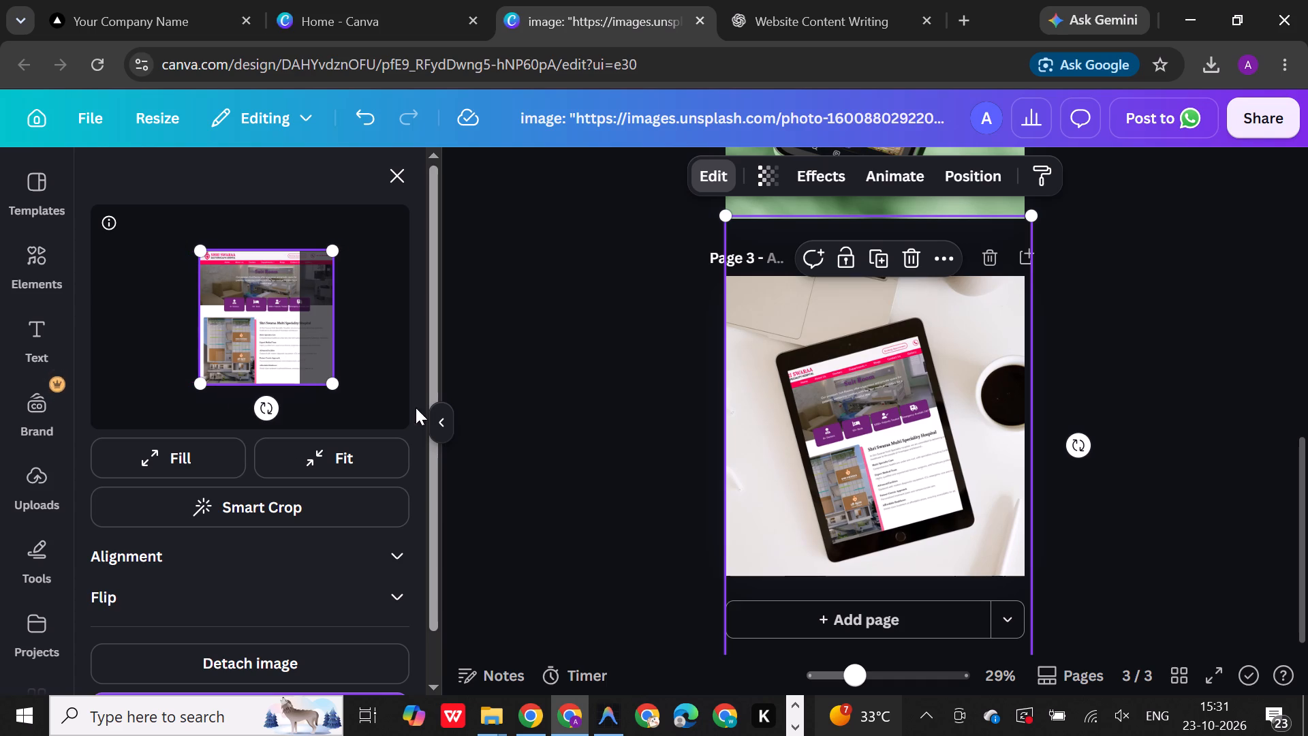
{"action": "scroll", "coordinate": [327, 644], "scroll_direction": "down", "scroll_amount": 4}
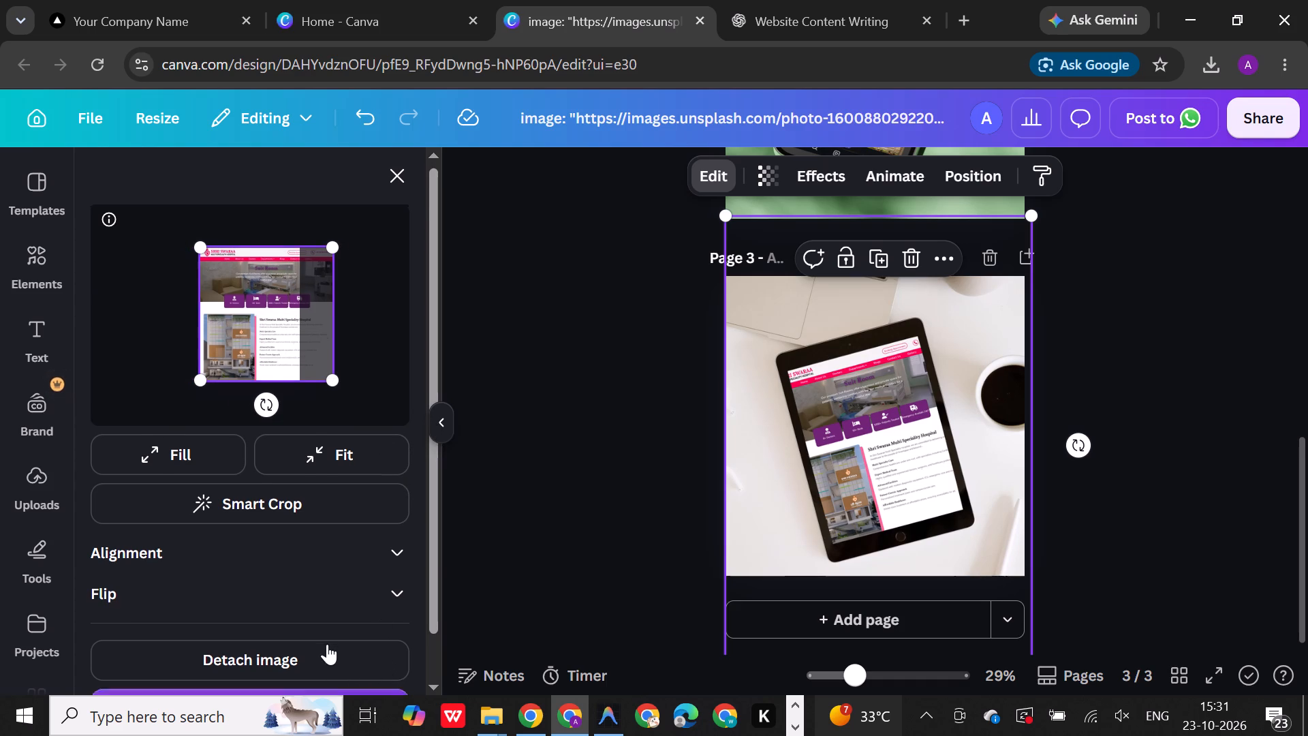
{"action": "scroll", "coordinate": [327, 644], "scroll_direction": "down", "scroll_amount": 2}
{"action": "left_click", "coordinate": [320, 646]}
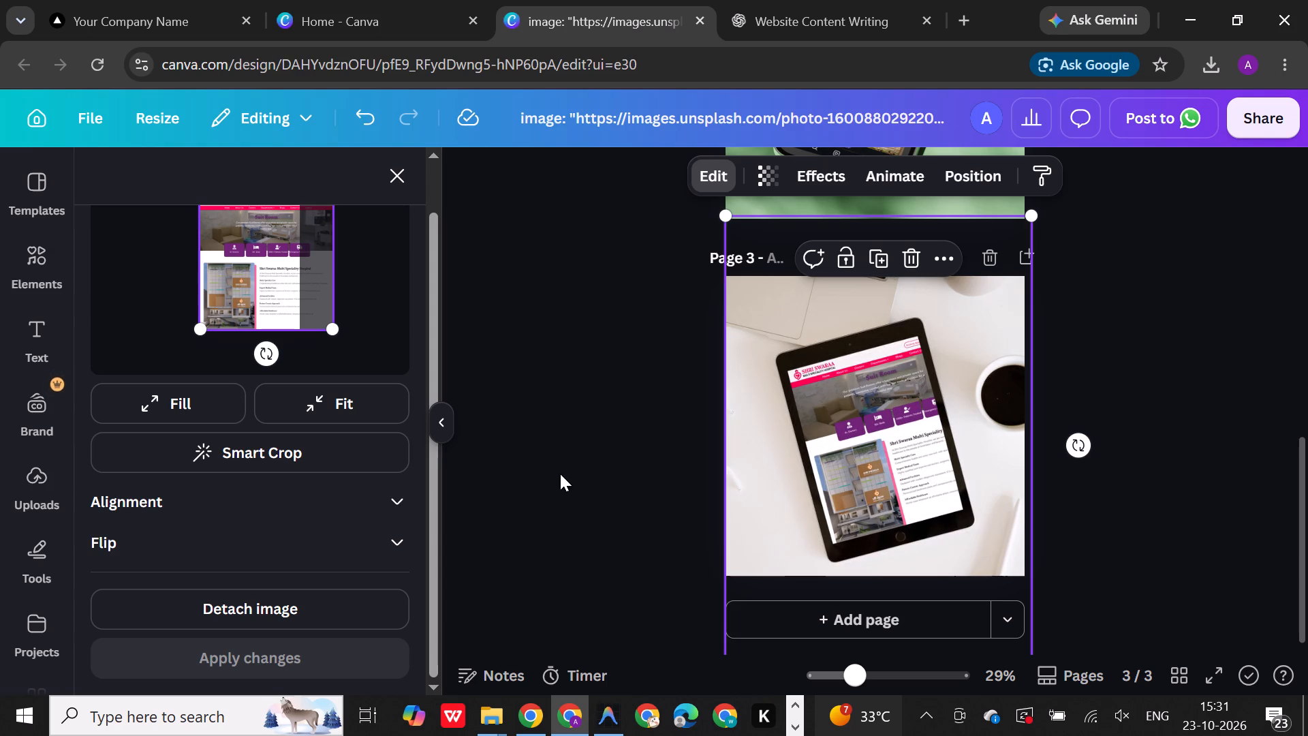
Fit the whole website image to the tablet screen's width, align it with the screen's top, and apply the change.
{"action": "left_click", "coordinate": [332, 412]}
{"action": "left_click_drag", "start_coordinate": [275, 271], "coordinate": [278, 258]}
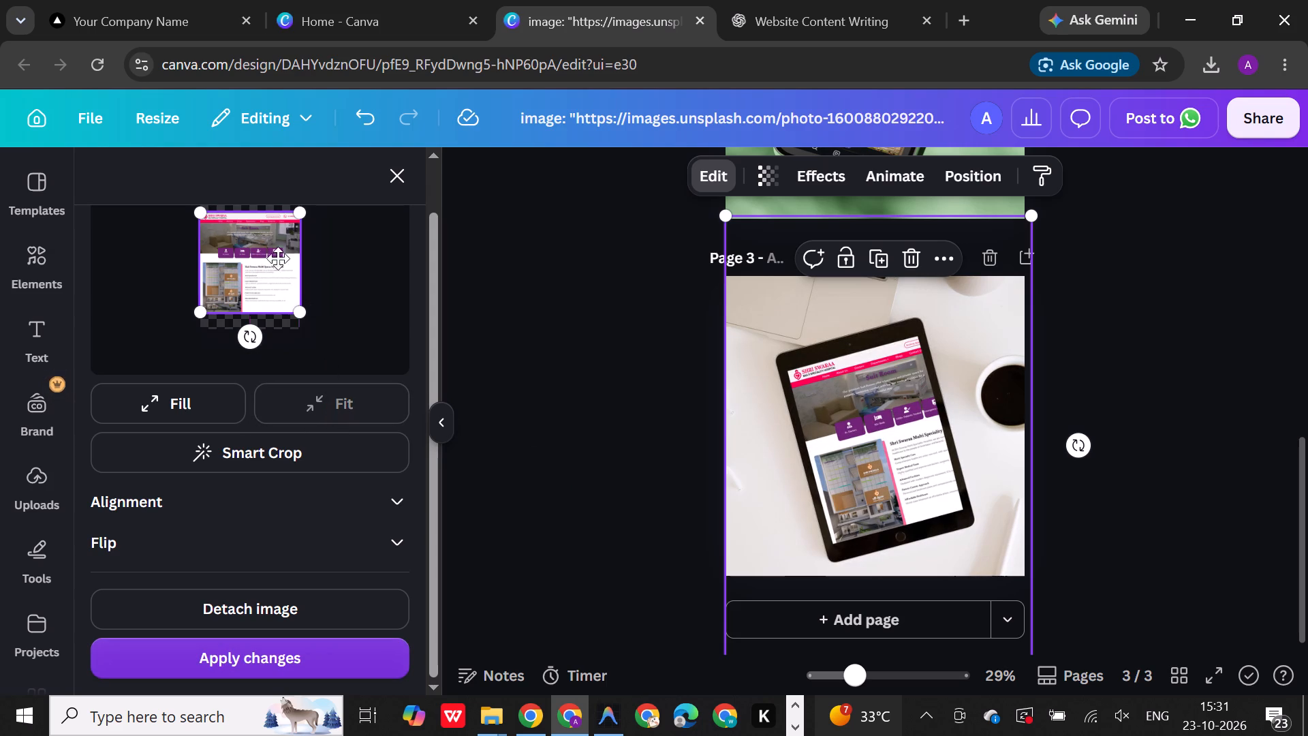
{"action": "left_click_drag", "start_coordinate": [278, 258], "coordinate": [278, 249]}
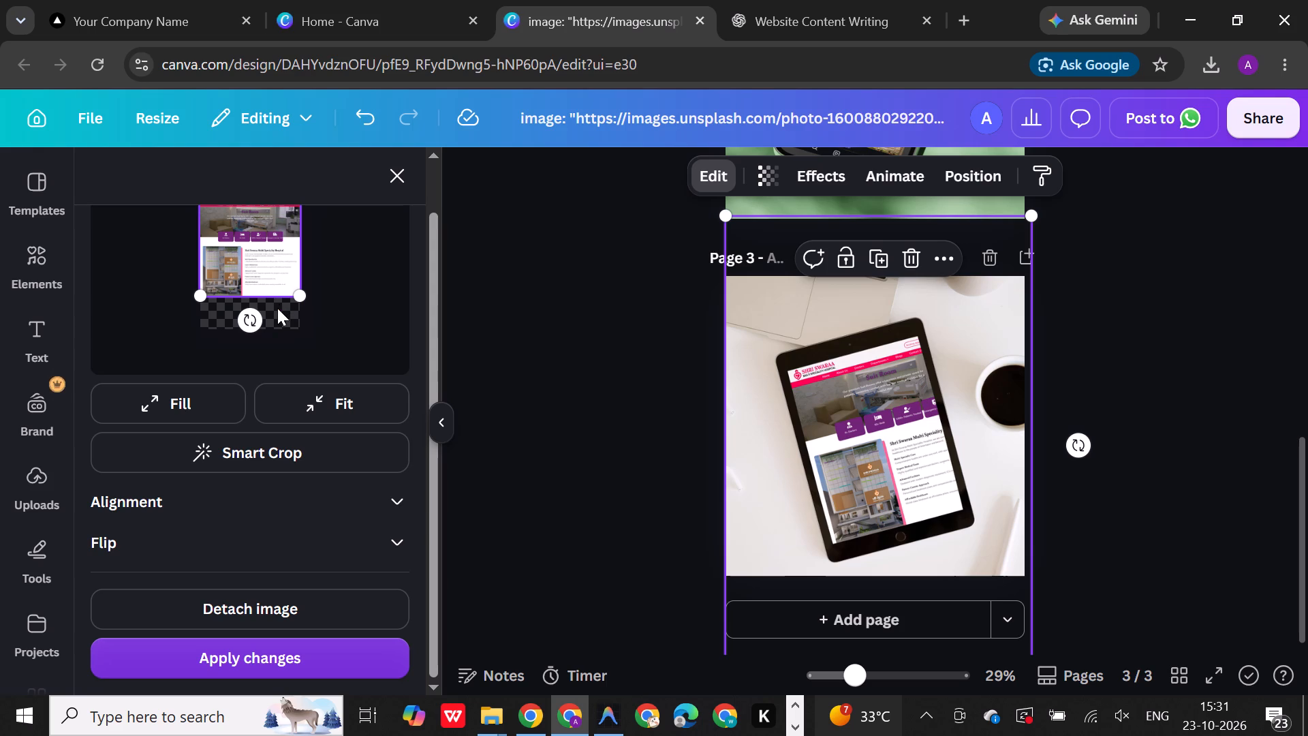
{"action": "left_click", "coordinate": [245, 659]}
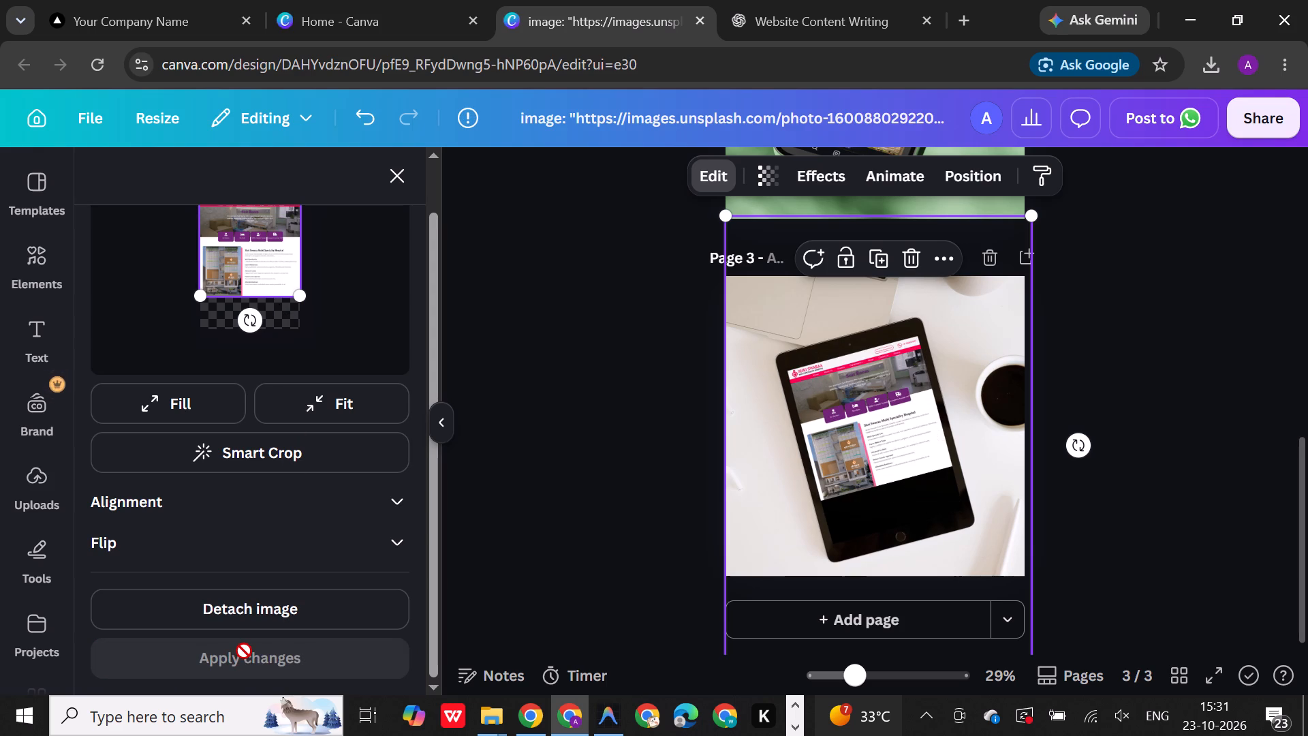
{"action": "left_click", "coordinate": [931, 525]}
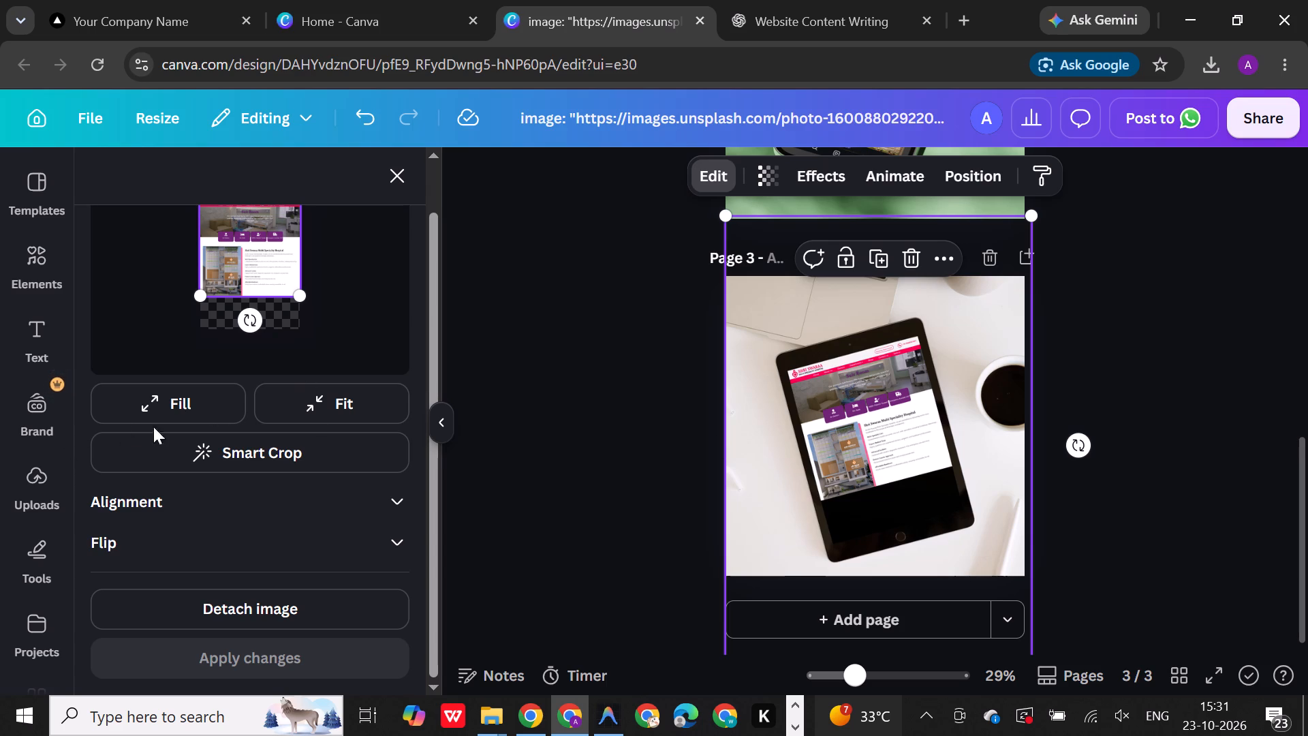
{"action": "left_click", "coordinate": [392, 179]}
Replace the black tablet mockup on page 3 with the Tablets & TV mockup of a man in a blue shirt holding a landscape tablet.
{"action": "left_click", "coordinate": [58, 283]}
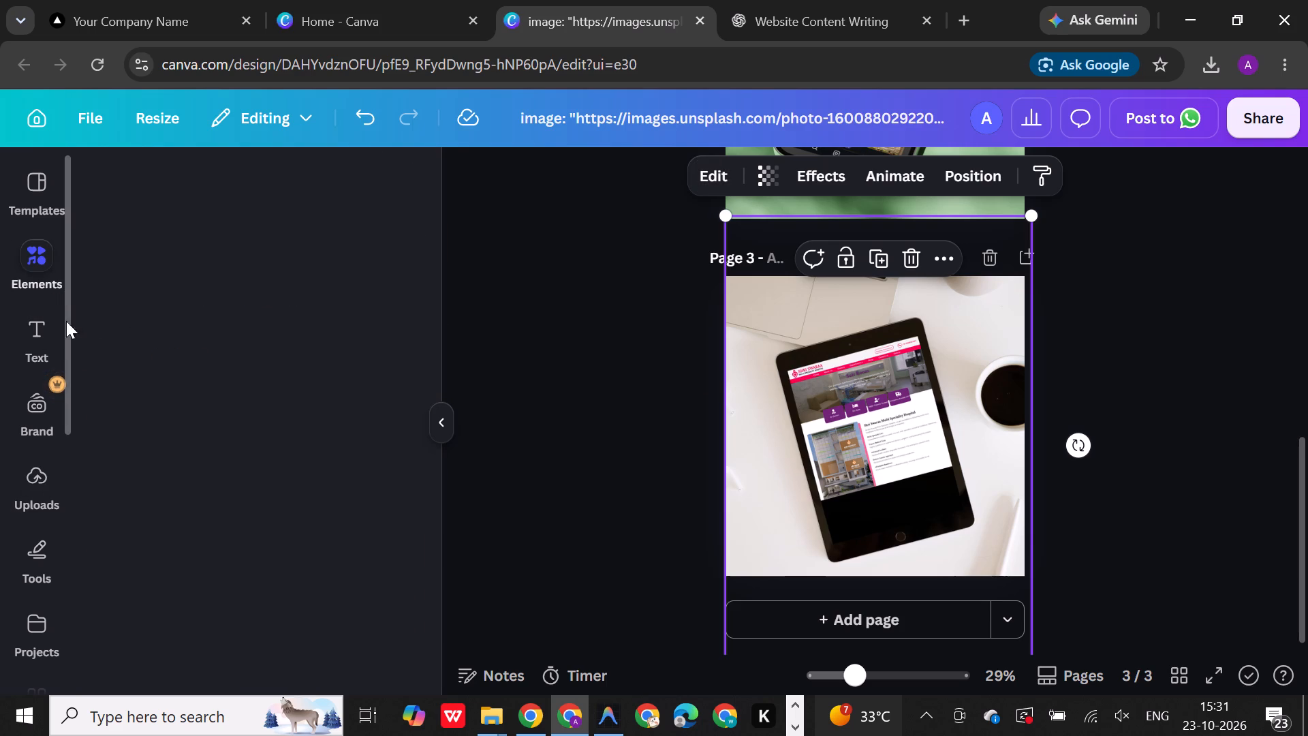
{"action": "scroll", "coordinate": [324, 546], "scroll_direction": "down", "scroll_amount": 2}
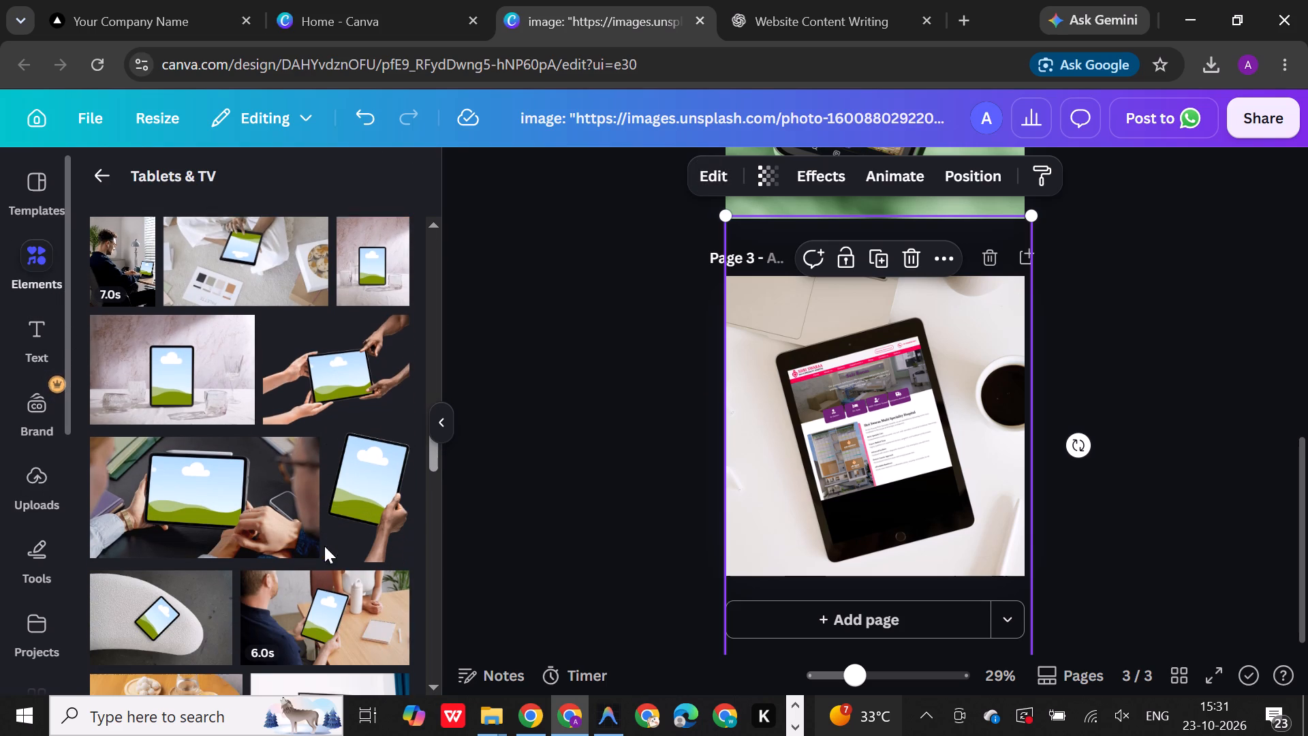
{"action": "scroll", "coordinate": [228, 388], "scroll_direction": "down", "scroll_amount": 2}
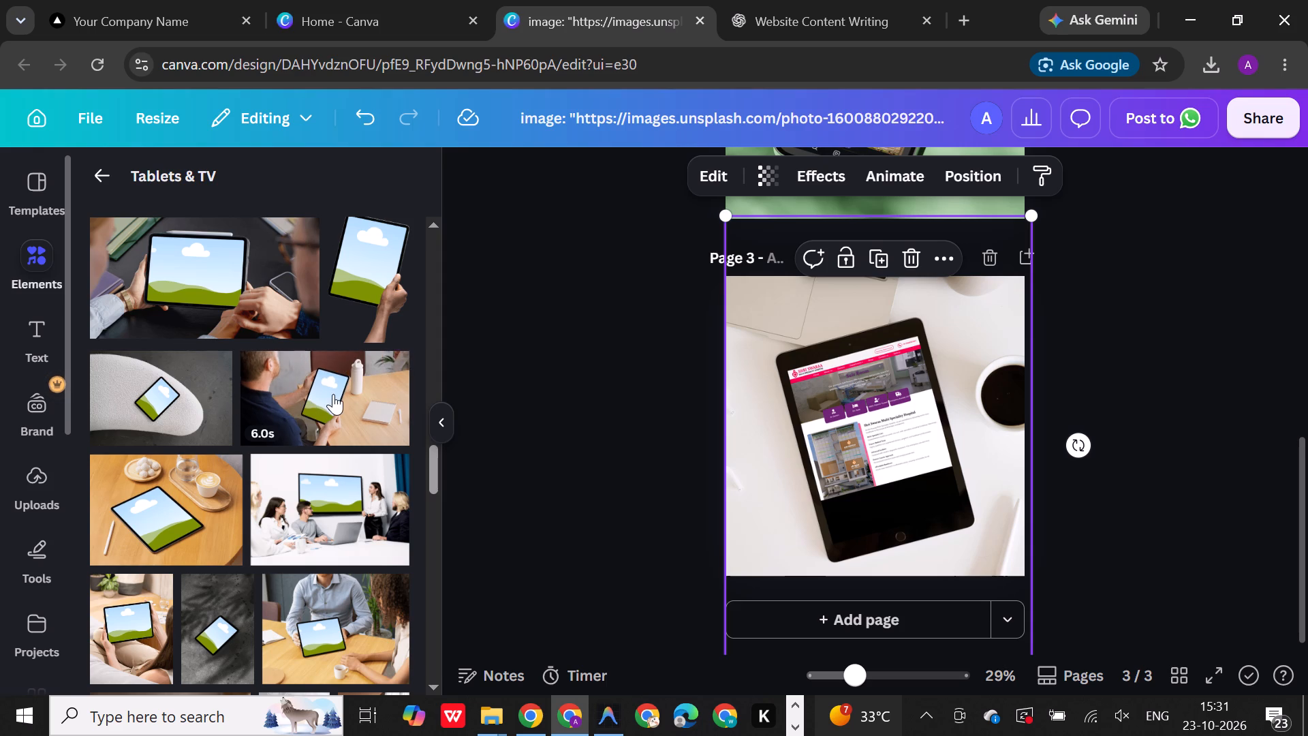
{"action": "scroll", "coordinate": [348, 403], "scroll_direction": "down", "scroll_amount": 1}
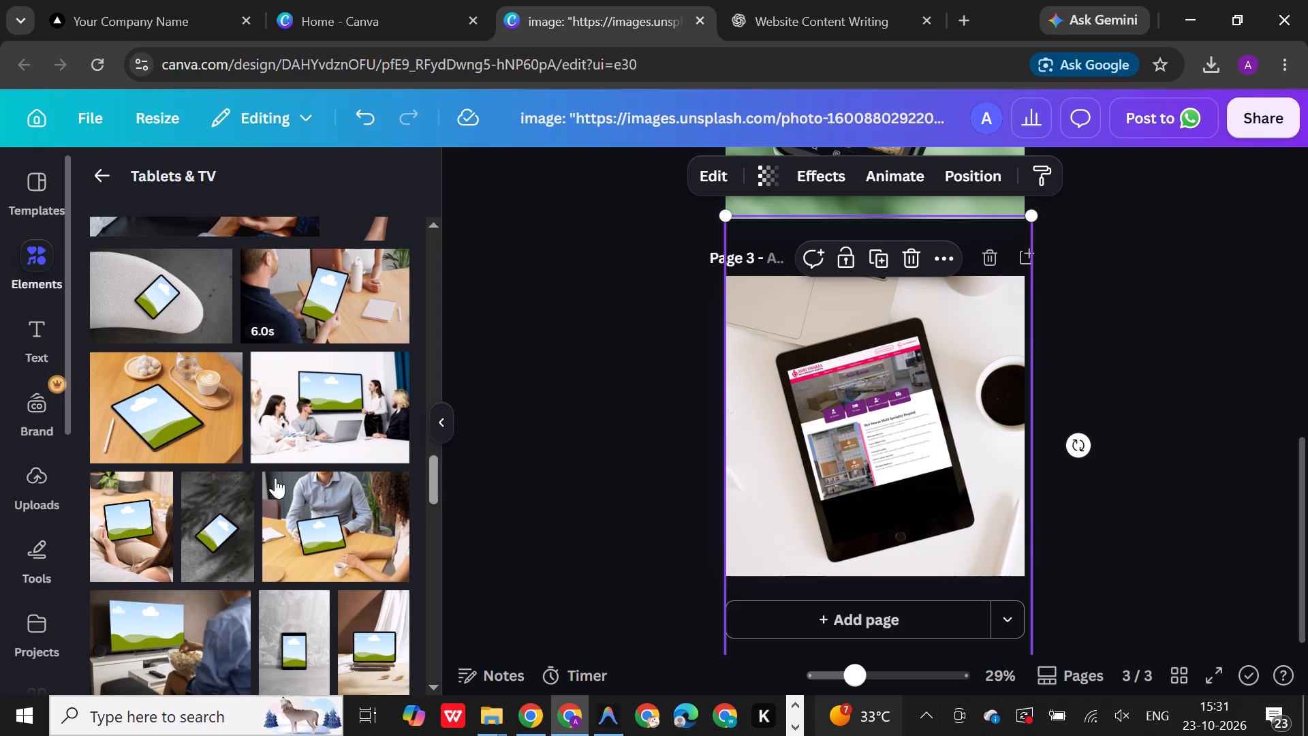
{"action": "left_click", "coordinate": [308, 536]}
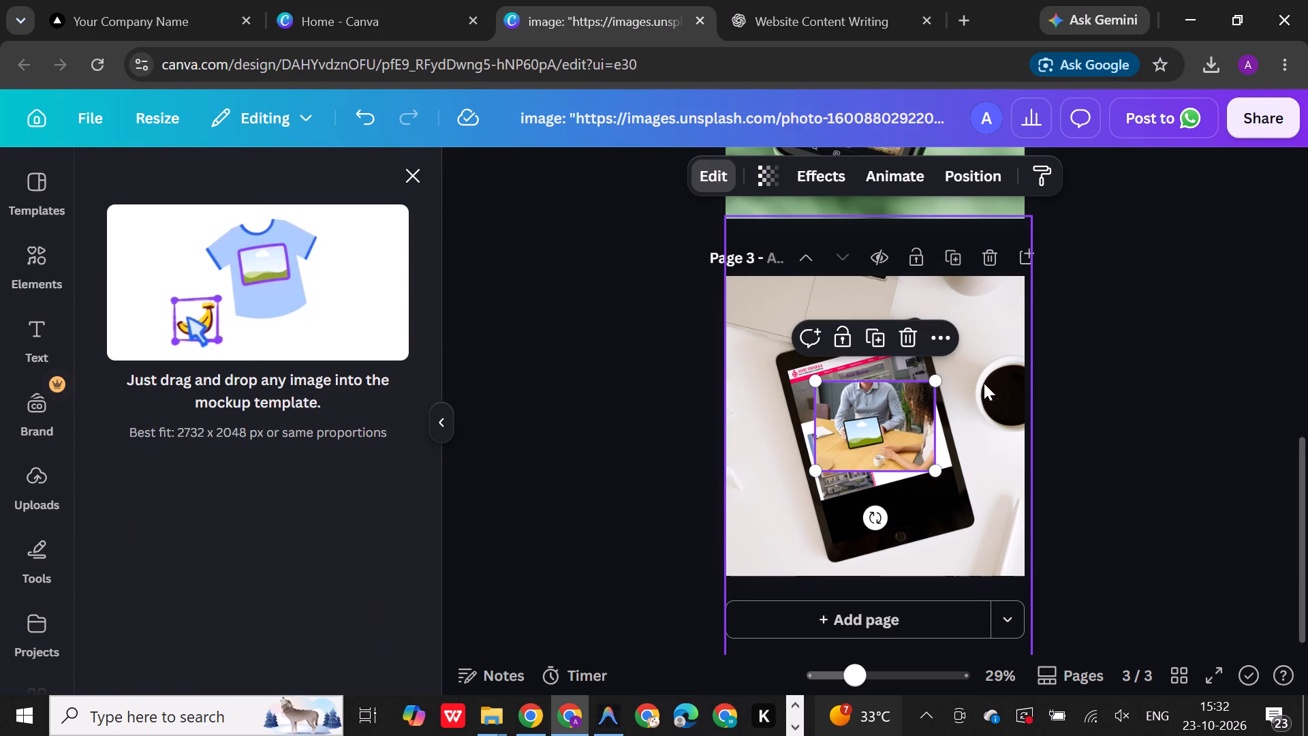
{"action": "left_click", "coordinate": [984, 383]}
{"action": "key", "text": "BackSpace"}
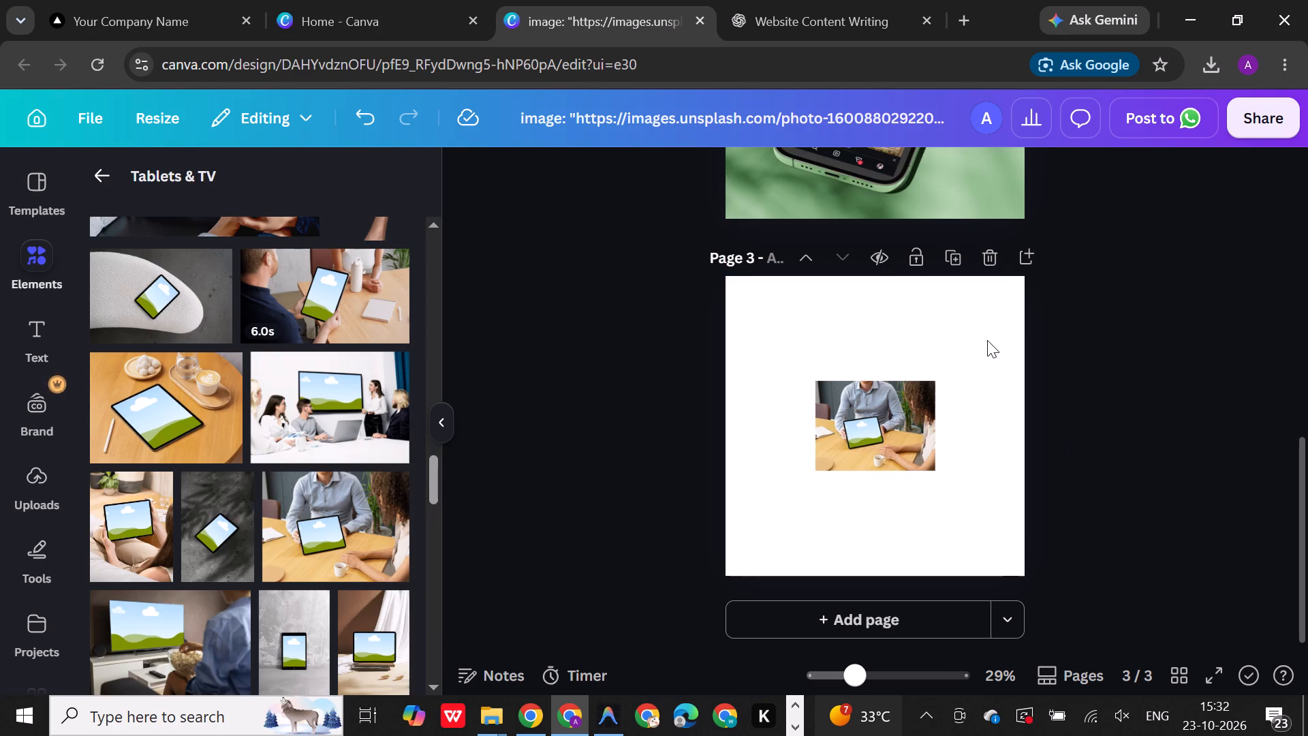
Move the blue-shirt tablet mockup to page 3's top edge and enlarge it to about 1,830 wide so it overfills the page.
{"action": "left_click_drag", "start_coordinate": [894, 414], "coordinate": [809, 309]}
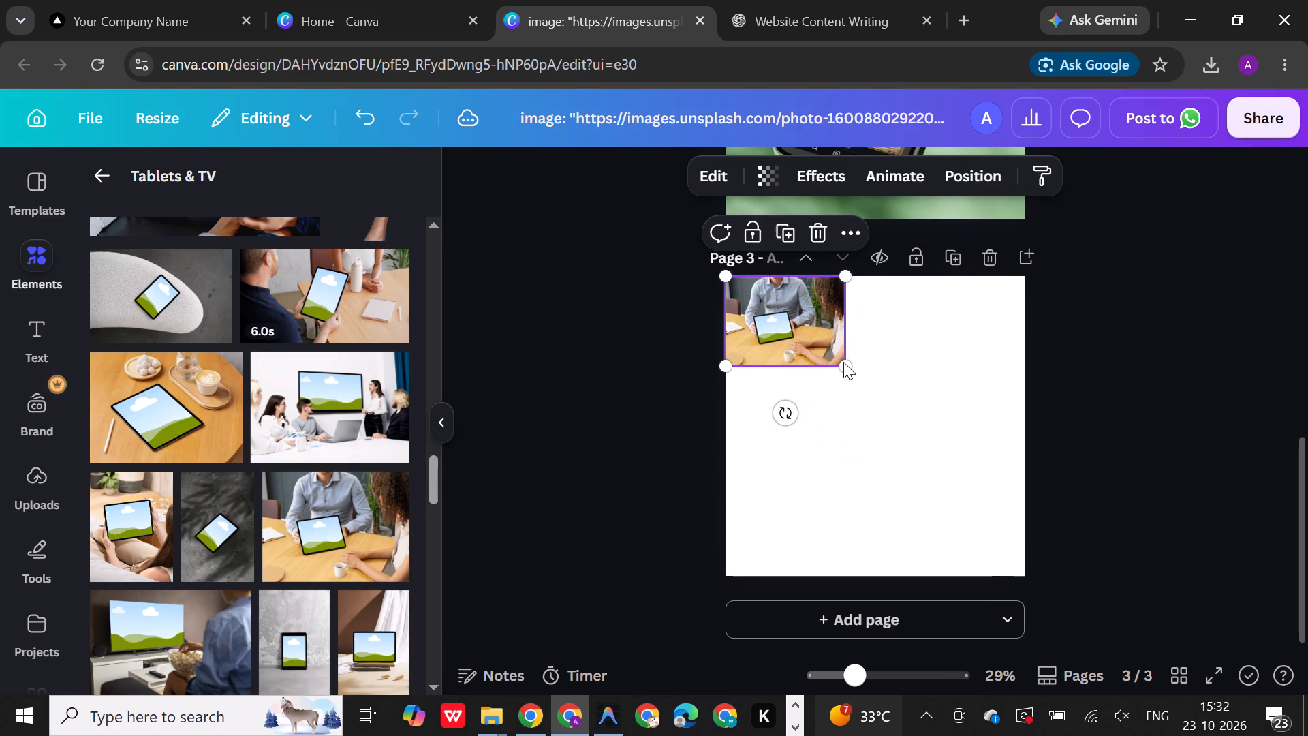
{"action": "left_click_drag", "start_coordinate": [849, 368], "coordinate": [976, 613]}
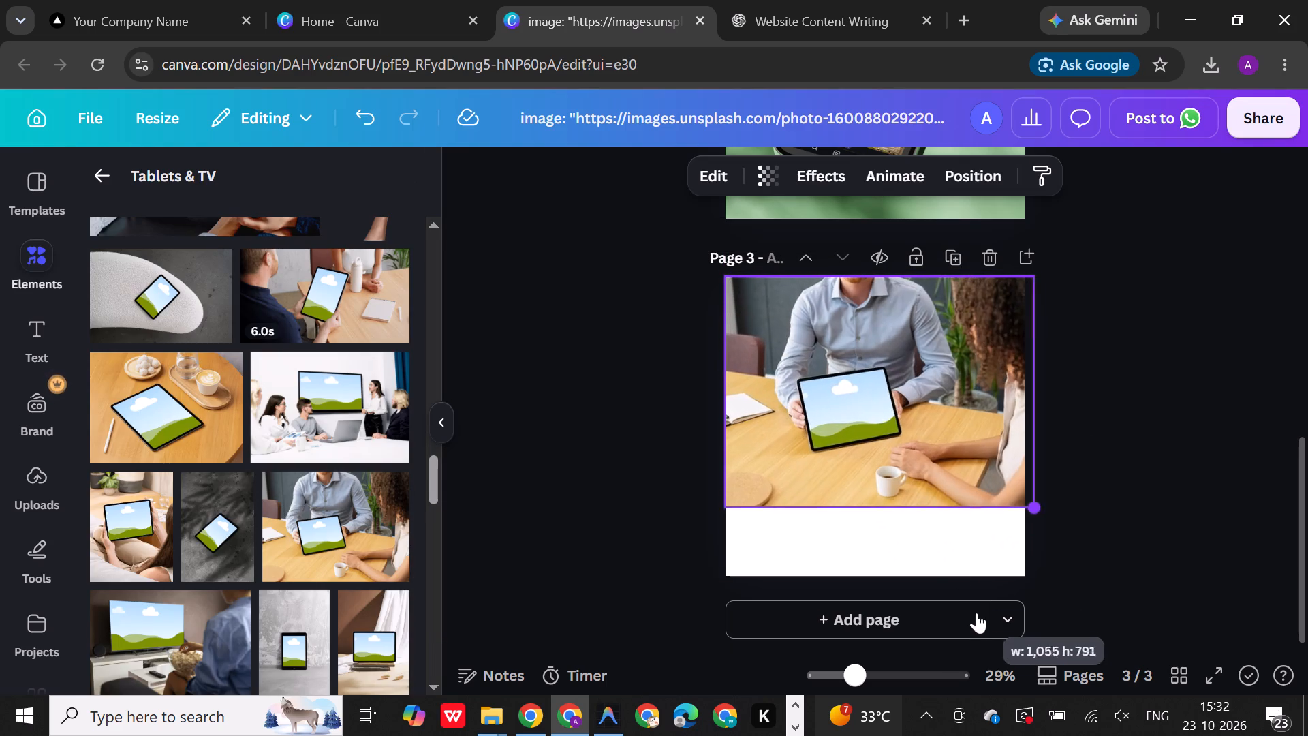
{"action": "left_click_drag", "start_coordinate": [976, 613], "coordinate": [983, 698]}
{"action": "left_click_drag", "start_coordinate": [932, 515], "coordinate": [906, 523]}
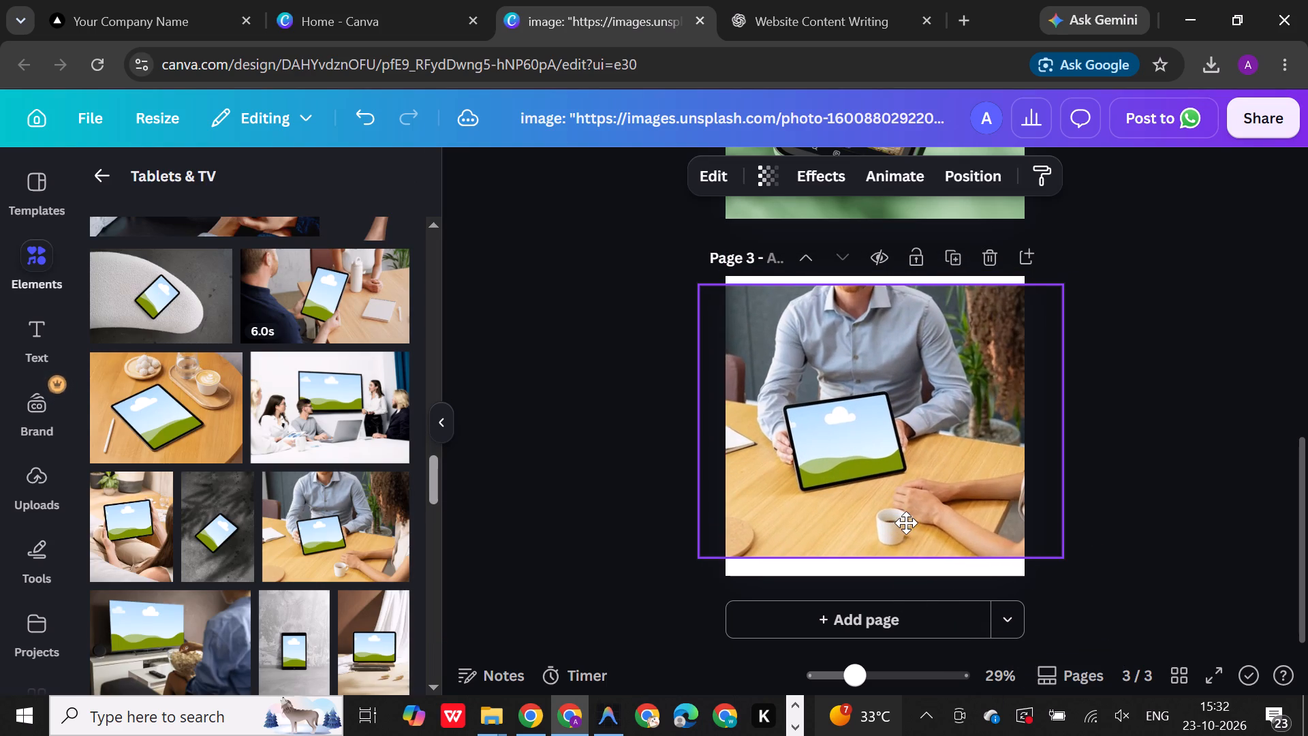
{"action": "left_click_drag", "start_coordinate": [906, 523], "coordinate": [890, 513]}
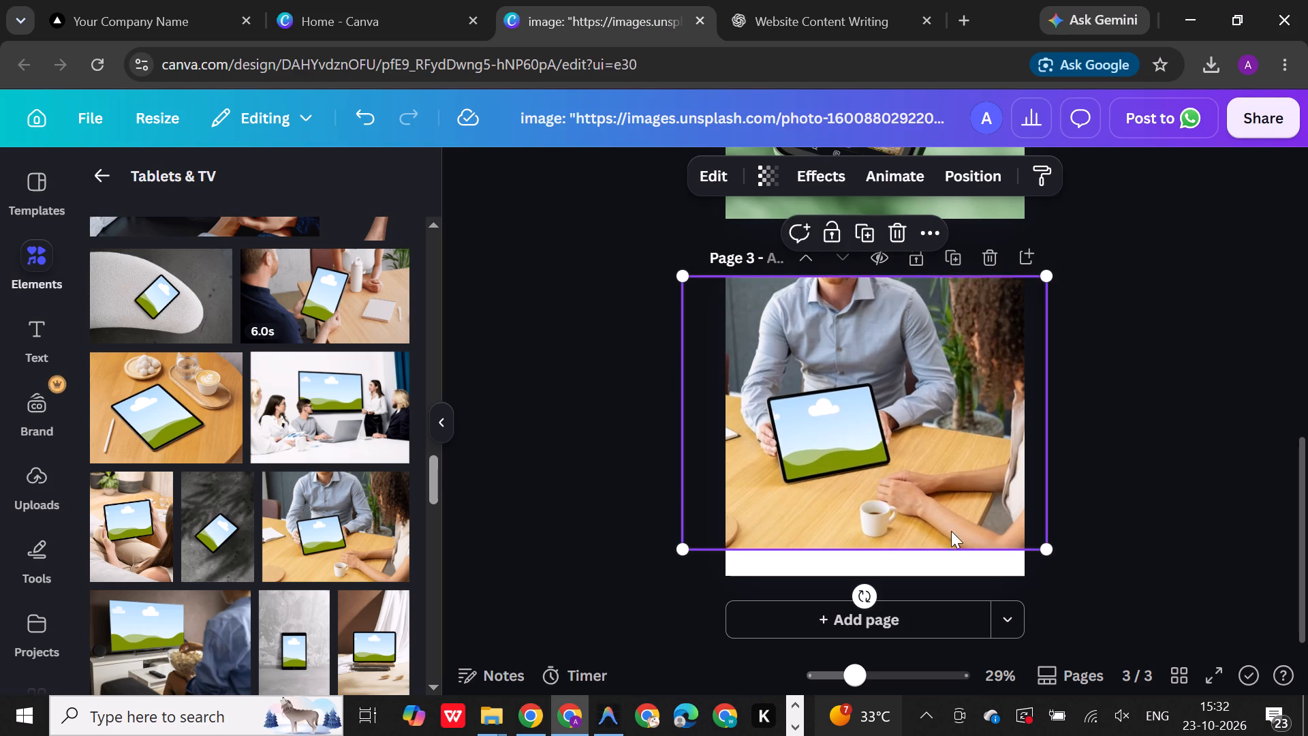
{"action": "left_click_drag", "start_coordinate": [1049, 553], "coordinate": [1071, 611]}
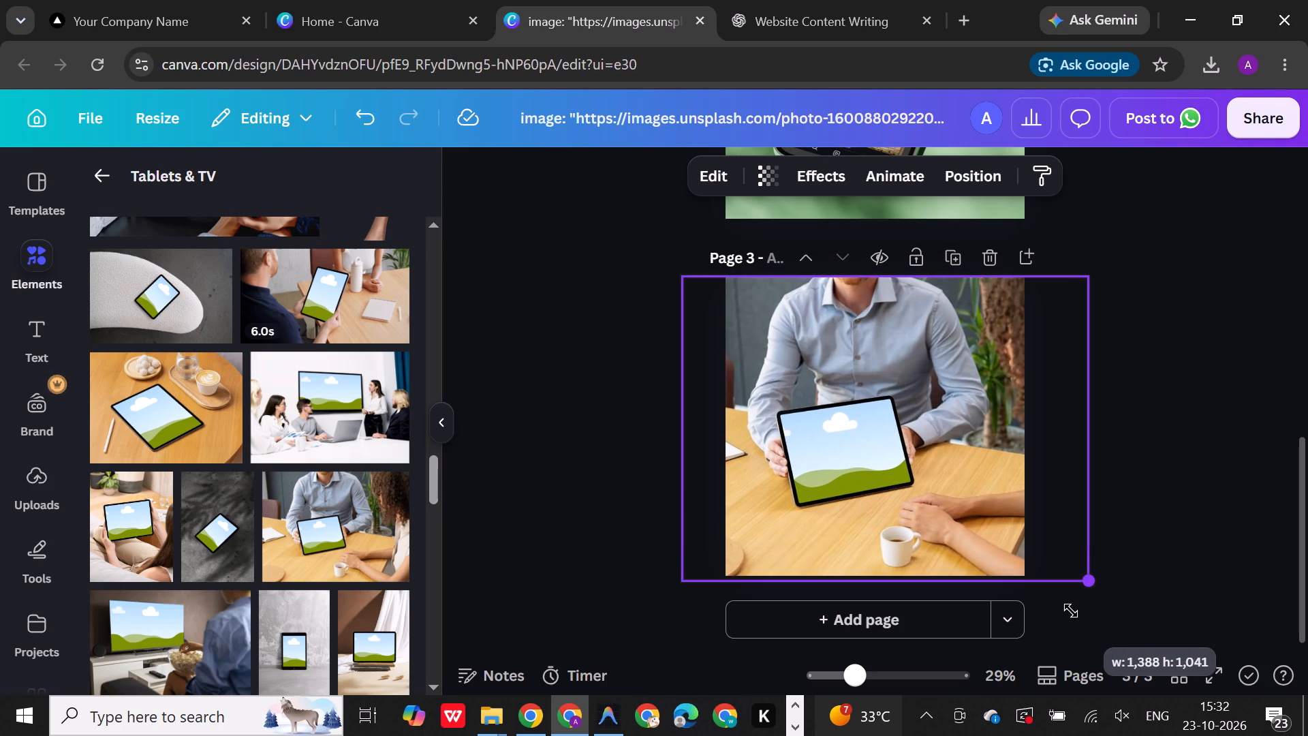
{"action": "left_click_drag", "start_coordinate": [1071, 611], "coordinate": [1076, 622]}
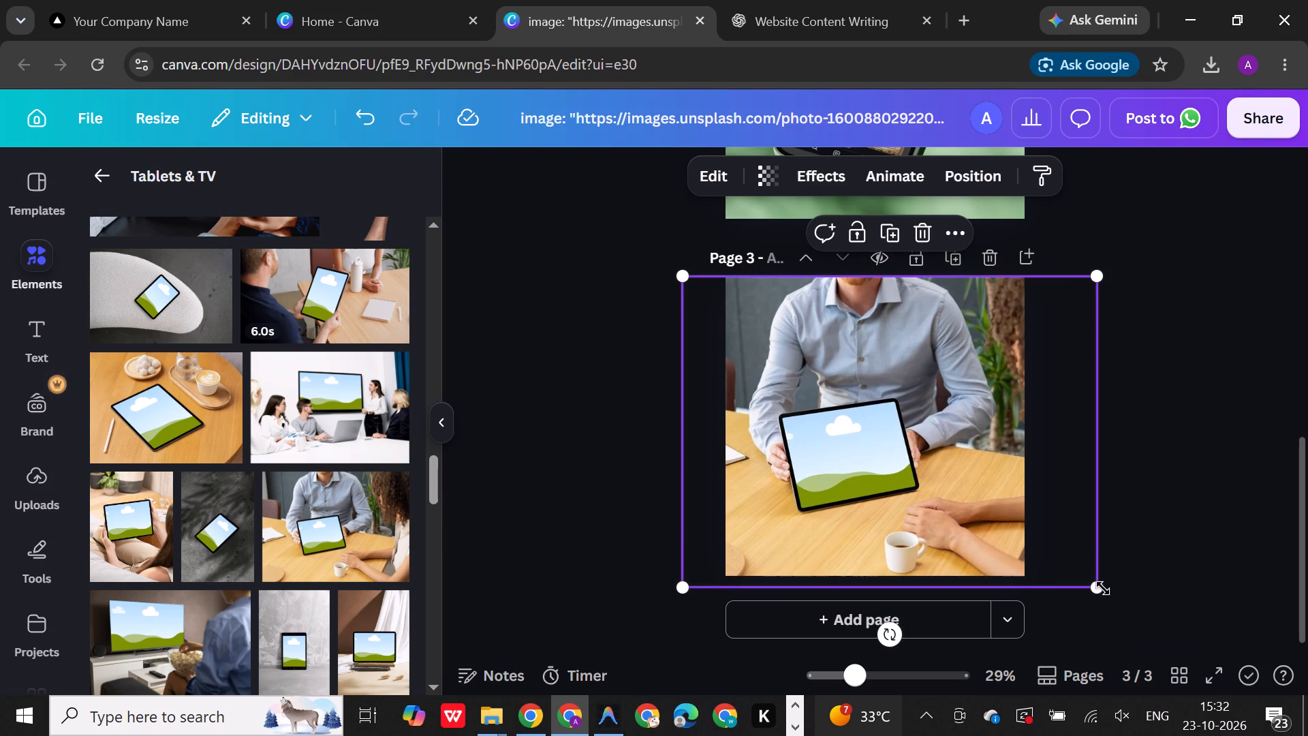
{"action": "left_click_drag", "start_coordinate": [1105, 588], "coordinate": [1150, 705]}
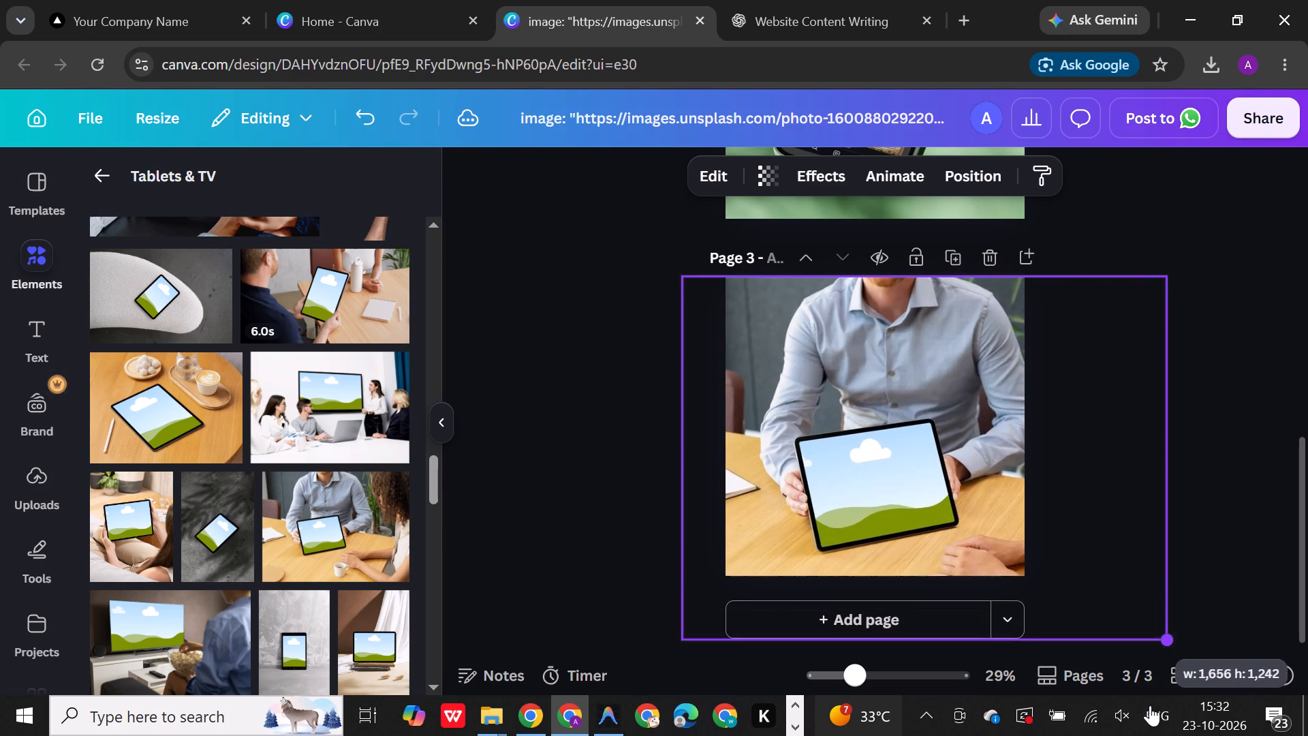
{"action": "left_click_drag", "start_coordinate": [1150, 705], "coordinate": [1185, 735]}
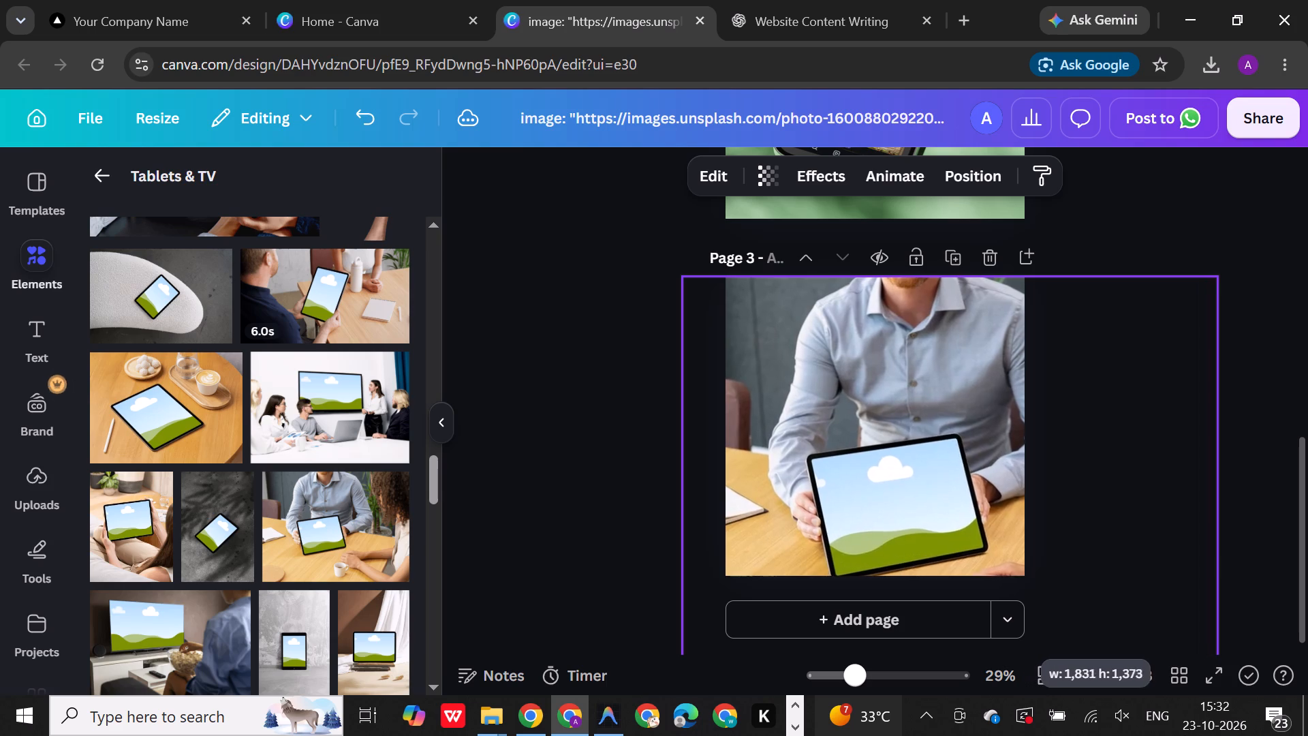
{"action": "left_click_drag", "start_coordinate": [1185, 735], "coordinate": [1194, 735]}
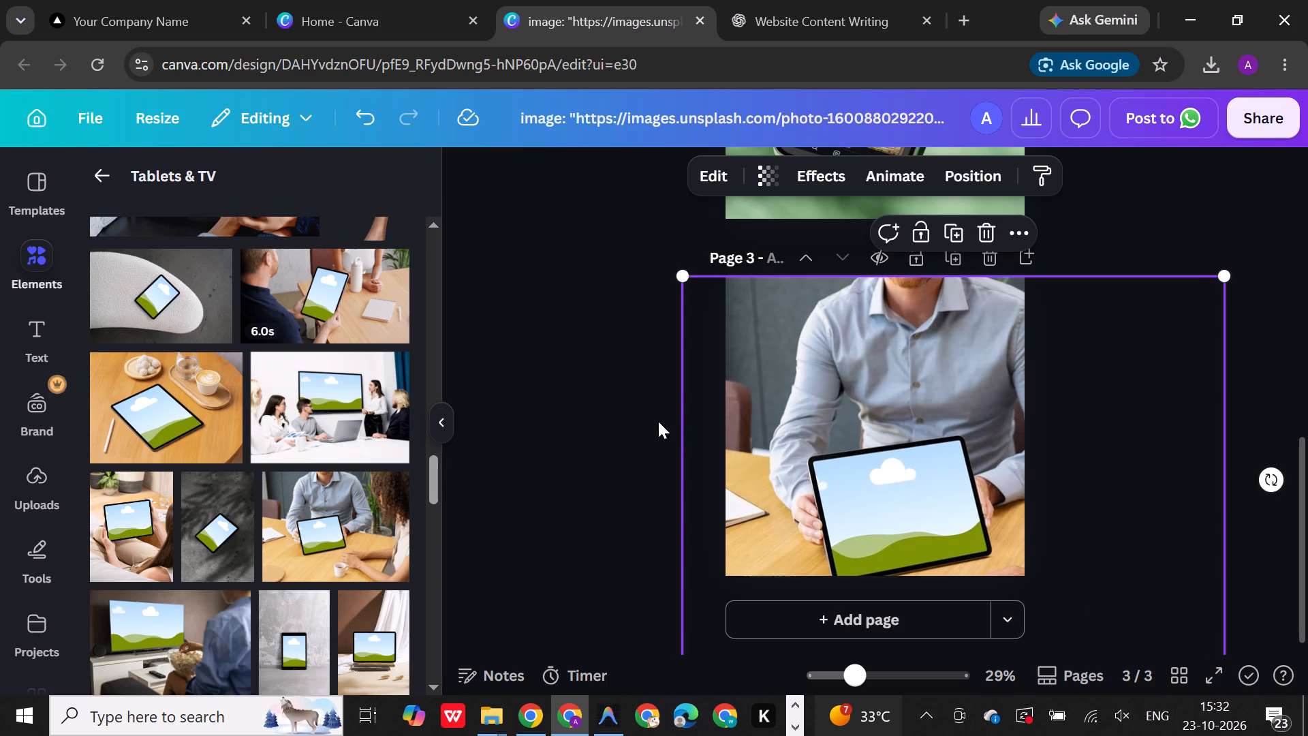
Reposition the enlarged mockup to cover all of page 3, with the tablet in the lower middle of the page.
{"action": "left_click_drag", "start_coordinate": [891, 410], "coordinate": [902, 418]}
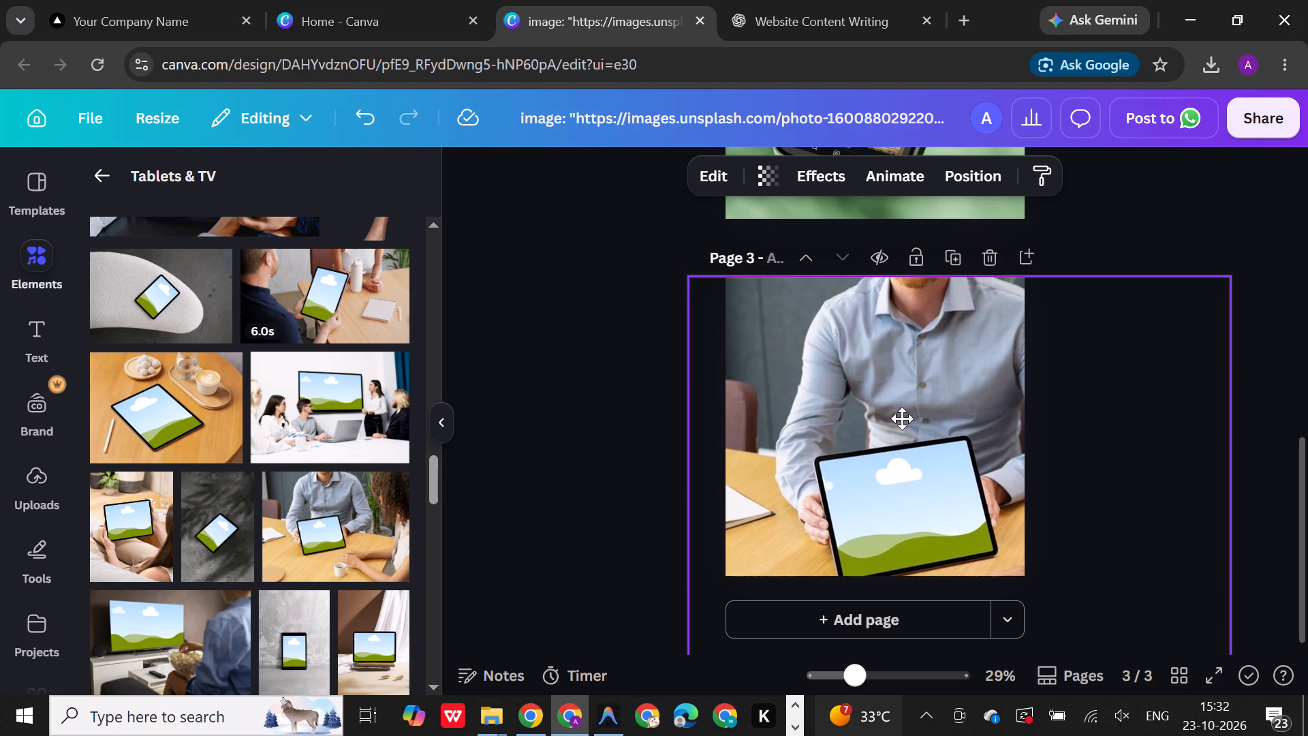
{"action": "left_click_drag", "start_coordinate": [902, 418], "coordinate": [916, 405]}
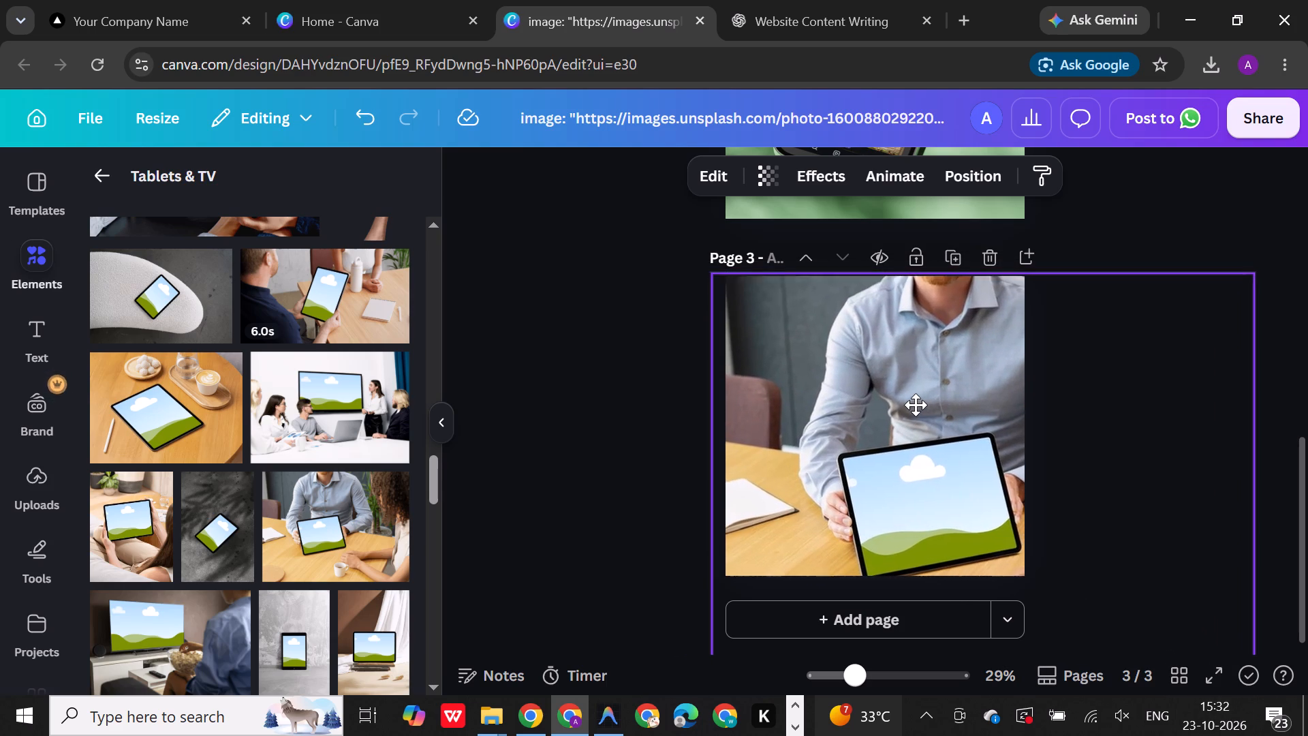
{"action": "left_click_drag", "start_coordinate": [916, 405], "coordinate": [882, 420]}
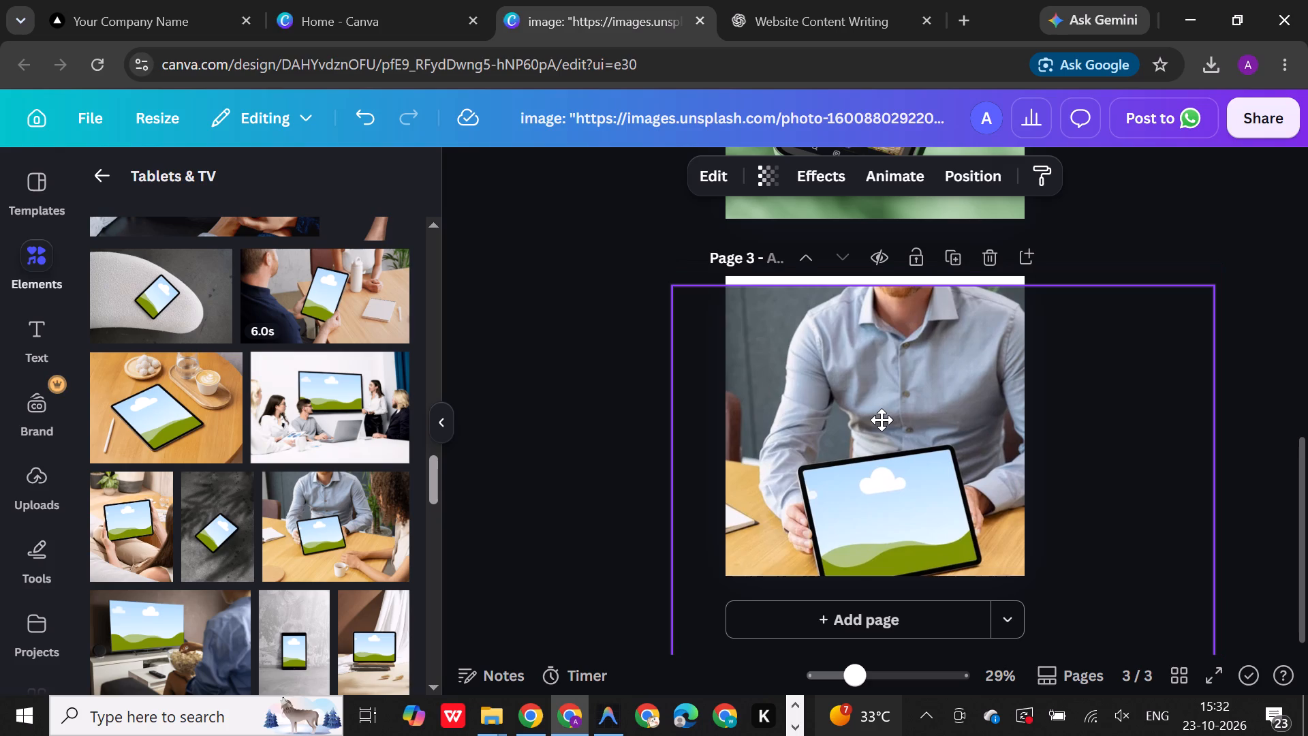
{"action": "left_click_drag", "start_coordinate": [882, 420], "coordinate": [883, 419]}
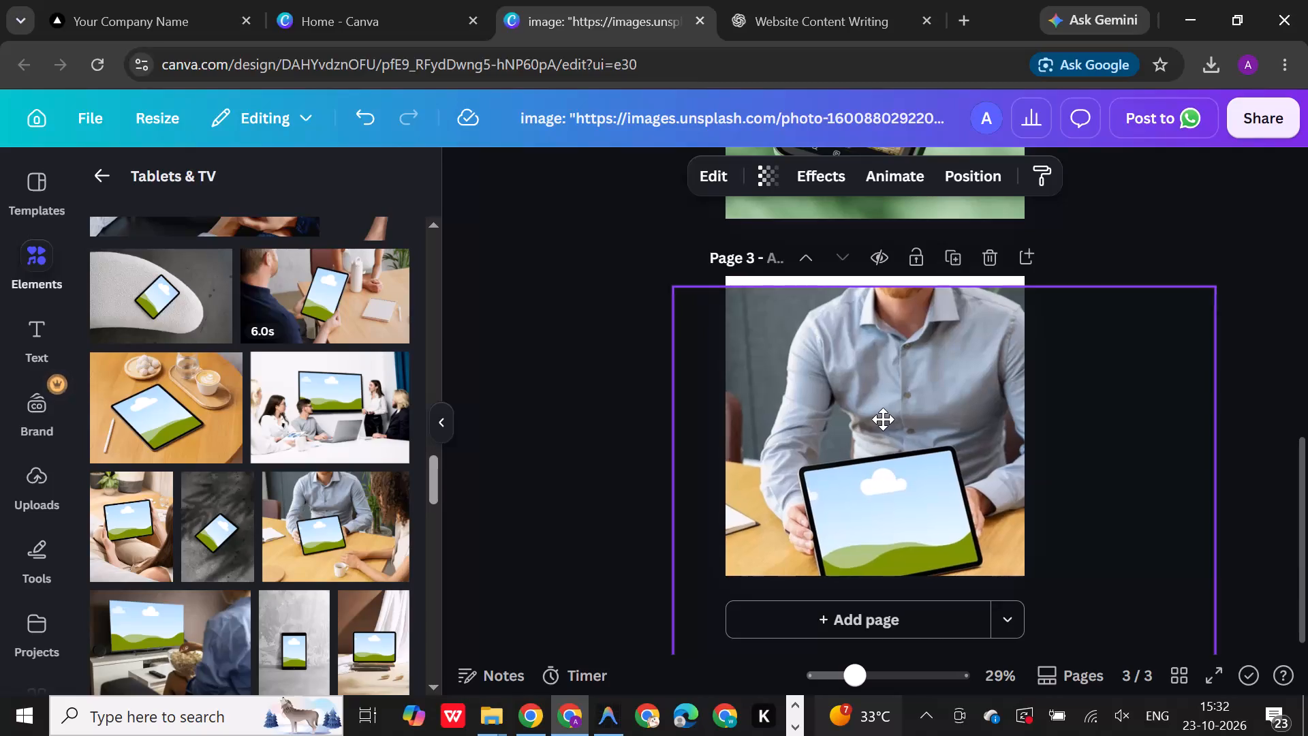
{"action": "left_click_drag", "start_coordinate": [883, 419], "coordinate": [884, 412]}
{"action": "left_click", "coordinate": [602, 393]}
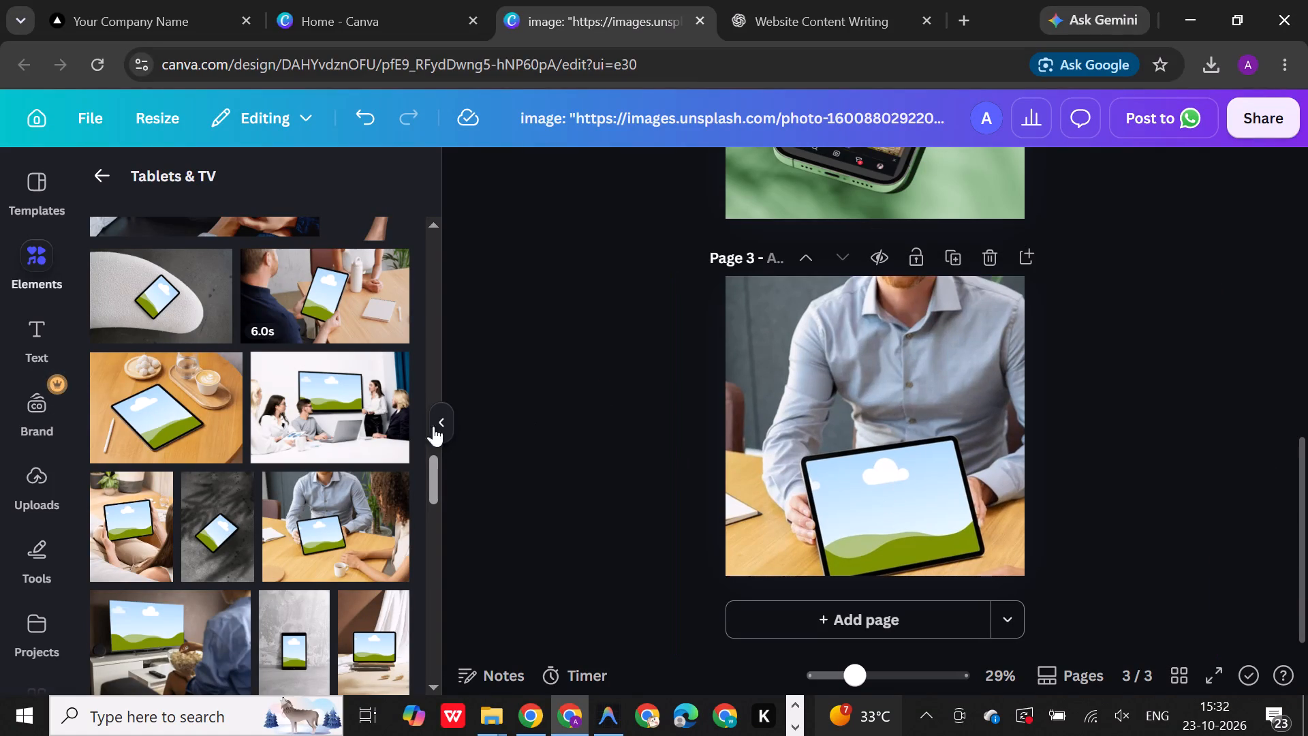
Place the uploaded hospital website image on the tablet mockup's screen on page 3.
{"action": "left_click", "coordinate": [59, 475]}
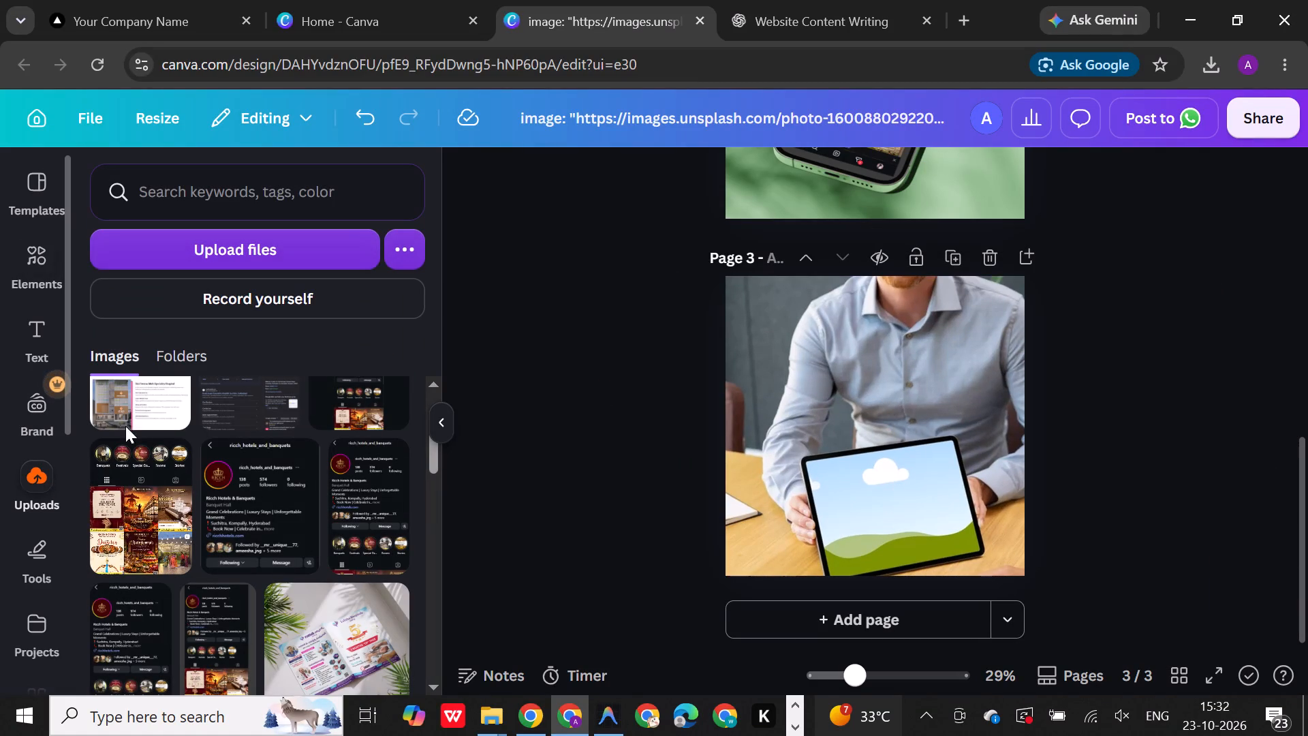
{"action": "left_click_drag", "start_coordinate": [135, 402], "coordinate": [868, 523]}
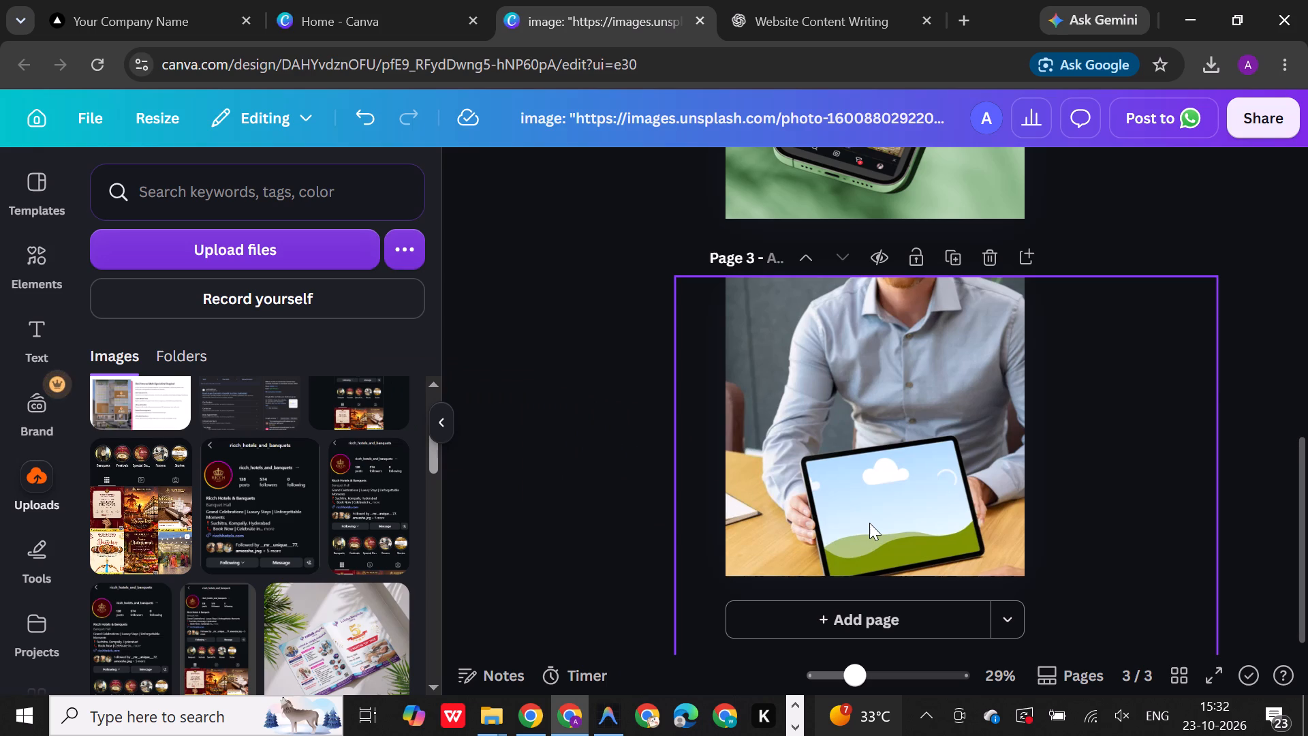
Shift the website image's crop so its header aligns with the top of the tablet screen, and apply the change.
{"action": "double_click", "coordinate": [905, 518]}
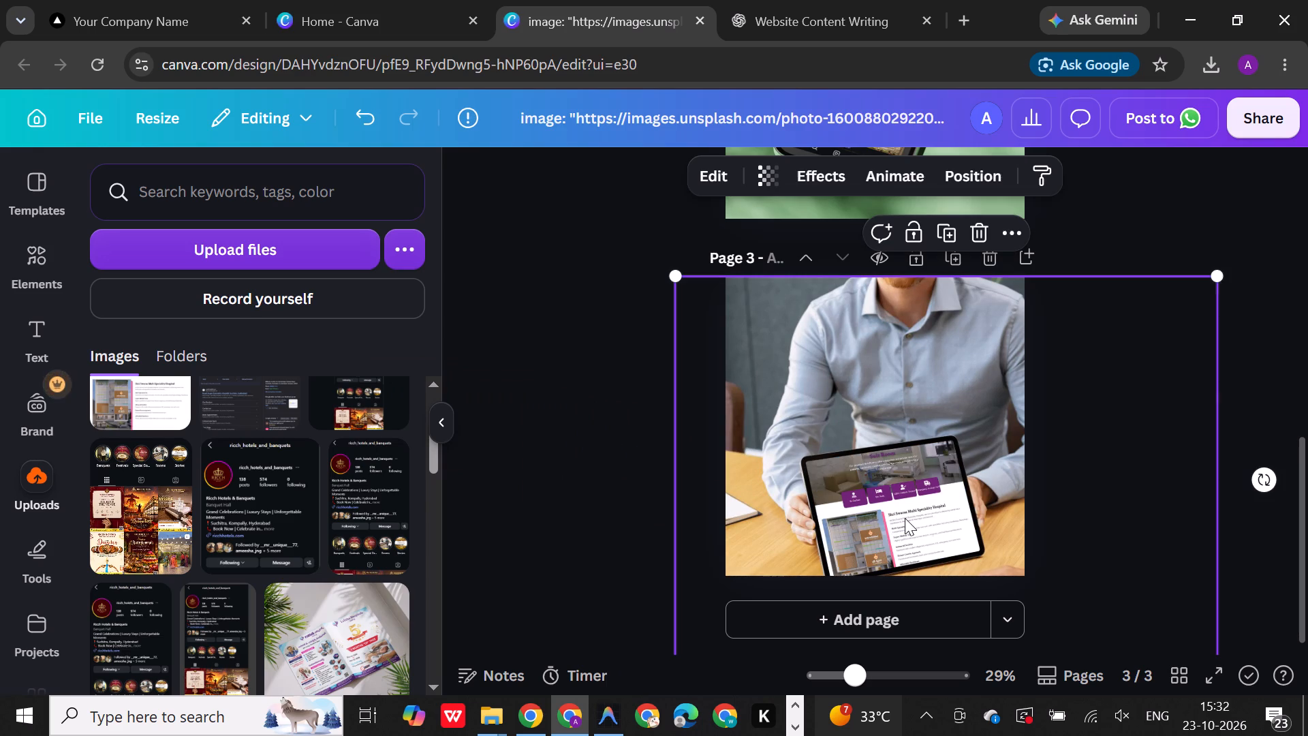
{"action": "left_click_drag", "start_coordinate": [275, 304], "coordinate": [273, 345]}
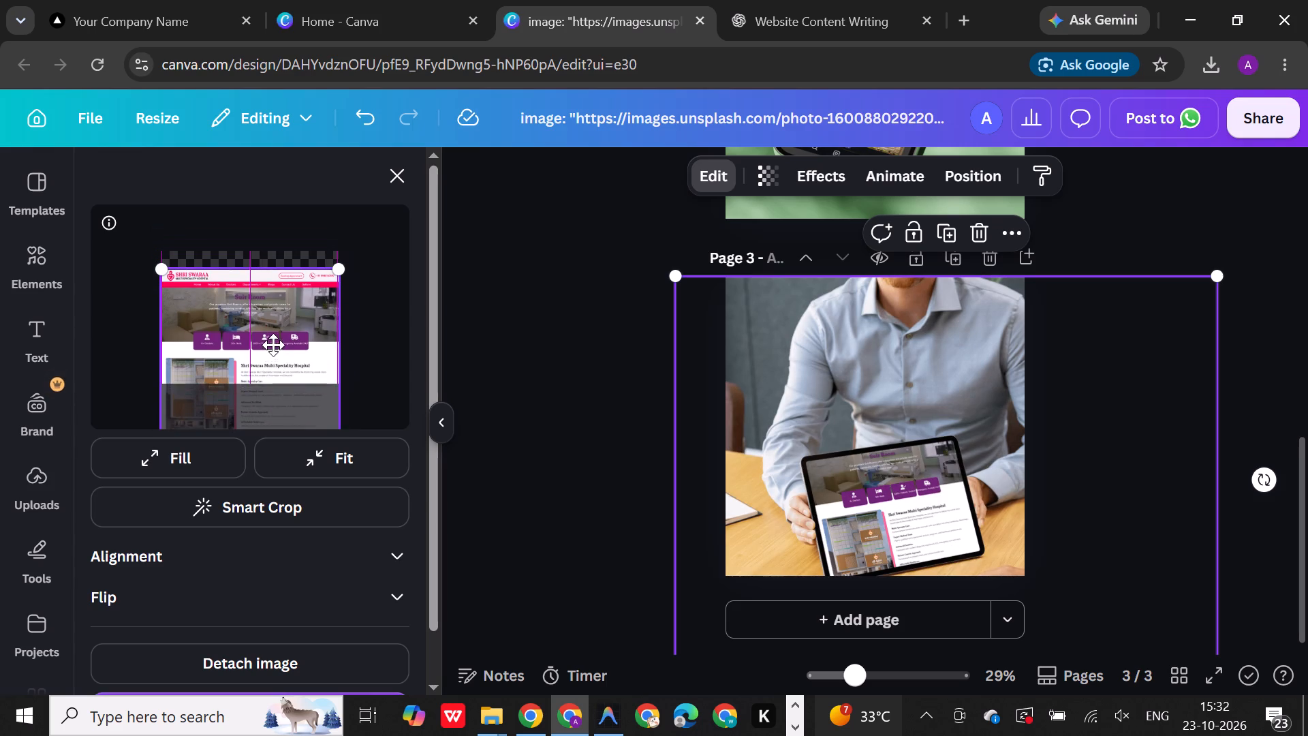
{"action": "left_click_drag", "start_coordinate": [273, 345], "coordinate": [273, 328]}
{"action": "scroll", "coordinate": [244, 587], "scroll_direction": "down", "scroll_amount": 4}
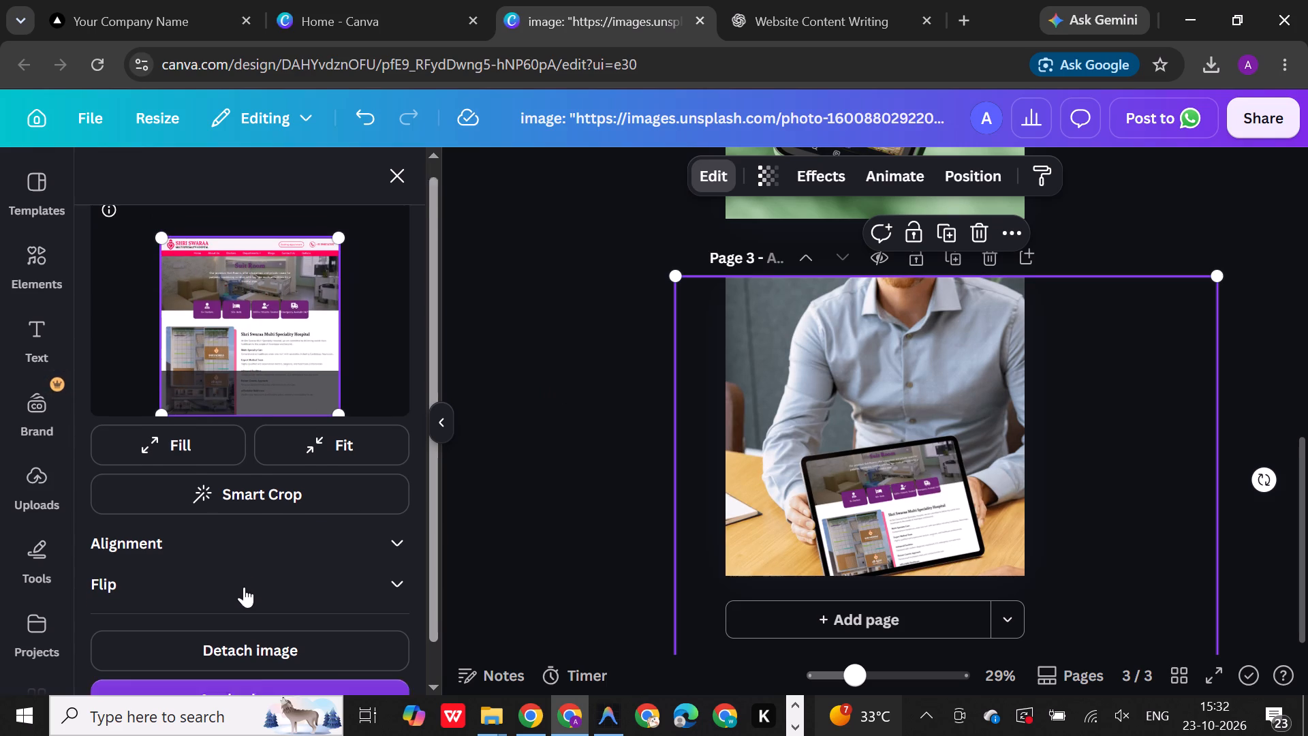
{"action": "scroll", "coordinate": [244, 587], "scroll_direction": "down", "scroll_amount": 2}
{"action": "left_click", "coordinate": [275, 661]}
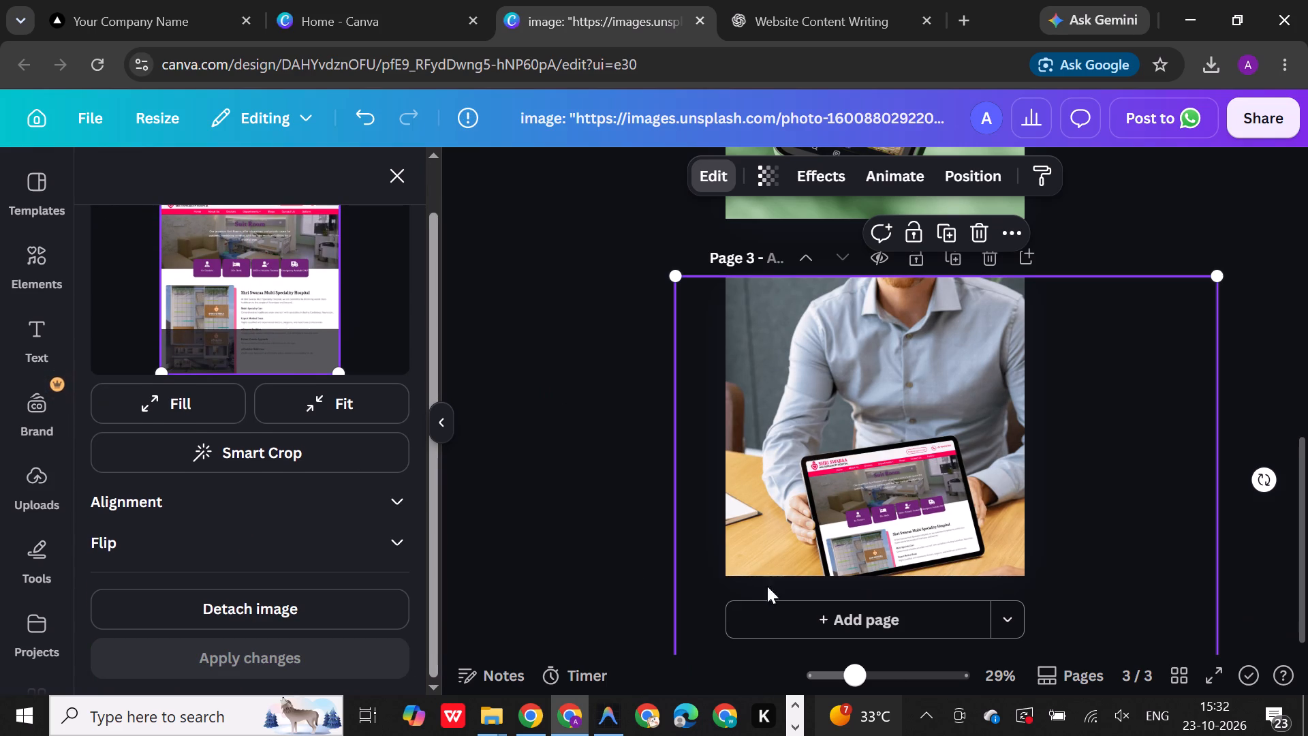
{"action": "left_click", "coordinate": [557, 537]}
{"action": "left_click", "coordinate": [580, 515]}
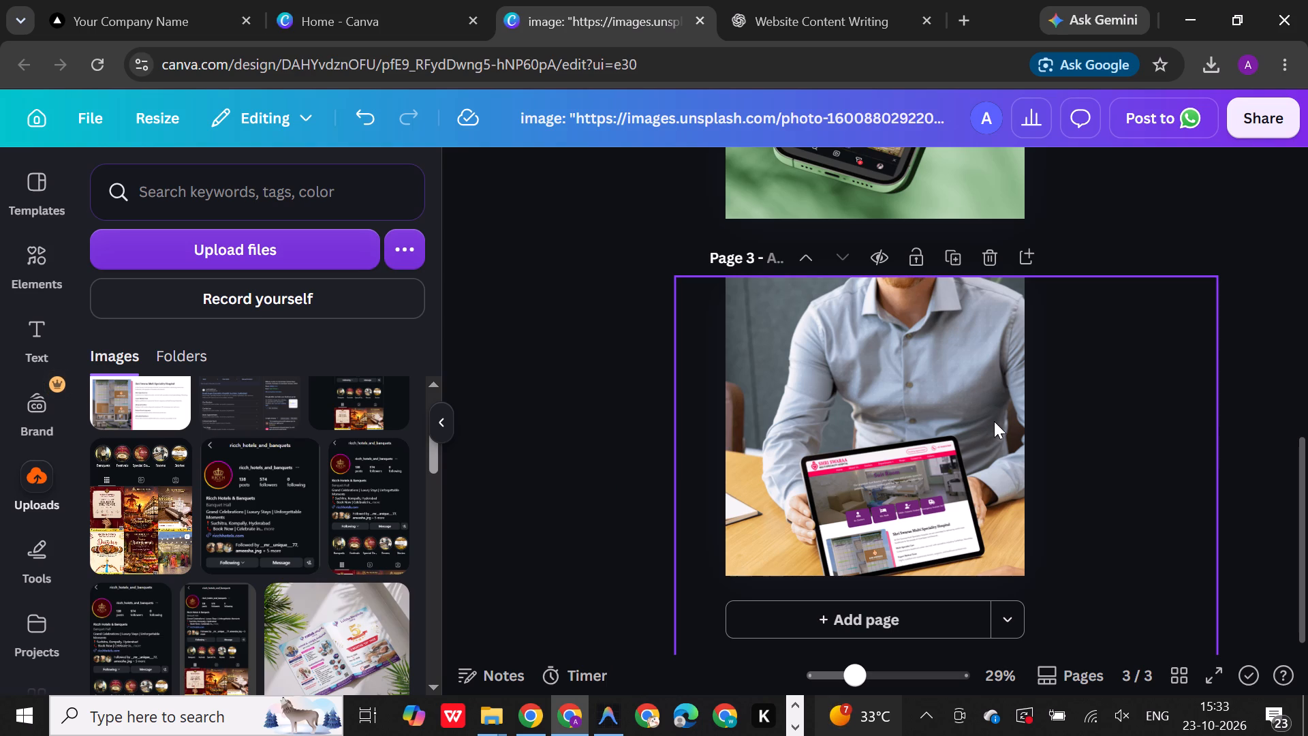
Enlarge the mockup on page 3 to about 2,425 by 1,819 and reposition it so the whole tablet shows on the page.
{"action": "left_click", "coordinate": [939, 397]}
{"action": "left_click_drag", "start_coordinate": [674, 275], "coordinate": [669, 254]}
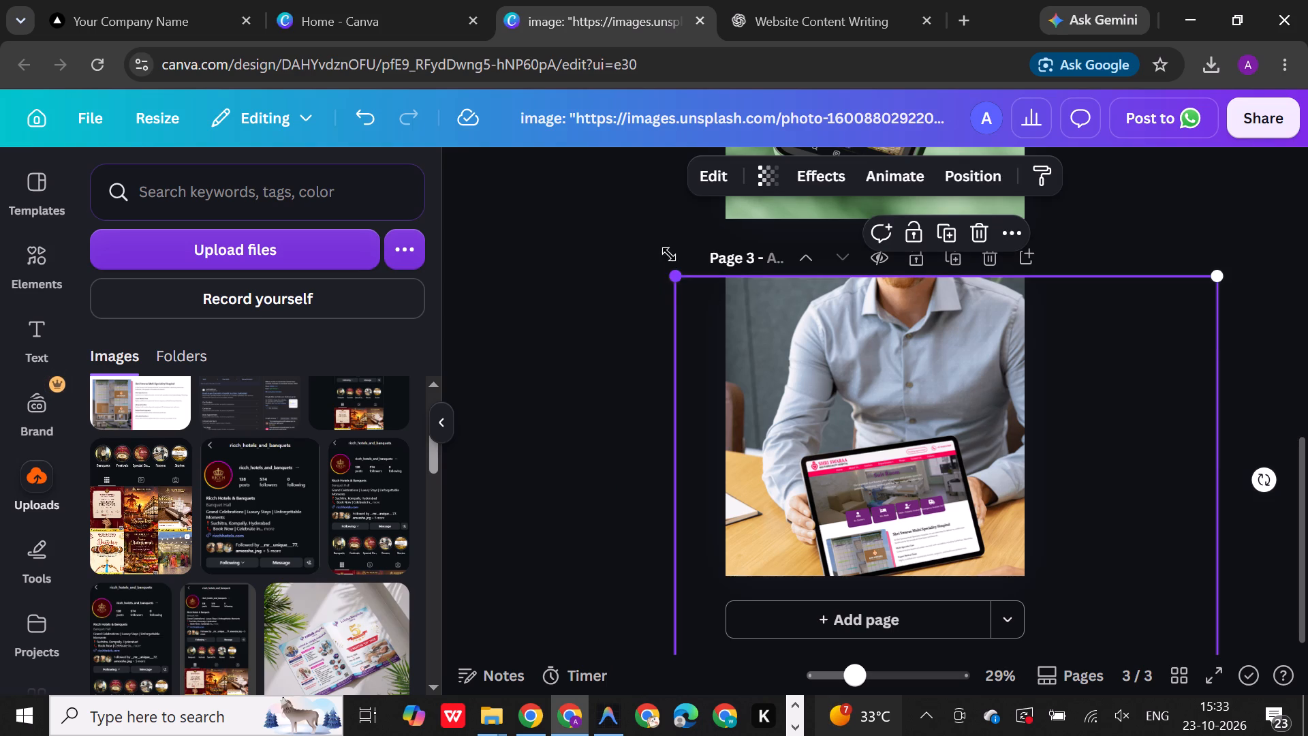
{"action": "left_click_drag", "start_coordinate": [669, 254], "coordinate": [629, 159]}
{"action": "left_click_drag", "start_coordinate": [897, 352], "coordinate": [944, 369]}
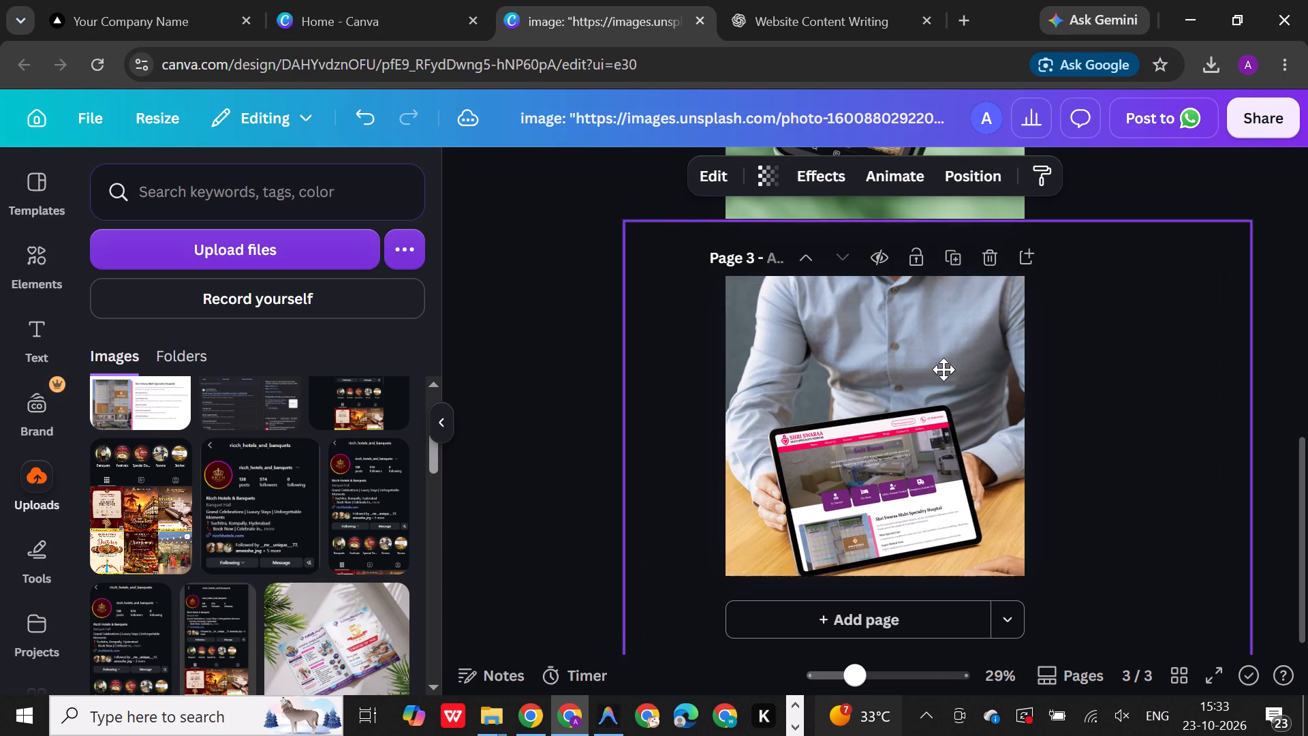
{"action": "left_click_drag", "start_coordinate": [944, 369], "coordinate": [952, 349]}
{"action": "left_click_drag", "start_coordinate": [642, 207], "coordinate": [585, 105]}
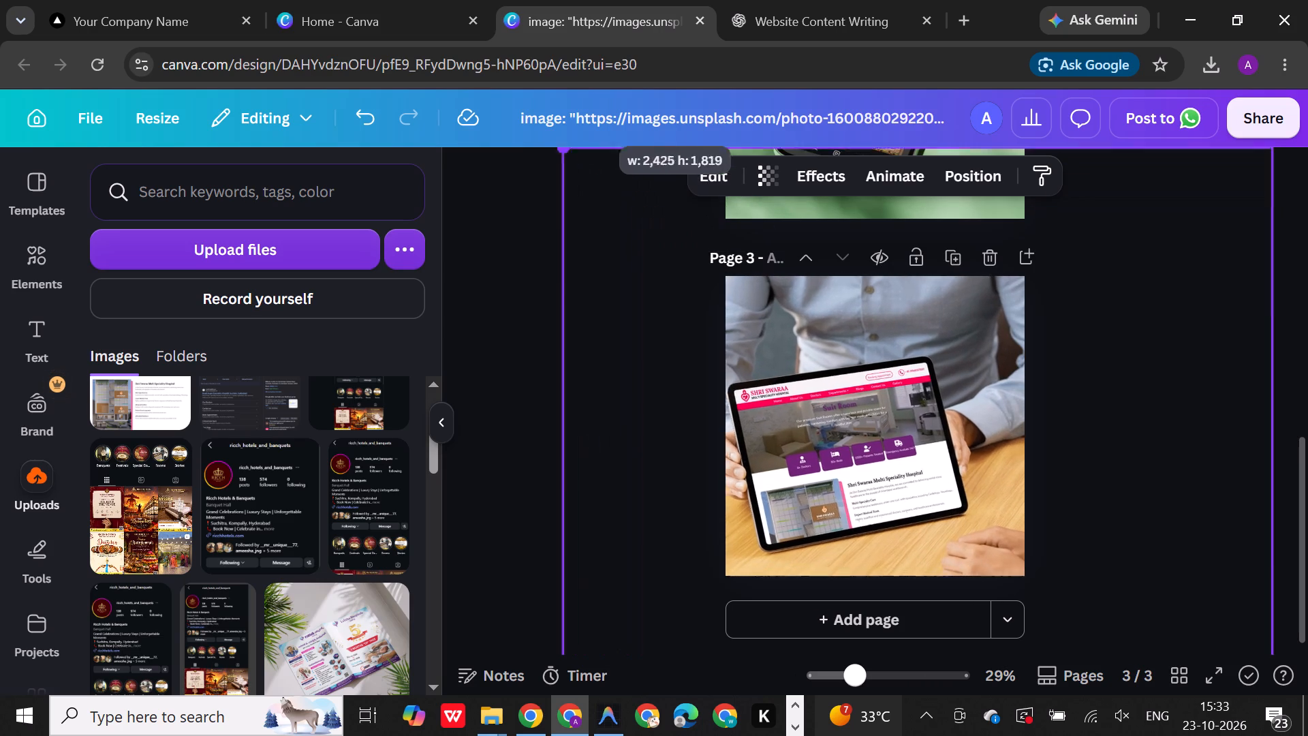
{"action": "left_click_drag", "start_coordinate": [585, 105], "coordinate": [584, 104]}
{"action": "left_click_drag", "start_coordinate": [819, 352], "coordinate": [873, 358]}
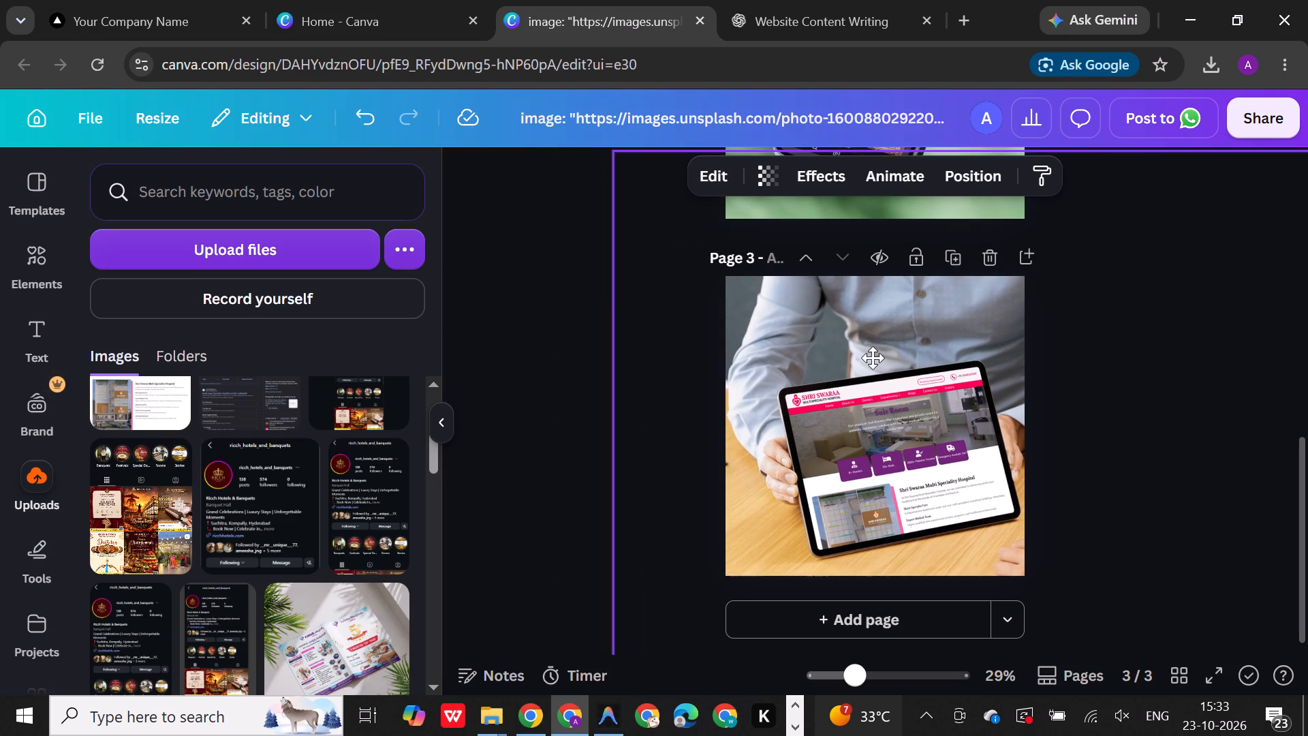
{"action": "left_click_drag", "start_coordinate": [873, 358], "coordinate": [862, 353]}
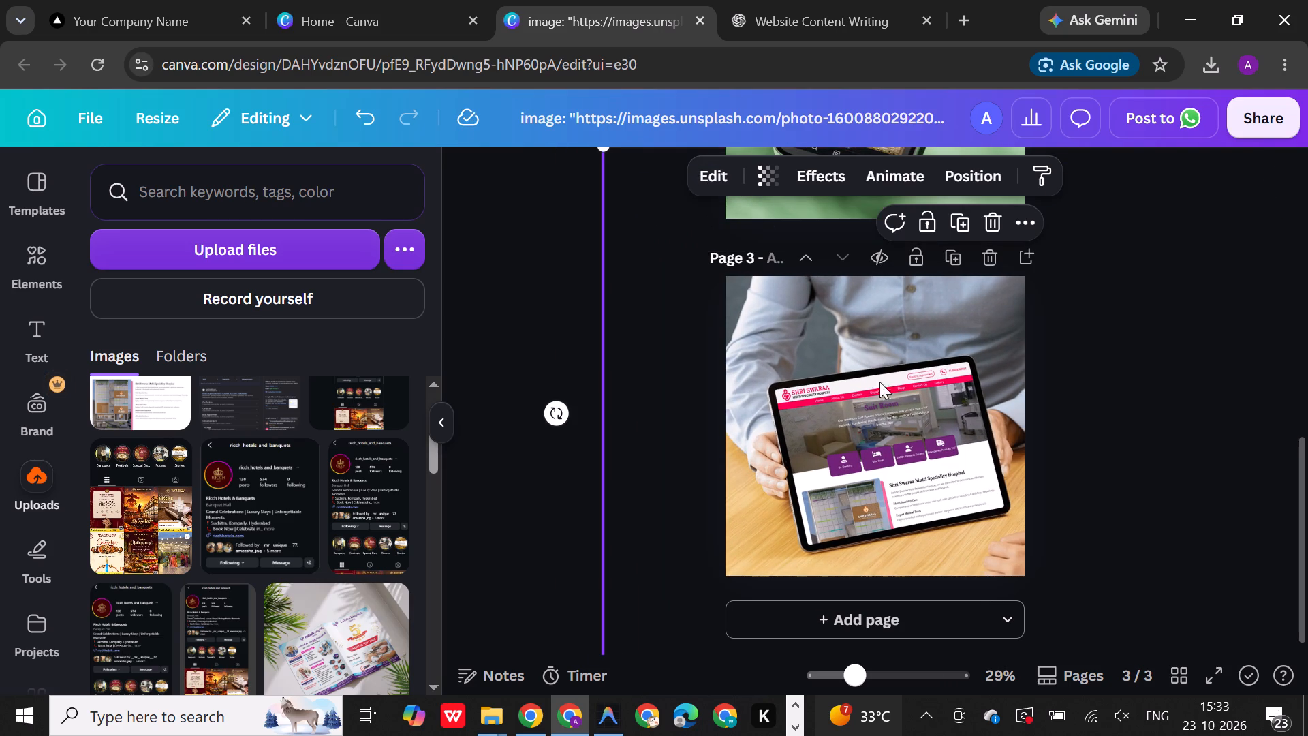
Look through the mockup collections and the general element categories for other design options for page 3.
{"action": "left_click", "coordinate": [51, 279]}
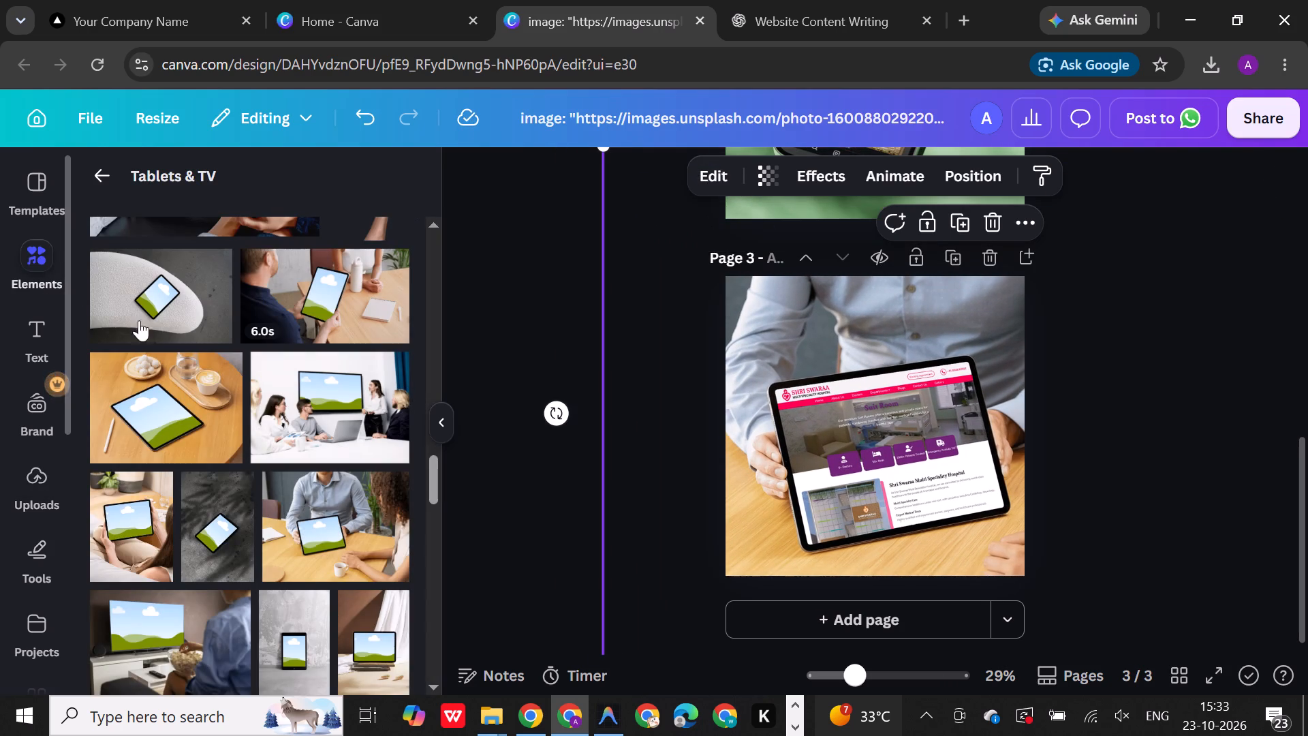
{"action": "scroll", "coordinate": [221, 373], "scroll_direction": "down", "scroll_amount": 7}
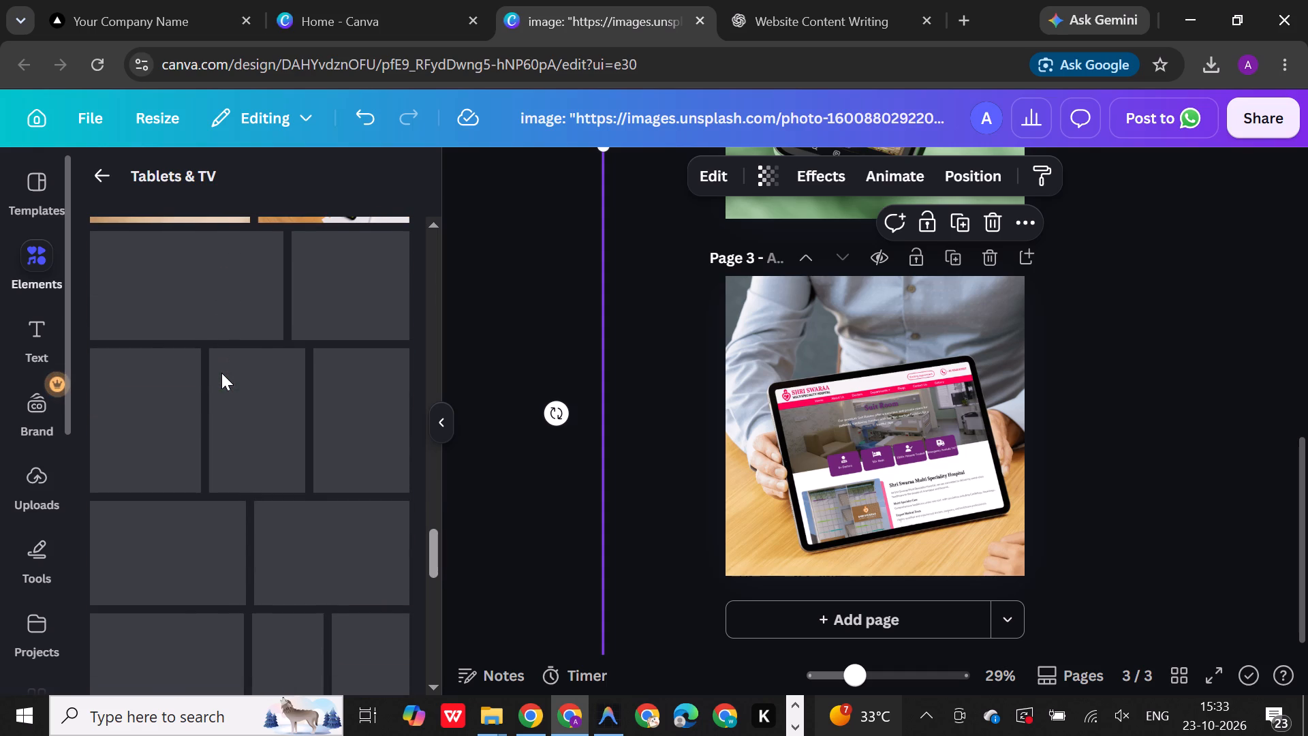
{"action": "left_click", "coordinate": [106, 170]}
{"action": "scroll", "coordinate": [241, 446], "scroll_direction": "up", "scroll_amount": 5}
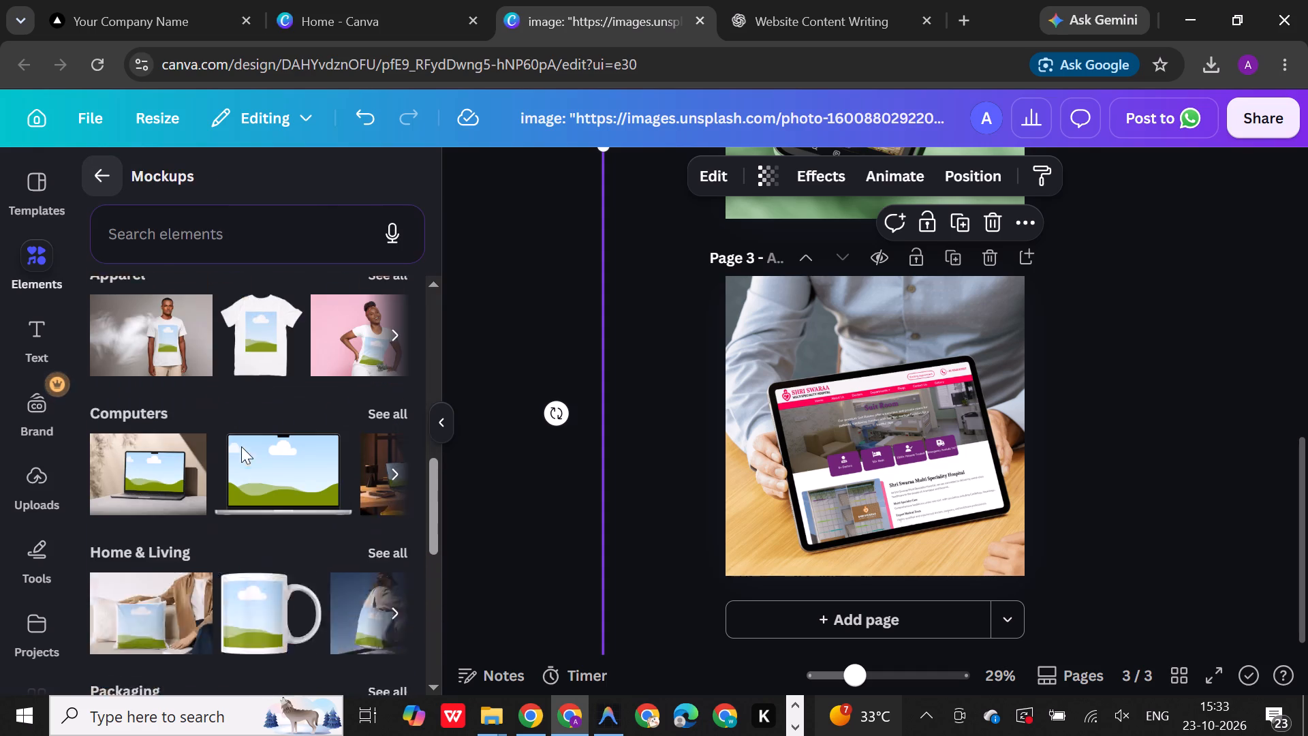
{"action": "scroll", "coordinate": [241, 446], "scroll_direction": "down", "scroll_amount": 4}
{"action": "scroll", "coordinate": [242, 446], "scroll_direction": "up", "scroll_amount": 11}
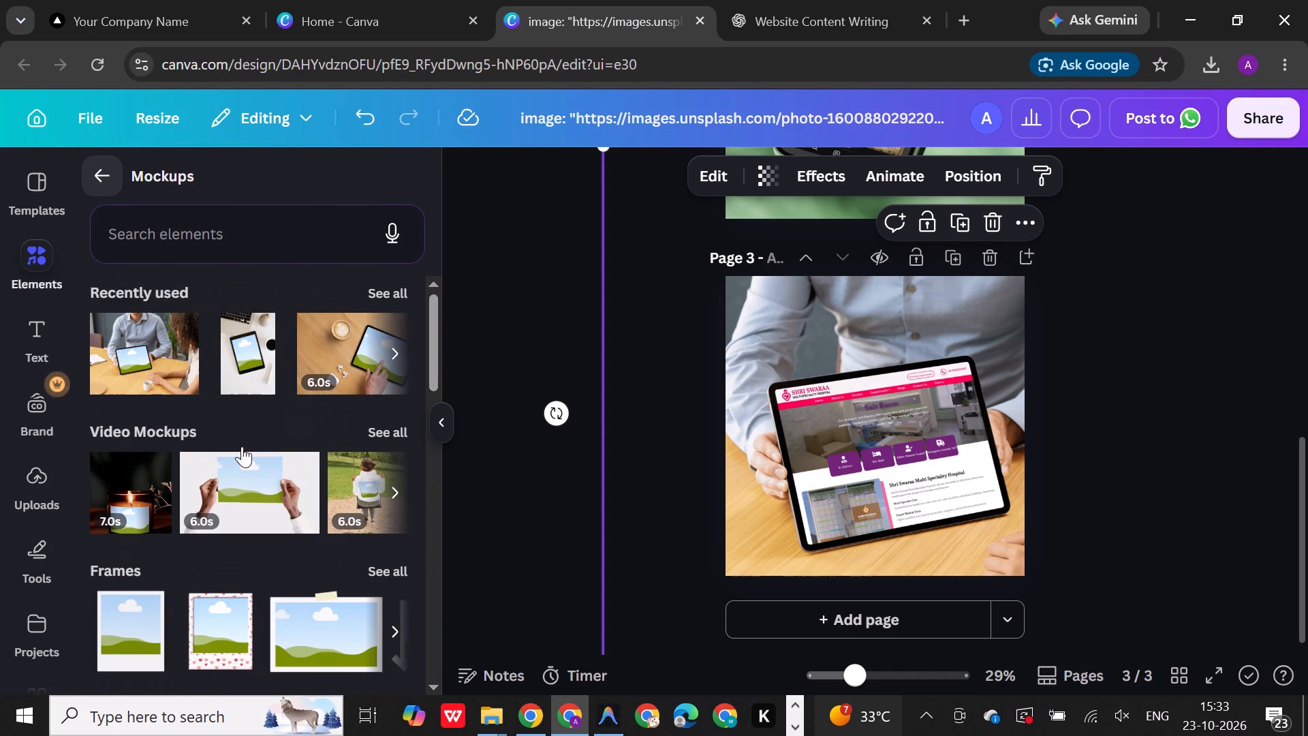
{"action": "scroll", "coordinate": [242, 446], "scroll_direction": "up", "scroll_amount": 2}
{"action": "scroll", "coordinate": [243, 446], "scroll_direction": "down", "scroll_amount": 15}
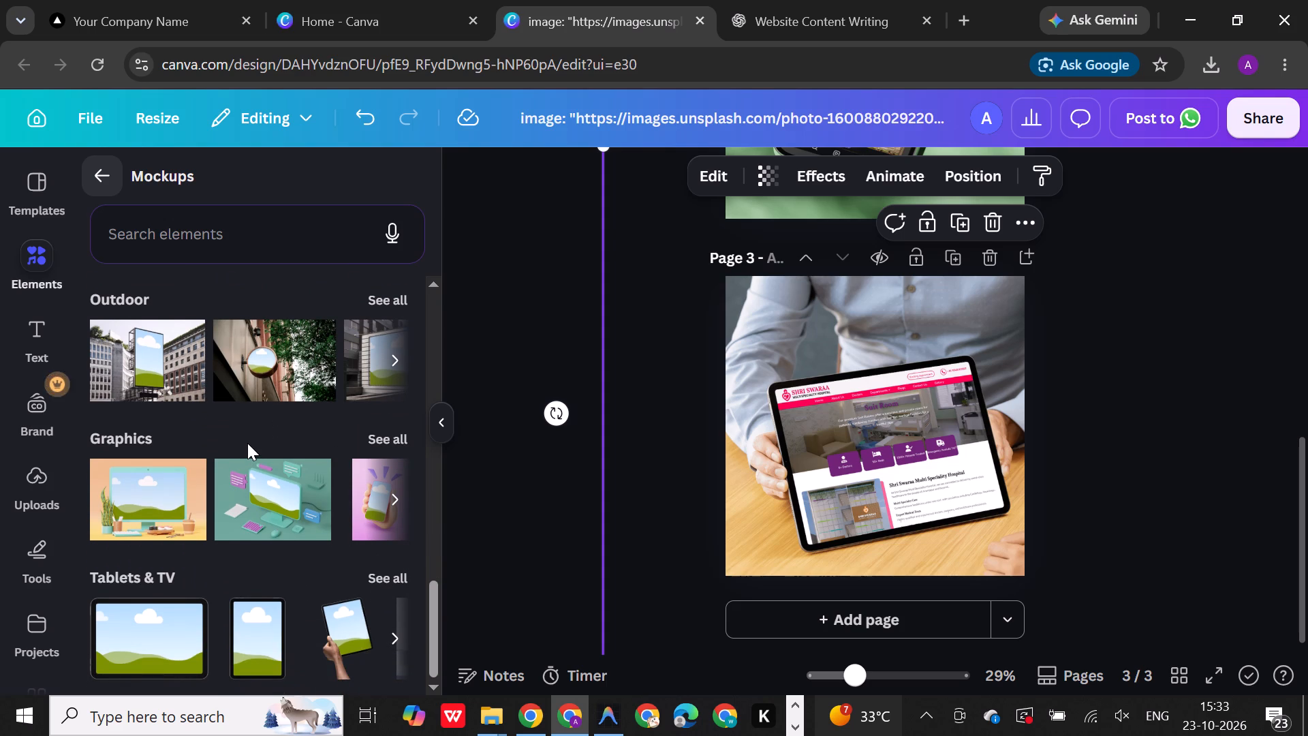
{"action": "scroll", "coordinate": [247, 443], "scroll_direction": "down", "scroll_amount": 3}
{"action": "left_click", "coordinate": [102, 175]}
{"action": "scroll", "coordinate": [198, 510], "scroll_direction": "down", "scroll_amount": 2}
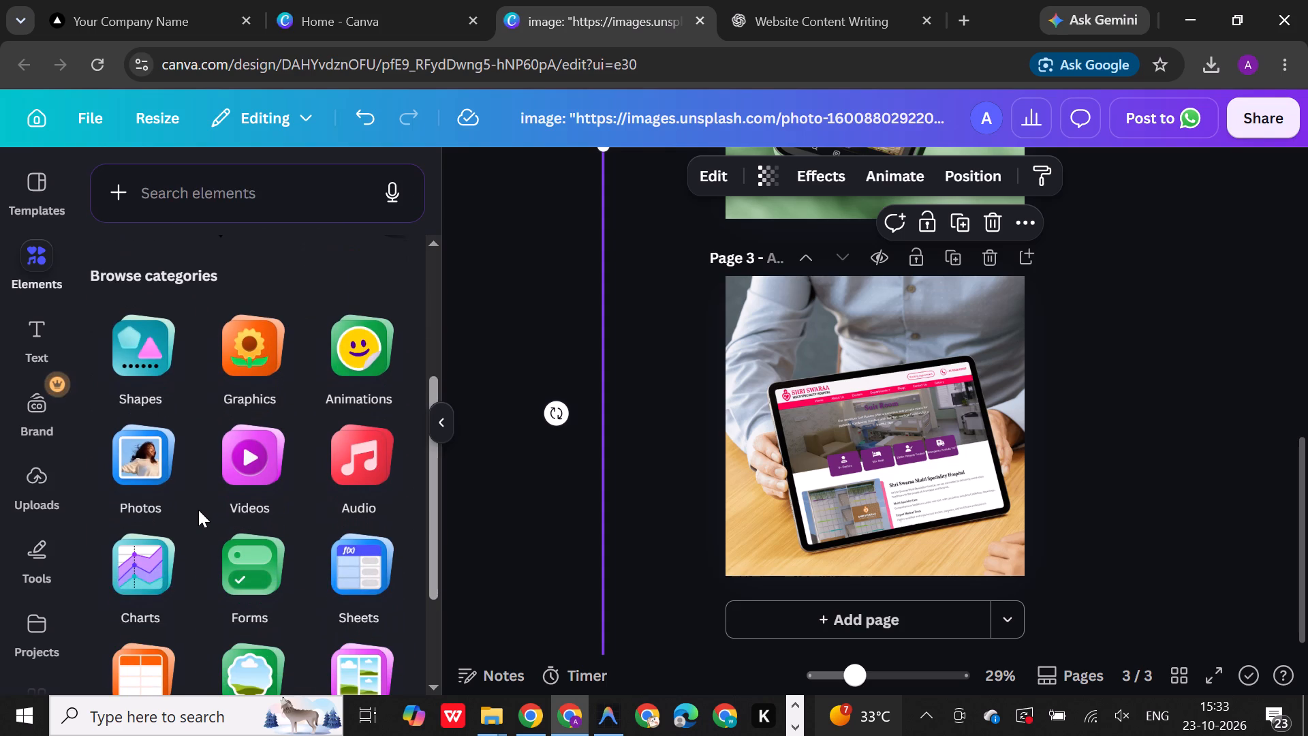
{"action": "scroll", "coordinate": [198, 510], "scroll_direction": "down", "scroll_amount": 2}
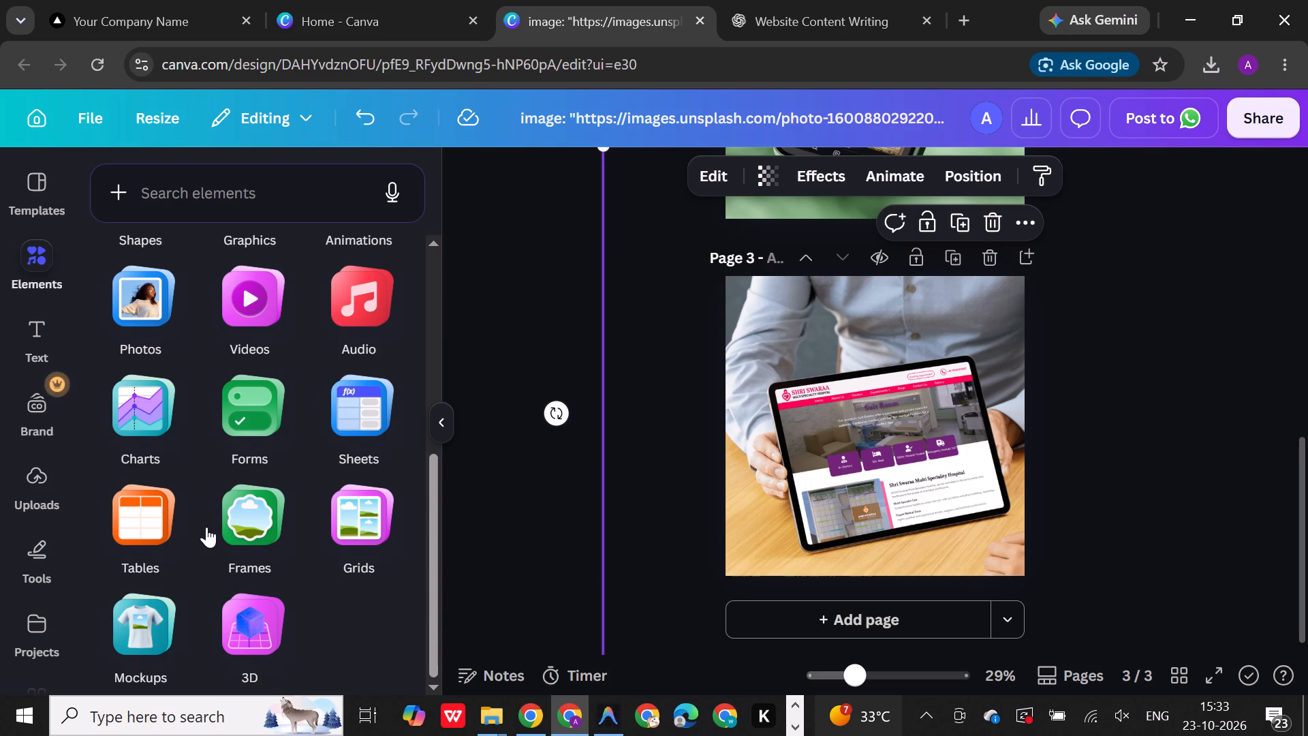
{"action": "scroll", "coordinate": [206, 527], "scroll_direction": "up", "scroll_amount": 1}
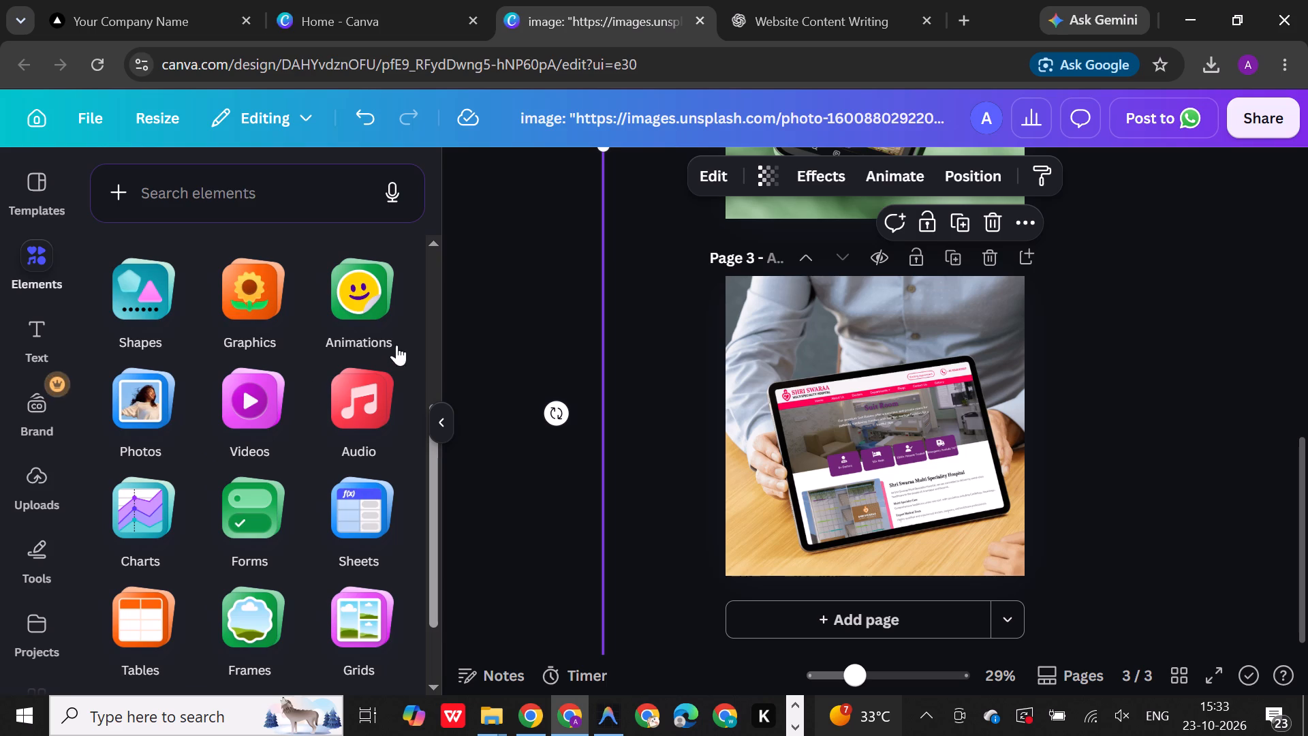
Look through the Graphics collections for a suitable element, finishing in the Photos category.
{"action": "left_click", "coordinate": [253, 269]}
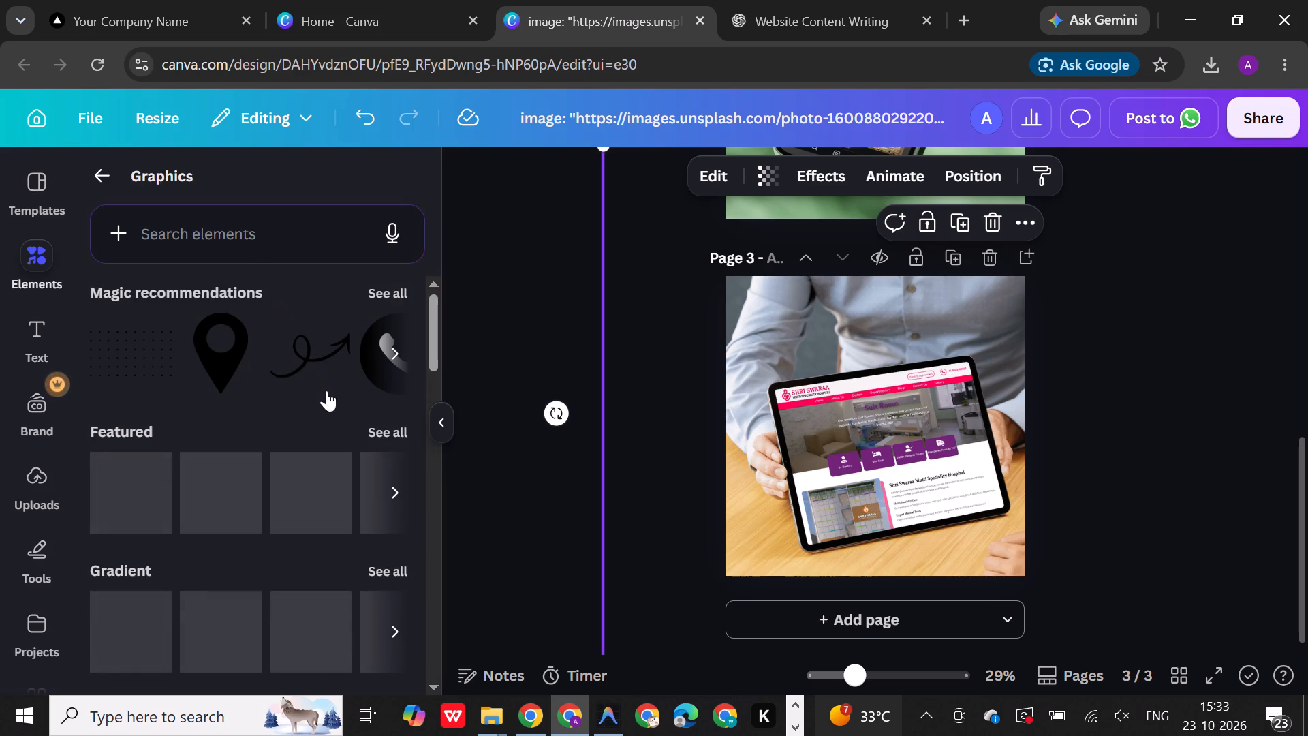
{"action": "scroll", "coordinate": [328, 400], "scroll_direction": "down", "scroll_amount": 2}
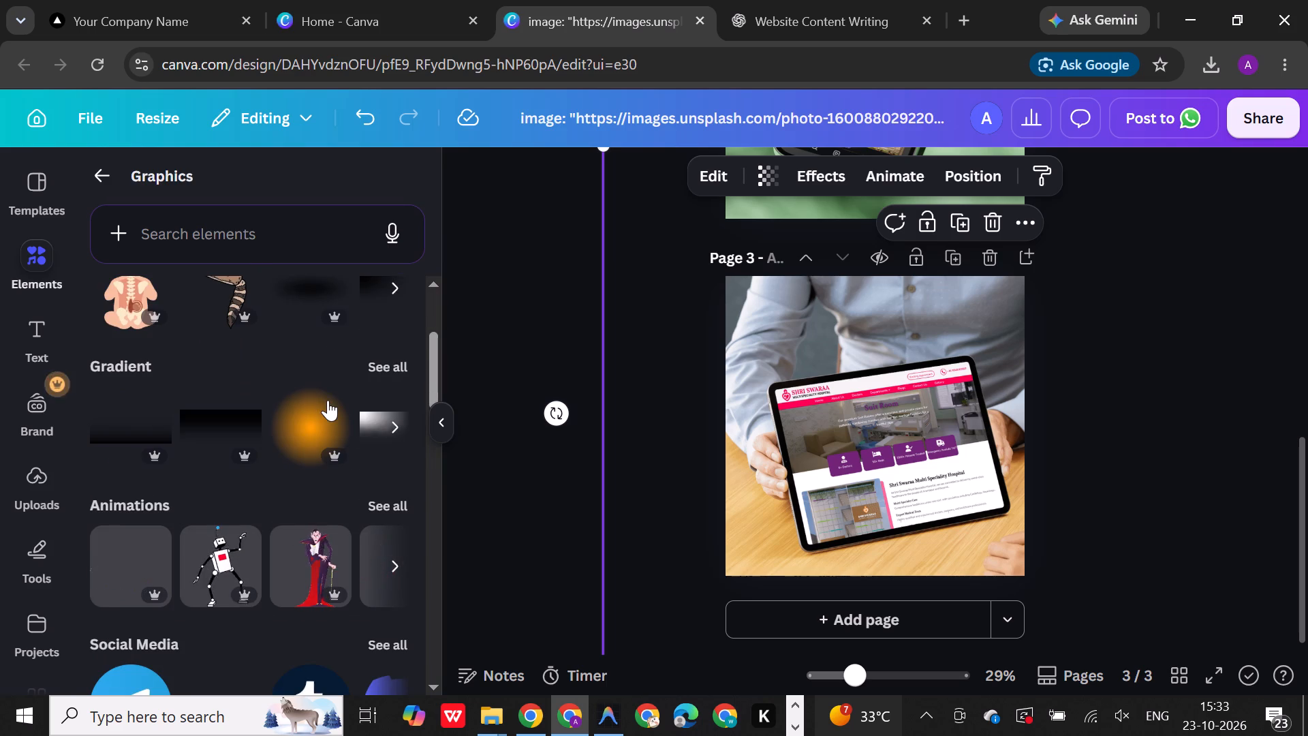
{"action": "scroll", "coordinate": [328, 400], "scroll_direction": "up", "scroll_amount": 3}
{"action": "scroll", "coordinate": [328, 400], "scroll_direction": "down", "scroll_amount": 7}
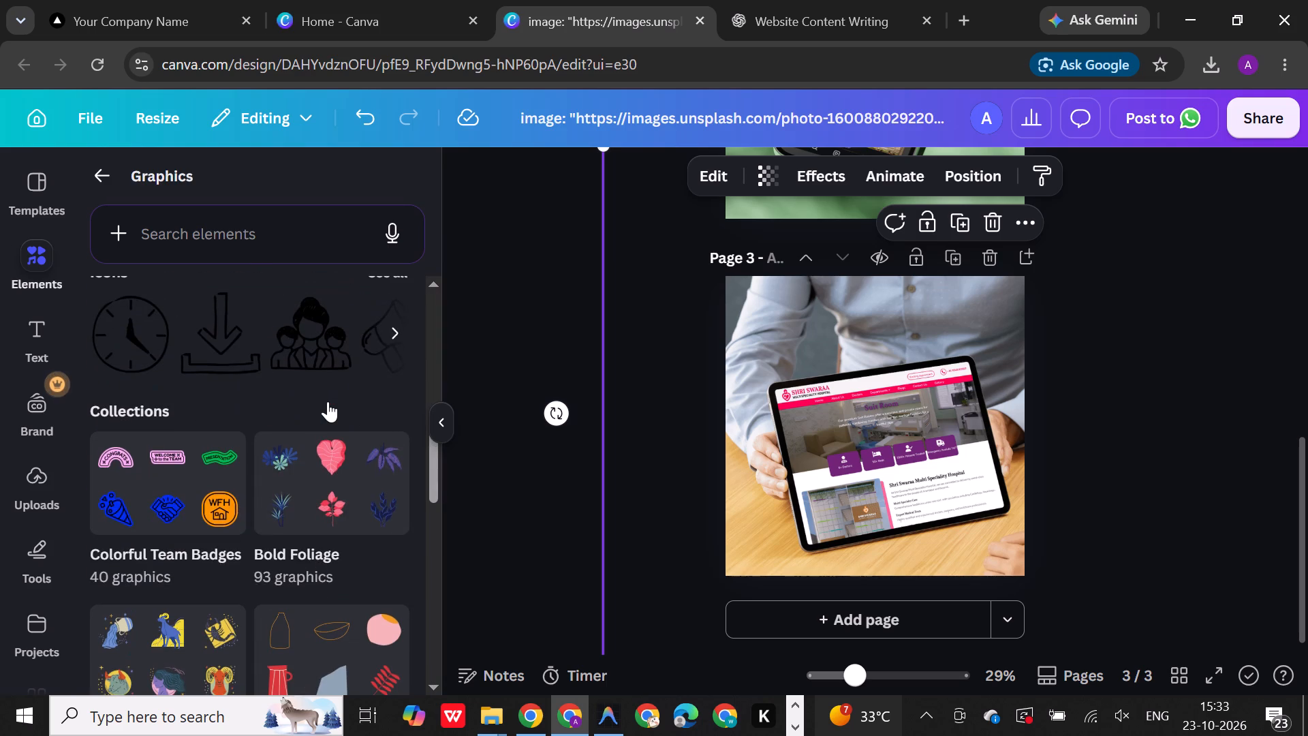
{"action": "scroll", "coordinate": [328, 401], "scroll_direction": "up", "scroll_amount": 4}
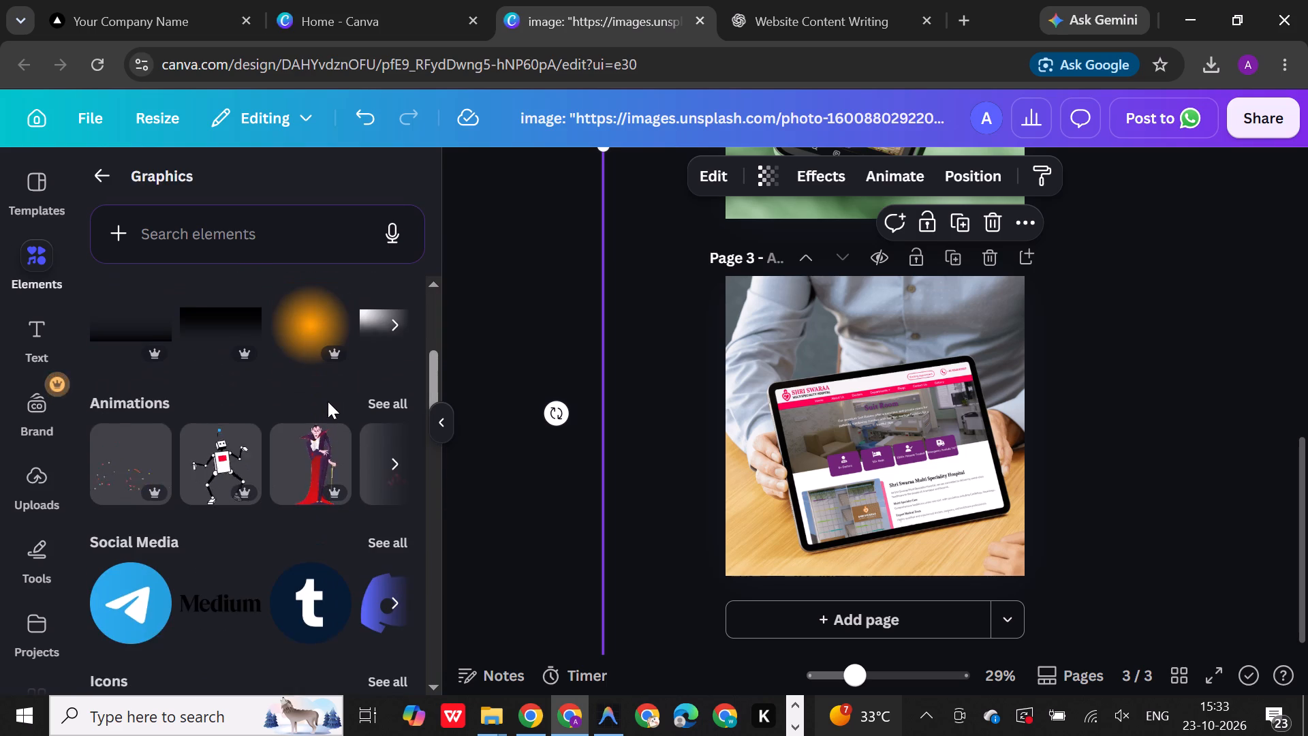
{"action": "scroll", "coordinate": [328, 401], "scroll_direction": "up", "scroll_amount": 4}
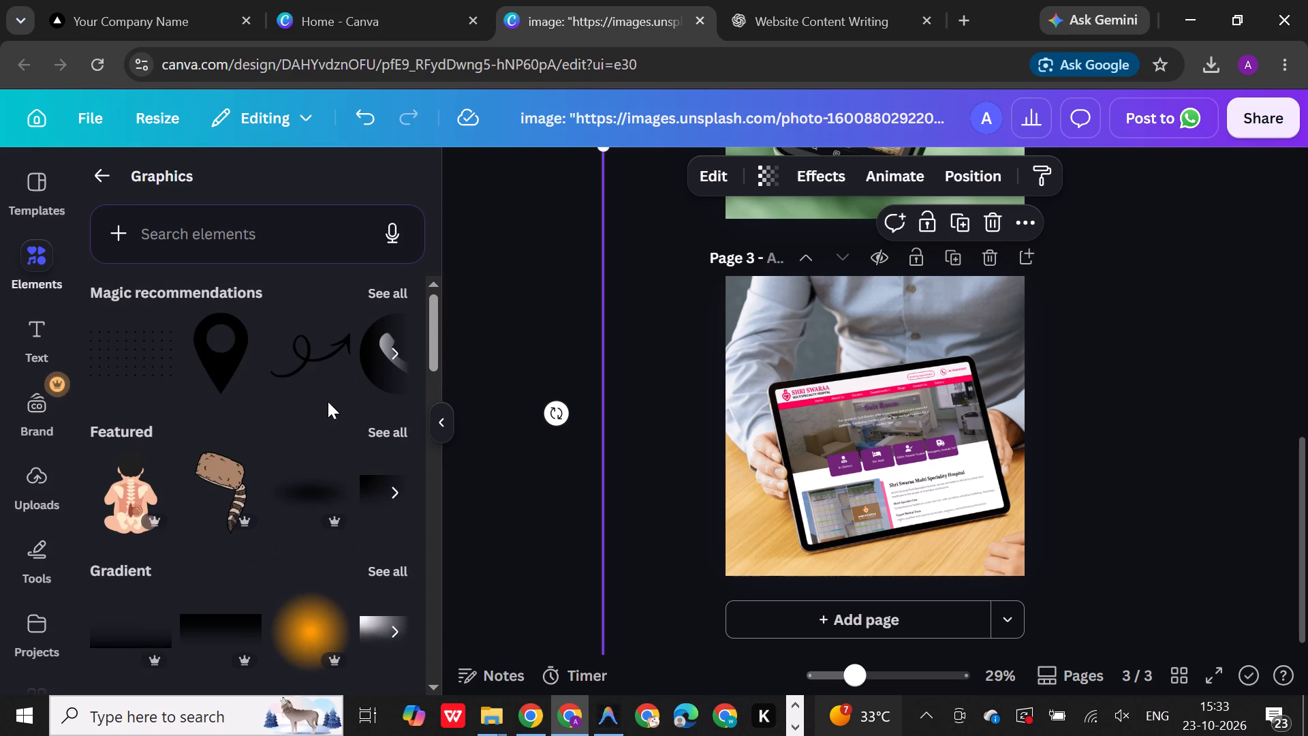
{"action": "left_click", "coordinate": [104, 181]}
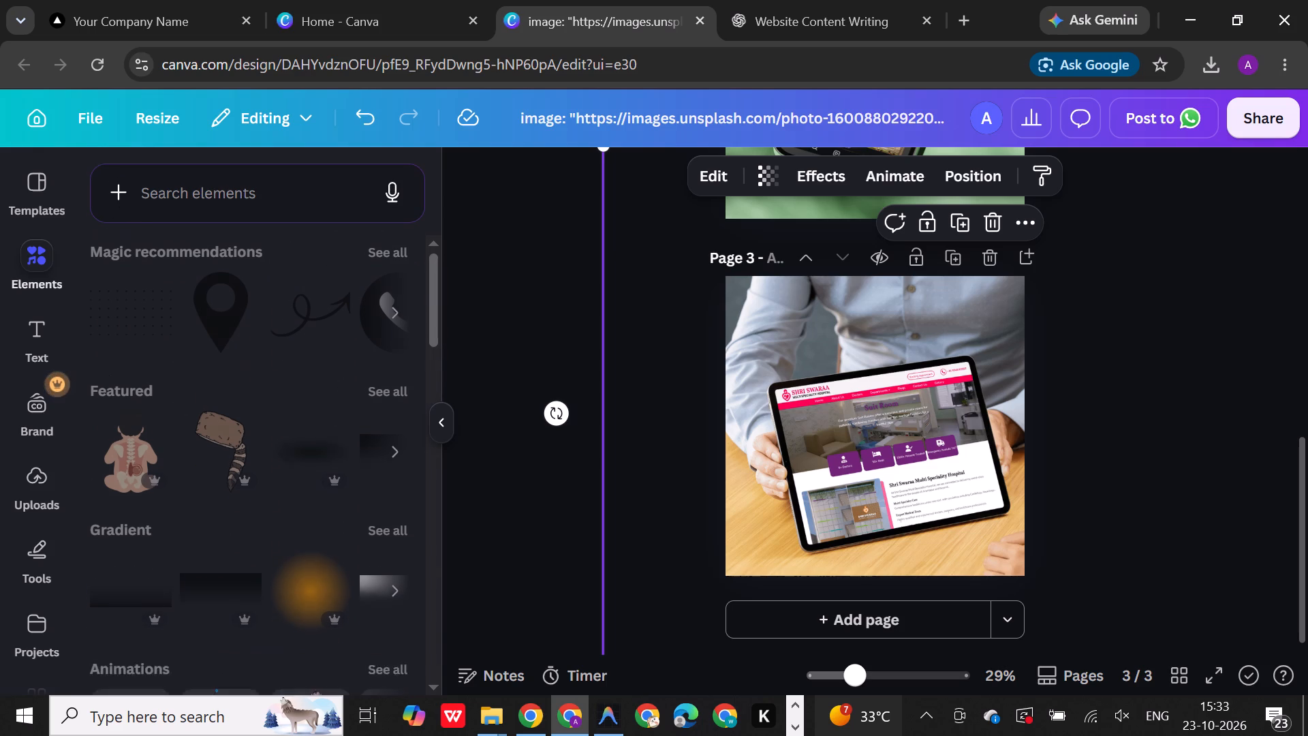
{"action": "left_click", "coordinate": [170, 416]}
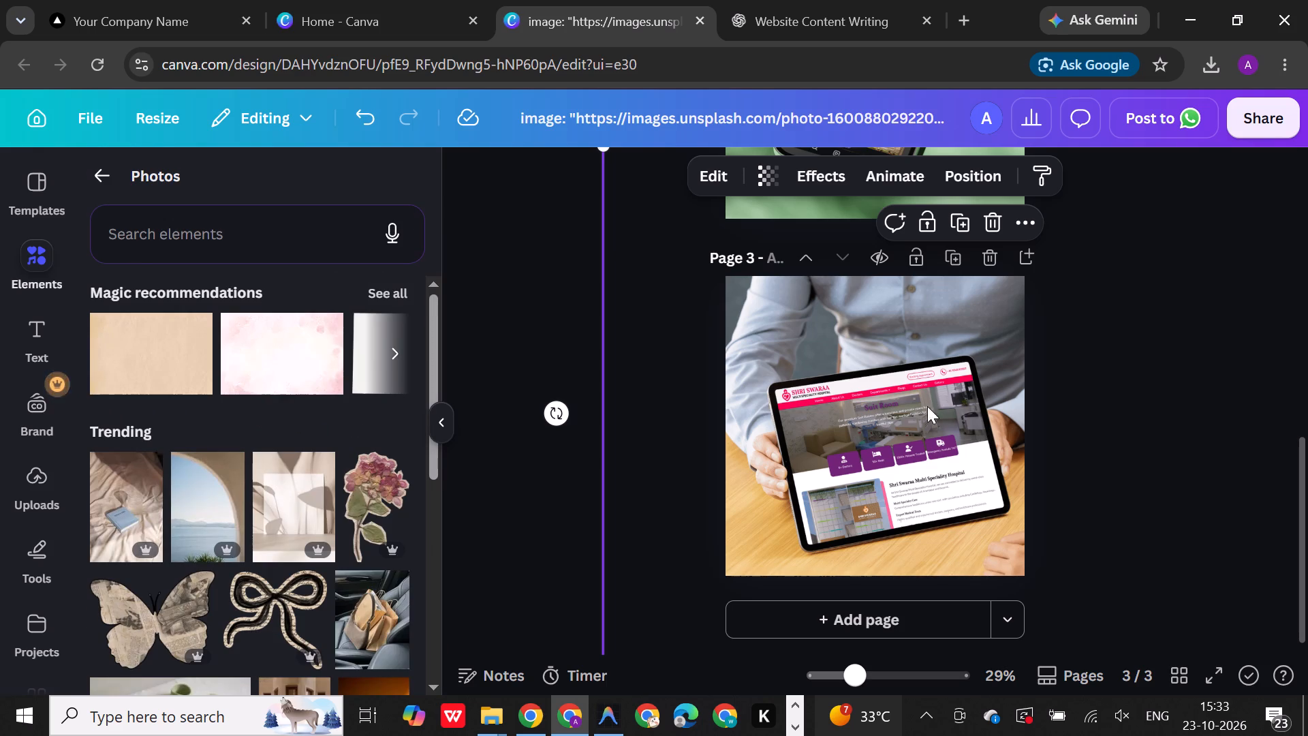
Delete the tablet mockup with the hospital website from page 3.
{"action": "left_click", "coordinate": [946, 322]}
{"action": "key", "text": "BackSpace"}
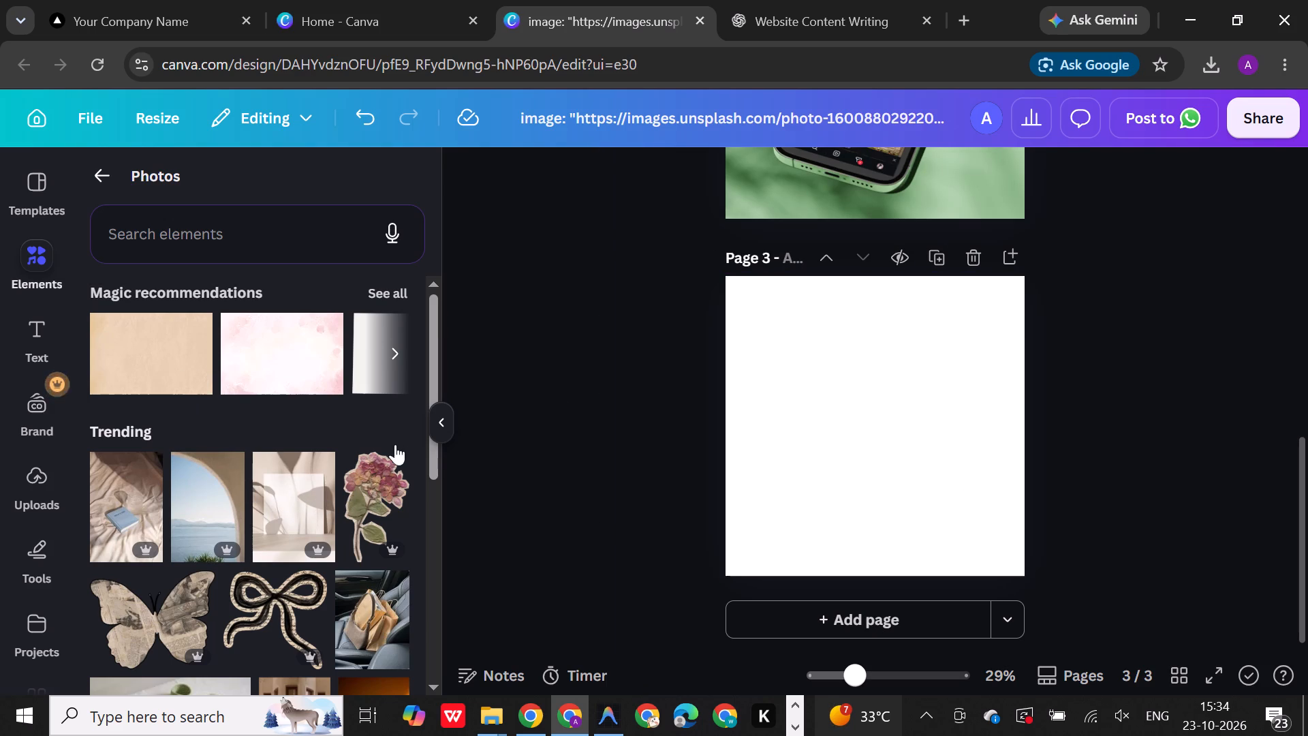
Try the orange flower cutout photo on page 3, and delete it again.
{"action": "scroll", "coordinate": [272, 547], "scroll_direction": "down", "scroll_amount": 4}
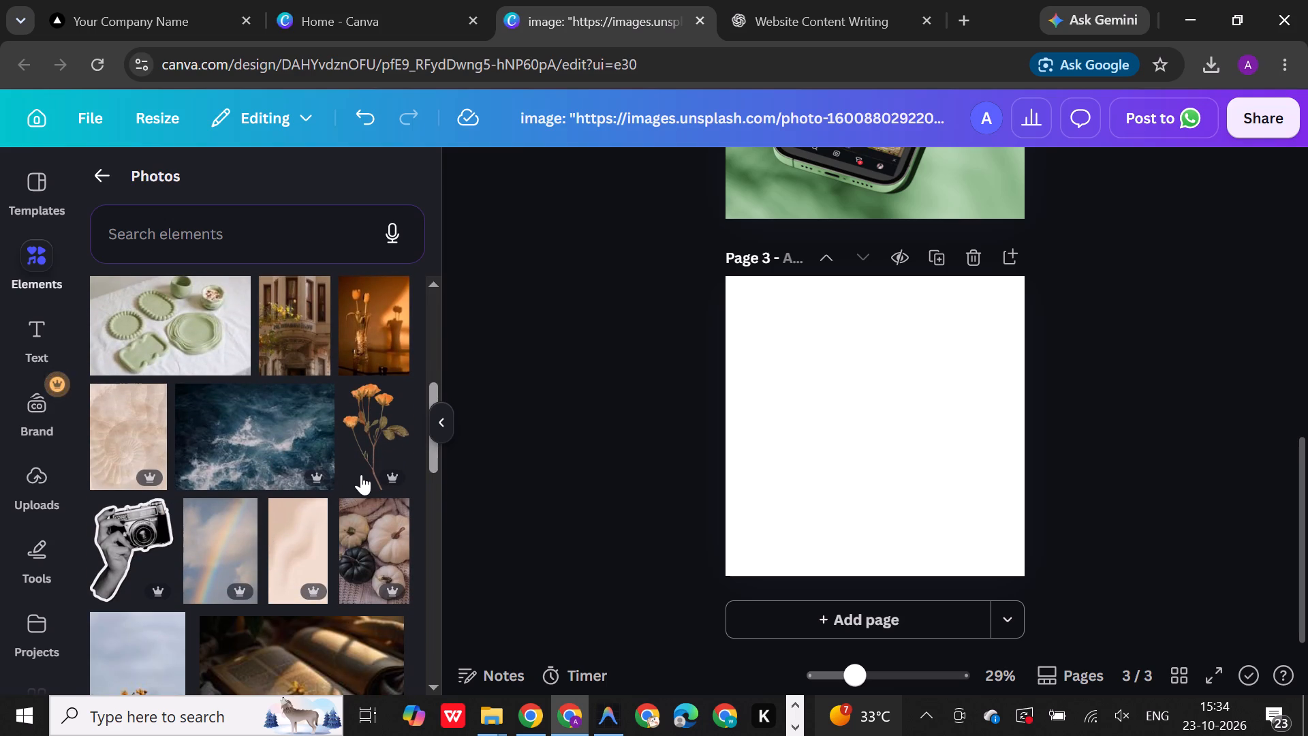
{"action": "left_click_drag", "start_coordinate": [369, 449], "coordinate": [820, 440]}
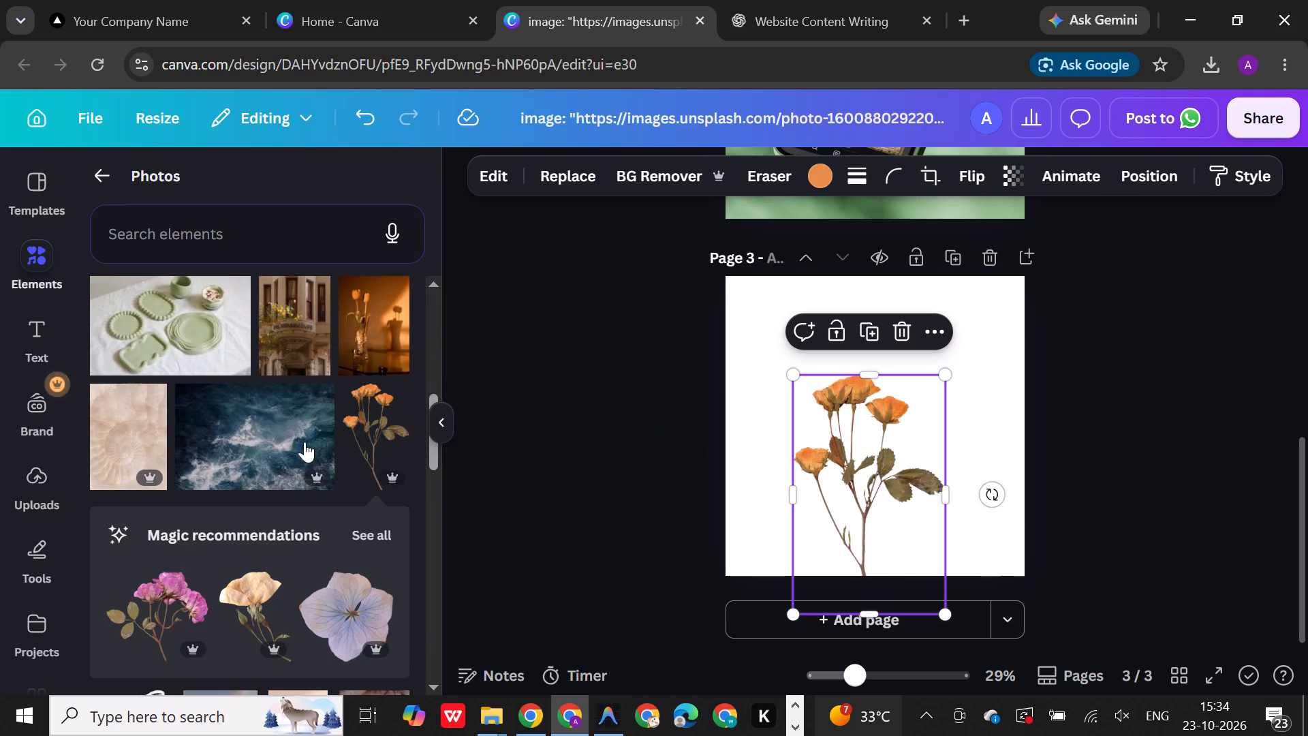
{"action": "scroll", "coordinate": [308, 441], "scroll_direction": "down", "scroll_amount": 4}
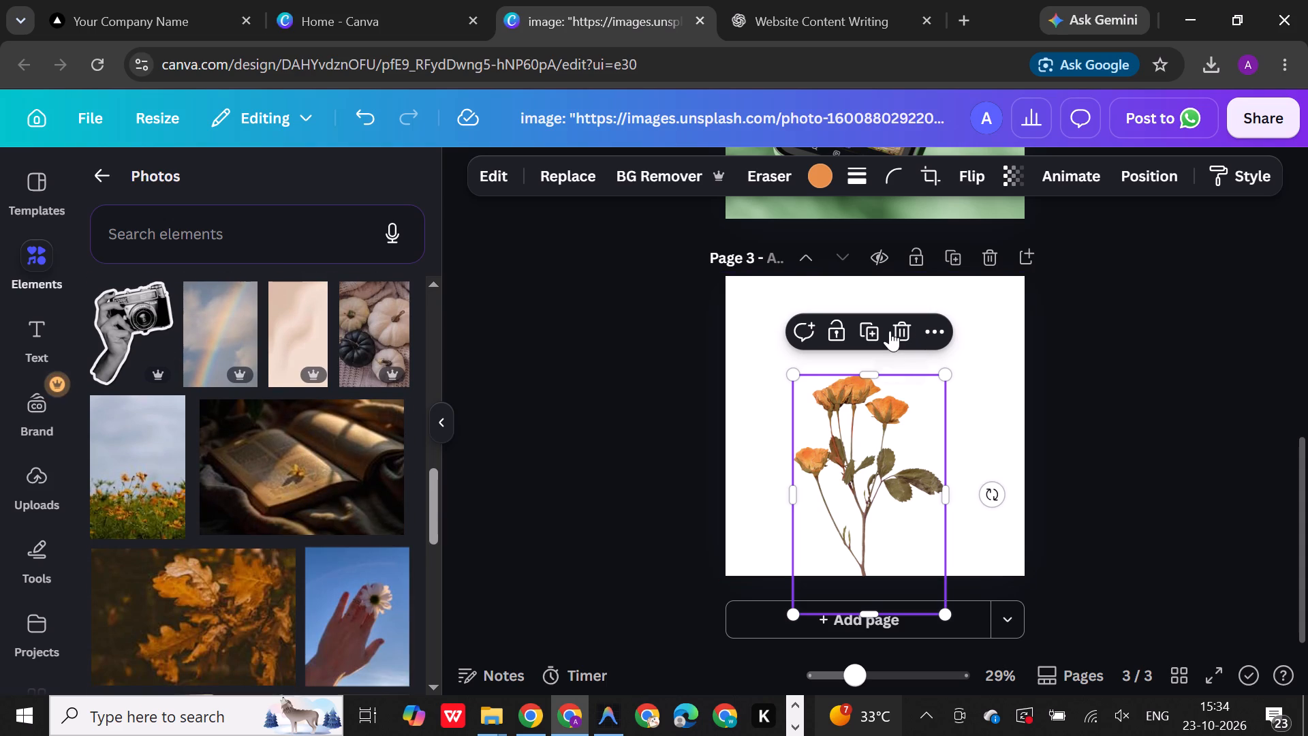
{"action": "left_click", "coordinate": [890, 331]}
Add the green plaster wall photo with climbing ivy to page 3, aligned with the page's upper-left corner.
{"action": "scroll", "coordinate": [273, 532], "scroll_direction": "down", "scroll_amount": 2}
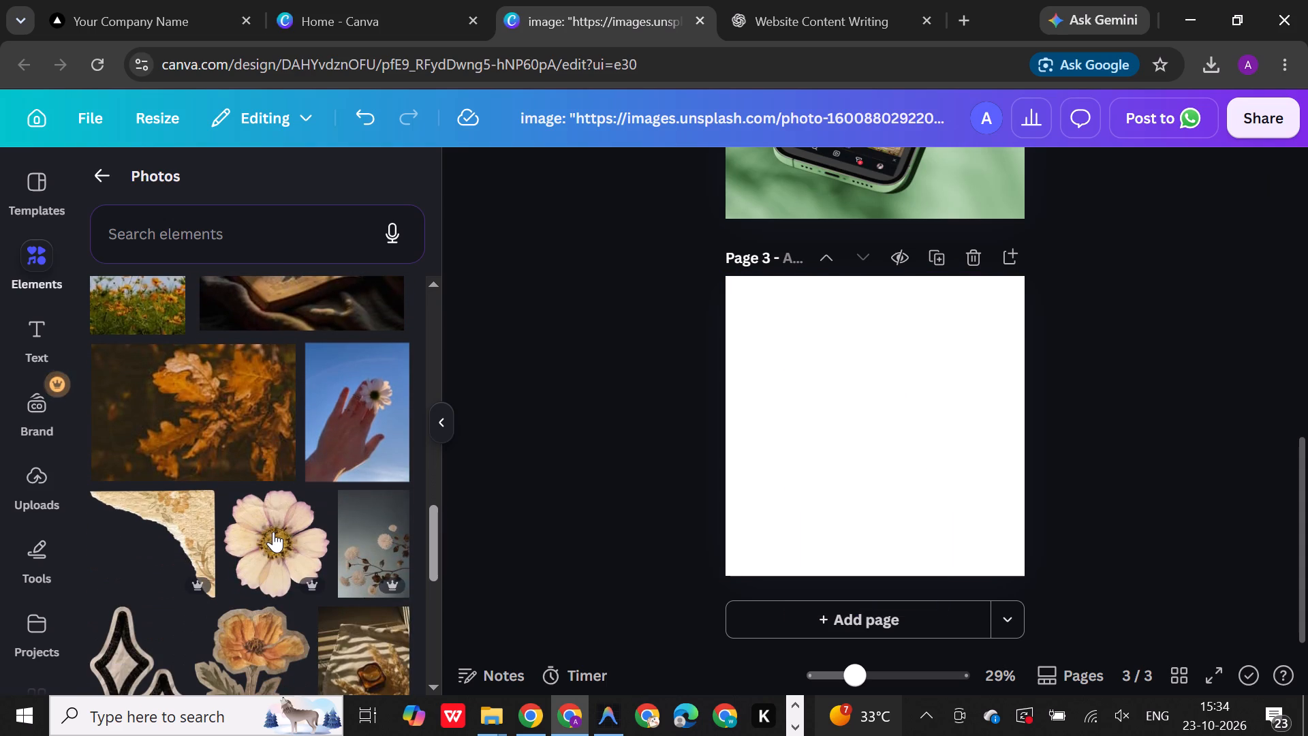
{"action": "scroll", "coordinate": [273, 532], "scroll_direction": "down", "scroll_amount": 4}
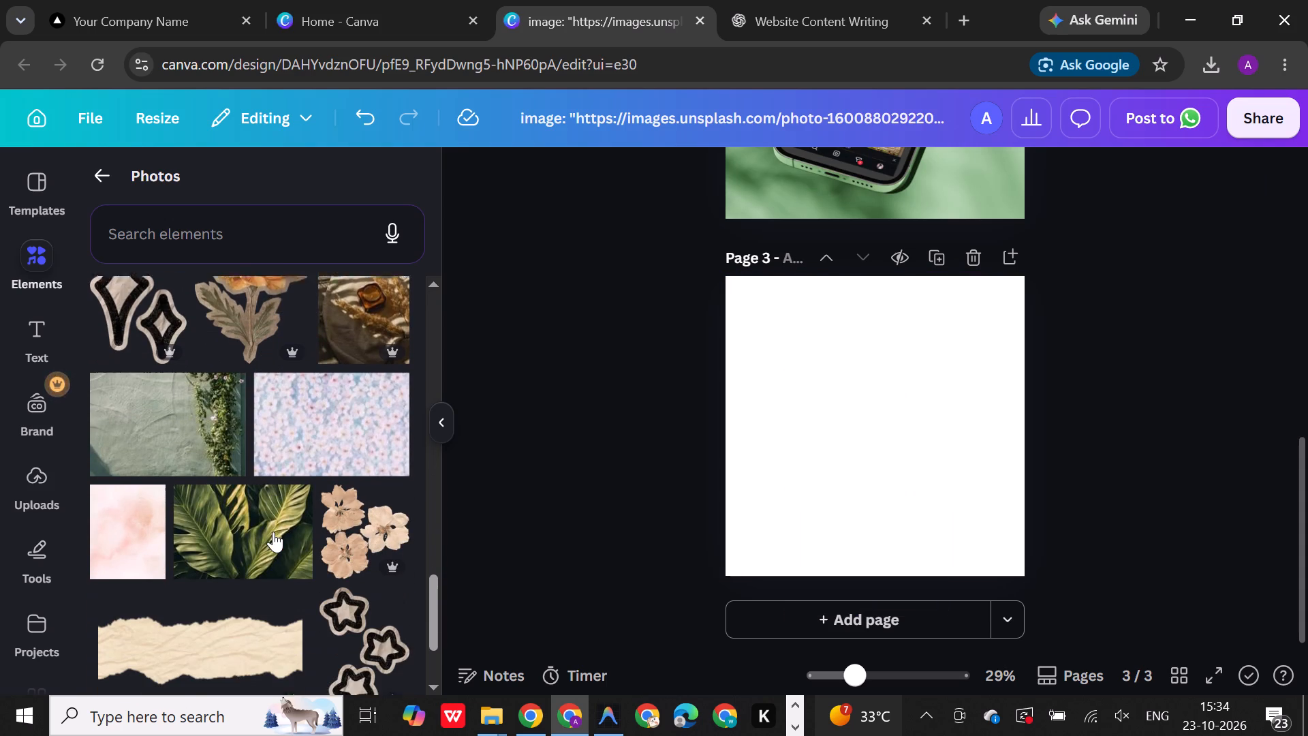
{"action": "left_click", "coordinate": [195, 396]}
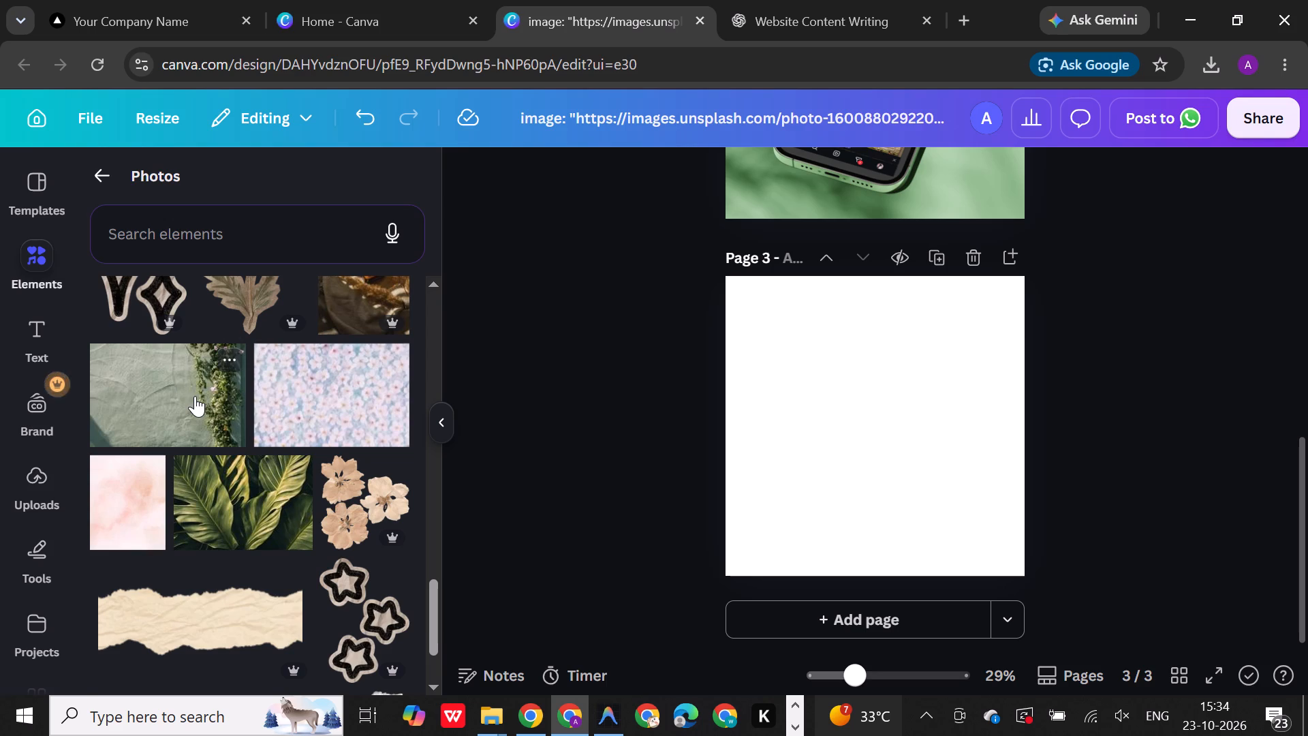
{"action": "left_click_drag", "start_coordinate": [929, 476], "coordinate": [905, 403]}
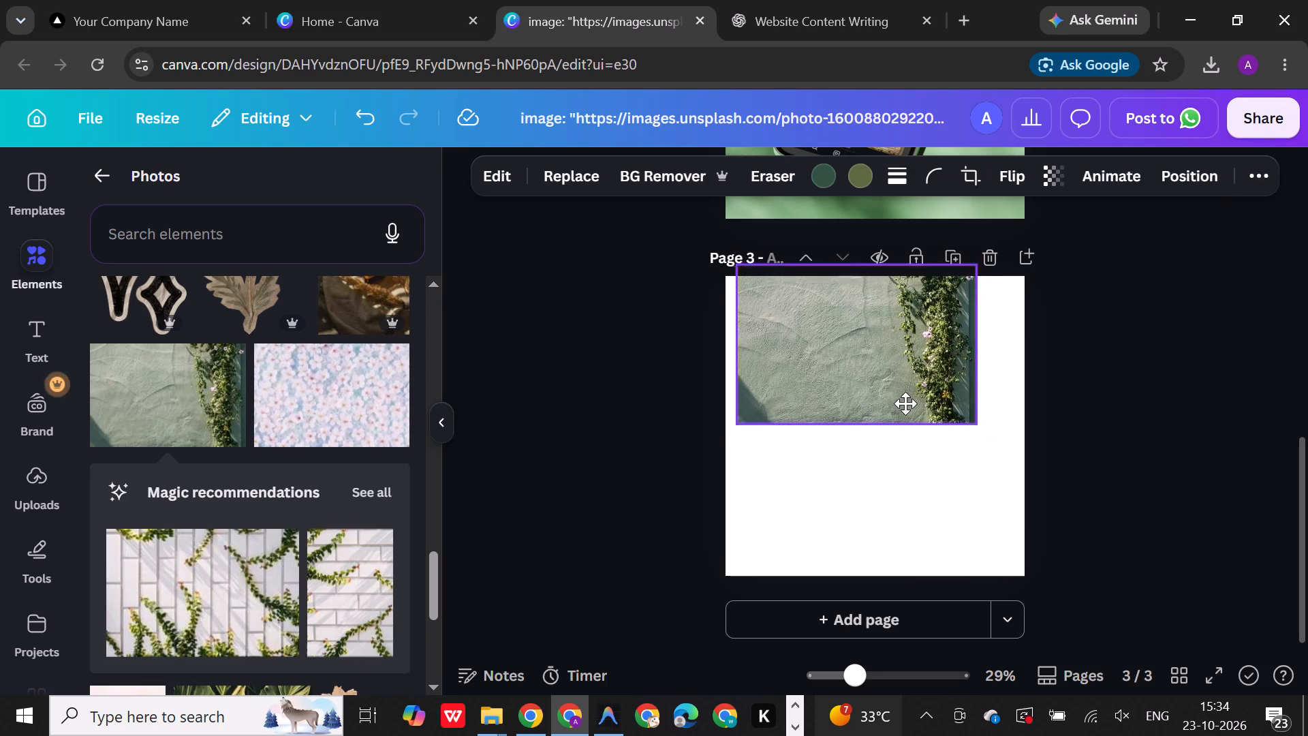
{"action": "left_click_drag", "start_coordinate": [905, 403], "coordinate": [899, 405]}
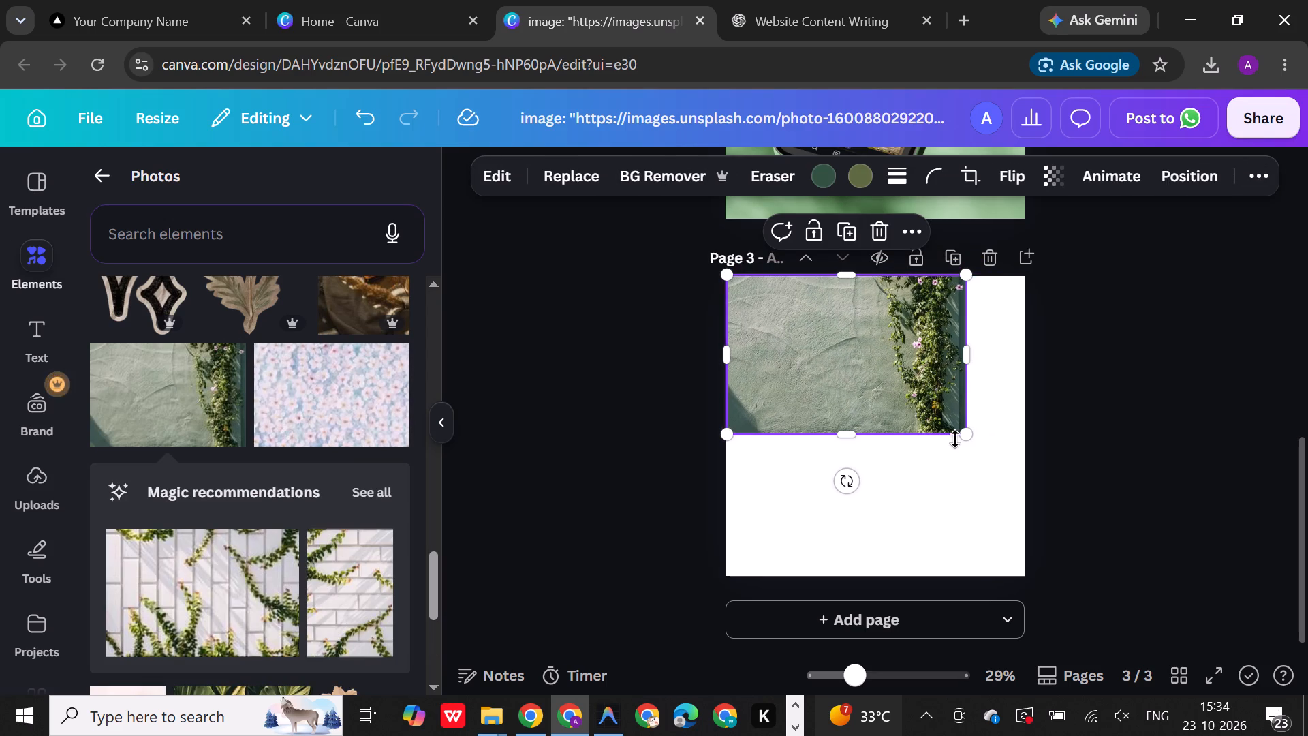
Enlarge and reposition the wall photo to cover all of page 3, keeping the ivy along the page's right edge.
{"action": "left_click_drag", "start_coordinate": [955, 439], "coordinate": [983, 470]}
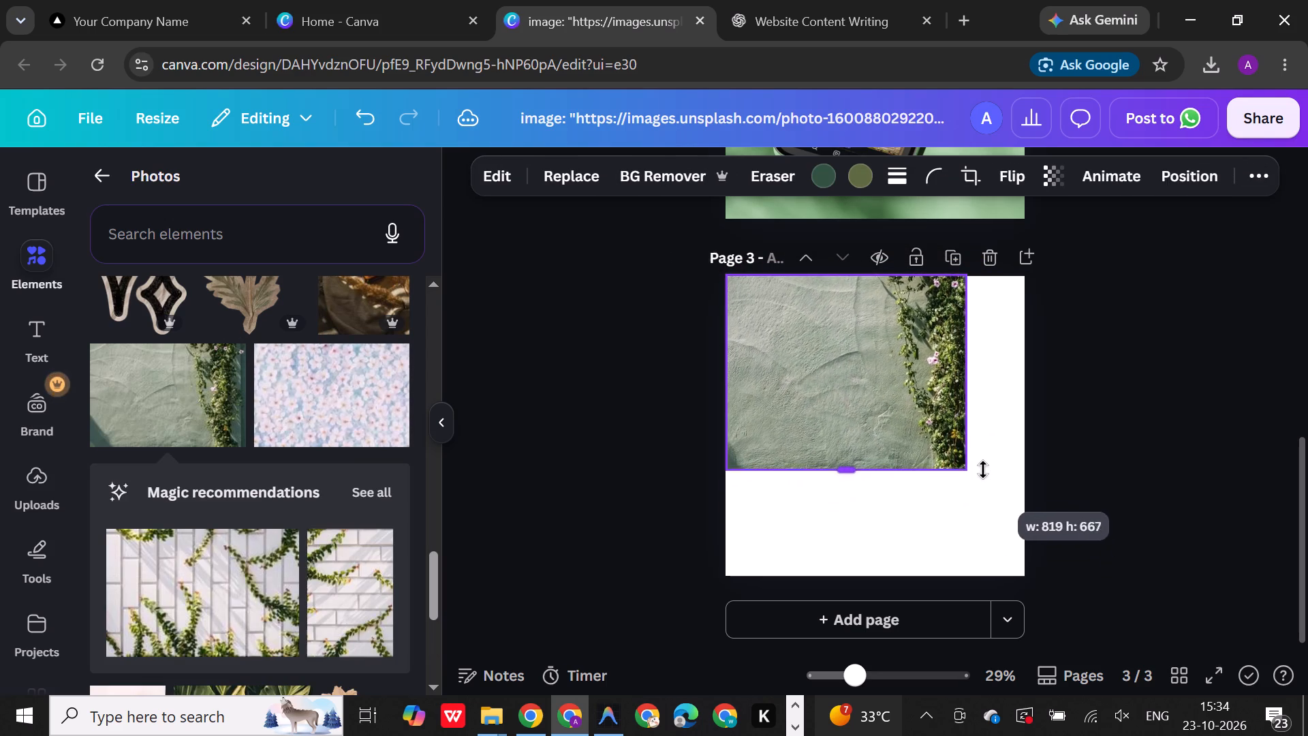
{"action": "left_click_drag", "start_coordinate": [983, 470], "coordinate": [970, 453]}
{"action": "left_click_drag", "start_coordinate": [914, 425], "coordinate": [965, 432]}
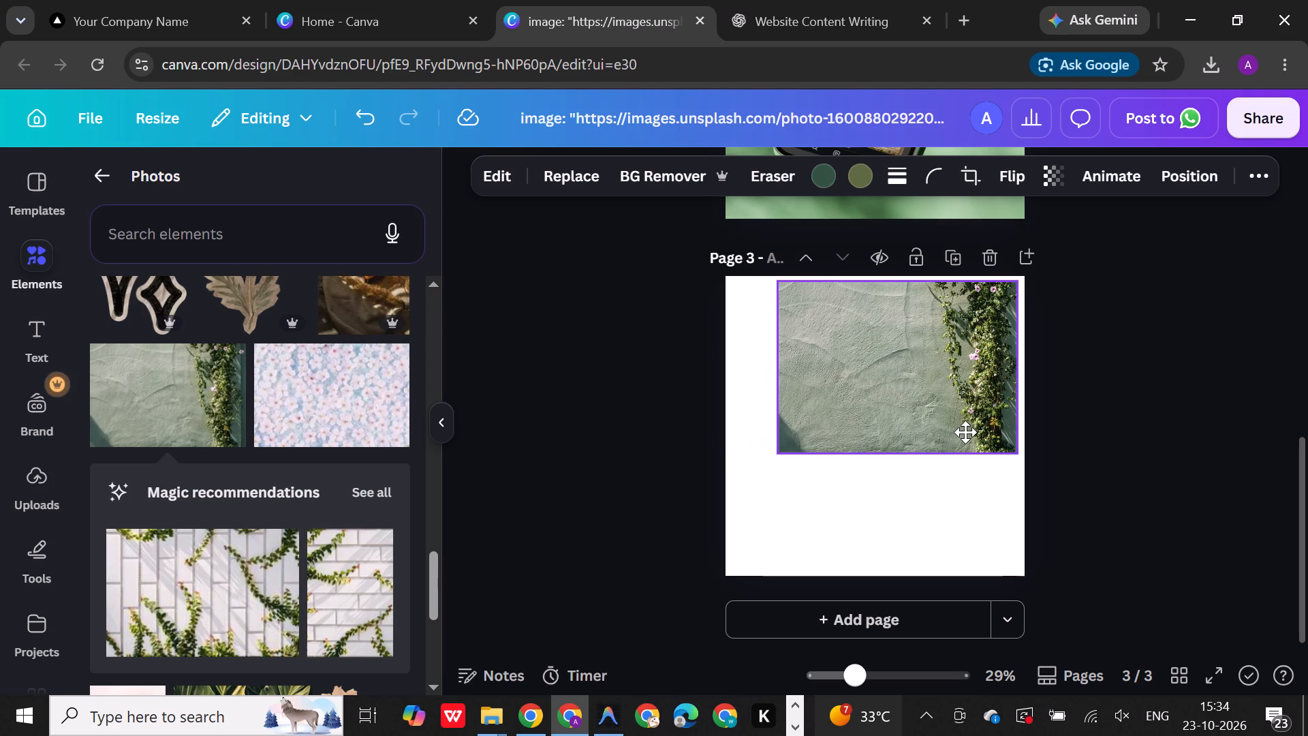
{"action": "left_click_drag", "start_coordinate": [965, 432], "coordinate": [974, 425]}
{"action": "left_click", "coordinate": [794, 451]}
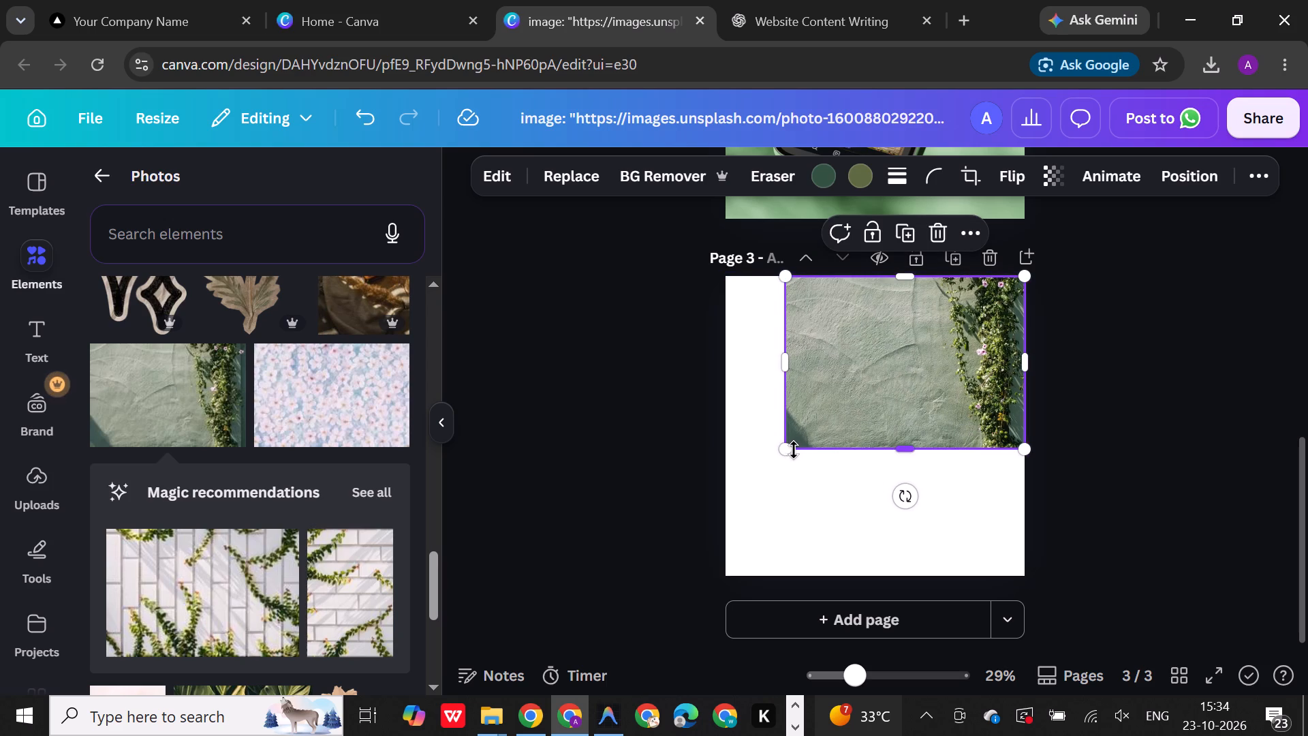
{"action": "left_click_drag", "start_coordinate": [790, 446], "coordinate": [664, 615]}
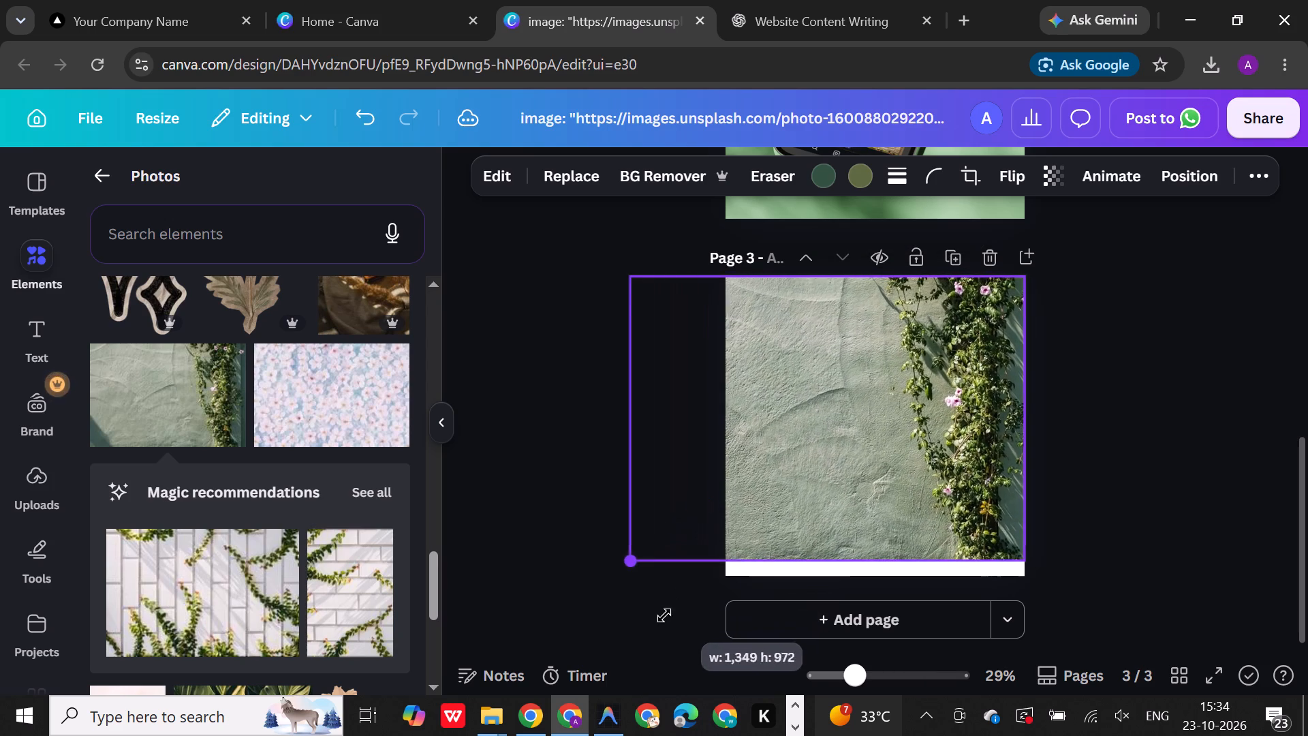
{"action": "left_click_drag", "start_coordinate": [664, 615], "coordinate": [667, 604]}
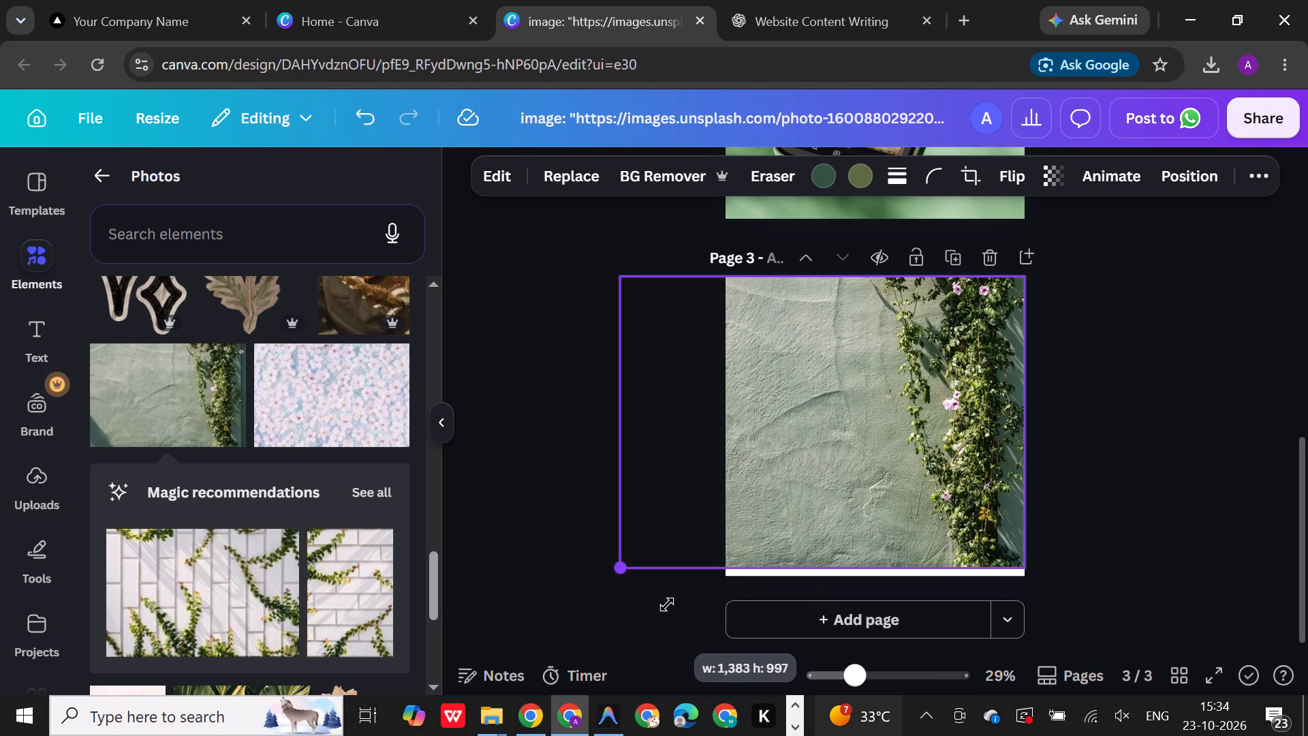
{"action": "left_click_drag", "start_coordinate": [667, 604], "coordinate": [678, 596]}
{"action": "left_click_drag", "start_coordinate": [788, 444], "coordinate": [835, 442]}
{"action": "left_click_drag", "start_coordinate": [688, 550], "coordinate": [647, 574]}
{"action": "left_click", "coordinate": [567, 500]}
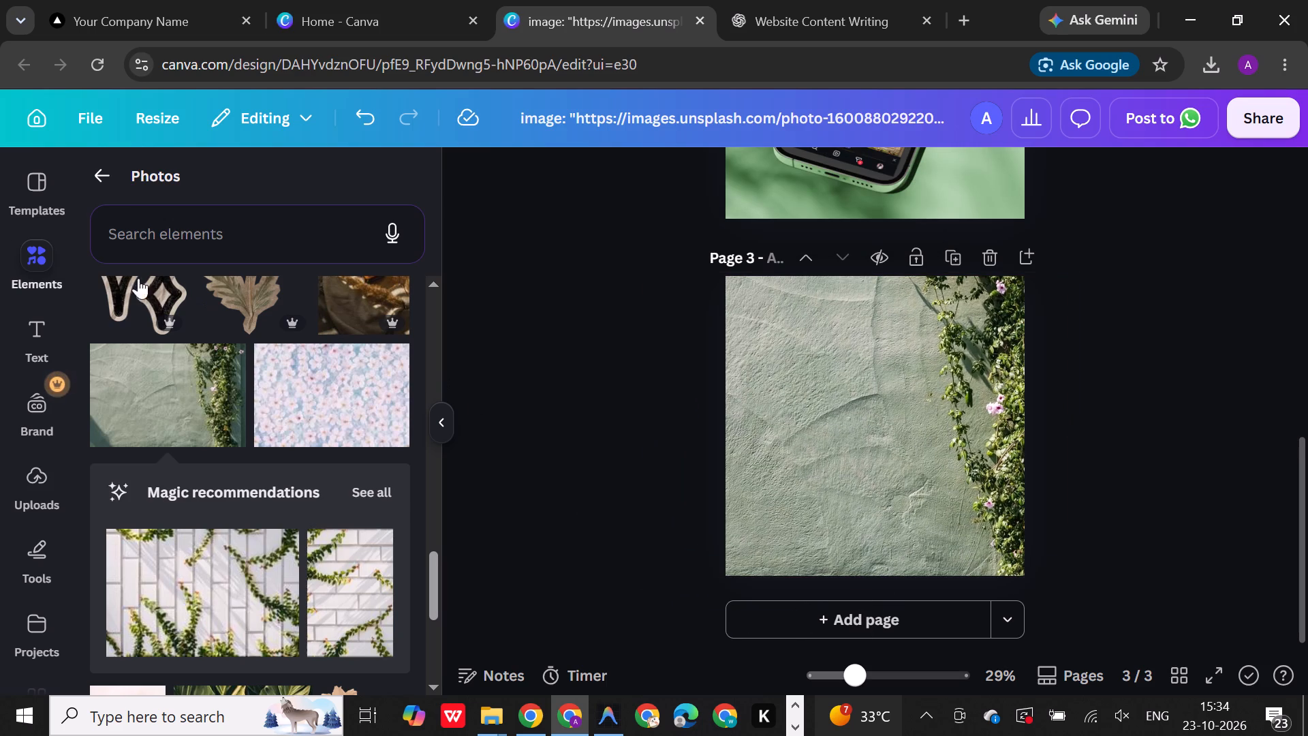
Open the full Tablets & TV collection in the mockups library.
{"action": "left_click", "coordinate": [95, 179]}
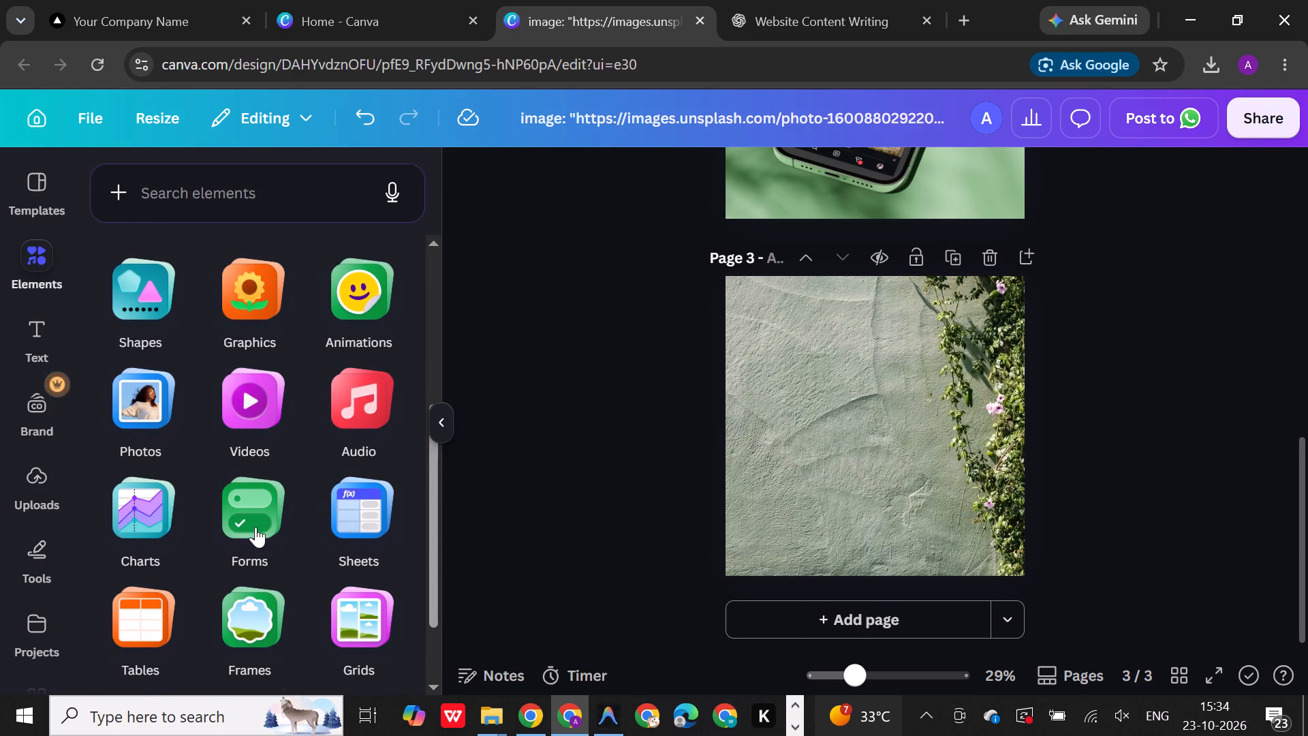
{"action": "scroll", "coordinate": [256, 527], "scroll_direction": "down", "scroll_amount": 1}
{"action": "left_click", "coordinate": [157, 622]}
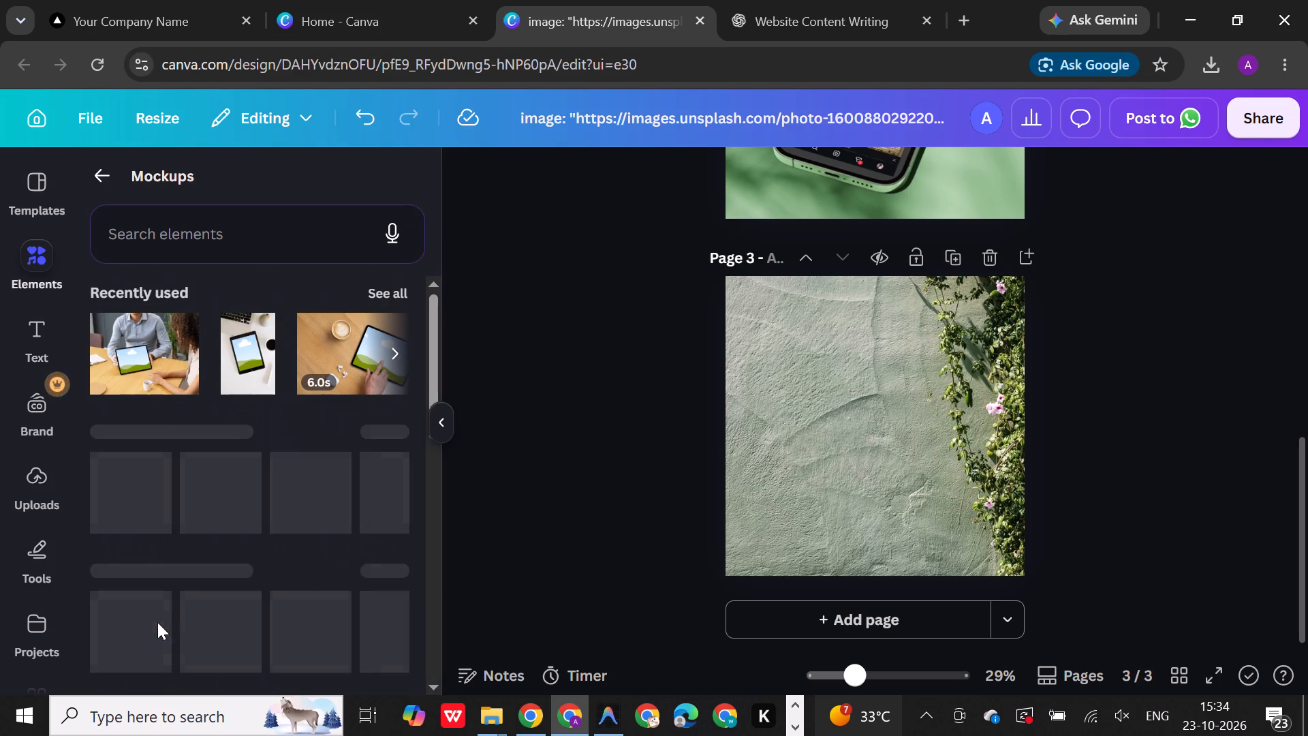
{"action": "scroll", "coordinate": [270, 554], "scroll_direction": "down", "scroll_amount": 7}
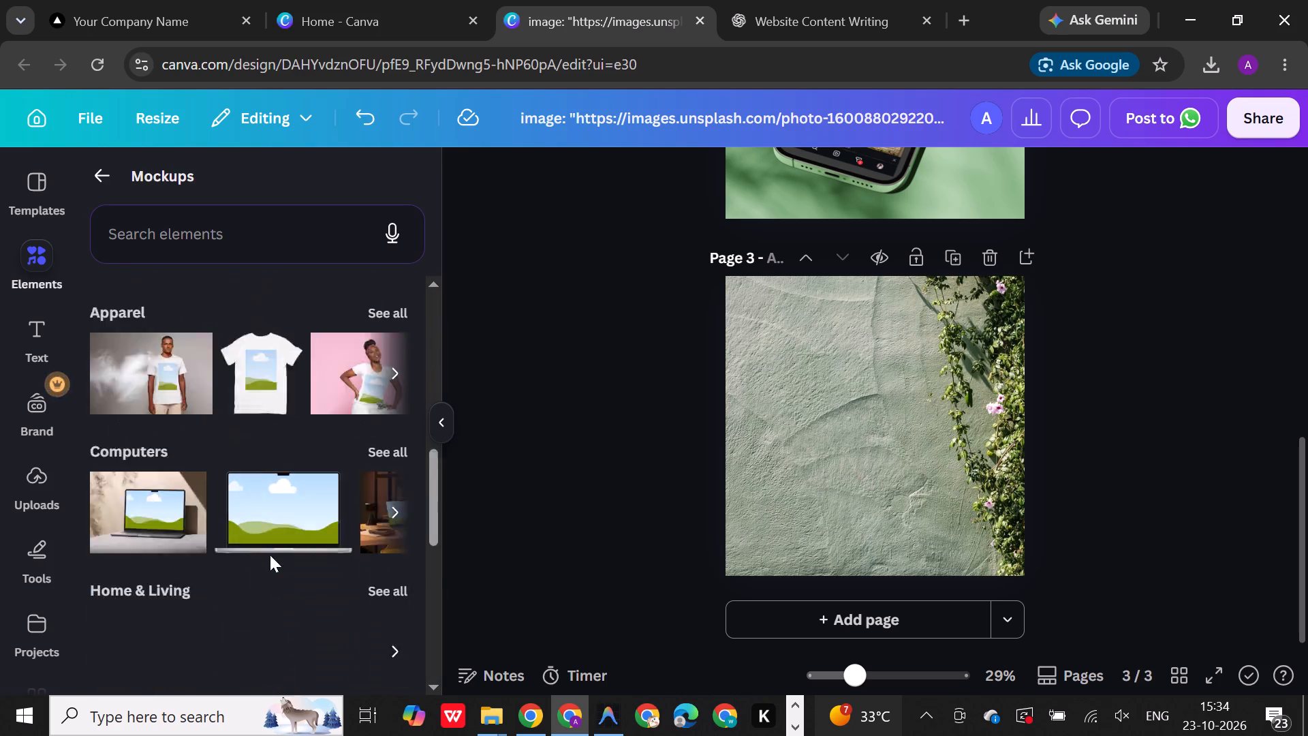
{"action": "scroll", "coordinate": [270, 555], "scroll_direction": "down", "scroll_amount": 10}
{"action": "left_click", "coordinate": [378, 578]}
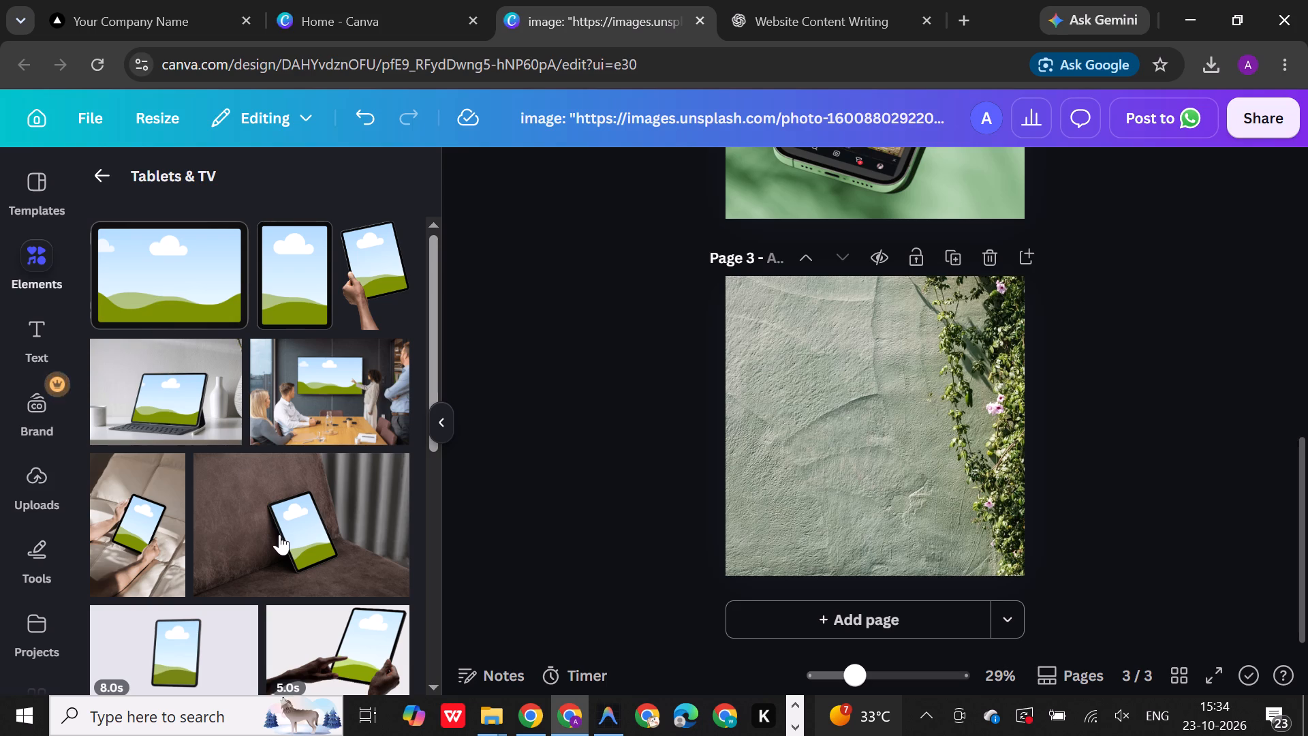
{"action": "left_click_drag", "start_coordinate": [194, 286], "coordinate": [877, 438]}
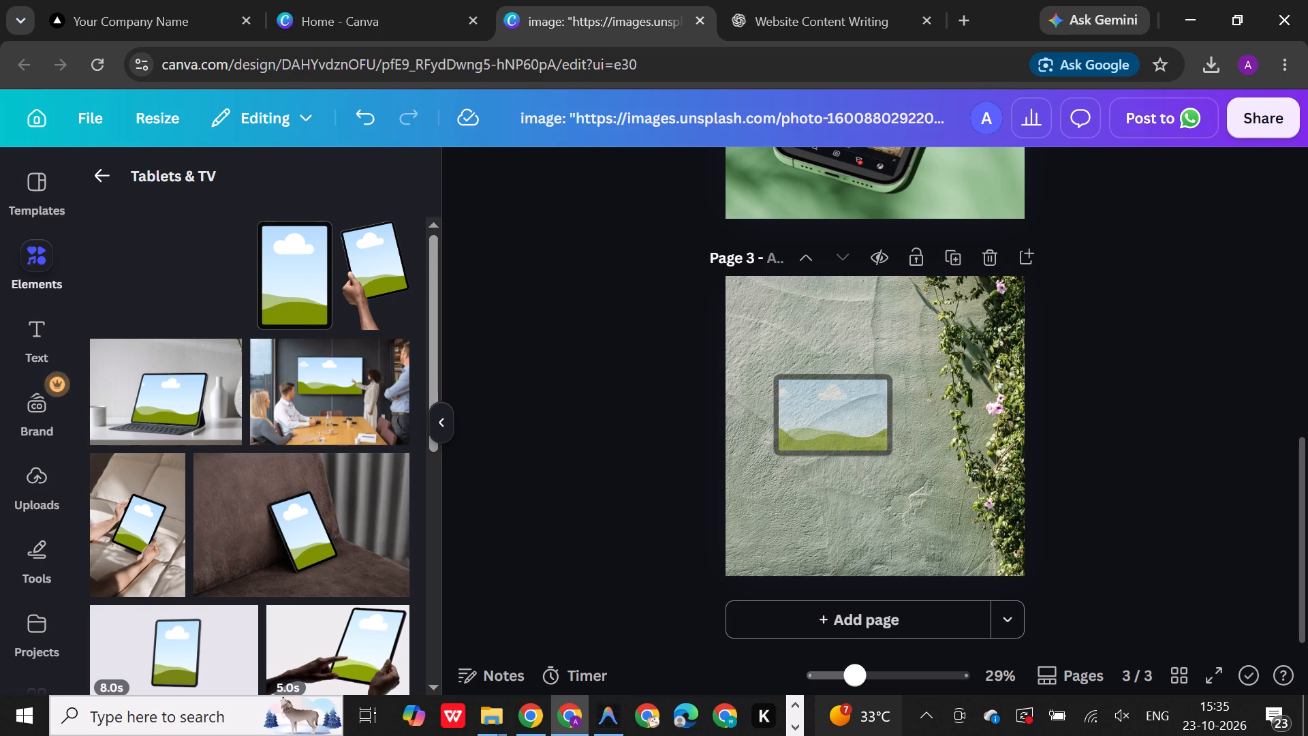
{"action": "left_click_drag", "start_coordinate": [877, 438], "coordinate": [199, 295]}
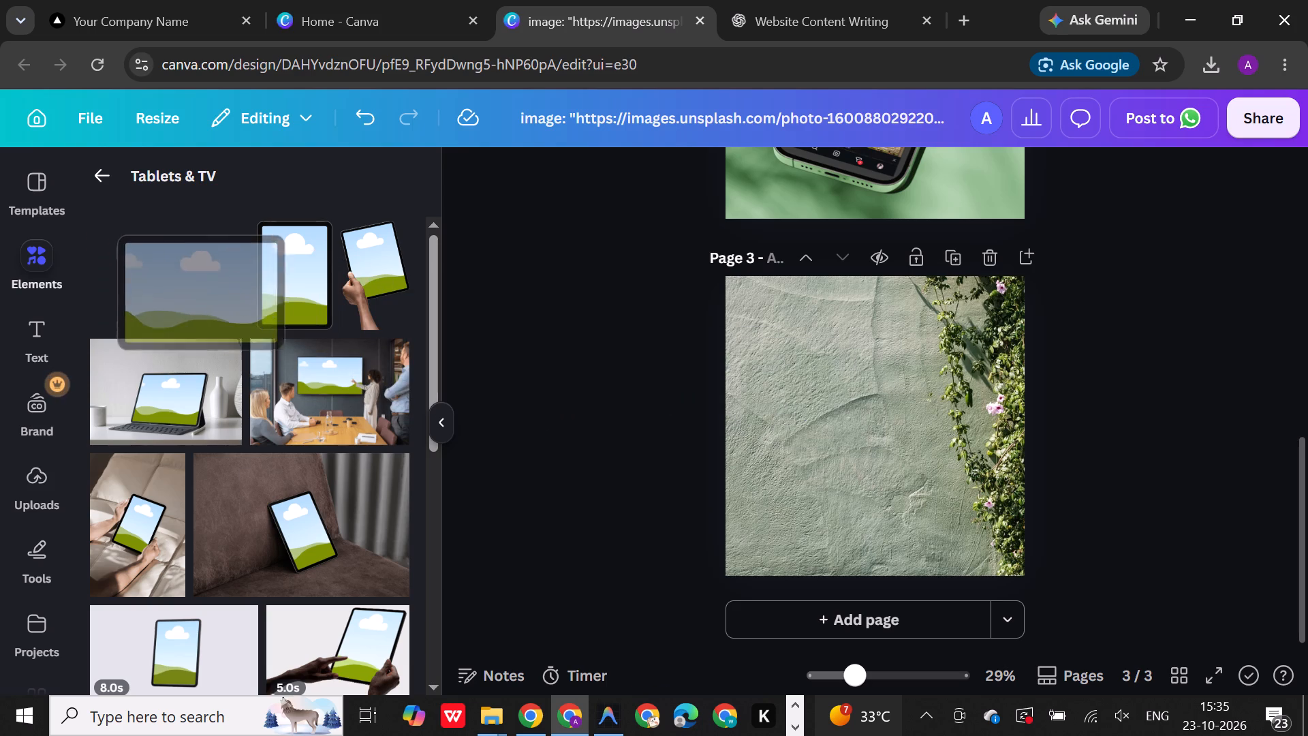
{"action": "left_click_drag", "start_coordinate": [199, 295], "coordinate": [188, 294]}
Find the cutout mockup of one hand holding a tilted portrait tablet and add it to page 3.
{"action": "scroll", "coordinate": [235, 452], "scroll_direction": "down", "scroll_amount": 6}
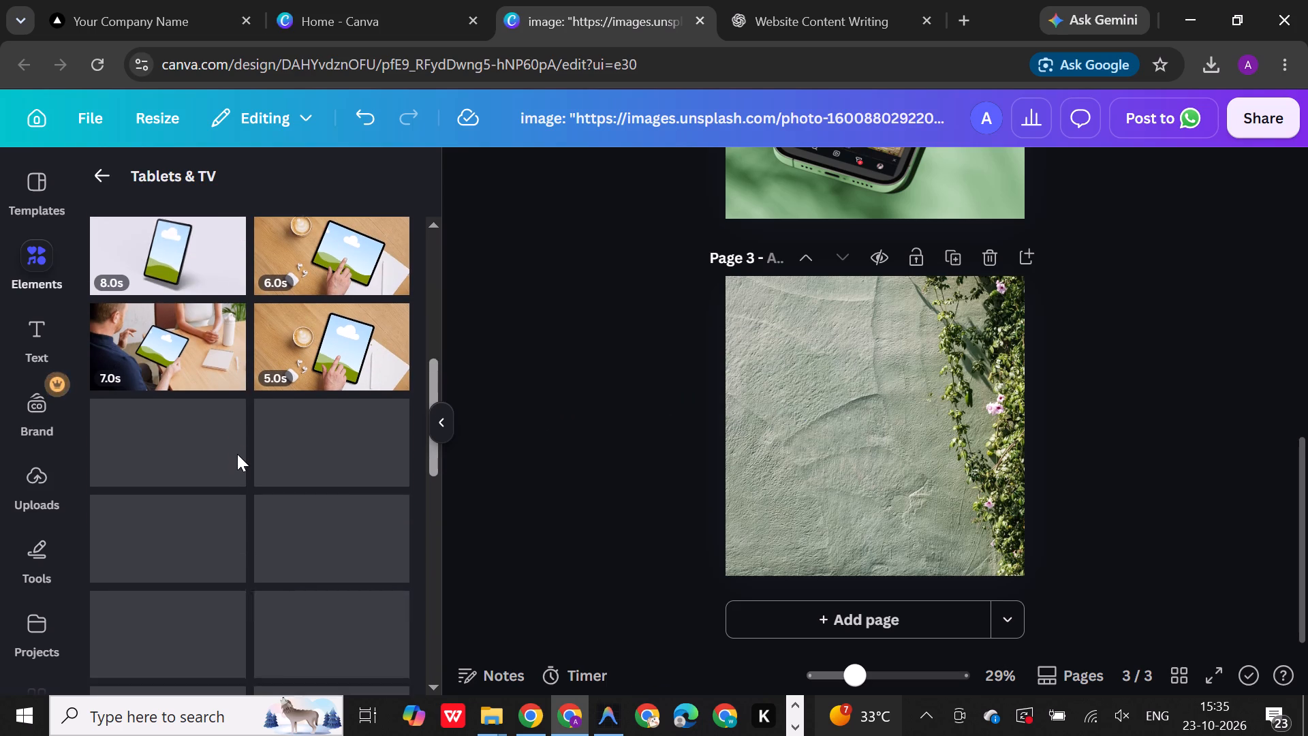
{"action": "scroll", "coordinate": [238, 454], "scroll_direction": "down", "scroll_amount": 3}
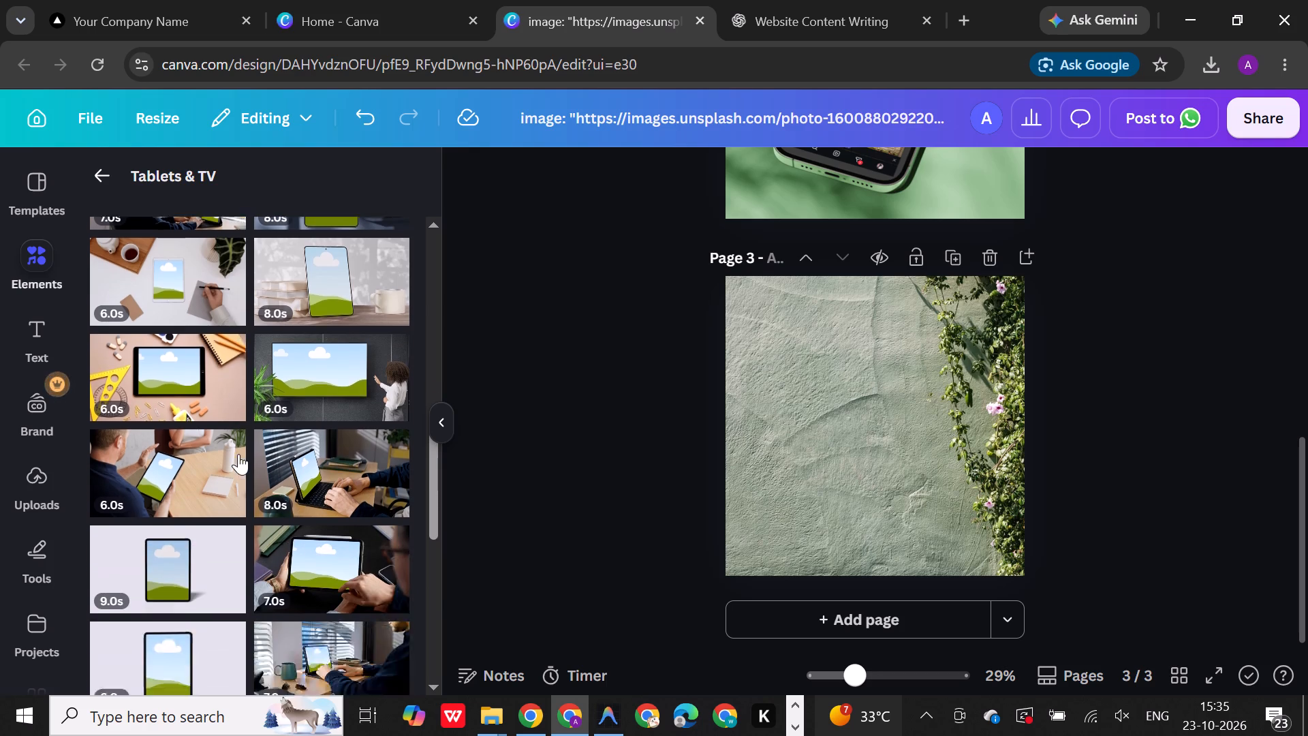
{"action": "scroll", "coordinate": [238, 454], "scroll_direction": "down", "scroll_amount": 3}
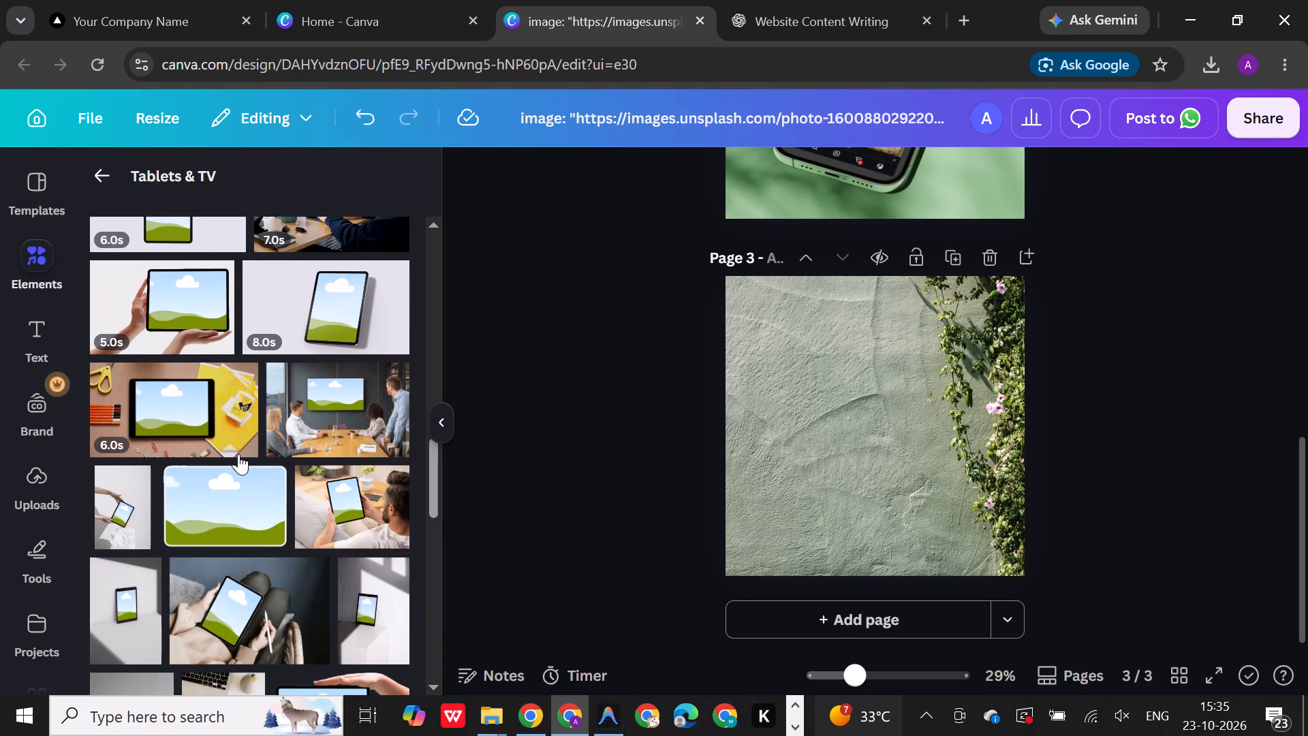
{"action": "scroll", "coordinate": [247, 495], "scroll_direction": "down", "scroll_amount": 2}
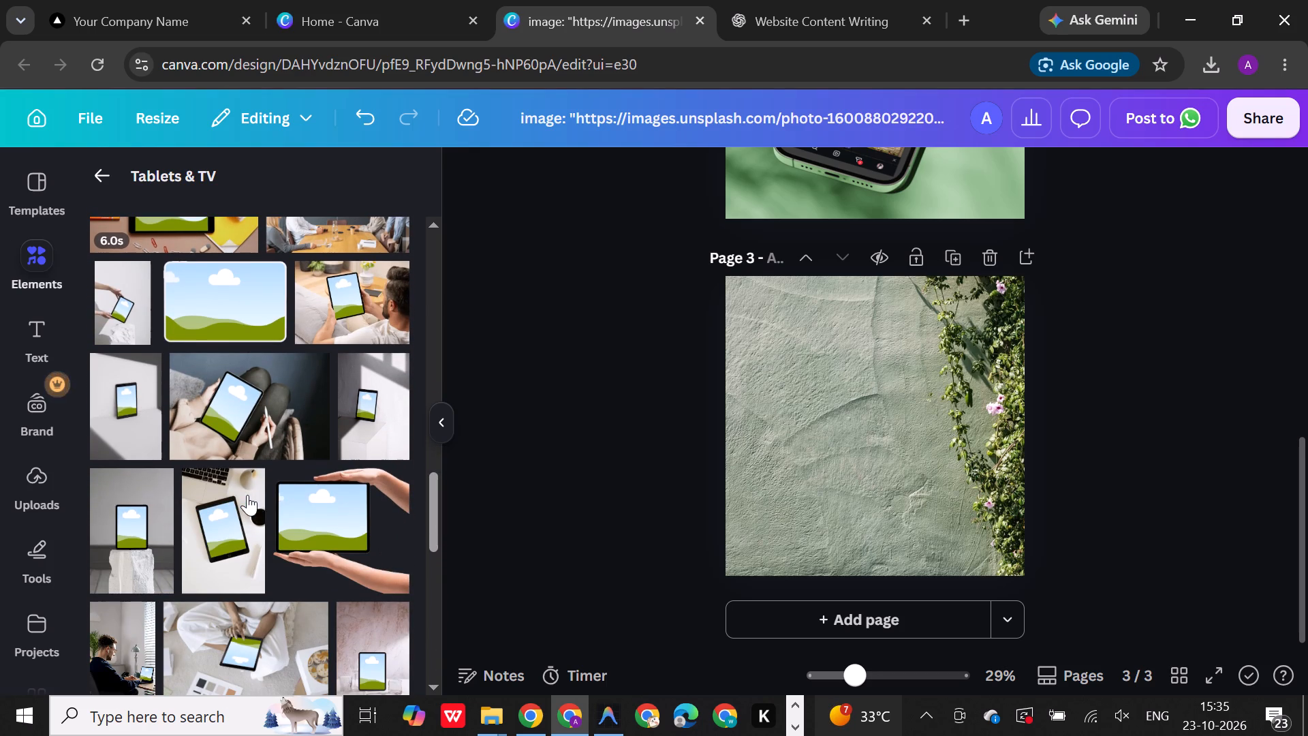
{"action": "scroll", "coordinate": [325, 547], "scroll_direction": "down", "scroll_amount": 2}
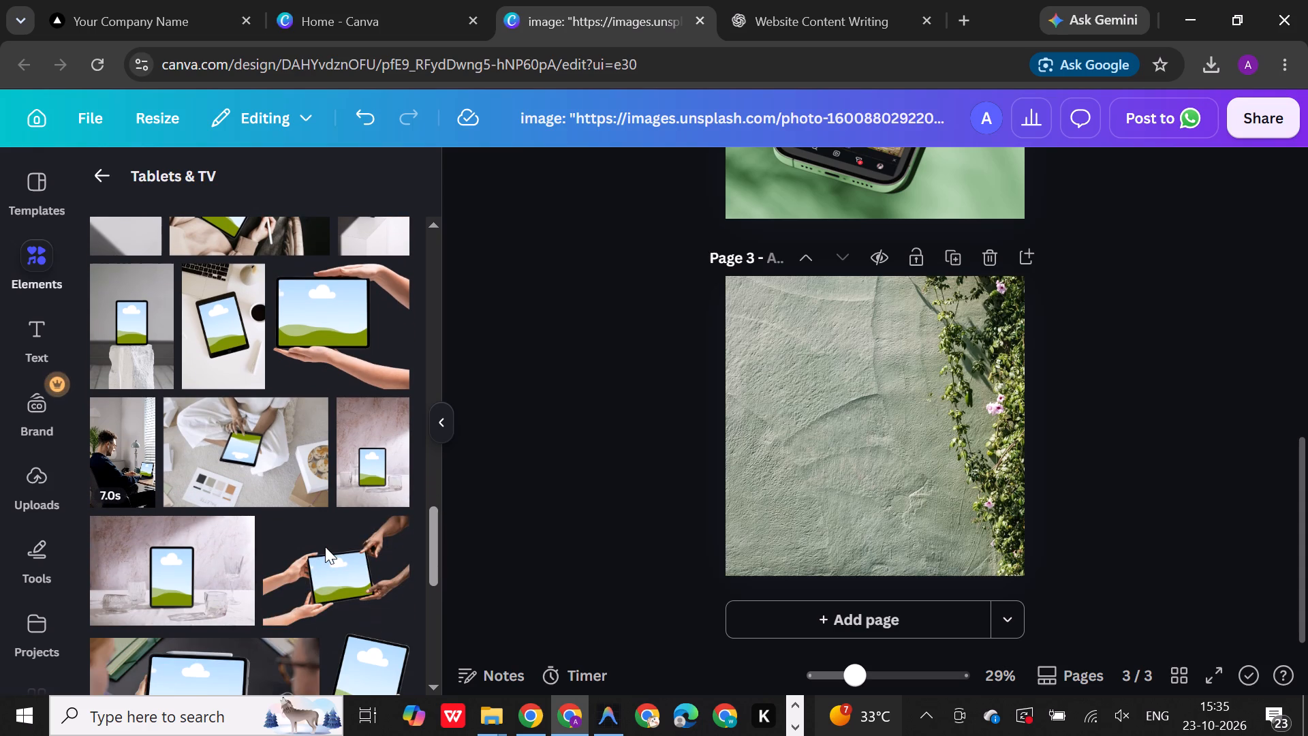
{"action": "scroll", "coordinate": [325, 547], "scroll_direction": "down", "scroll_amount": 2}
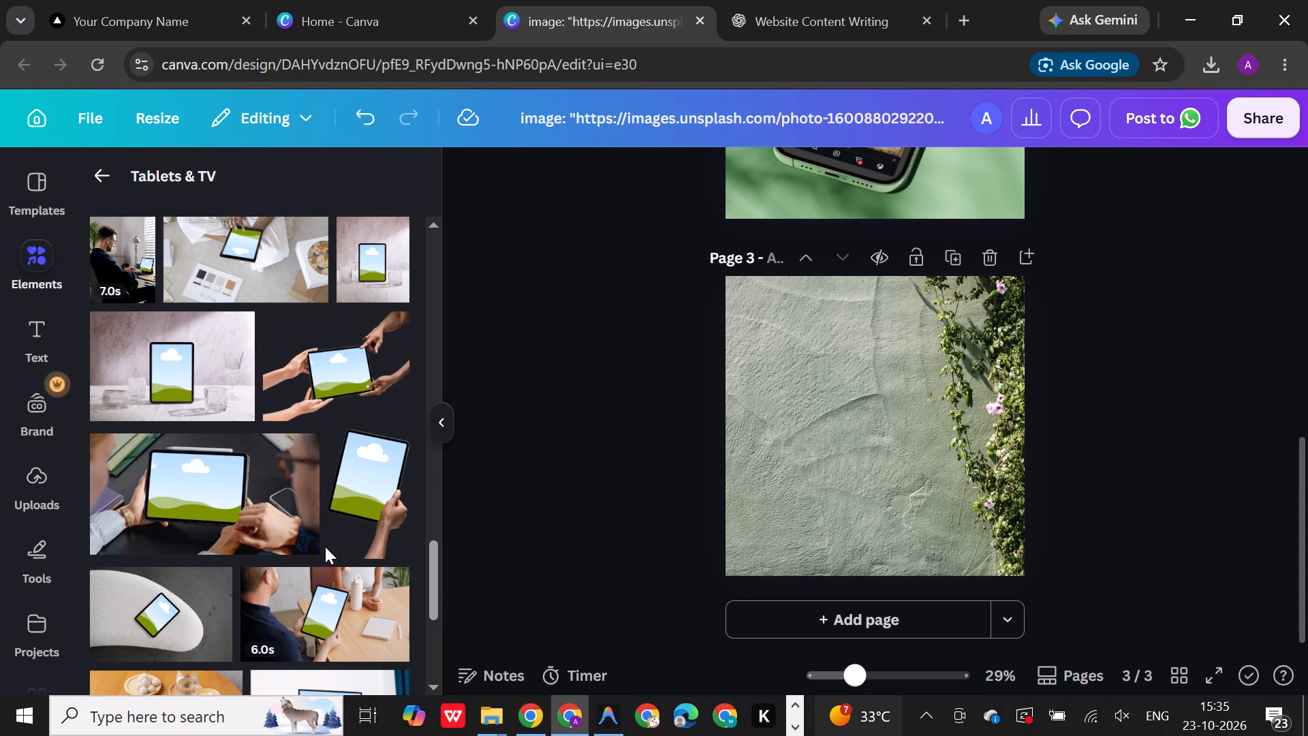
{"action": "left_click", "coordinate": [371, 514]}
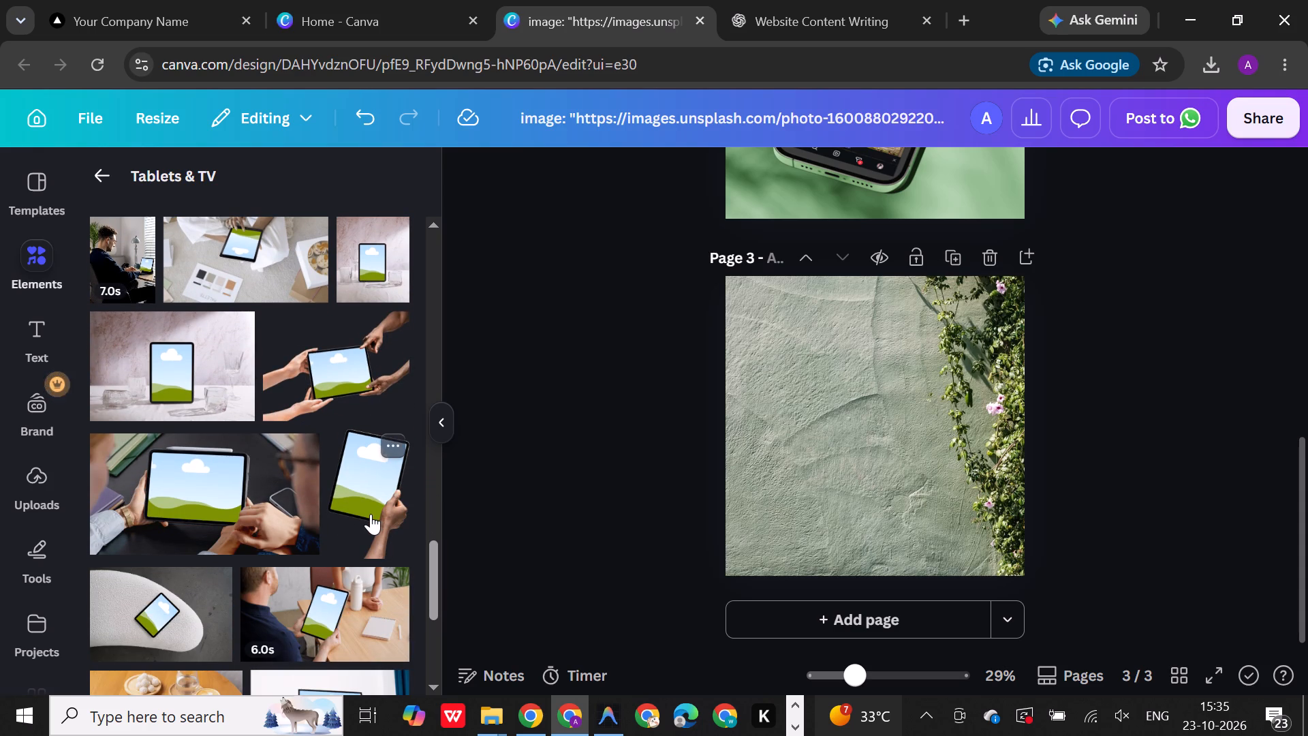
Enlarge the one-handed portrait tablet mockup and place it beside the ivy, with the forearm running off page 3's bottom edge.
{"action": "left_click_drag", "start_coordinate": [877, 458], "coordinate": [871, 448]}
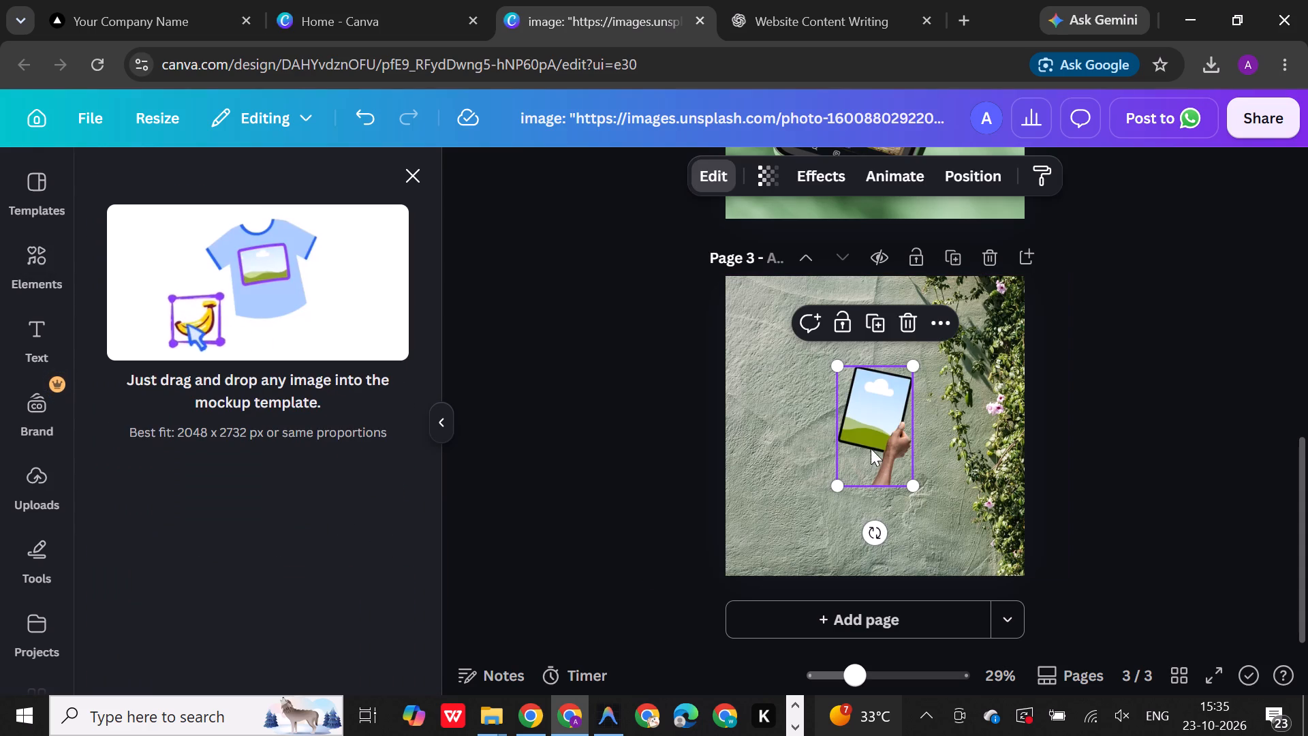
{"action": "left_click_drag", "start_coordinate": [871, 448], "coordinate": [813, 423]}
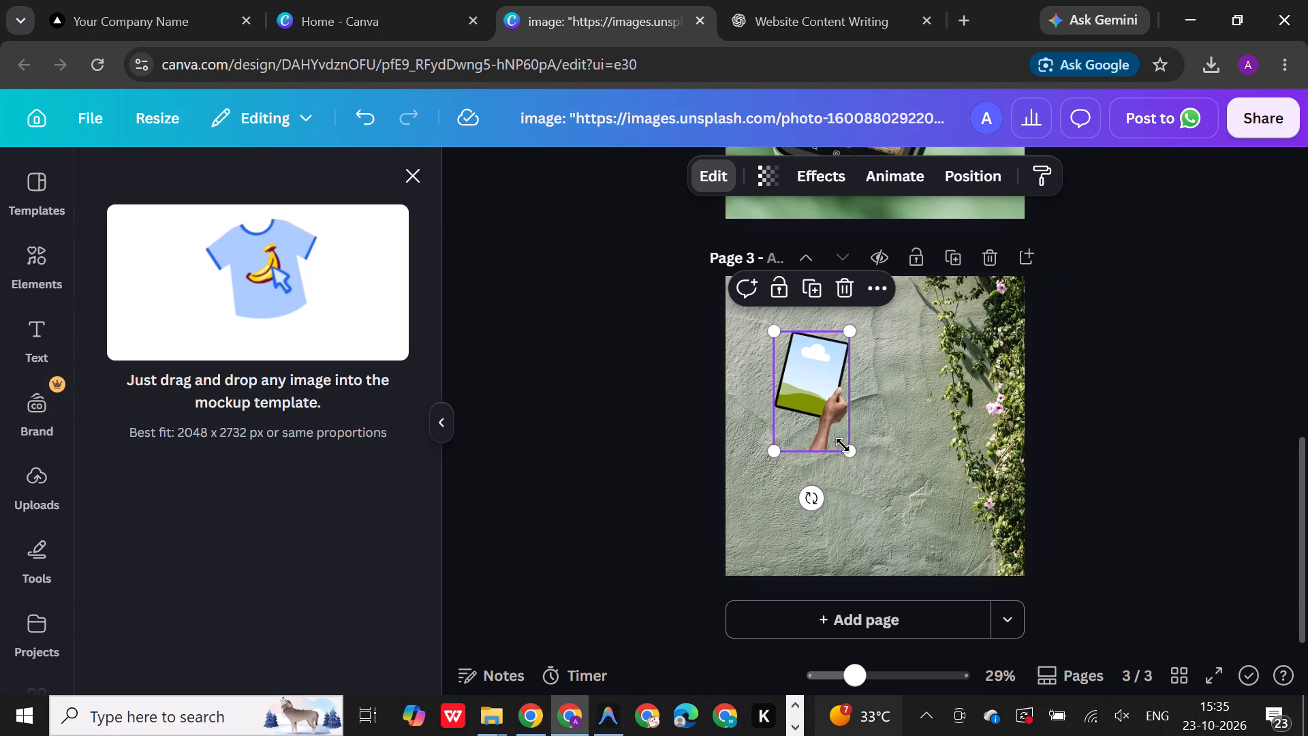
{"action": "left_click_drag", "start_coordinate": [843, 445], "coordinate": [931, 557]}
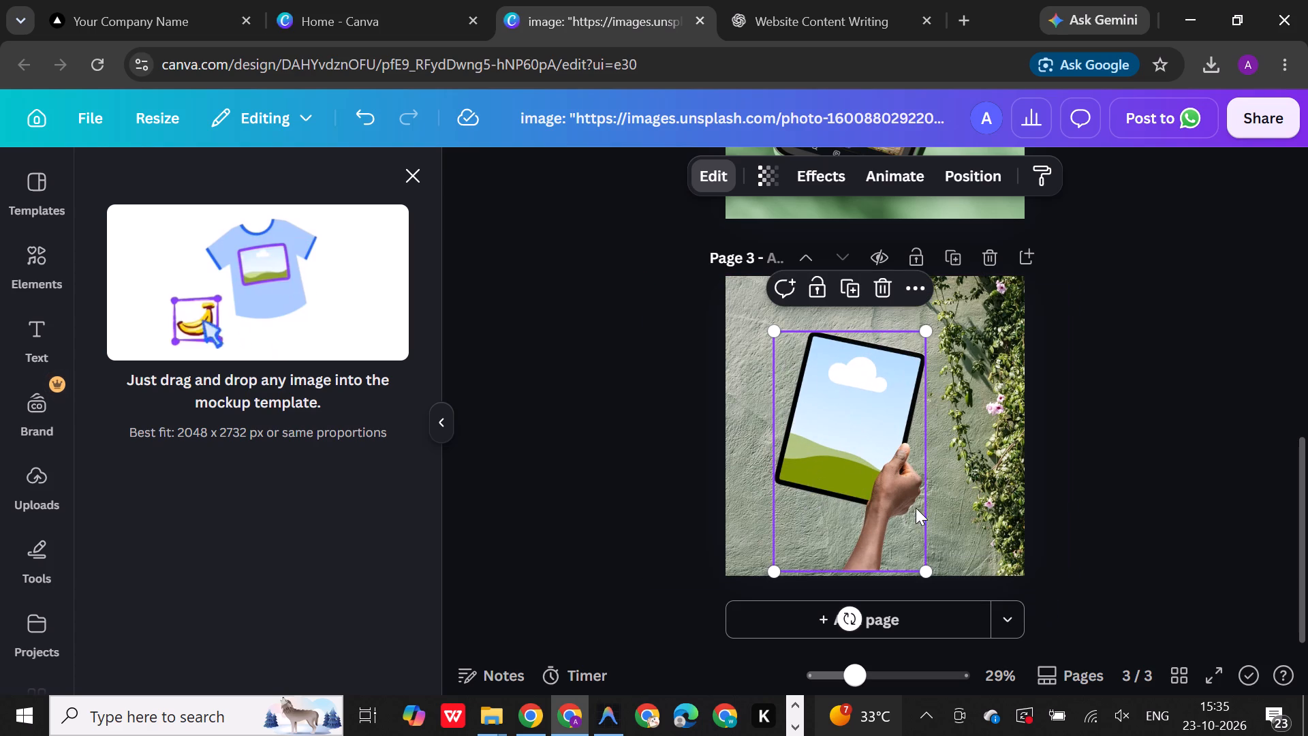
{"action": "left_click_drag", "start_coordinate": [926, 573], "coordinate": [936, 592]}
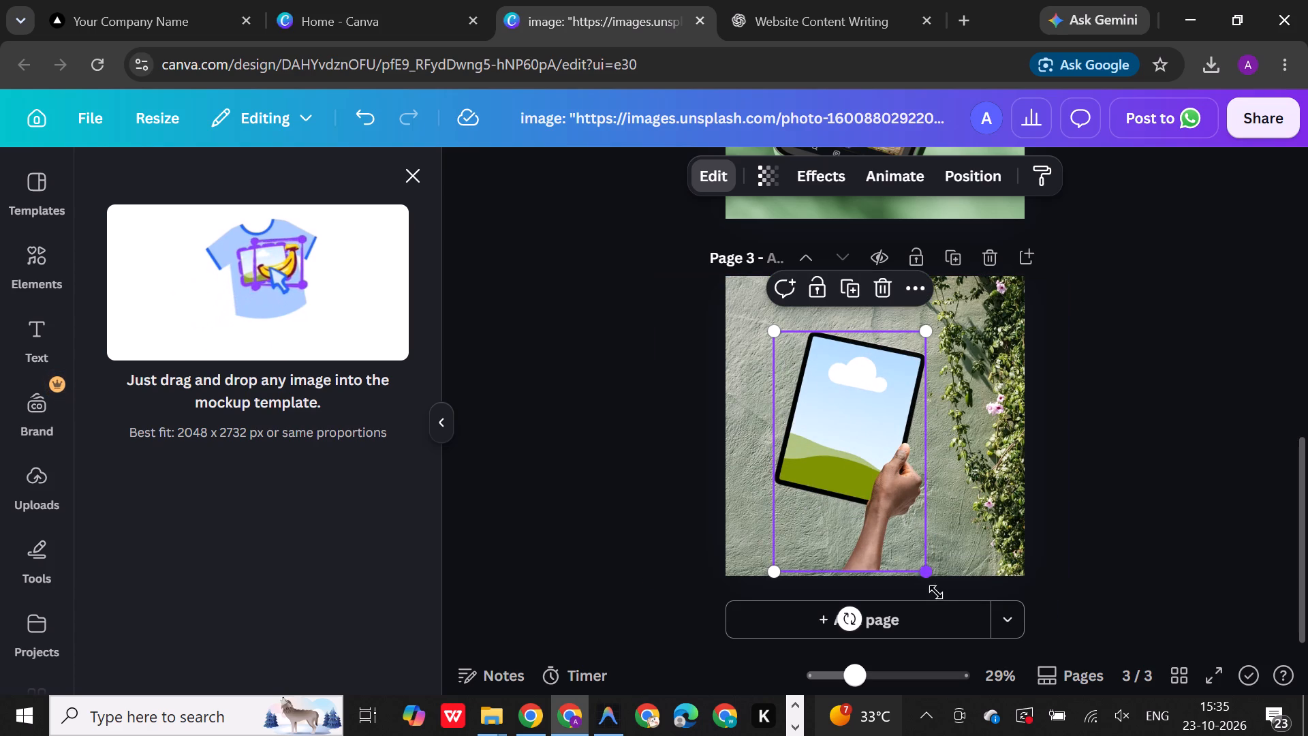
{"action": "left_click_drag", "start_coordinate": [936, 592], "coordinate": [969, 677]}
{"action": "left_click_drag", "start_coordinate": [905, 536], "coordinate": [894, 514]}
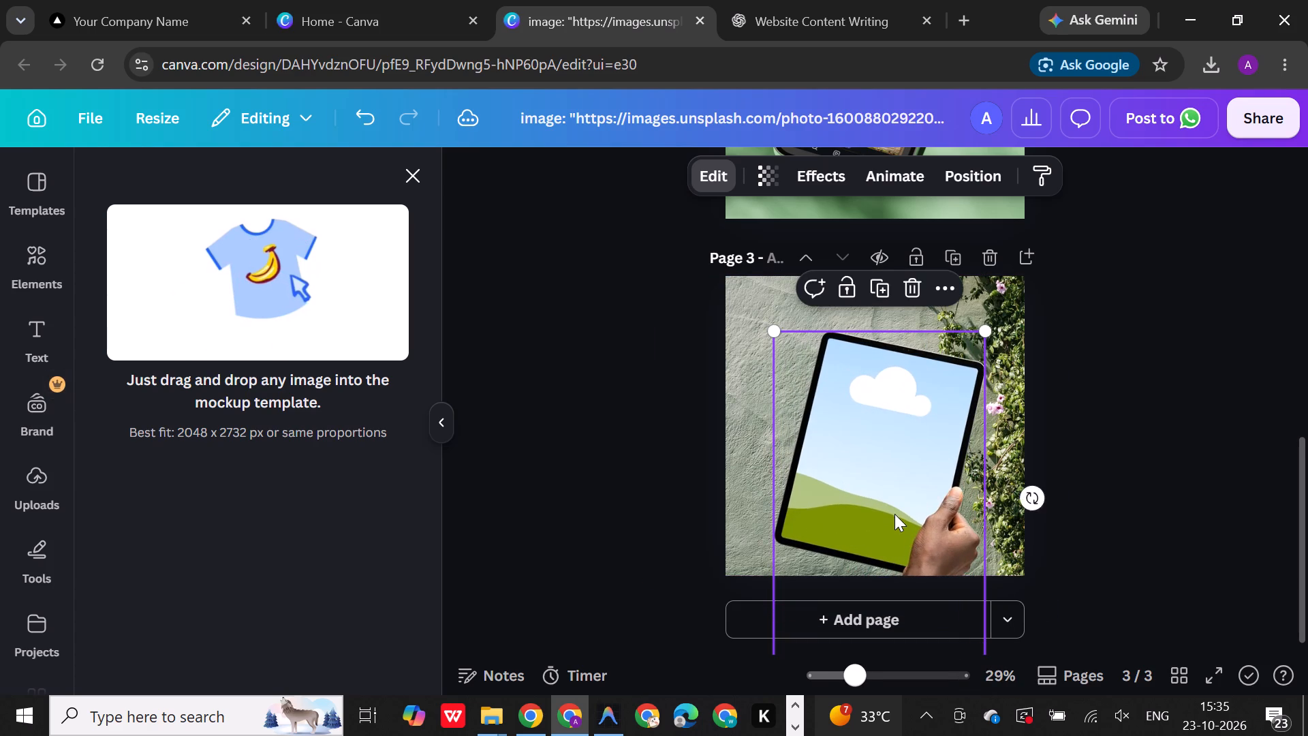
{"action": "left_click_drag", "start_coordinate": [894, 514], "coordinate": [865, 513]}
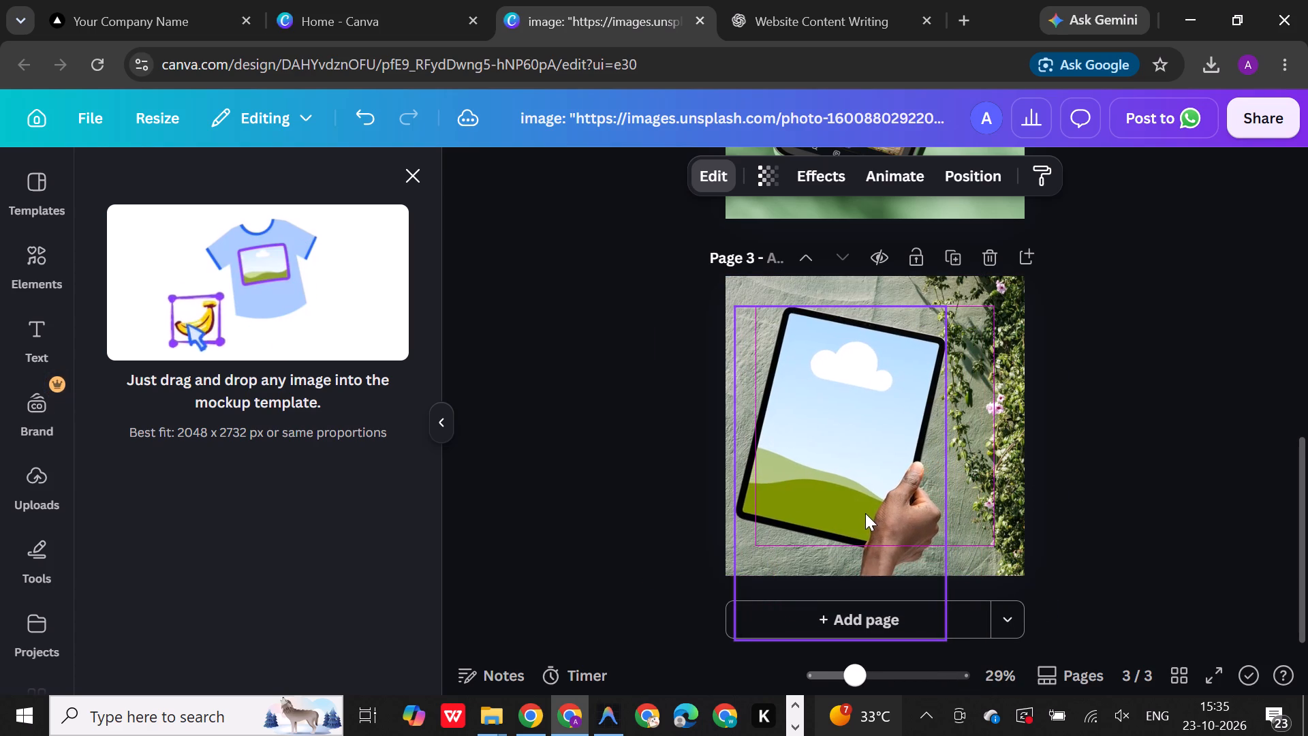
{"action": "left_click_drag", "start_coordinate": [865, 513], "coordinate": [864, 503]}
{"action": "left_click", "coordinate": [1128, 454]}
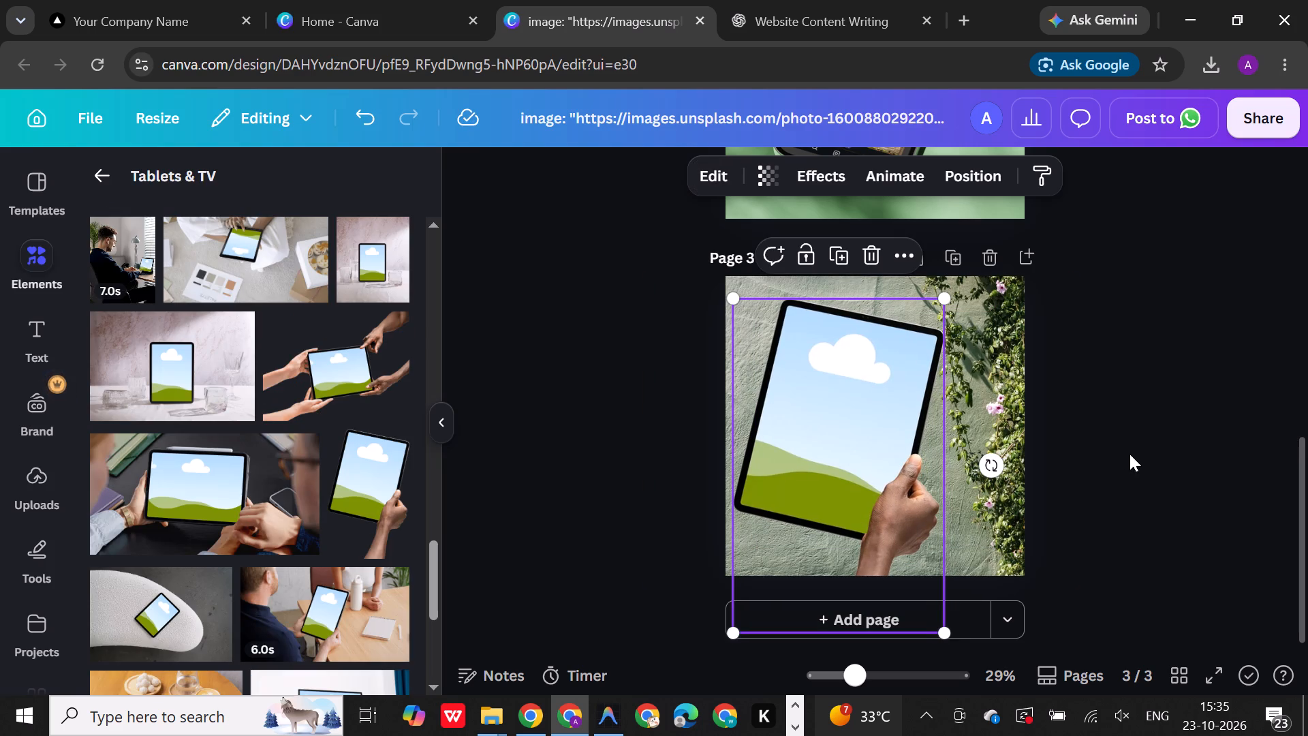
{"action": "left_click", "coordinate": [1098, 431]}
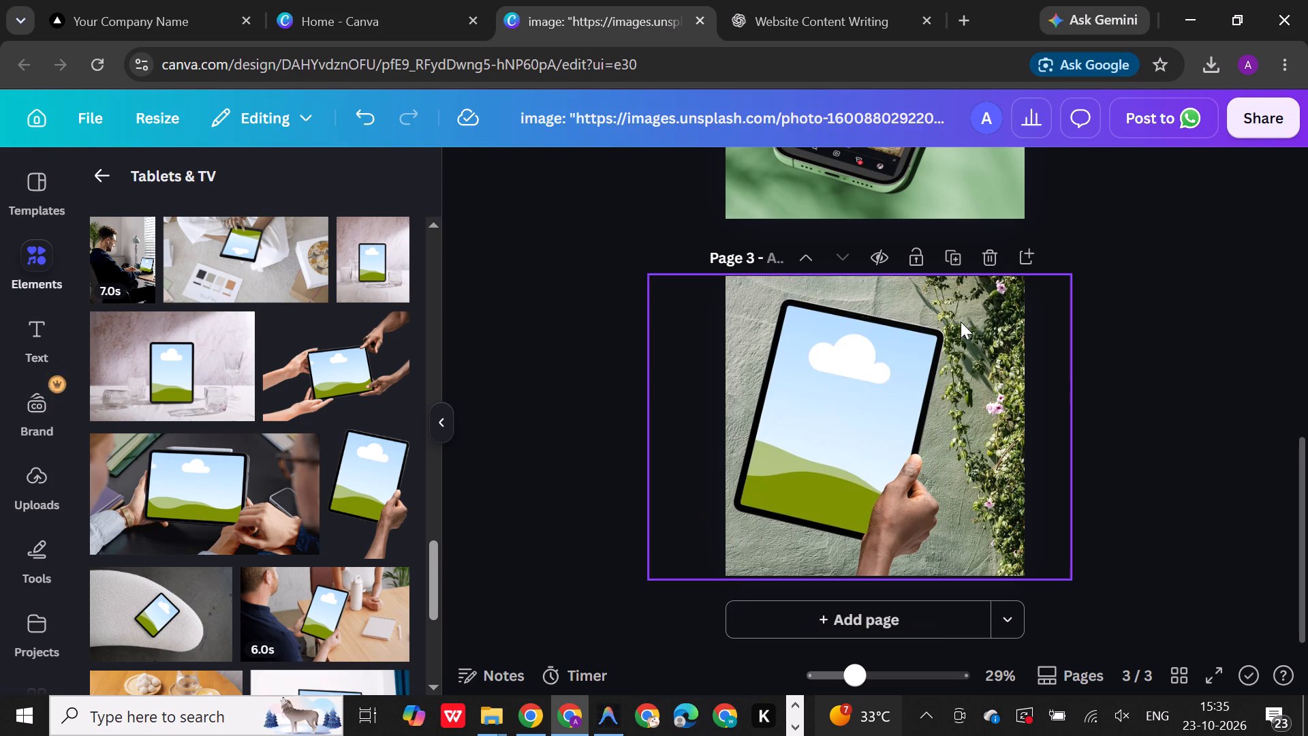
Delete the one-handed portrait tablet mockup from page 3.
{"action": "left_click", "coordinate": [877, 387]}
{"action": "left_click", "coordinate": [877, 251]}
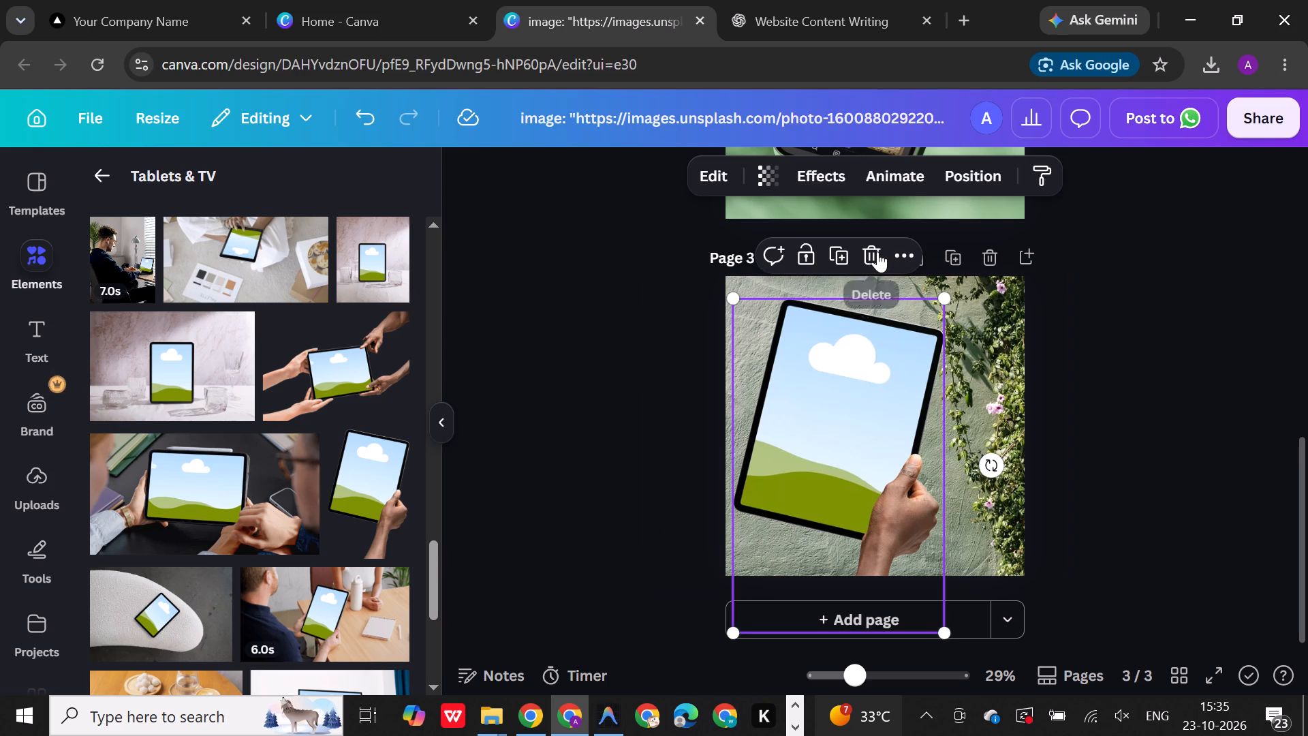
Add the cutout mockup of two hands holding a landscape tablet to page 3 and rotate it about 14° clockwise.
{"action": "scroll", "coordinate": [296, 514], "scroll_direction": "down", "scroll_amount": 3}
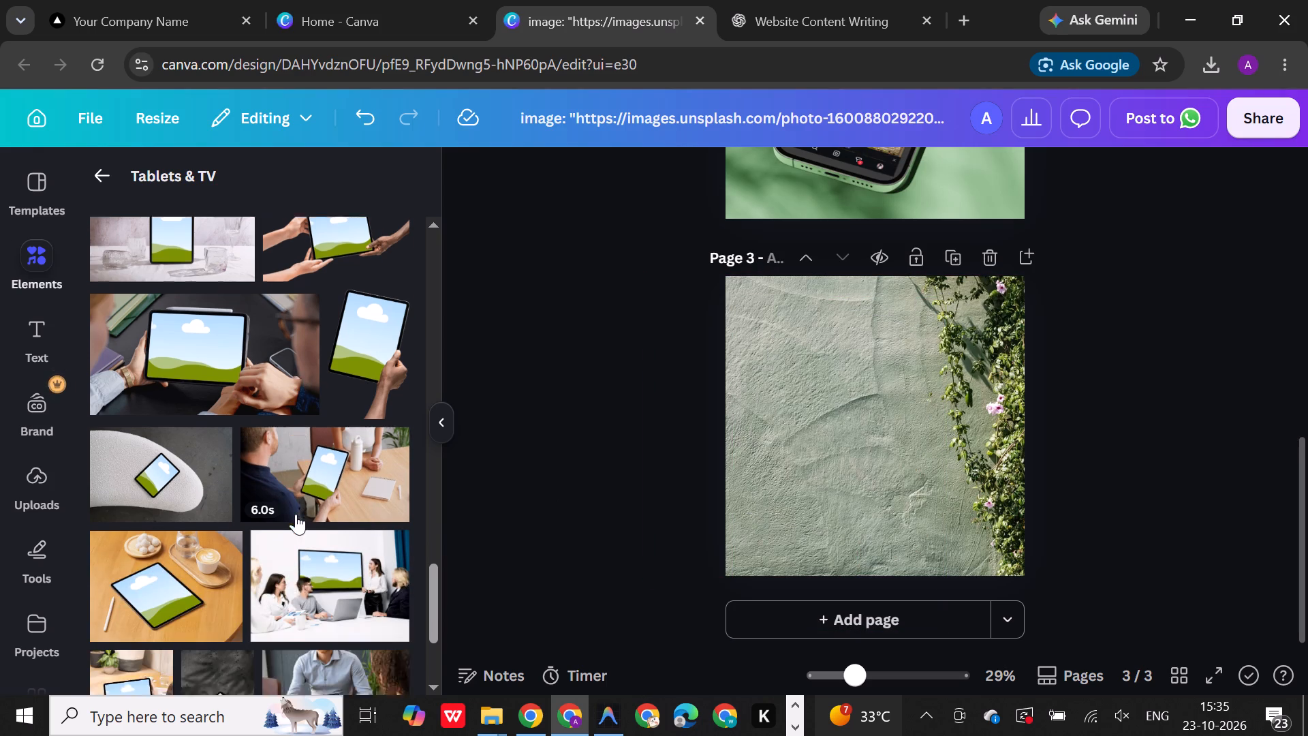
{"action": "scroll", "coordinate": [296, 514], "scroll_direction": "down", "scroll_amount": 3}
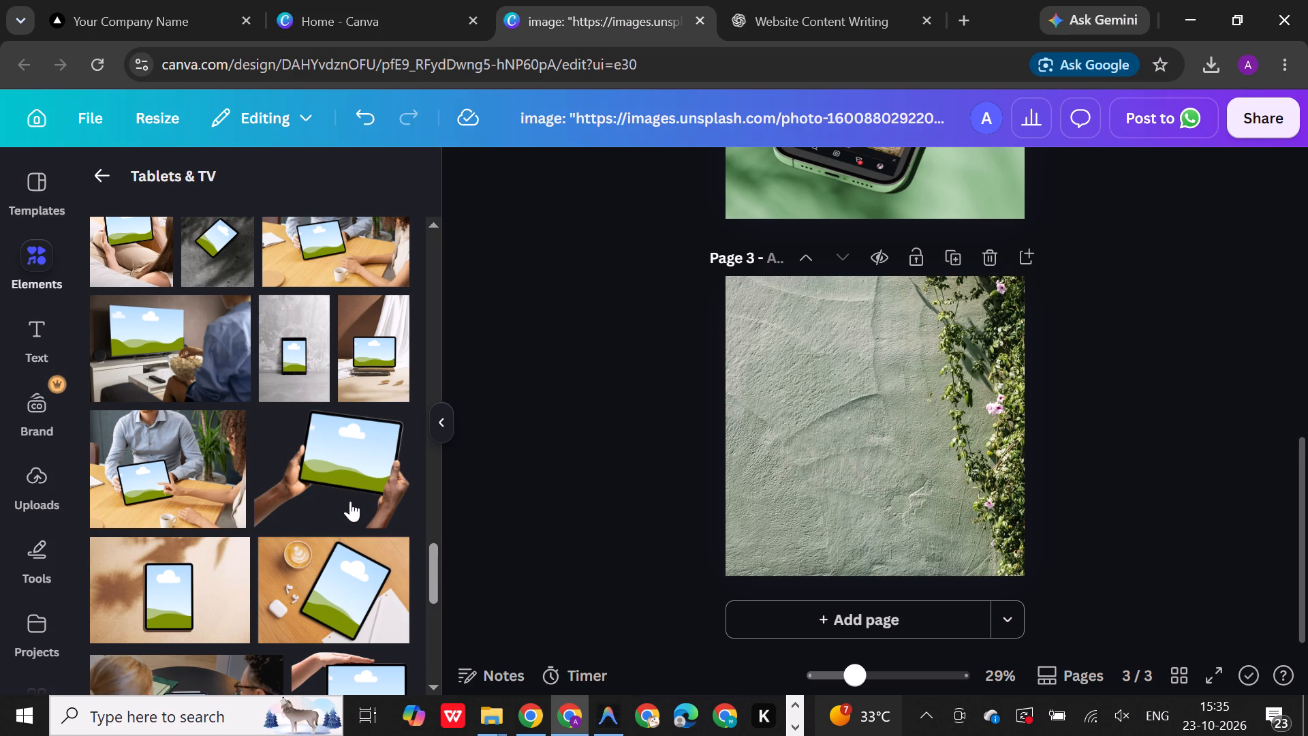
{"action": "left_click", "coordinate": [350, 501]}
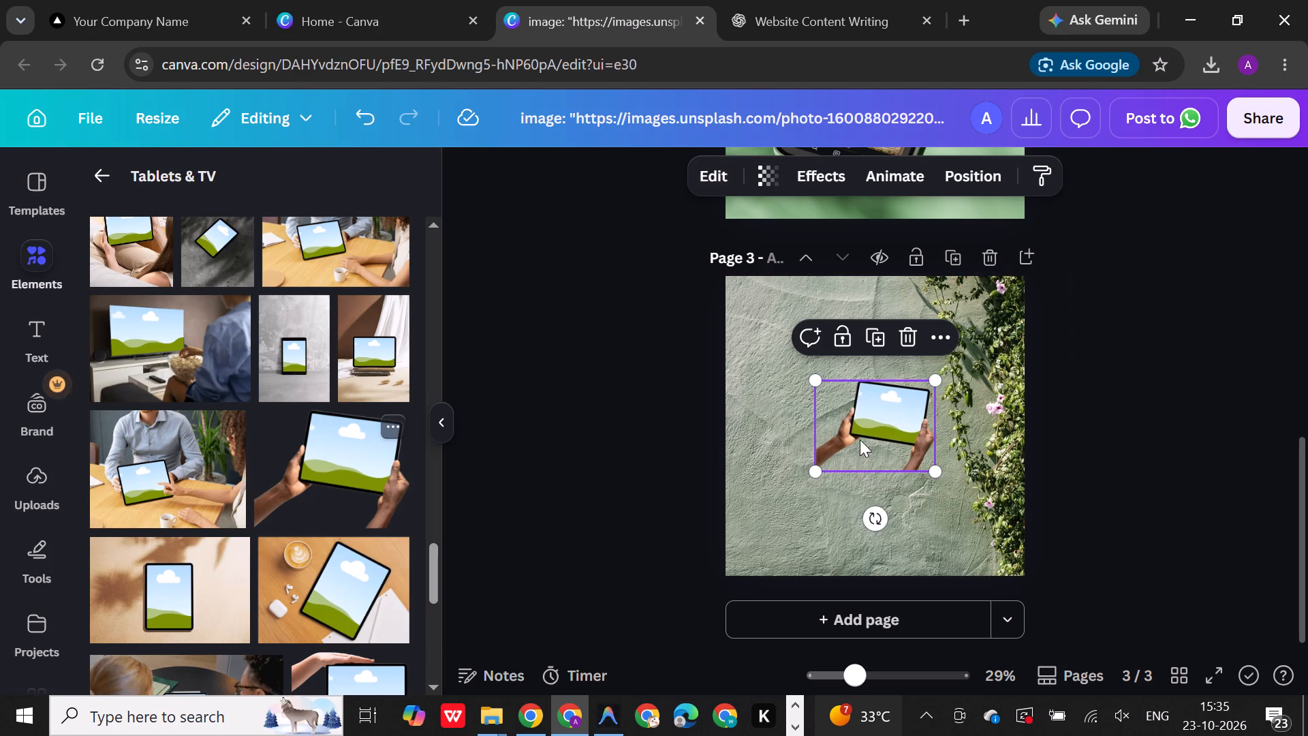
{"action": "left_click_drag", "start_coordinate": [869, 517], "coordinate": [846, 512]}
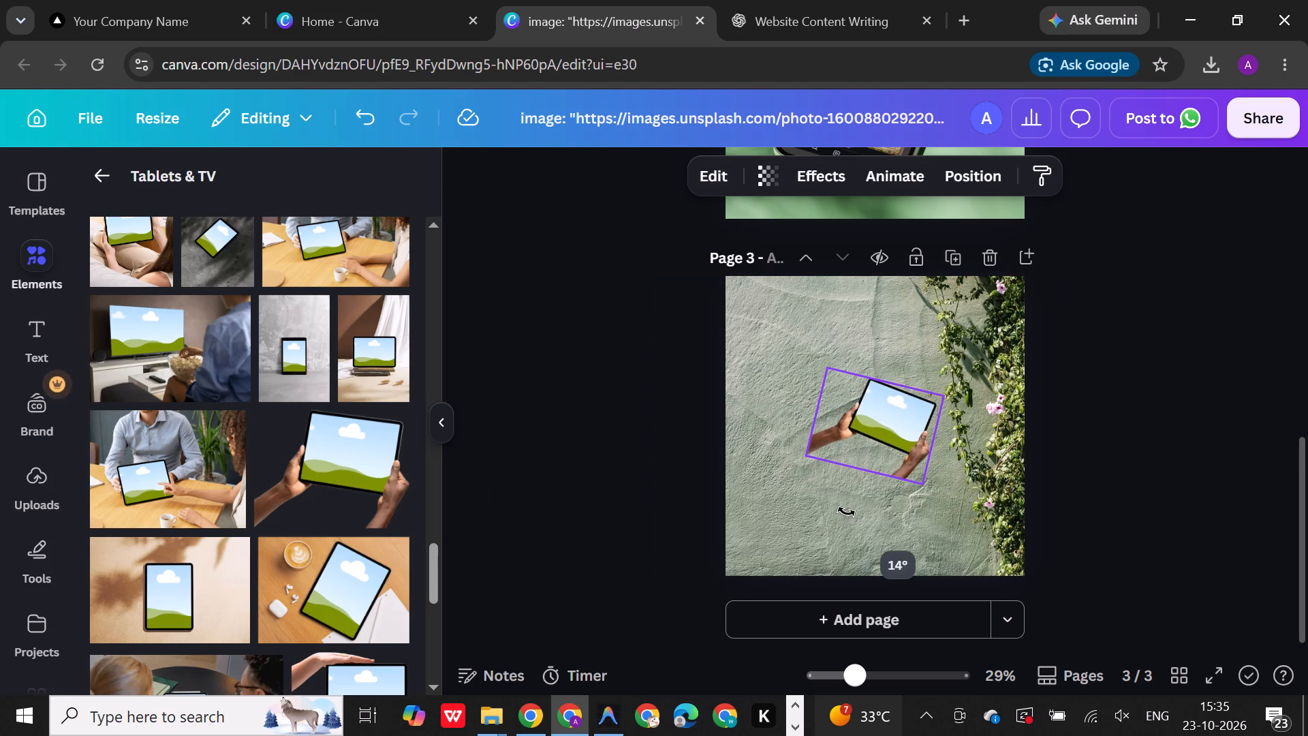
{"action": "left_click_drag", "start_coordinate": [846, 512], "coordinate": [847, 516]}
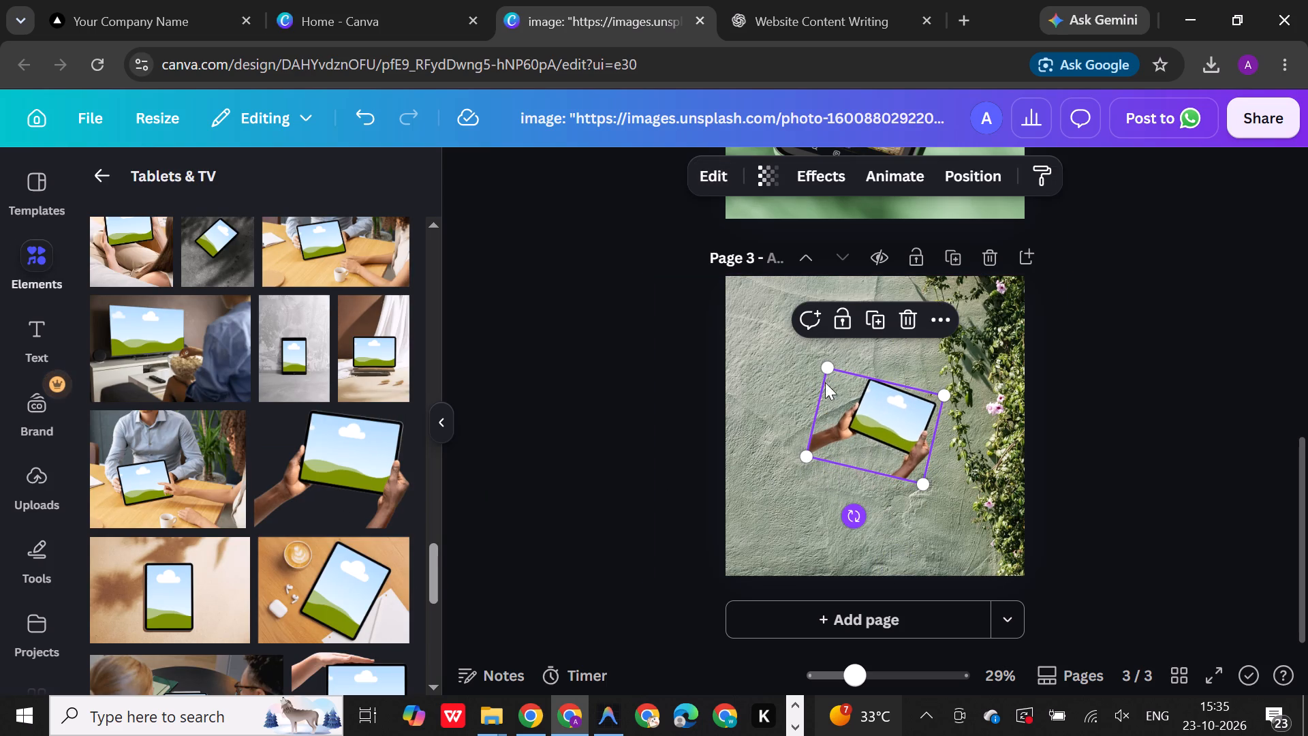
Enlarge the two-handed tablet mockup, reduce its tilt and place it low on page 3, with the forearms cut off by the page edges.
{"action": "left_click_drag", "start_coordinate": [823, 367], "coordinate": [707, 239]}
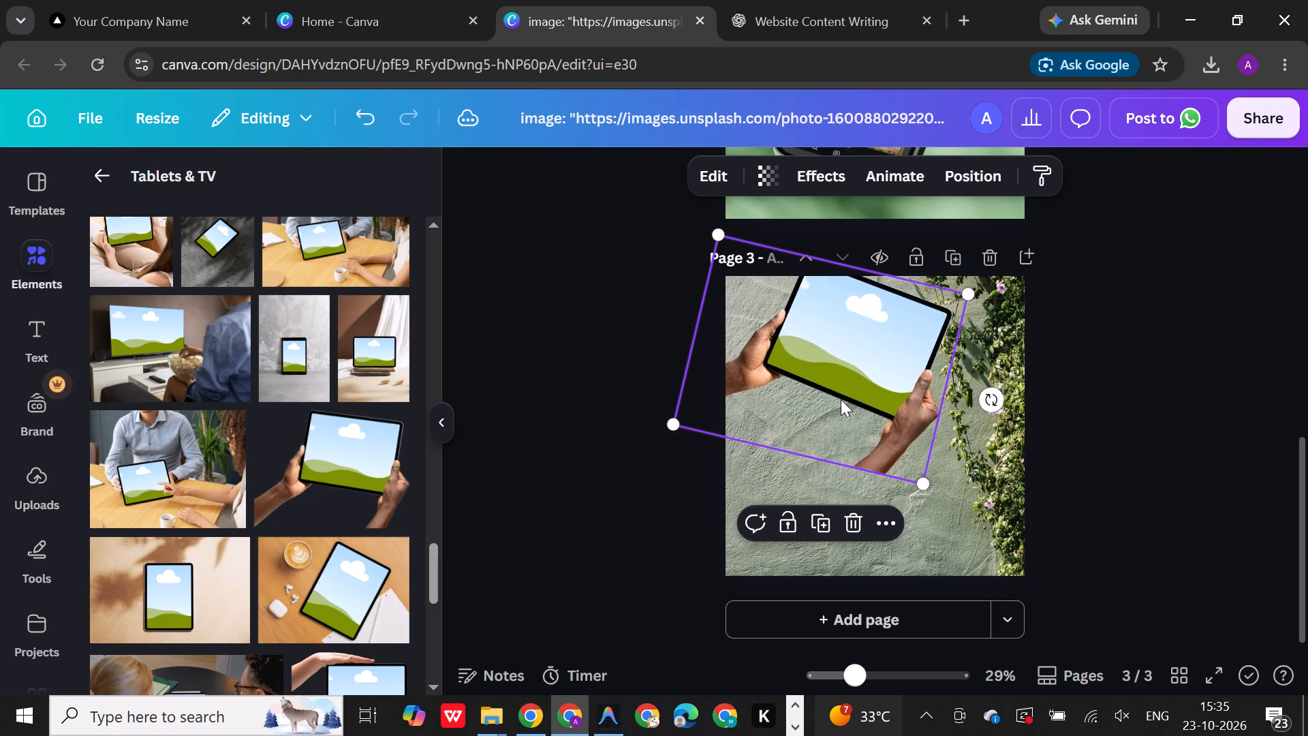
{"action": "left_click_drag", "start_coordinate": [841, 399], "coordinate": [830, 496]}
{"action": "left_click_drag", "start_coordinate": [708, 328], "coordinate": [670, 269]}
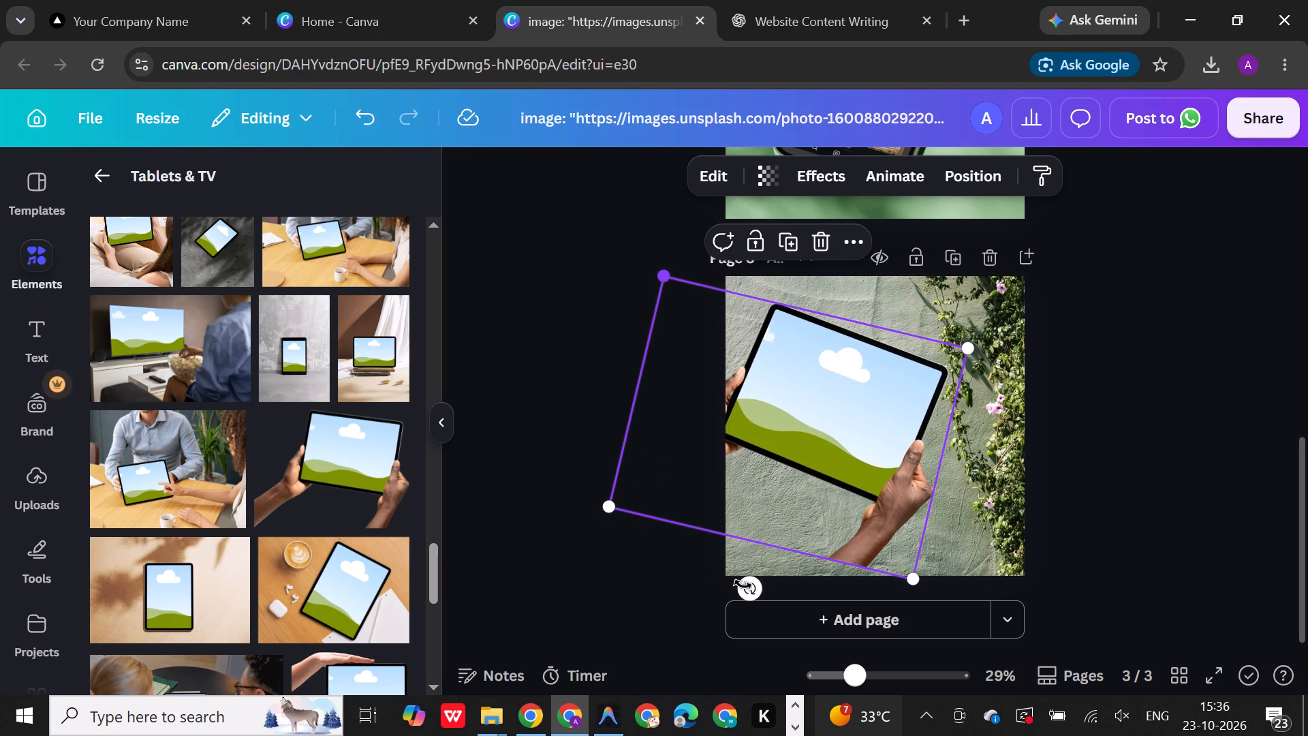
{"action": "left_click_drag", "start_coordinate": [744, 585], "coordinate": [760, 600]}
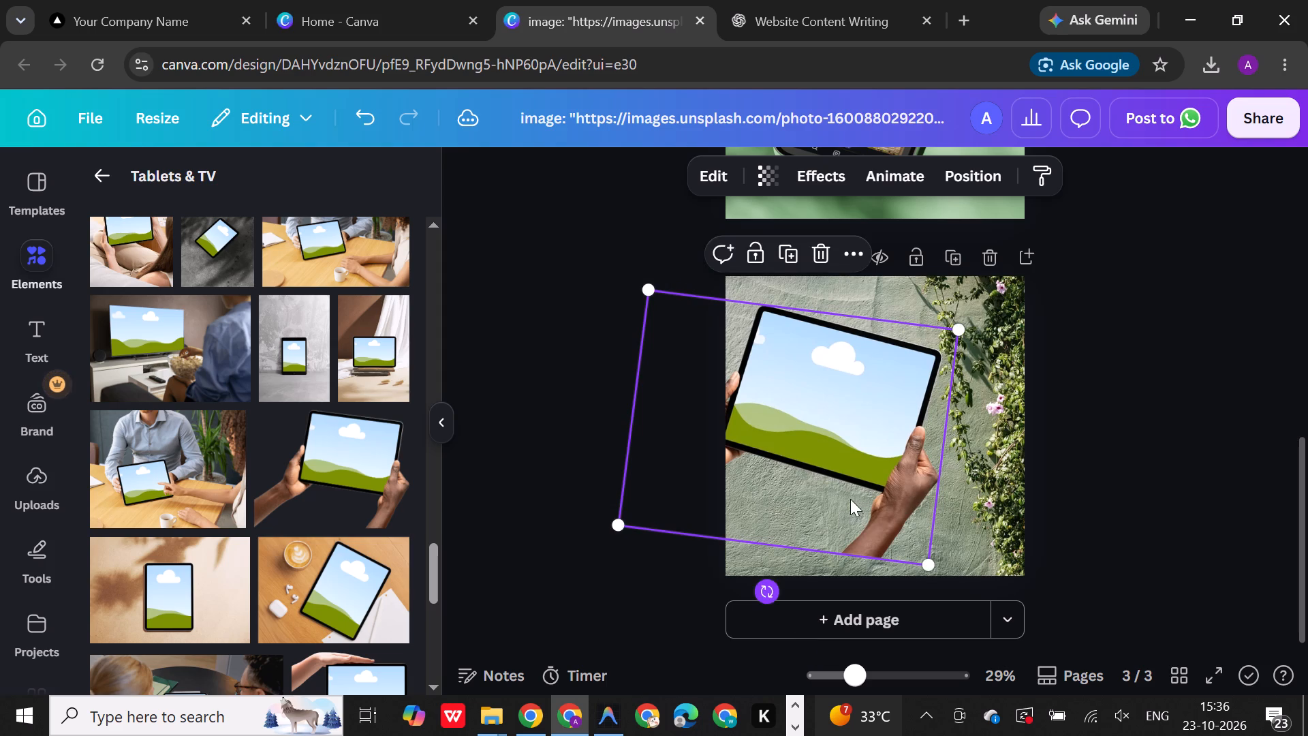
{"action": "left_click_drag", "start_coordinate": [853, 499], "coordinate": [886, 547]}
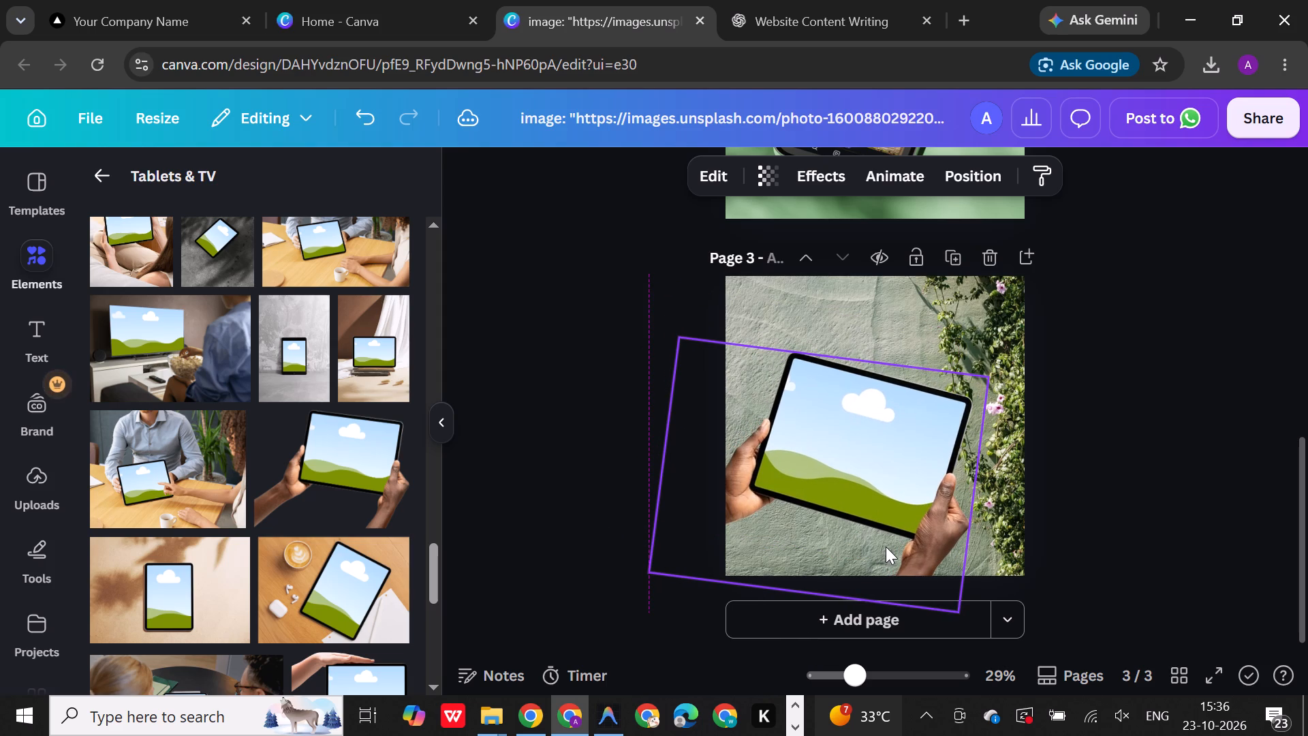
{"action": "left_click_drag", "start_coordinate": [886, 547], "coordinate": [887, 547]}
{"action": "left_click", "coordinate": [1124, 465]}
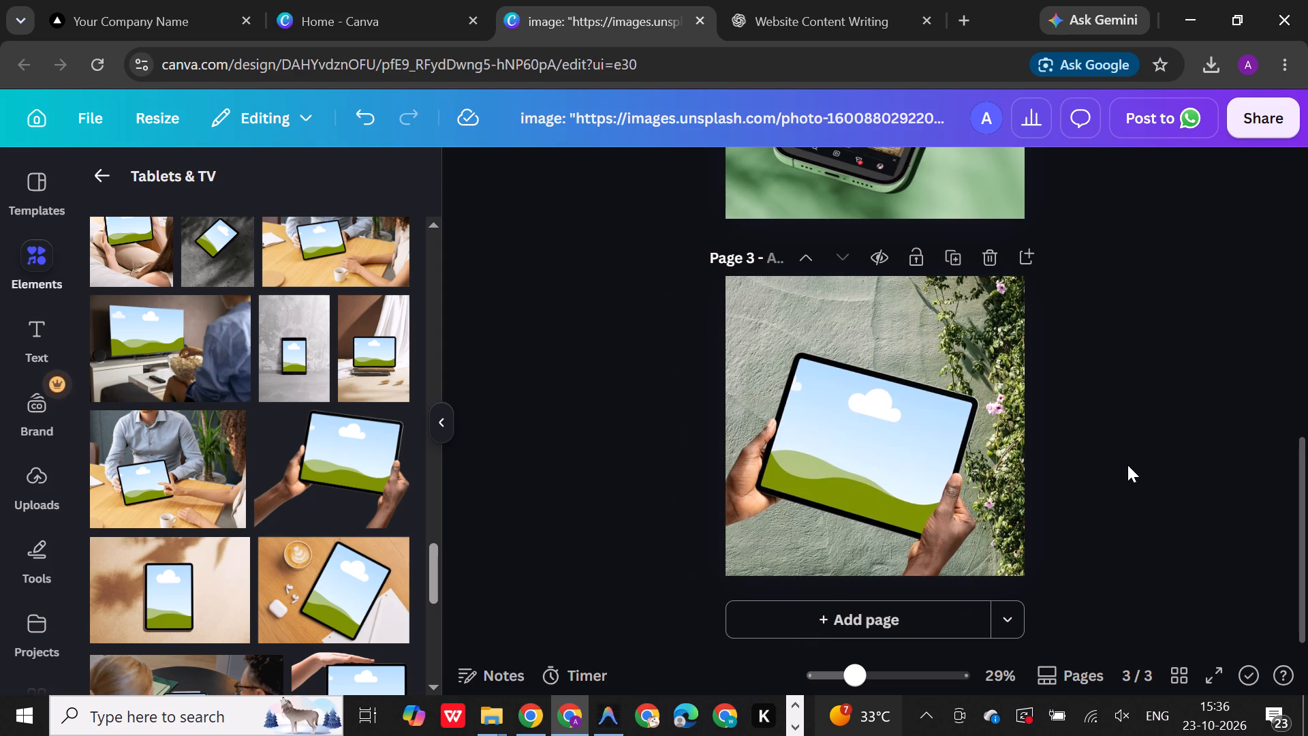
Enlarge the two-handed tablet mockup to about 1,165 × 885 and move it up, centring the tablet more on page 3.
{"action": "left_click_drag", "start_coordinate": [859, 460], "coordinate": [835, 417]}
{"action": "left_click_drag", "start_coordinate": [940, 564], "coordinate": [963, 591]}
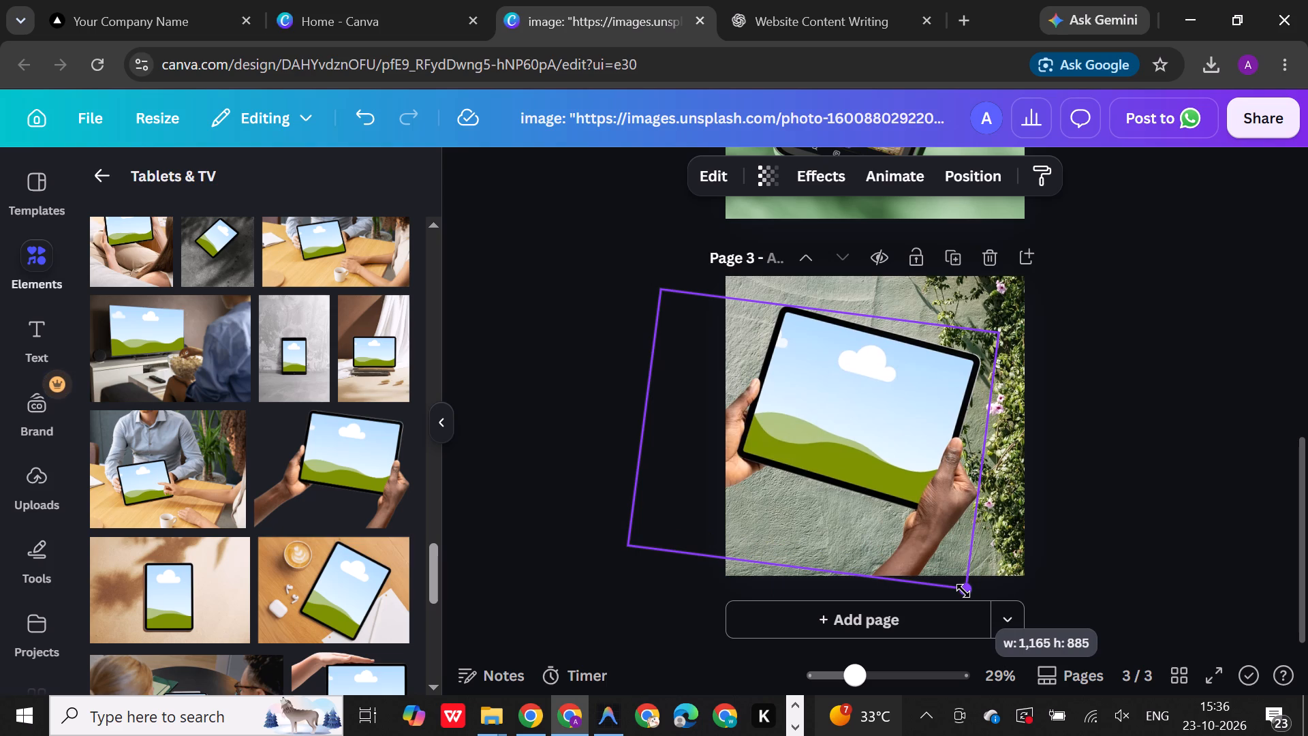
{"action": "left_click_drag", "start_coordinate": [963, 591], "coordinate": [965, 591]}
{"action": "left_click_drag", "start_coordinate": [899, 543], "coordinate": [909, 547]}
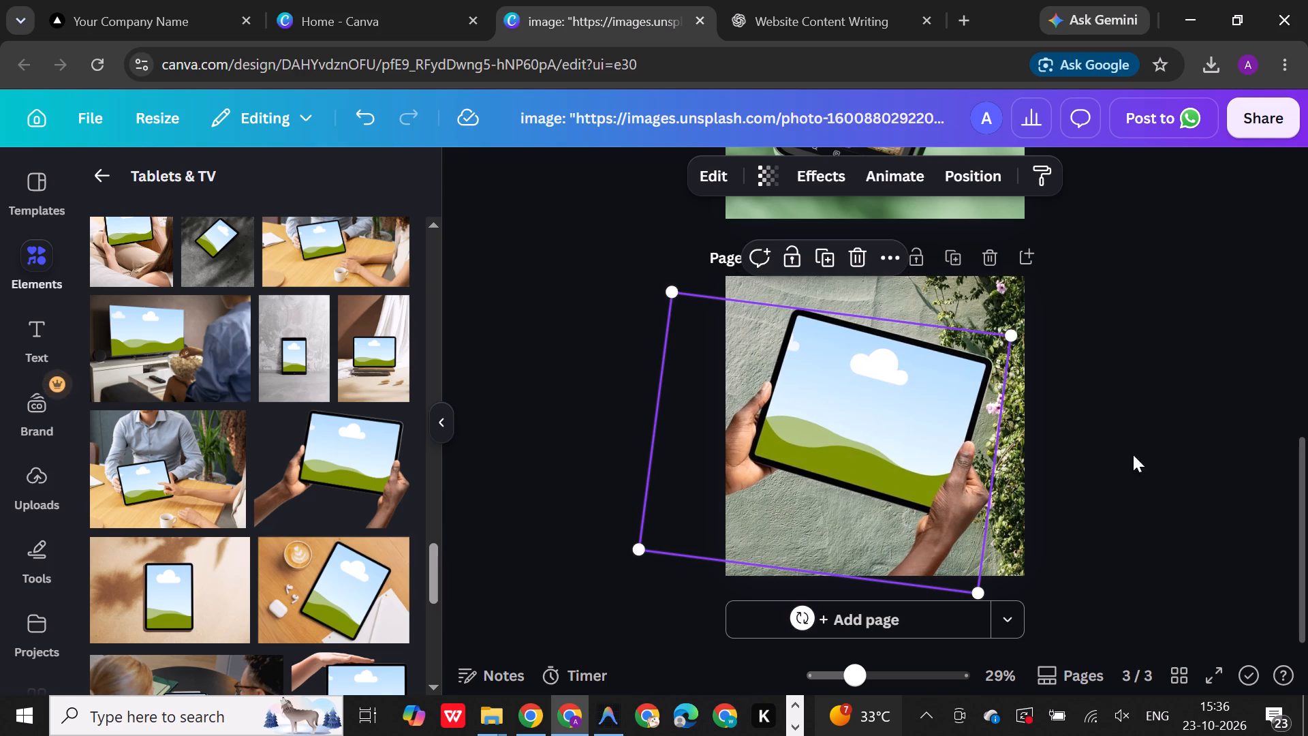
{"action": "left_click", "coordinate": [1169, 440]}
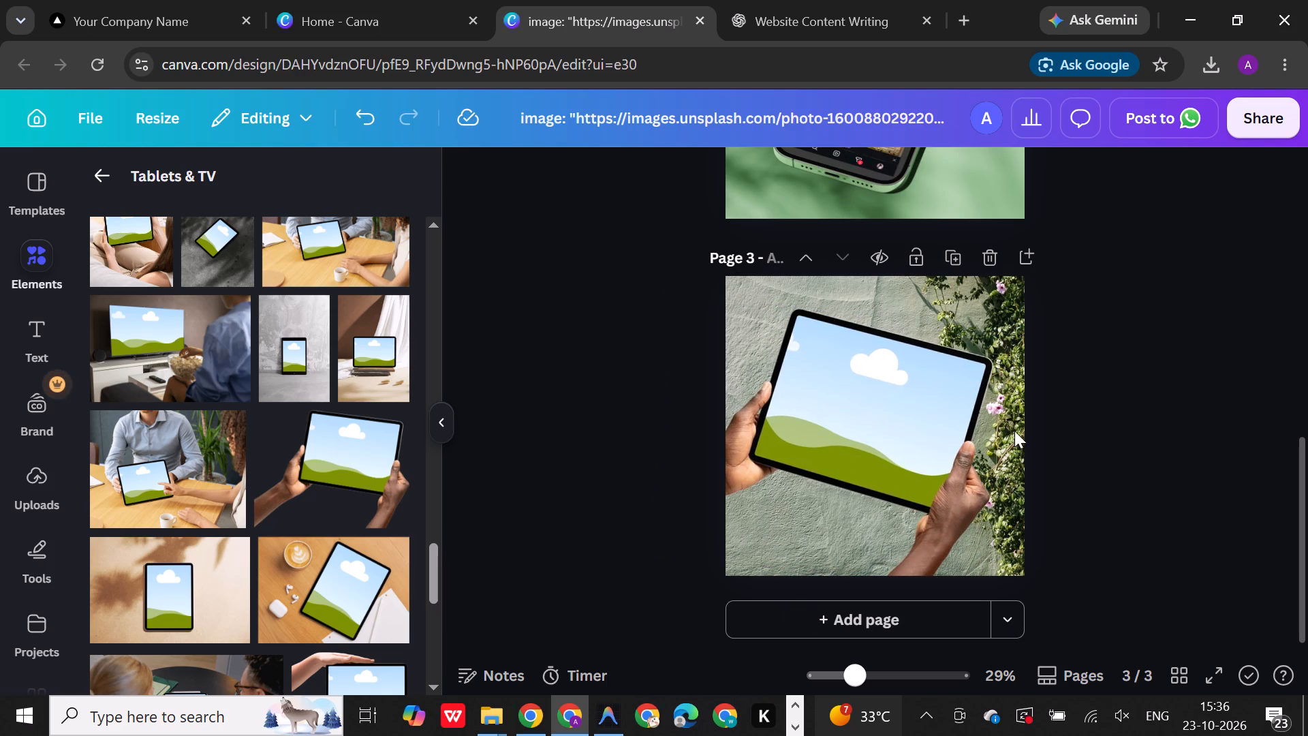
Fill the tablet screen of page 3's two-handed mockup with the uploaded screenshot of the hospital website.
{"action": "left_click", "coordinate": [22, 476]}
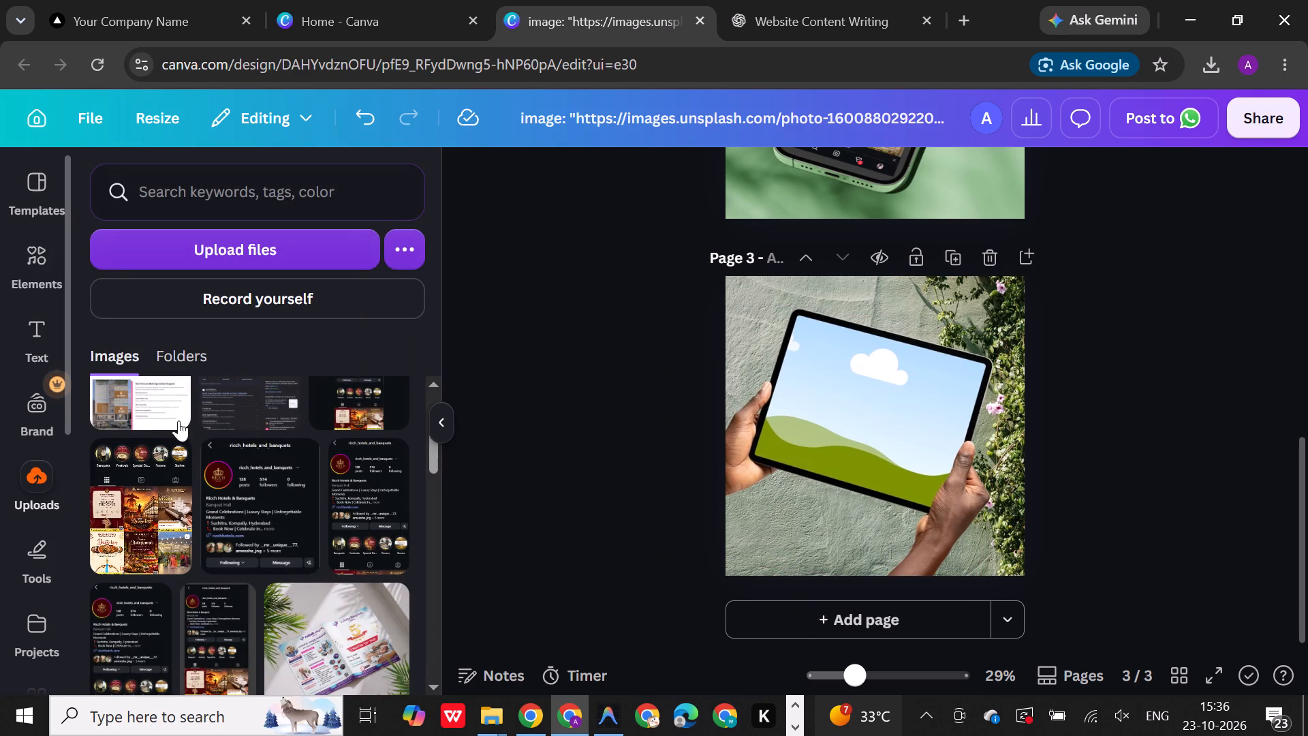
{"action": "left_click_drag", "start_coordinate": [161, 414], "coordinate": [825, 427]}
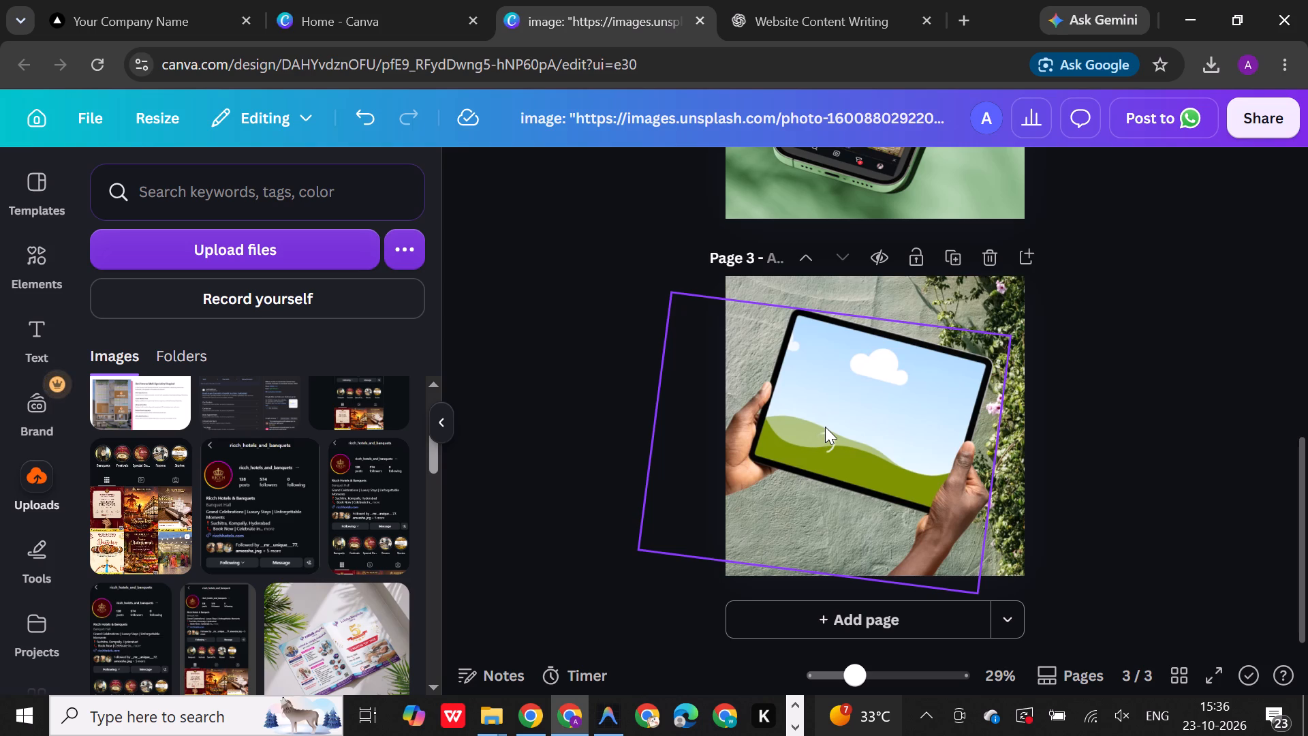
Shift the website screenshot's crop in page 3's tablet mockup to show the hospital logo header at the top, and apply it.
{"action": "double_click", "coordinate": [825, 427]}
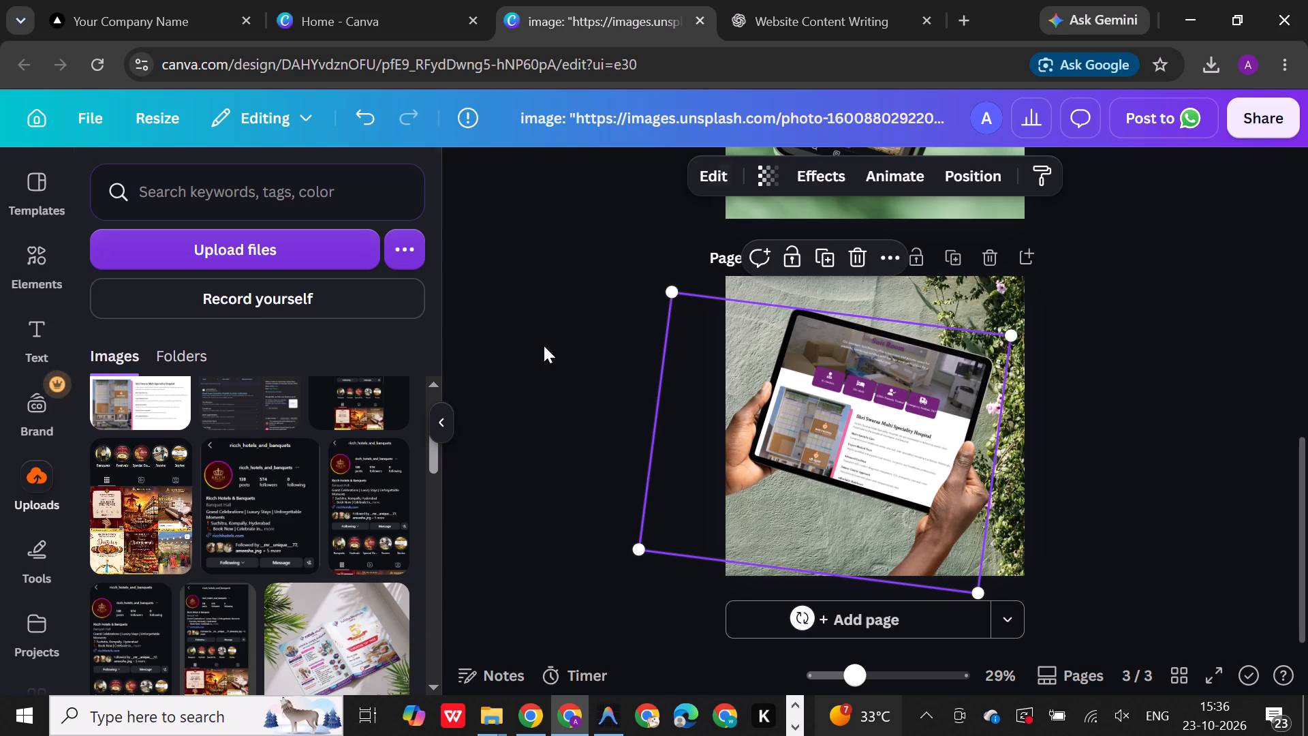
{"action": "left_click_drag", "start_coordinate": [223, 292], "coordinate": [227, 318]}
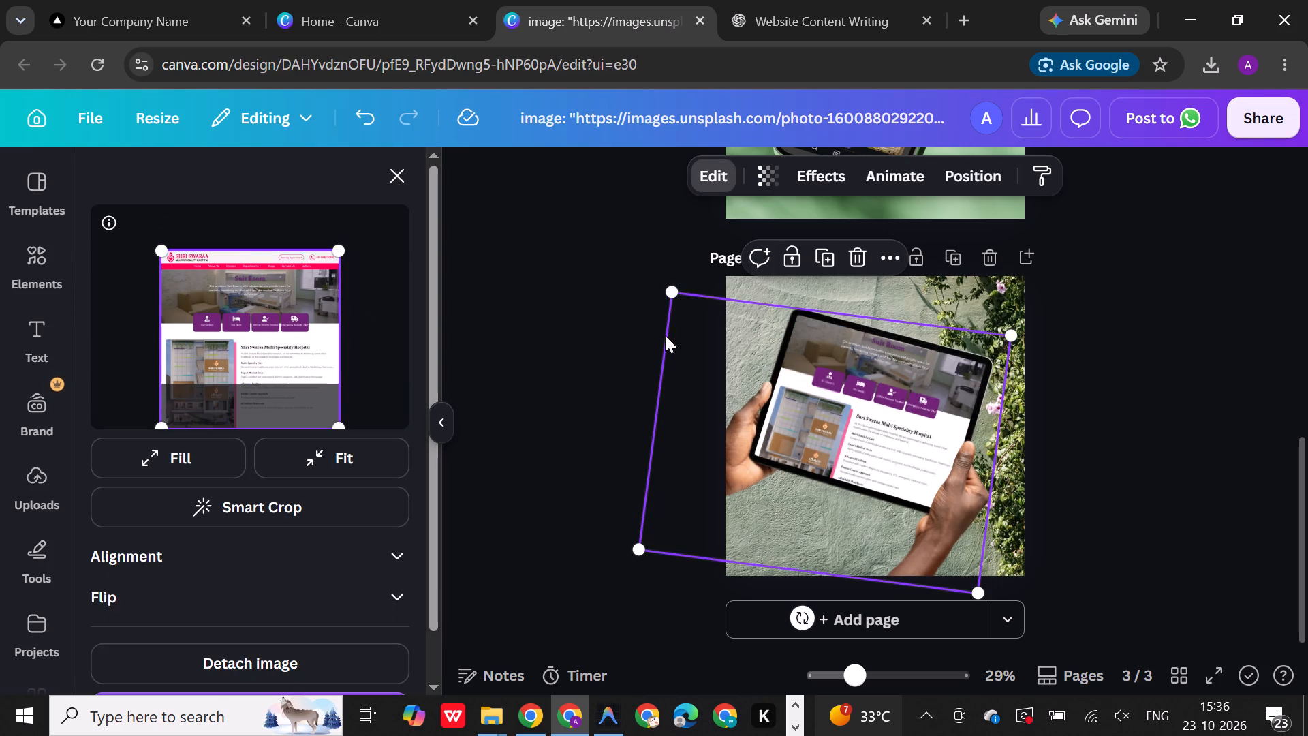
{"action": "scroll", "coordinate": [350, 564], "scroll_direction": "down", "scroll_amount": 5}
{"action": "left_click", "coordinate": [268, 660]}
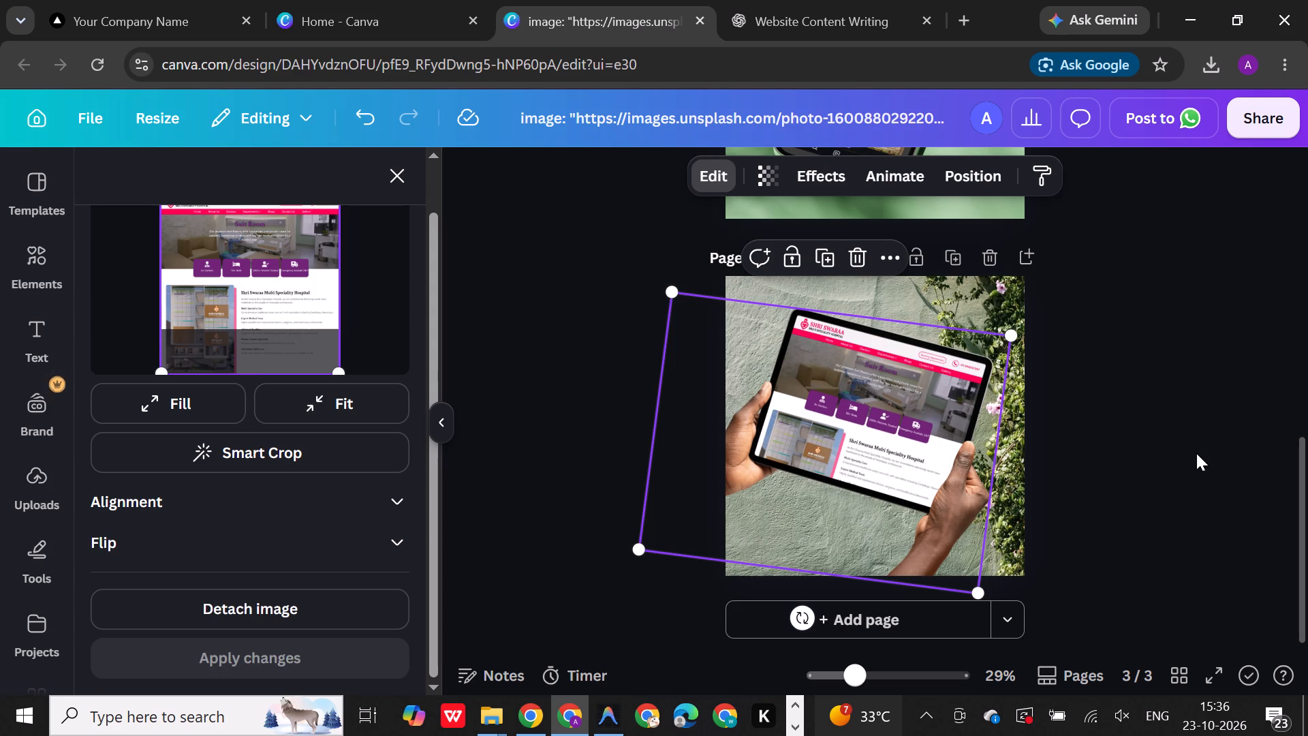
{"action": "left_click", "coordinate": [1273, 380]}
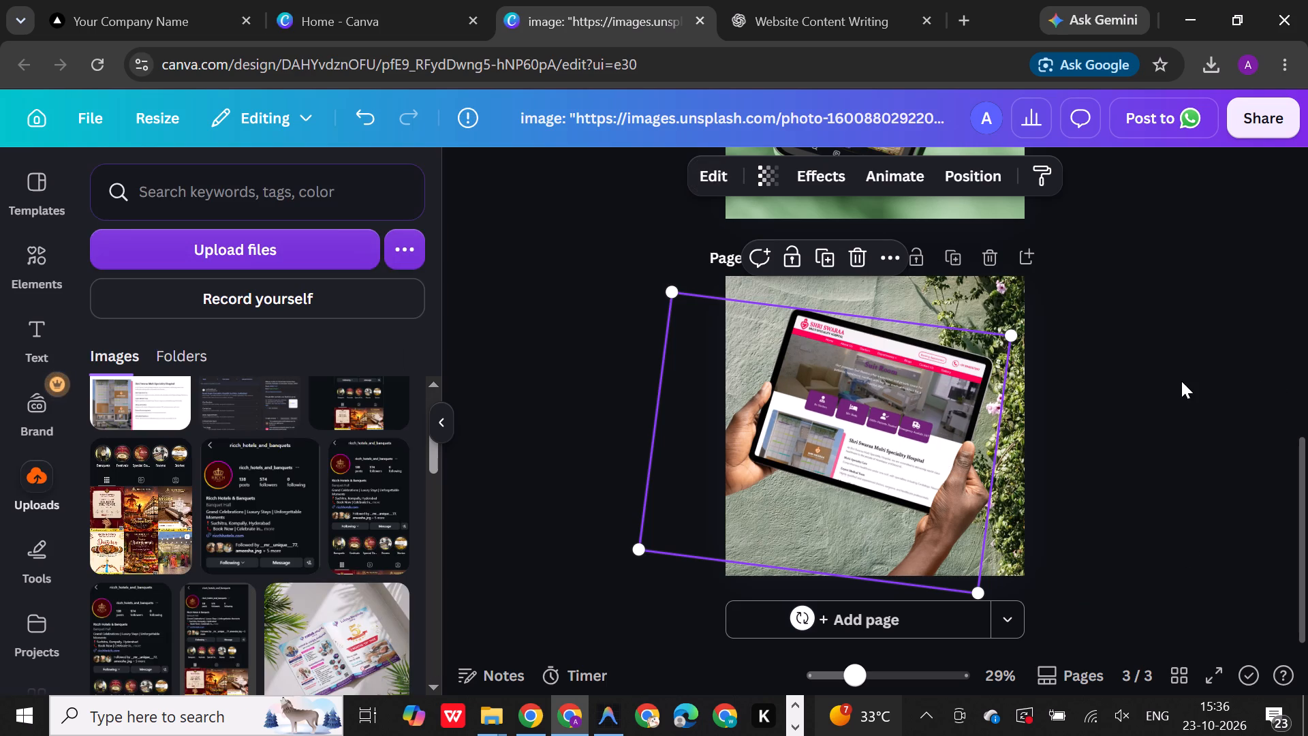
{"action": "left_click", "coordinate": [1181, 381]}
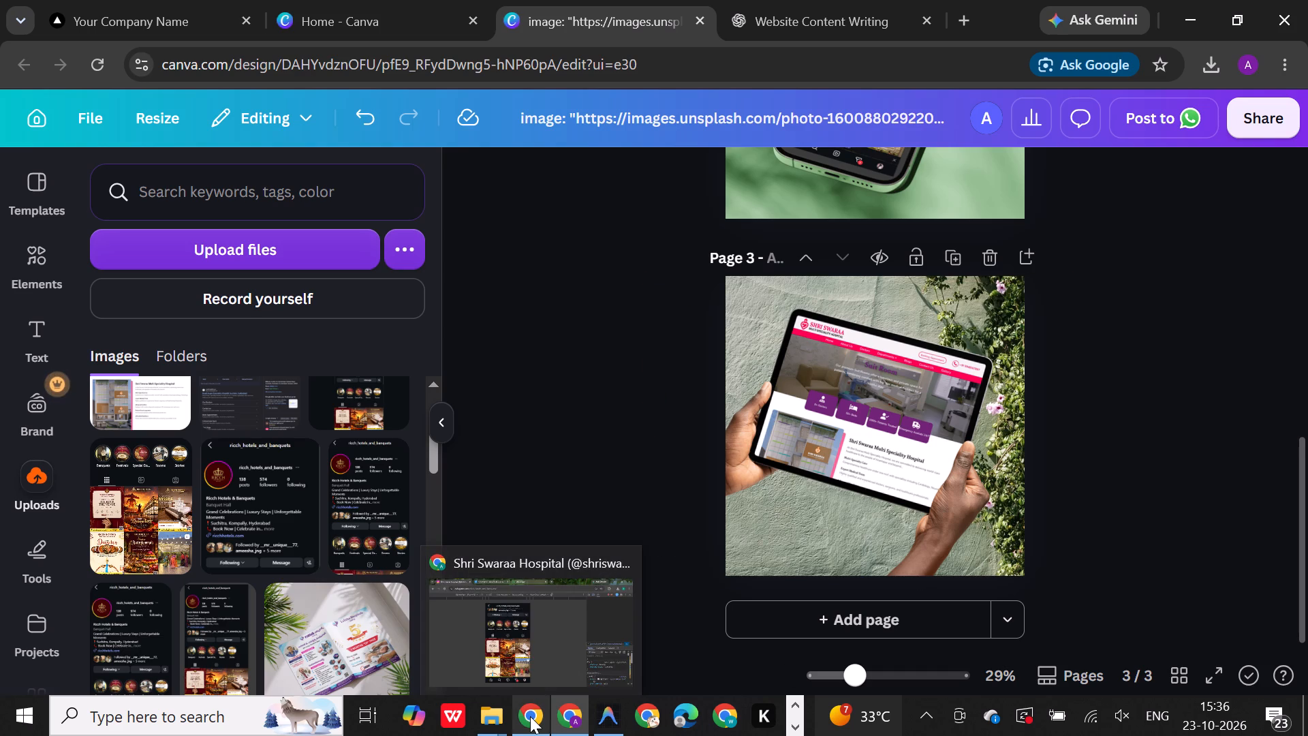
Review the service slides on the localhost site, including Web Design & Development and Ongoing Digital Support, and return to the Canva design.
{"action": "left_click", "coordinate": [119, 0]}
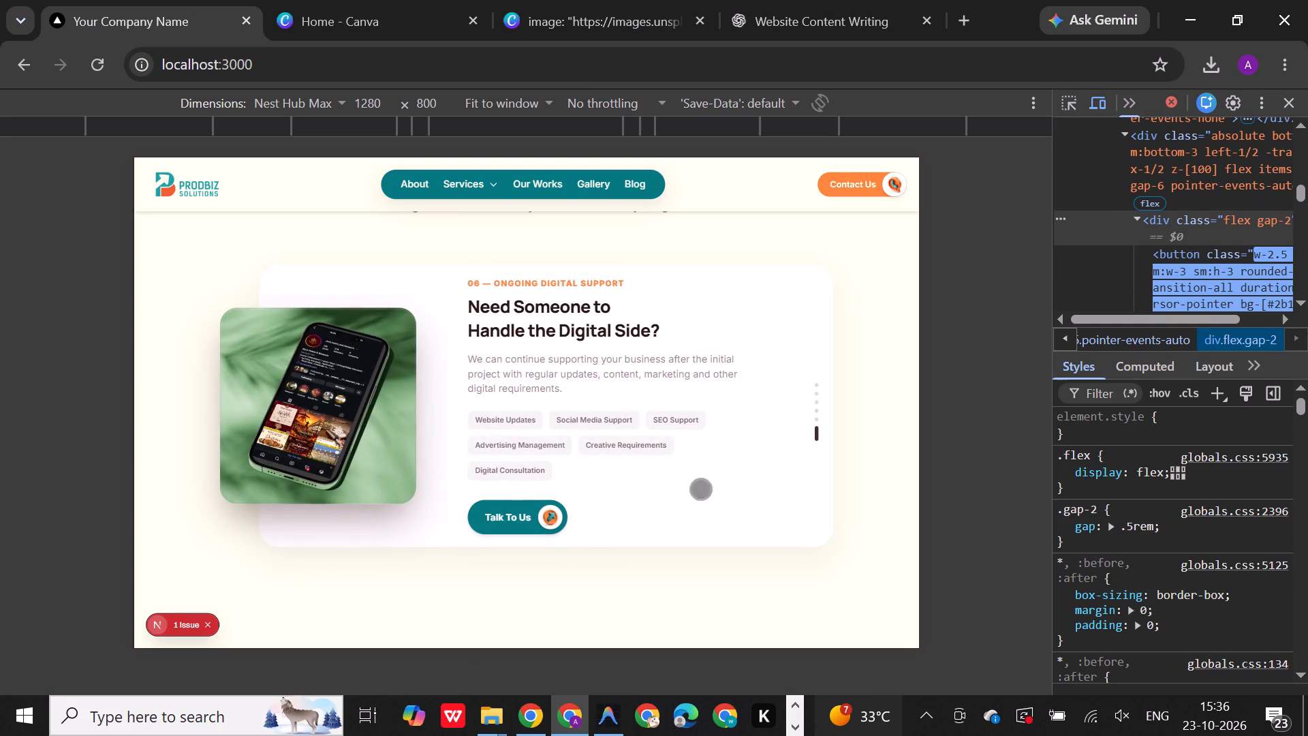
{"action": "left_click", "coordinate": [820, 393]}
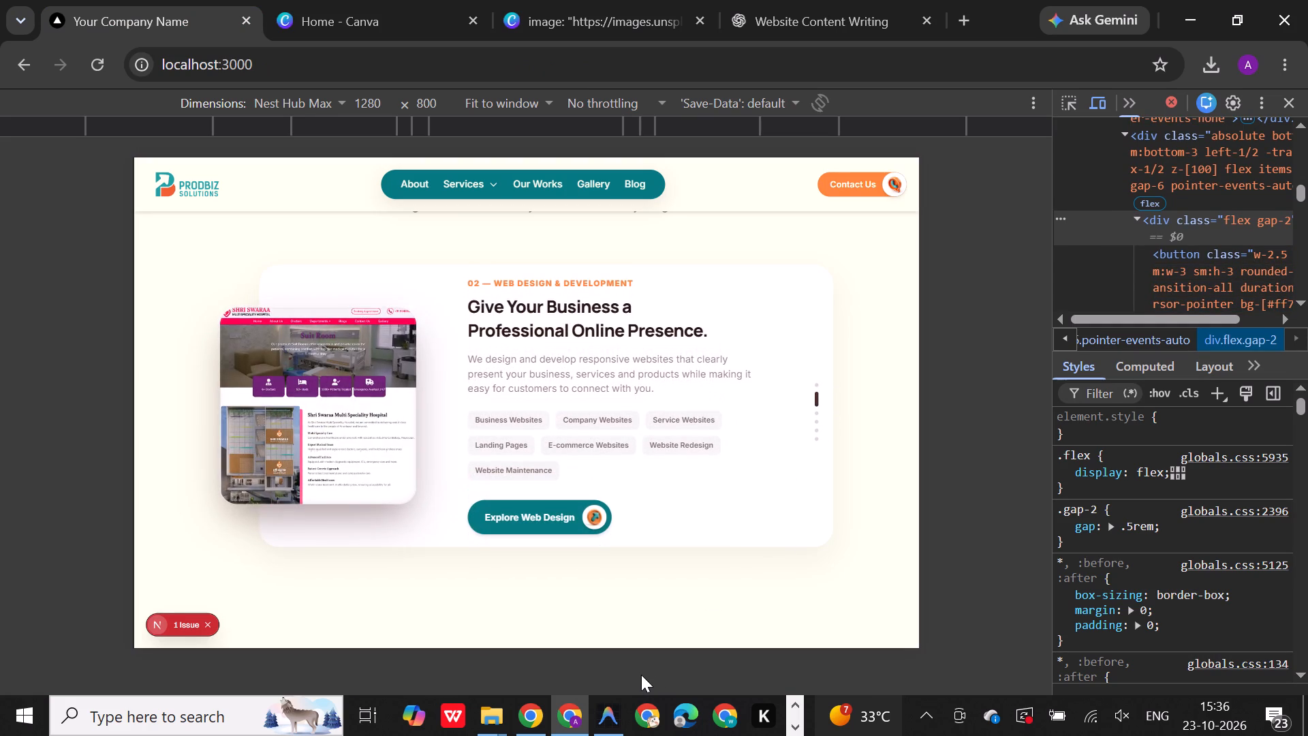
{"action": "left_click", "coordinate": [562, 0]}
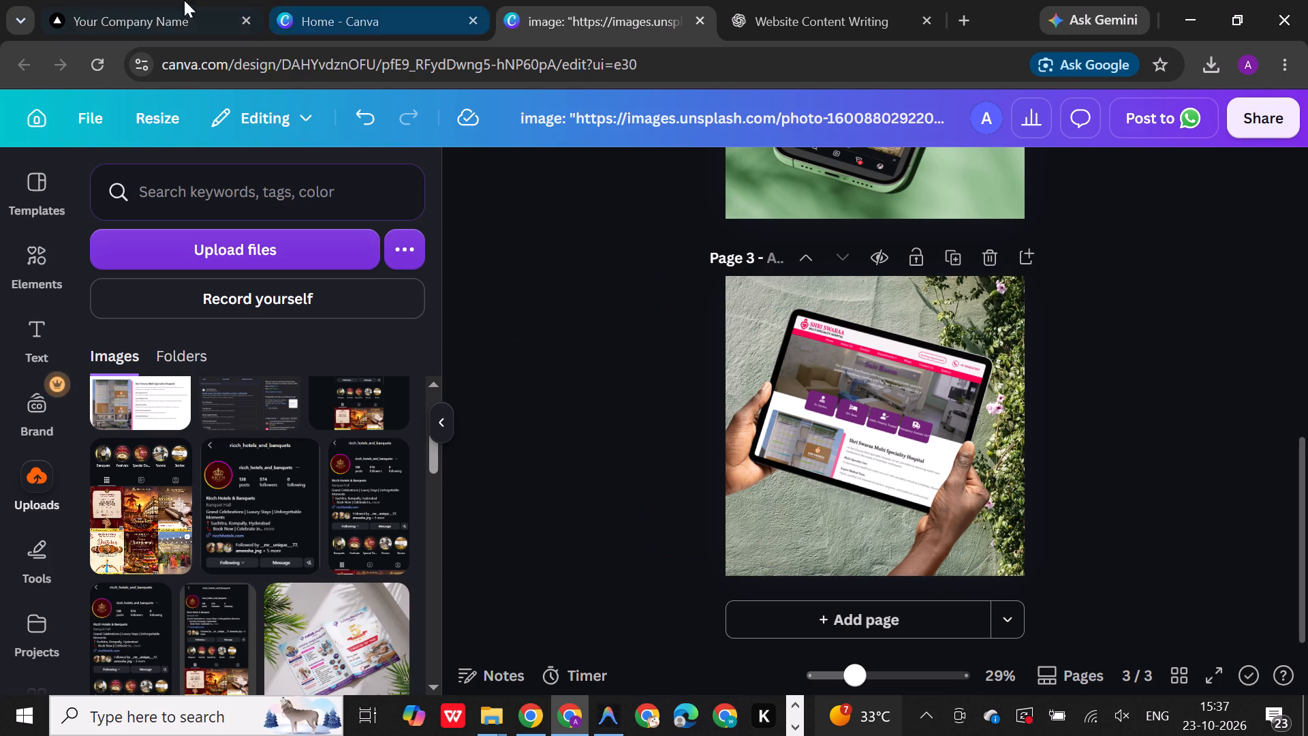
{"action": "left_click", "coordinate": [99, 0]}
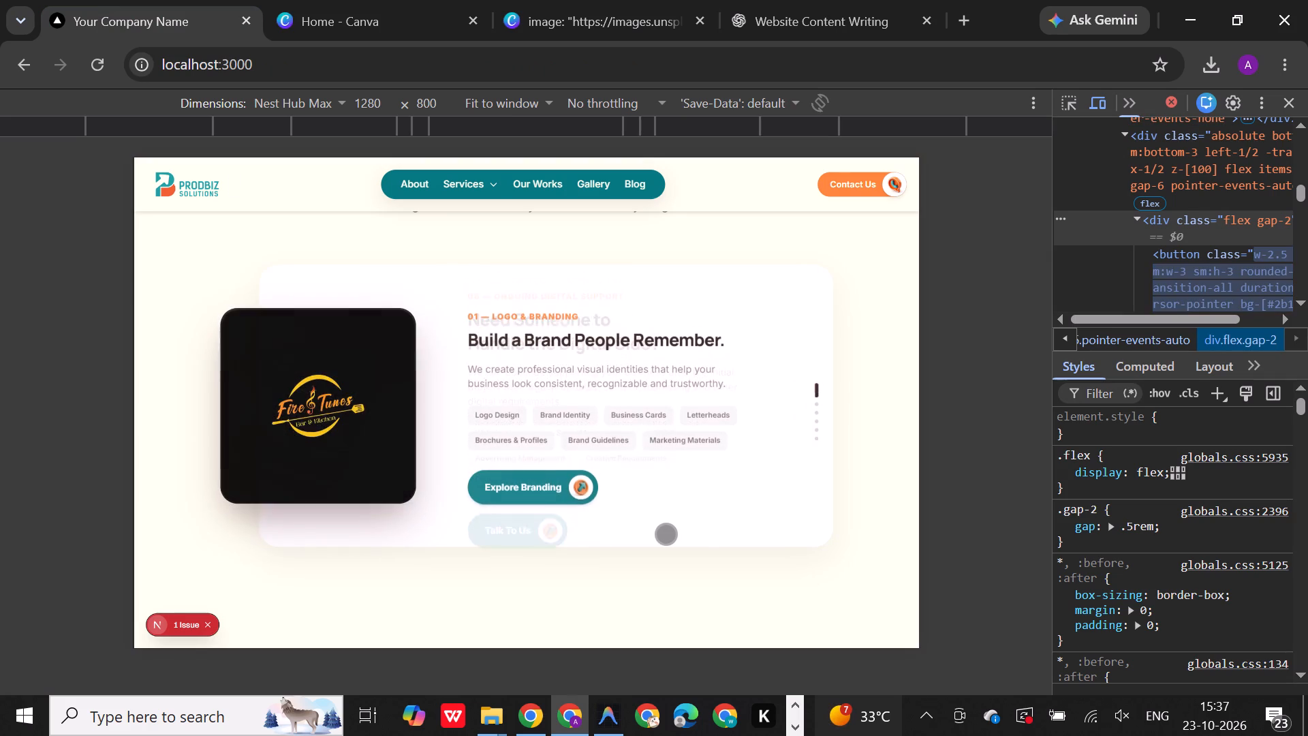
{"action": "left_click", "coordinate": [813, 442]}
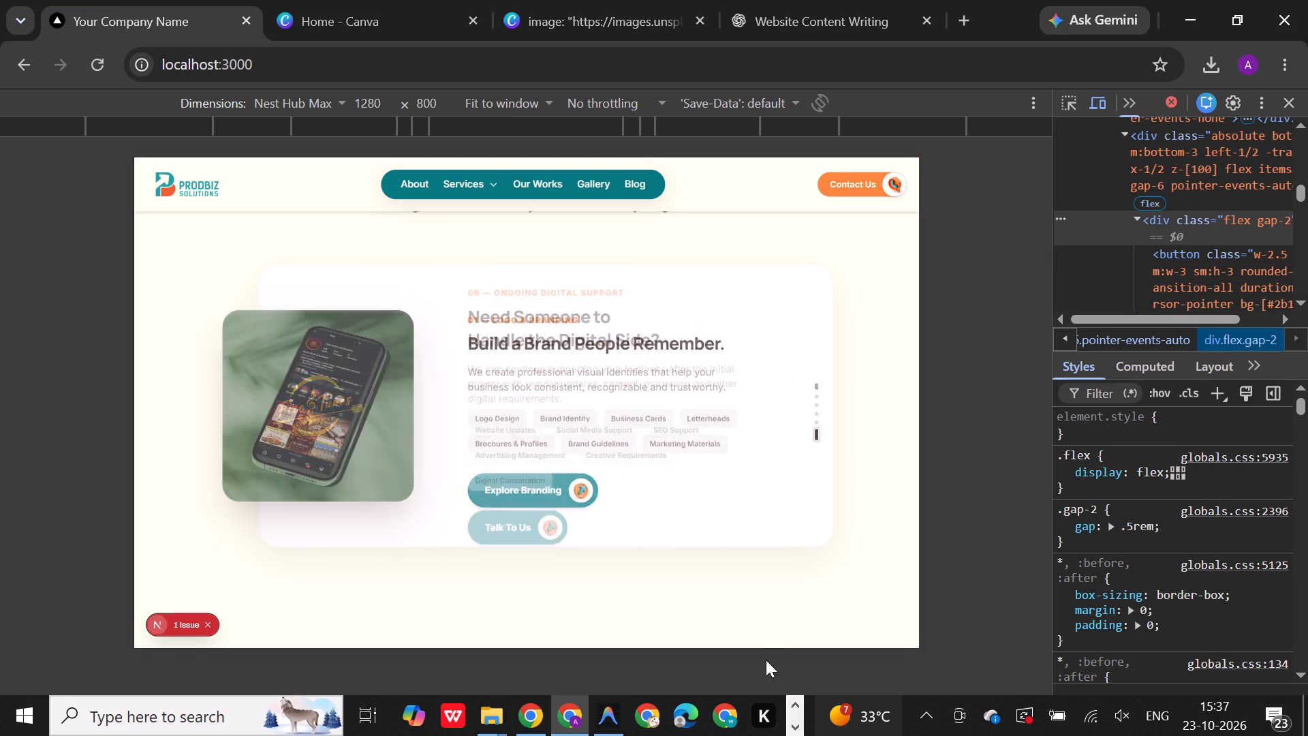
{"action": "left_click", "coordinate": [820, 420]}
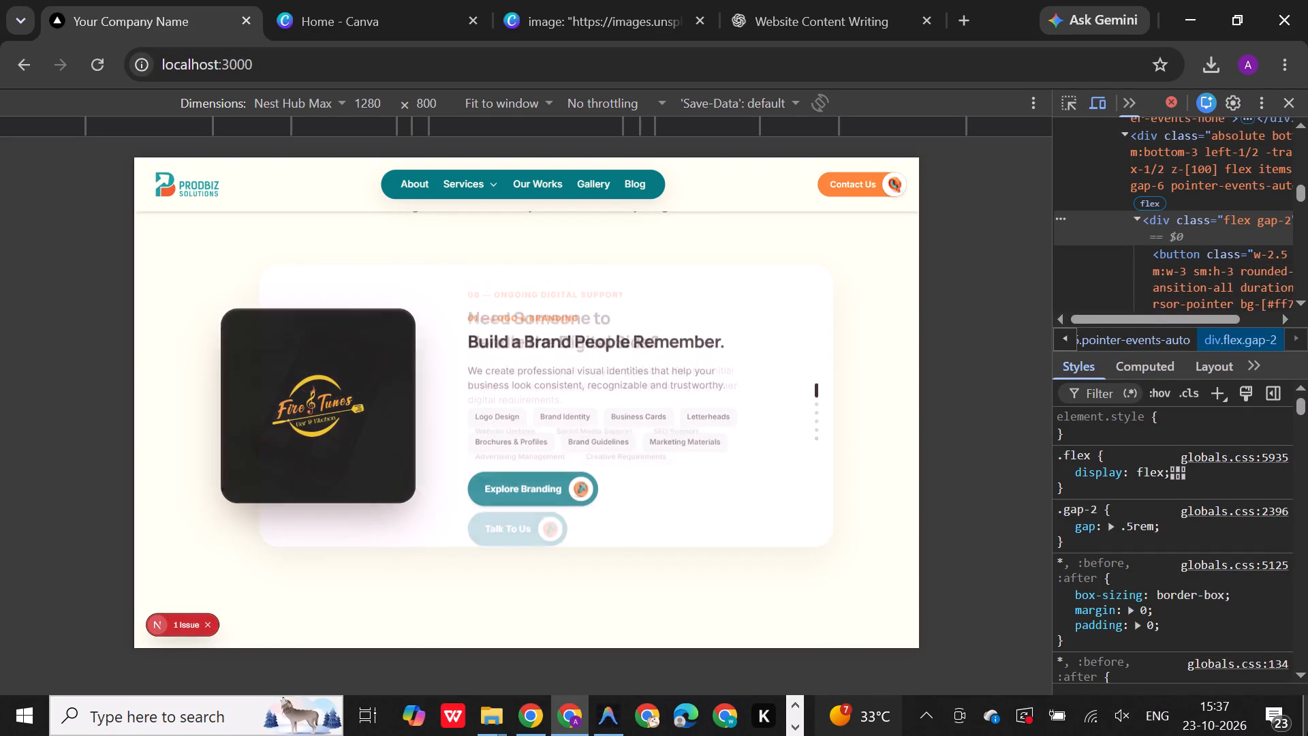
{"action": "left_click", "coordinate": [602, 0]}
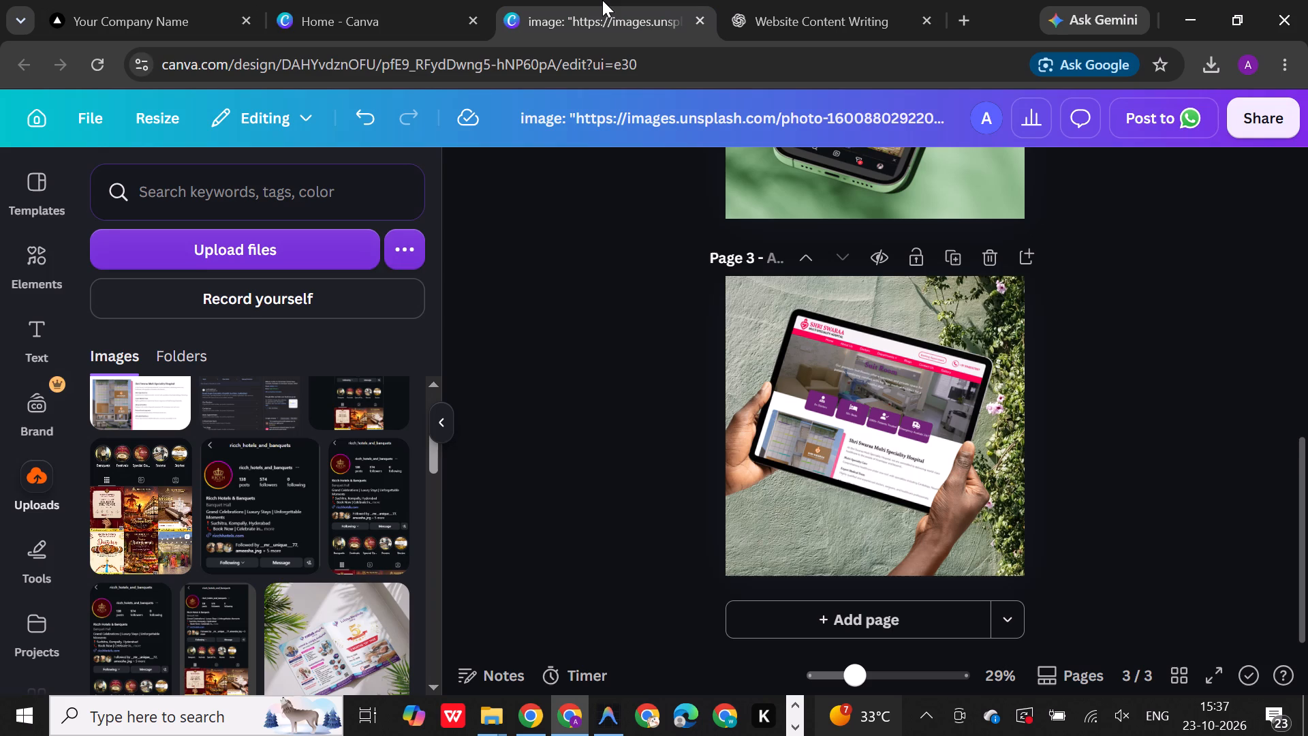
Delete the phone mockup with the hotel's Instagram profile from page 1.
{"action": "scroll", "coordinate": [965, 380], "scroll_direction": "up", "scroll_amount": 3}
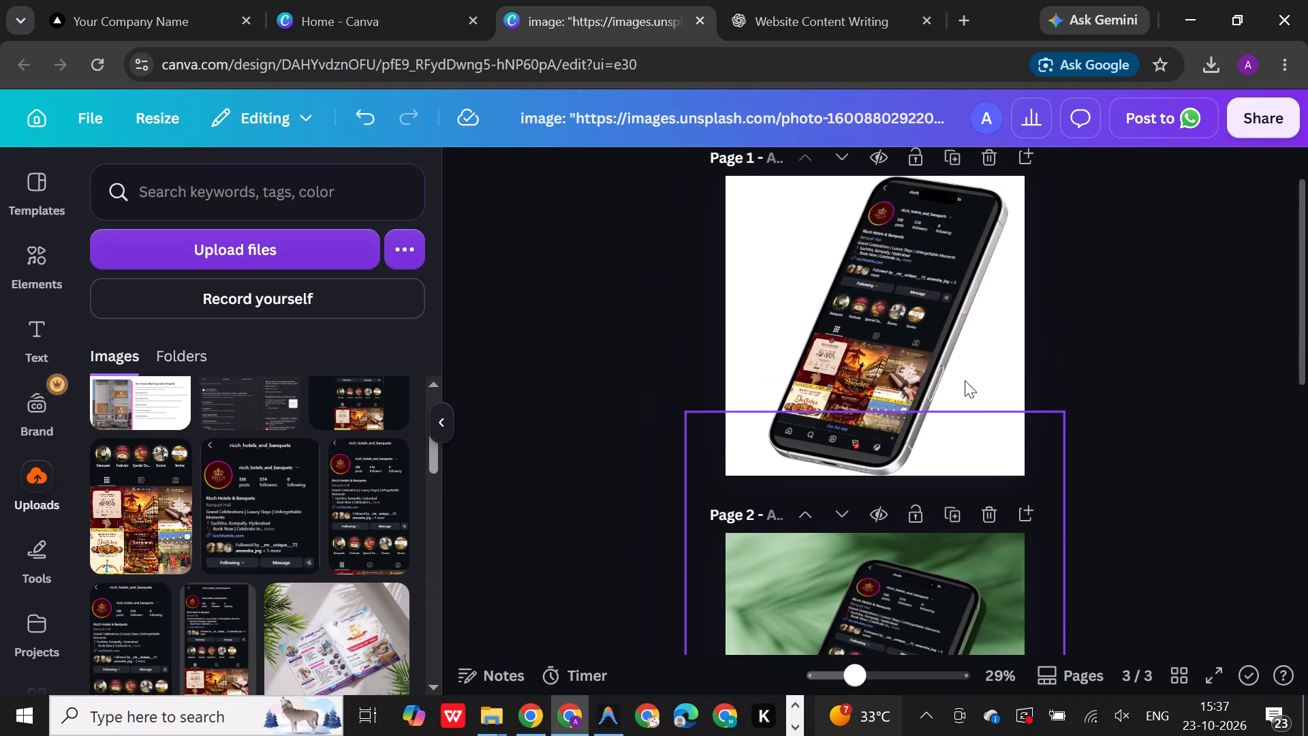
{"action": "left_click", "coordinate": [931, 311]}
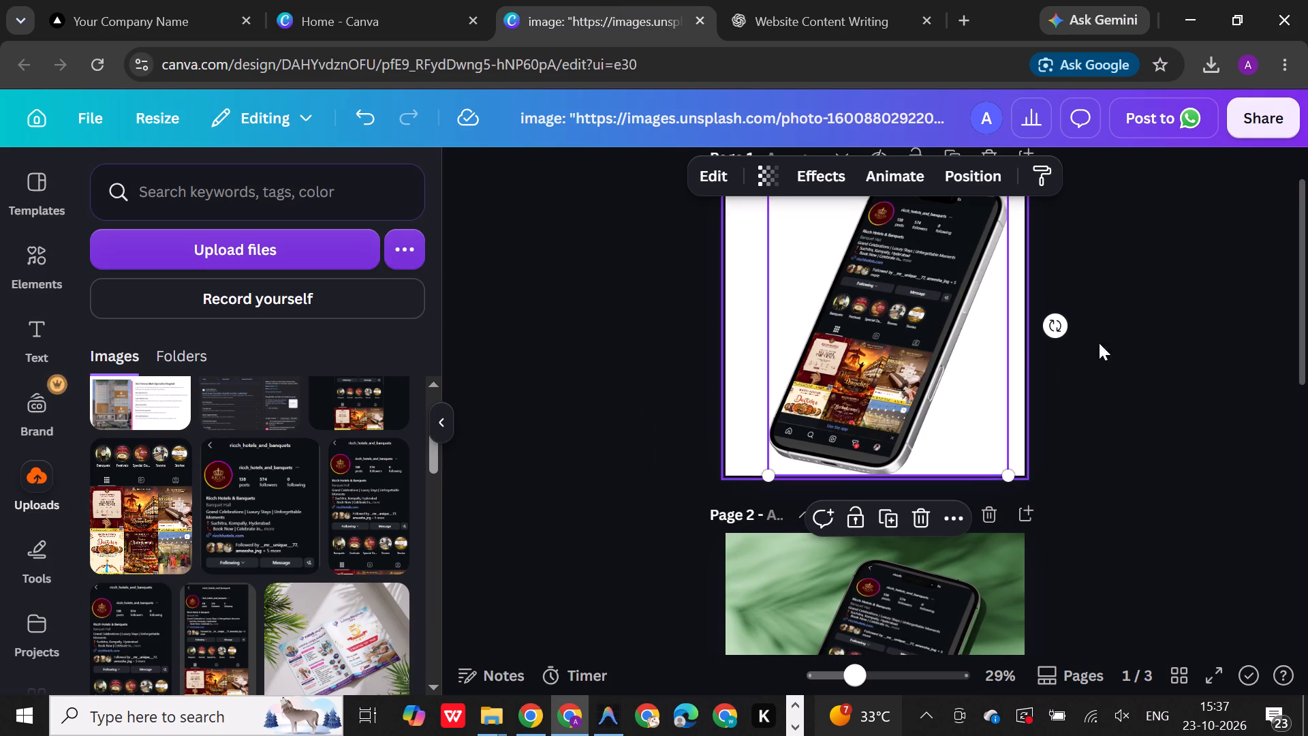
{"action": "key", "text": "BackSpace"}
{"action": "left_click", "coordinate": [1032, 331]}
{"action": "left_click", "coordinate": [959, 313]}
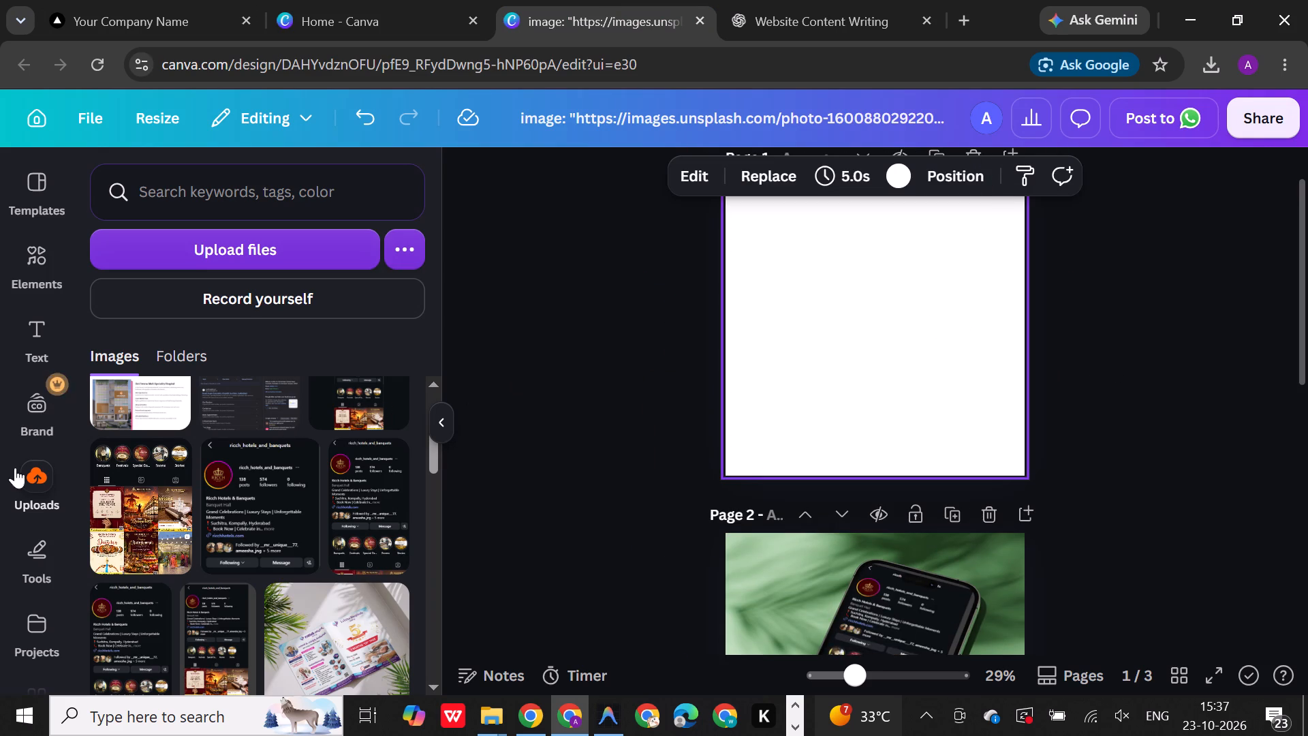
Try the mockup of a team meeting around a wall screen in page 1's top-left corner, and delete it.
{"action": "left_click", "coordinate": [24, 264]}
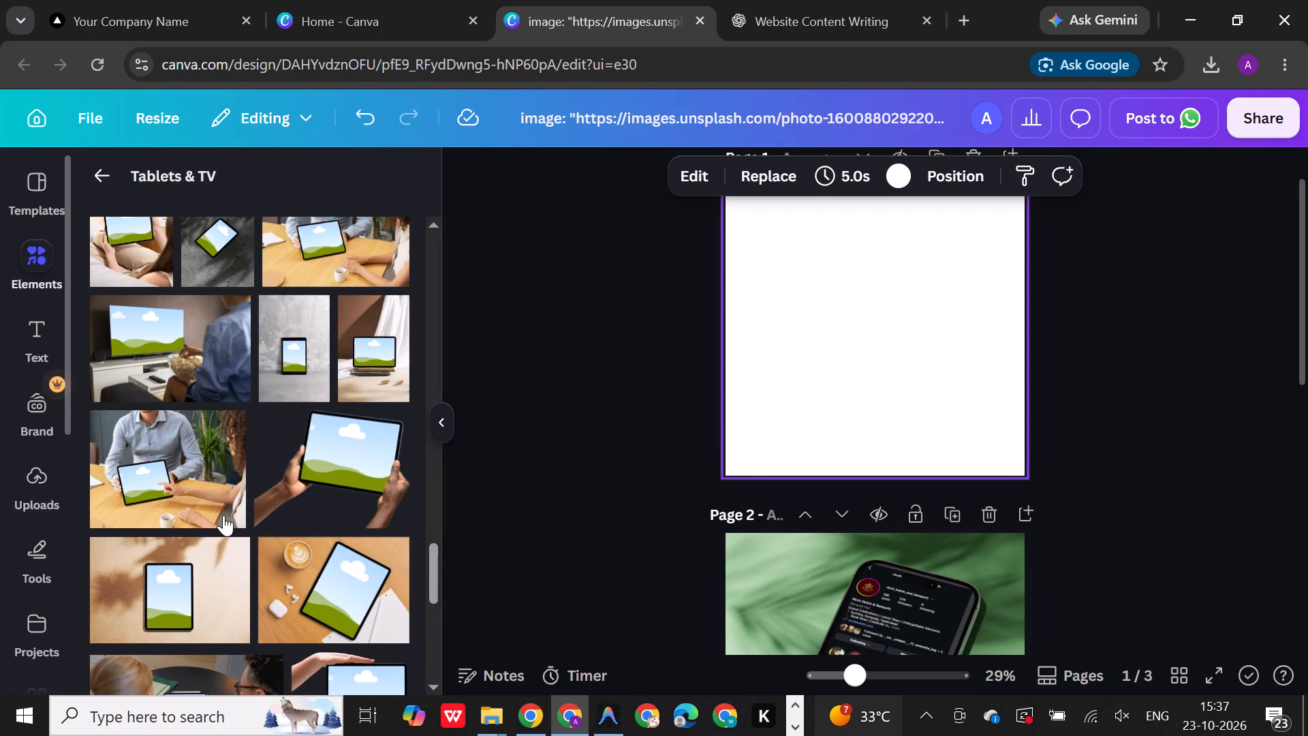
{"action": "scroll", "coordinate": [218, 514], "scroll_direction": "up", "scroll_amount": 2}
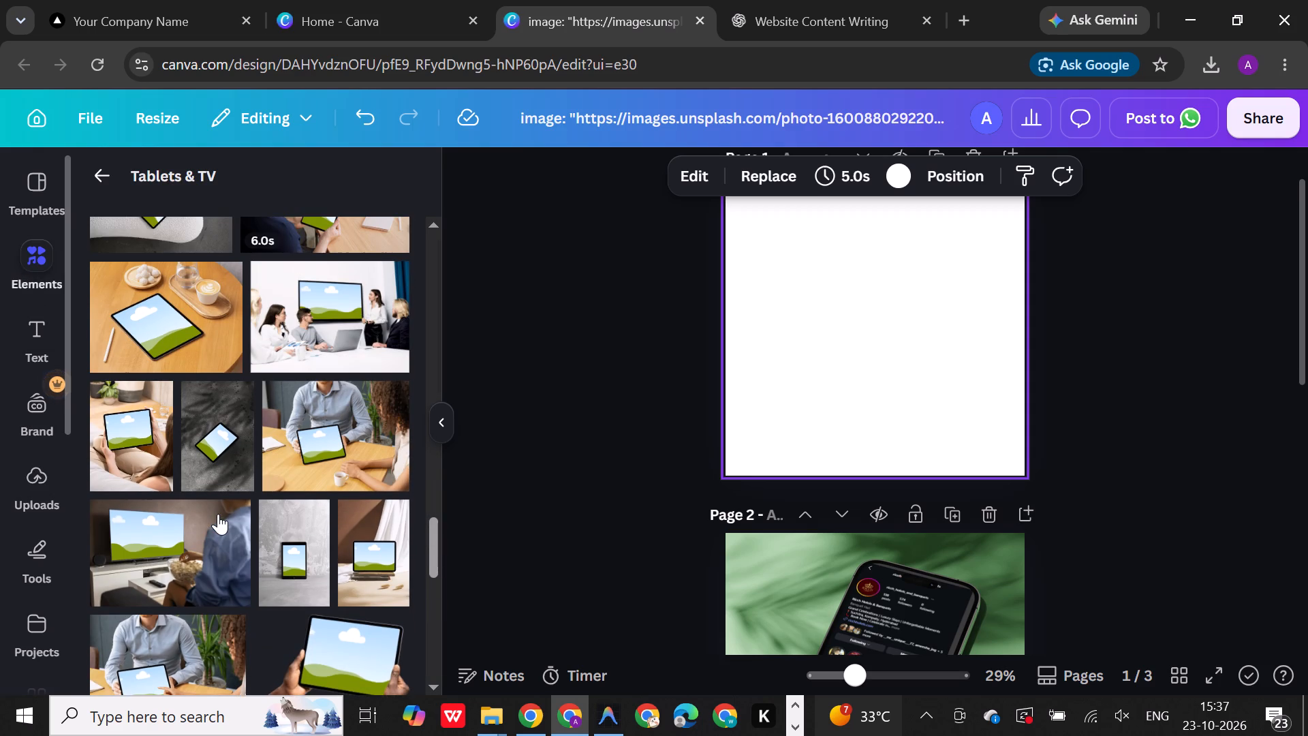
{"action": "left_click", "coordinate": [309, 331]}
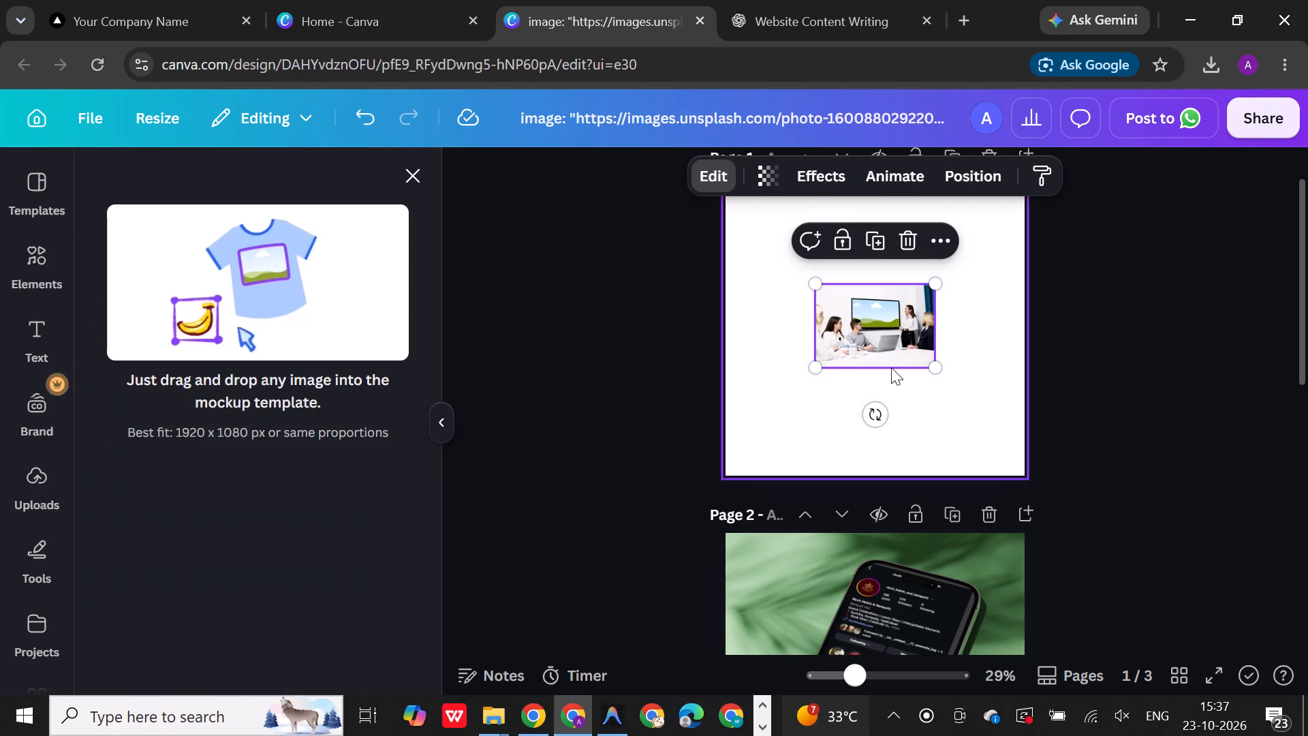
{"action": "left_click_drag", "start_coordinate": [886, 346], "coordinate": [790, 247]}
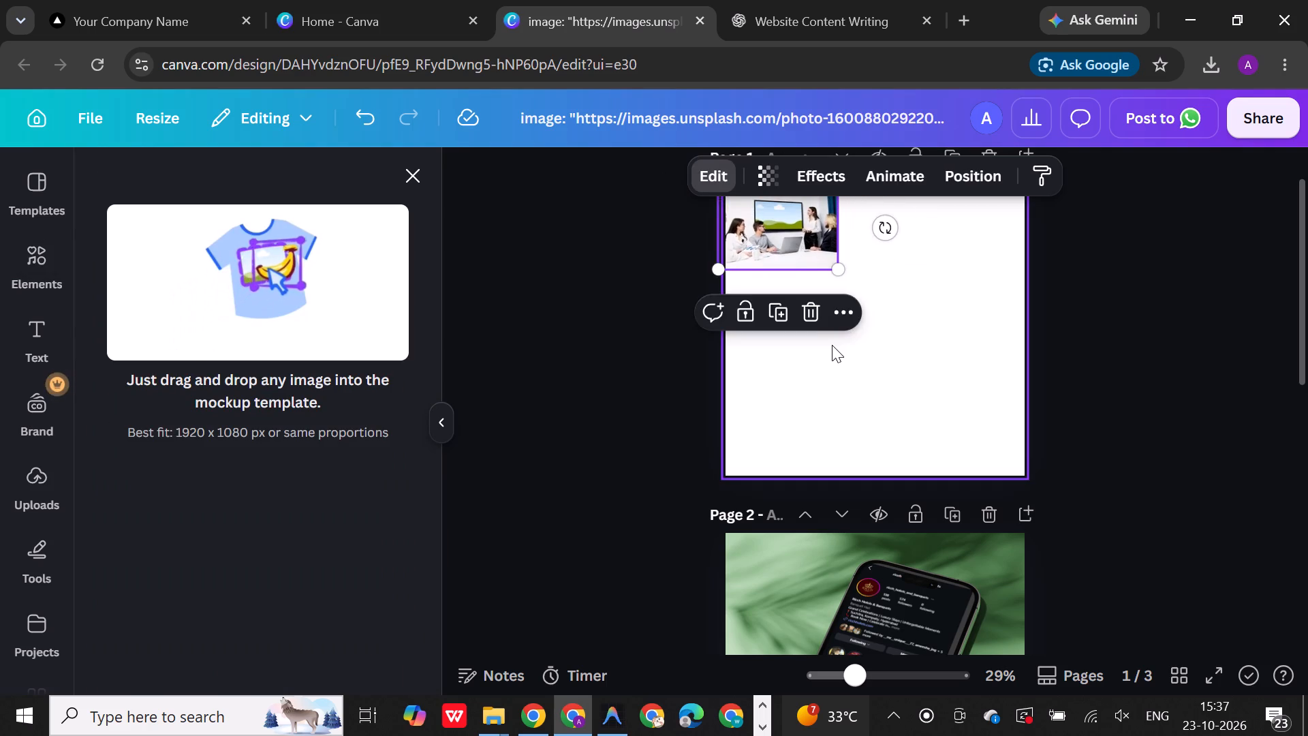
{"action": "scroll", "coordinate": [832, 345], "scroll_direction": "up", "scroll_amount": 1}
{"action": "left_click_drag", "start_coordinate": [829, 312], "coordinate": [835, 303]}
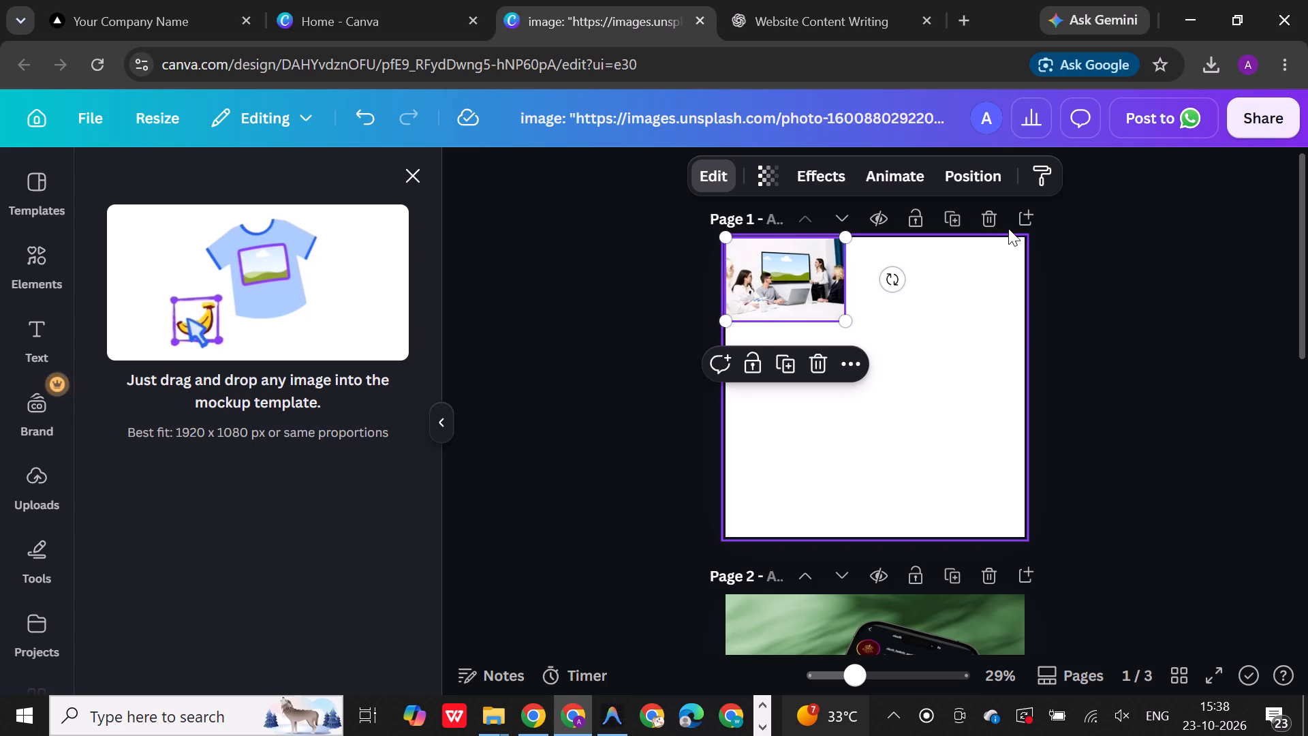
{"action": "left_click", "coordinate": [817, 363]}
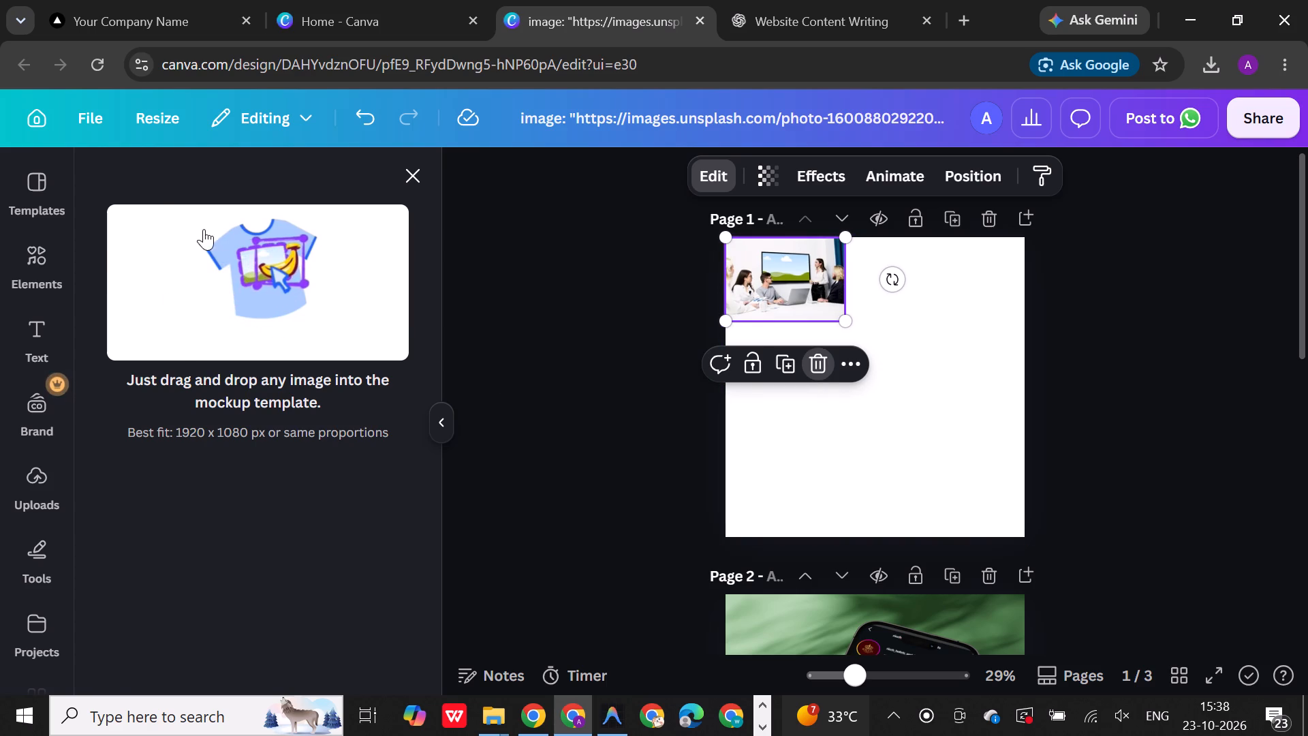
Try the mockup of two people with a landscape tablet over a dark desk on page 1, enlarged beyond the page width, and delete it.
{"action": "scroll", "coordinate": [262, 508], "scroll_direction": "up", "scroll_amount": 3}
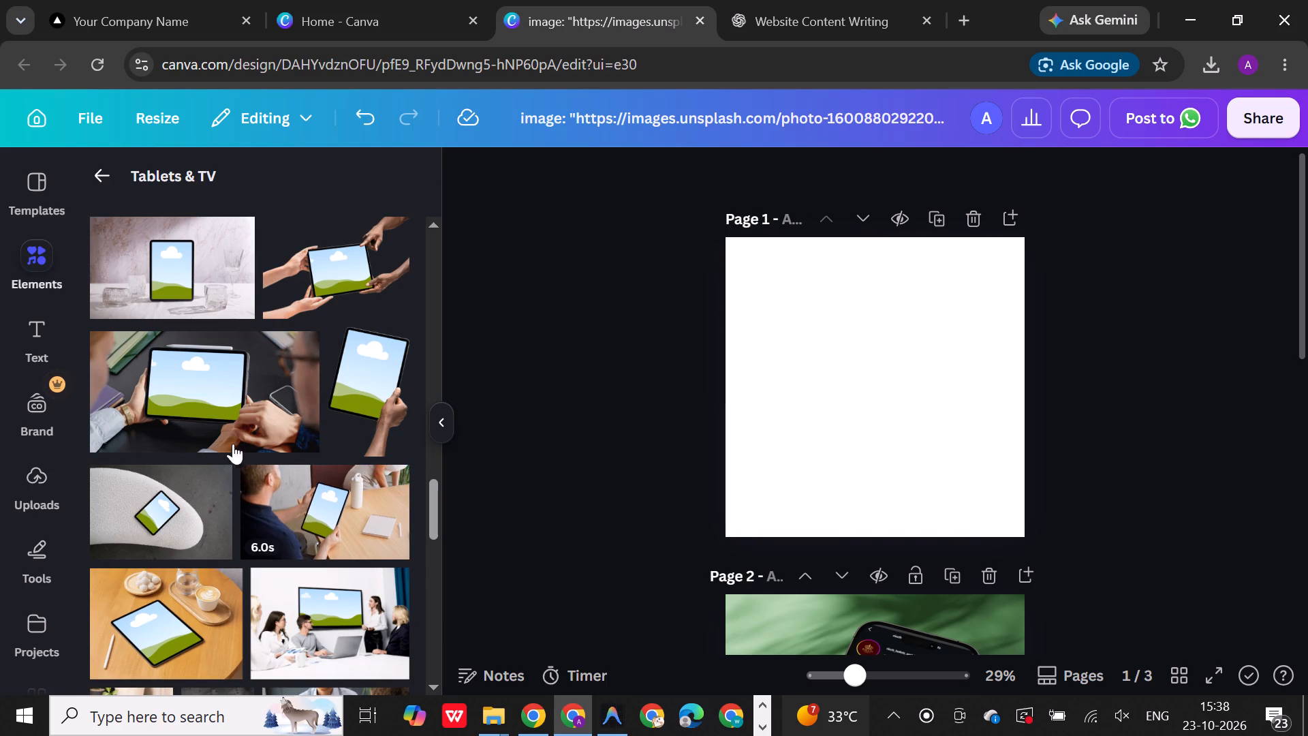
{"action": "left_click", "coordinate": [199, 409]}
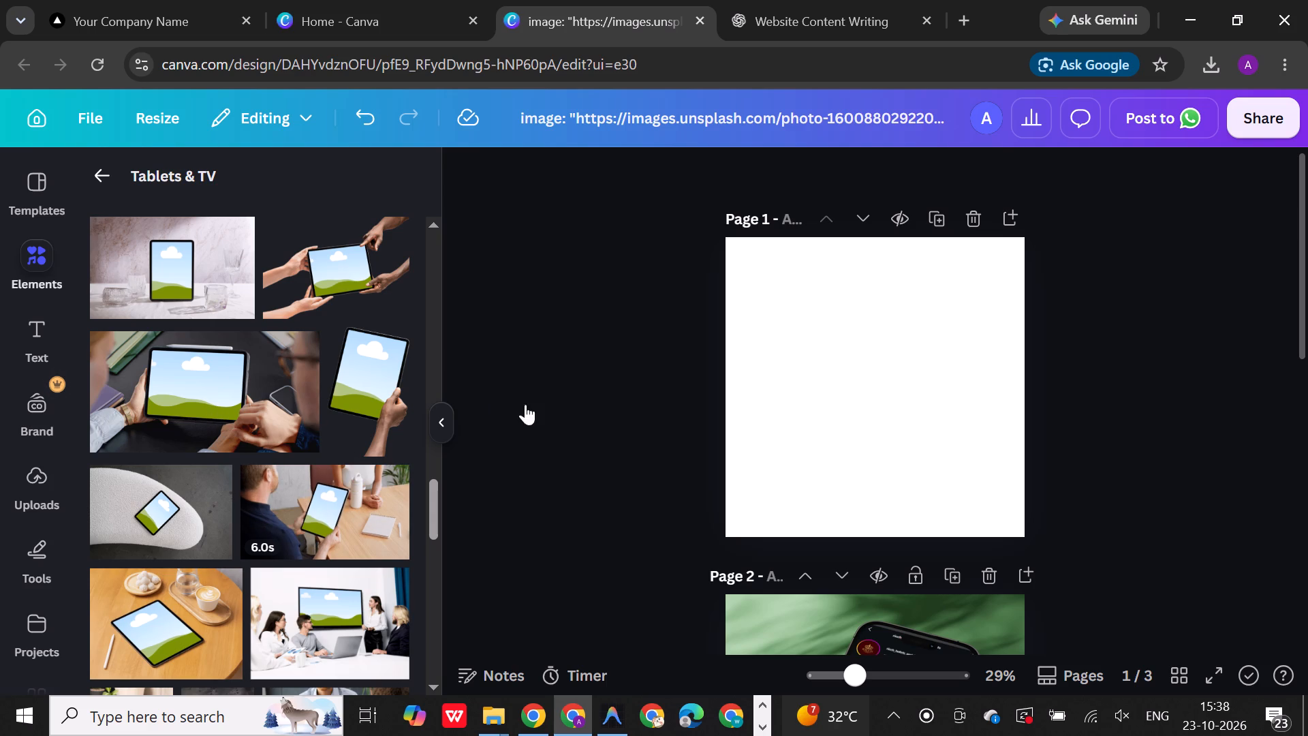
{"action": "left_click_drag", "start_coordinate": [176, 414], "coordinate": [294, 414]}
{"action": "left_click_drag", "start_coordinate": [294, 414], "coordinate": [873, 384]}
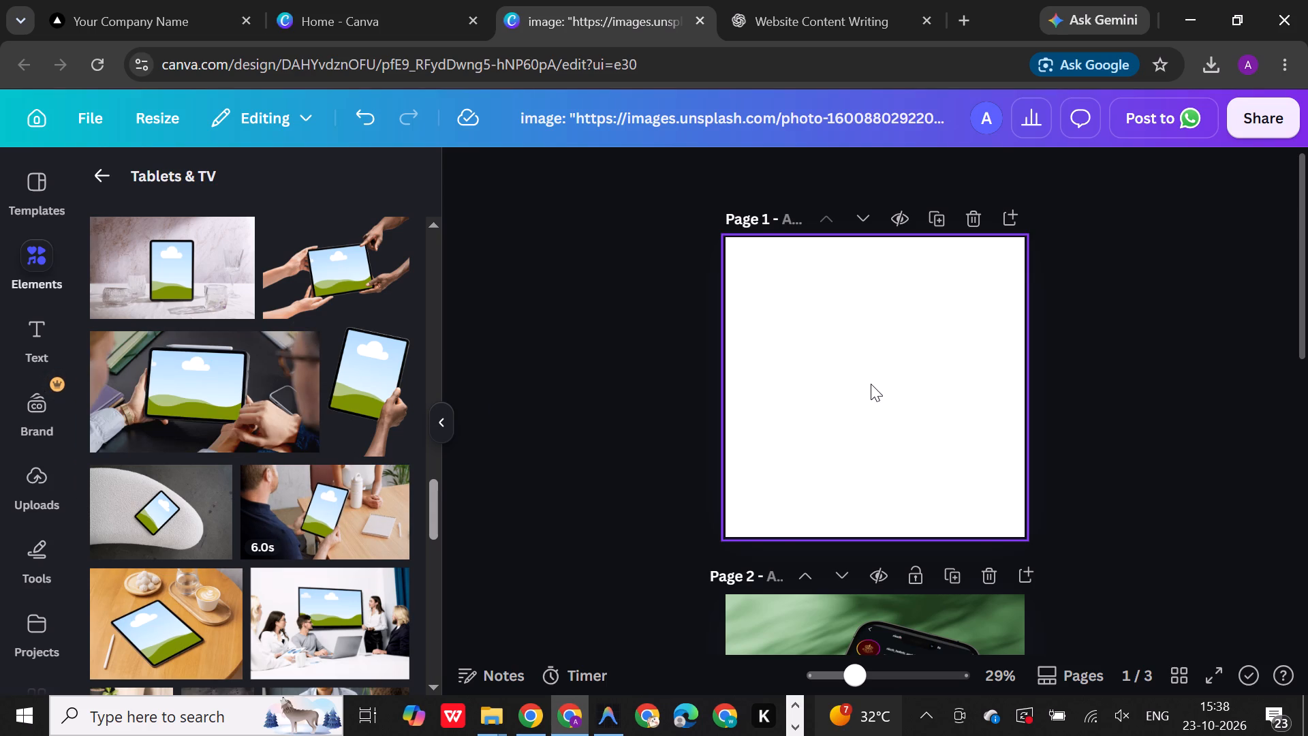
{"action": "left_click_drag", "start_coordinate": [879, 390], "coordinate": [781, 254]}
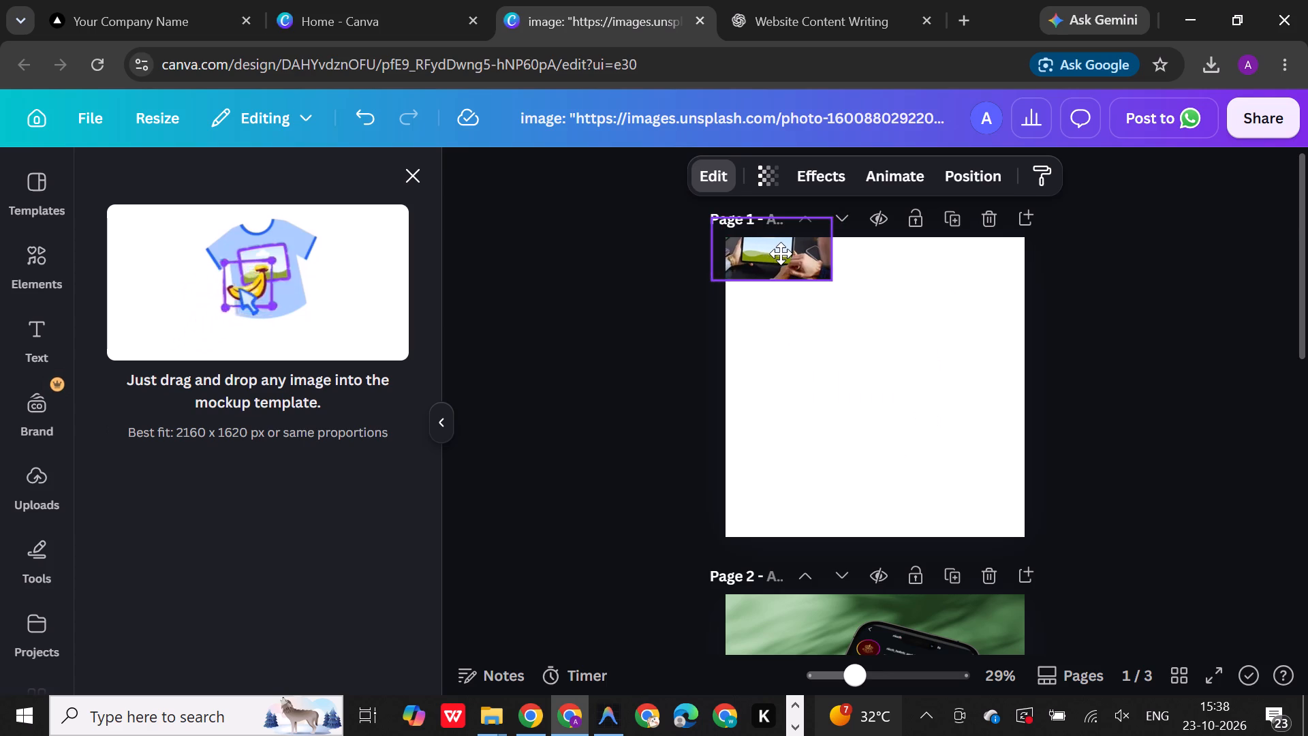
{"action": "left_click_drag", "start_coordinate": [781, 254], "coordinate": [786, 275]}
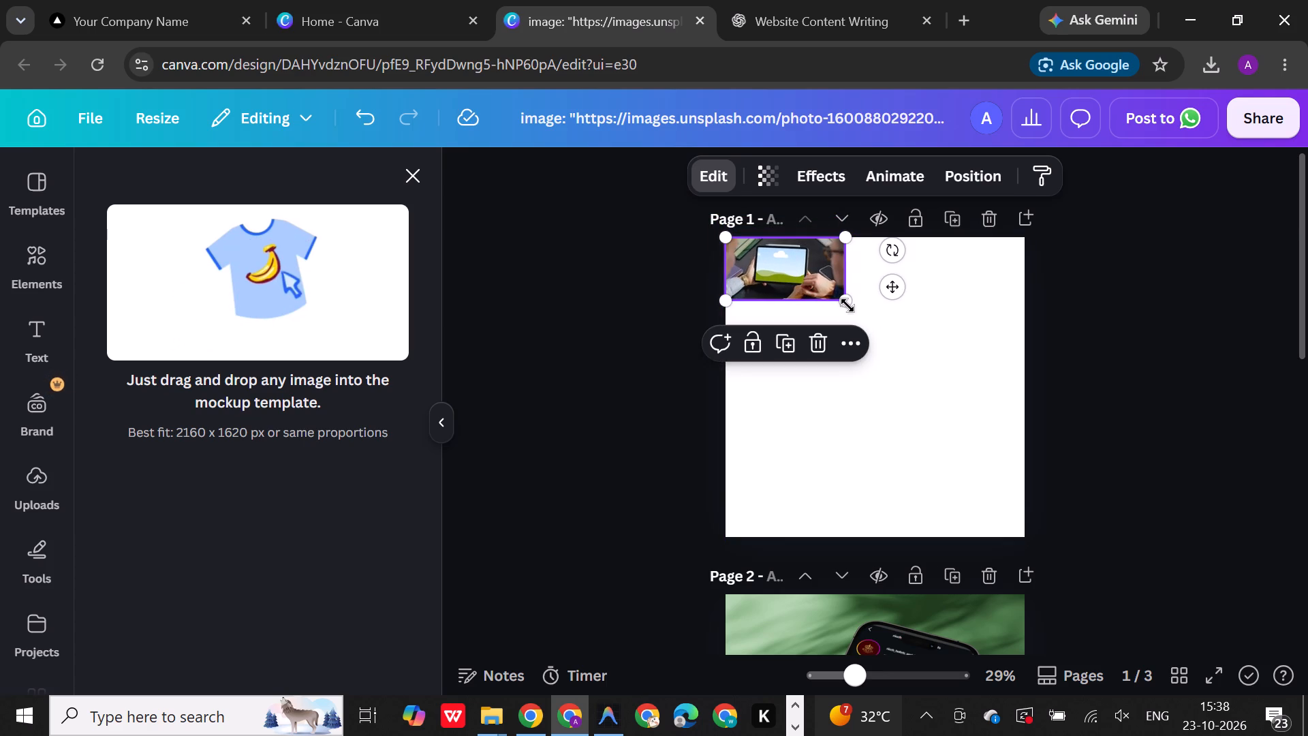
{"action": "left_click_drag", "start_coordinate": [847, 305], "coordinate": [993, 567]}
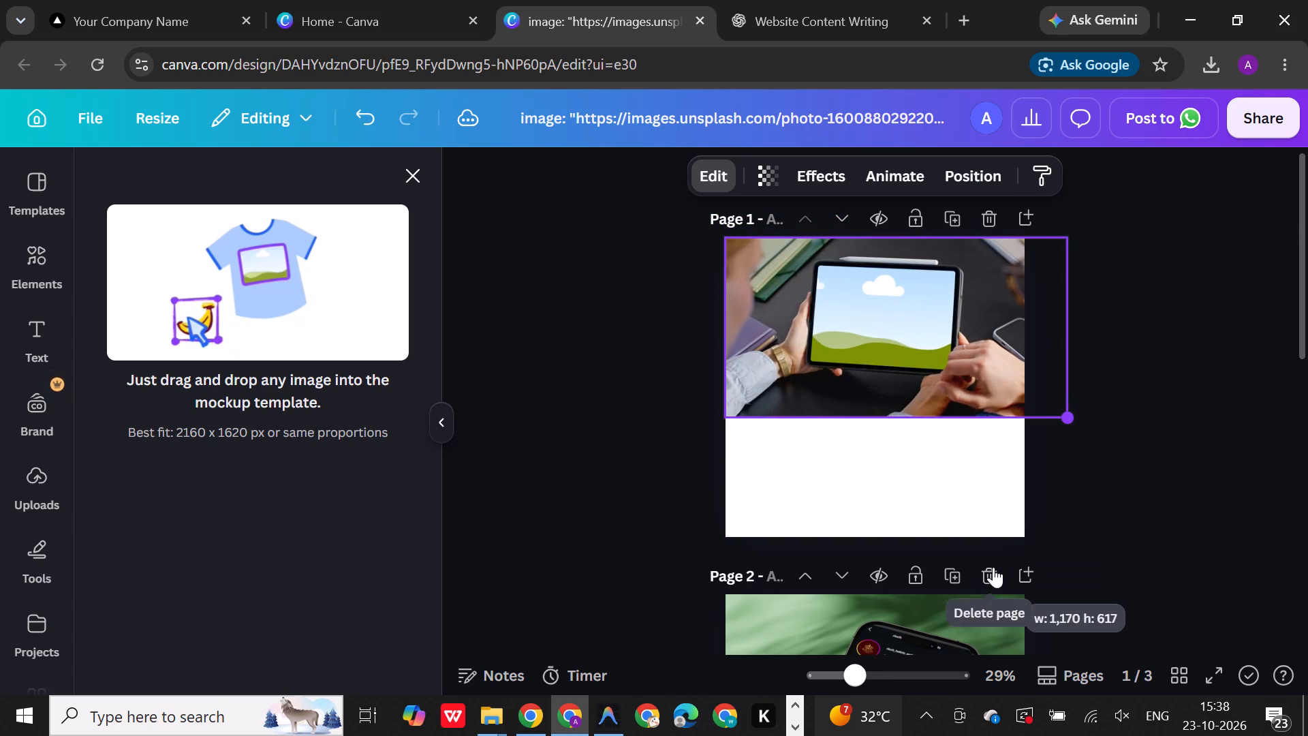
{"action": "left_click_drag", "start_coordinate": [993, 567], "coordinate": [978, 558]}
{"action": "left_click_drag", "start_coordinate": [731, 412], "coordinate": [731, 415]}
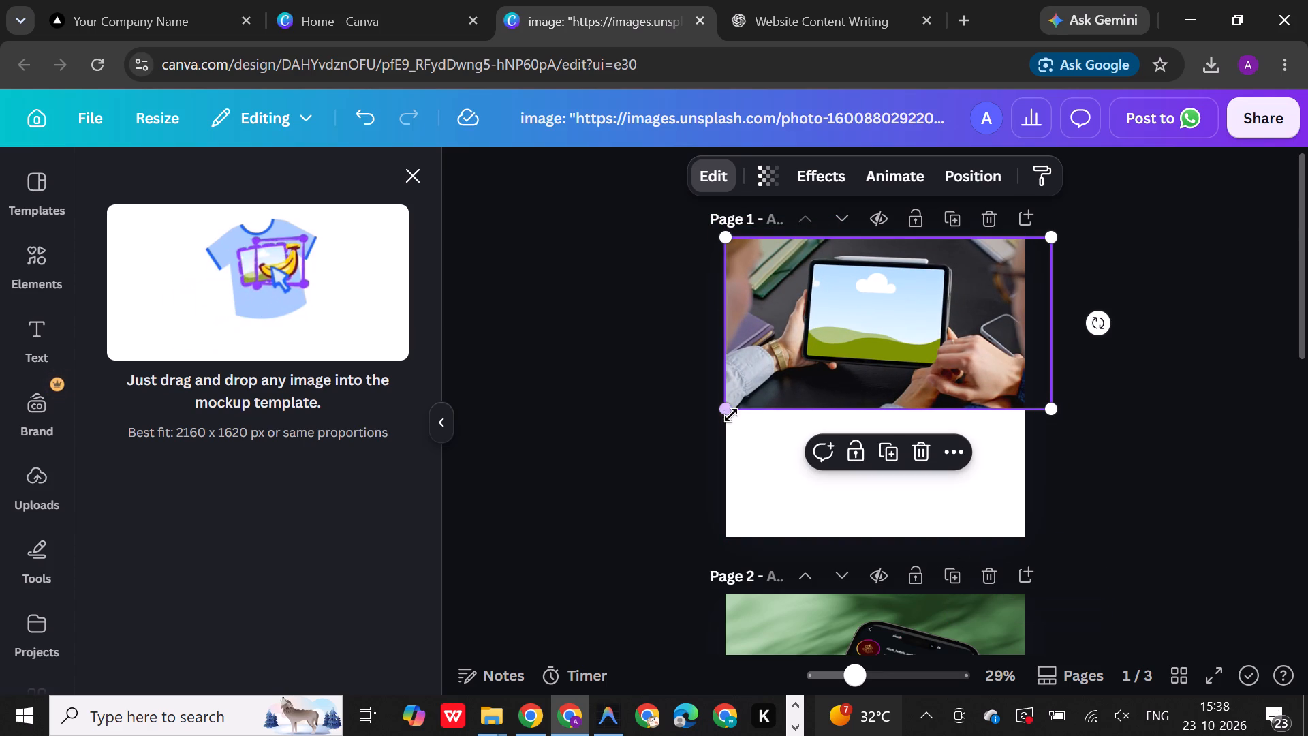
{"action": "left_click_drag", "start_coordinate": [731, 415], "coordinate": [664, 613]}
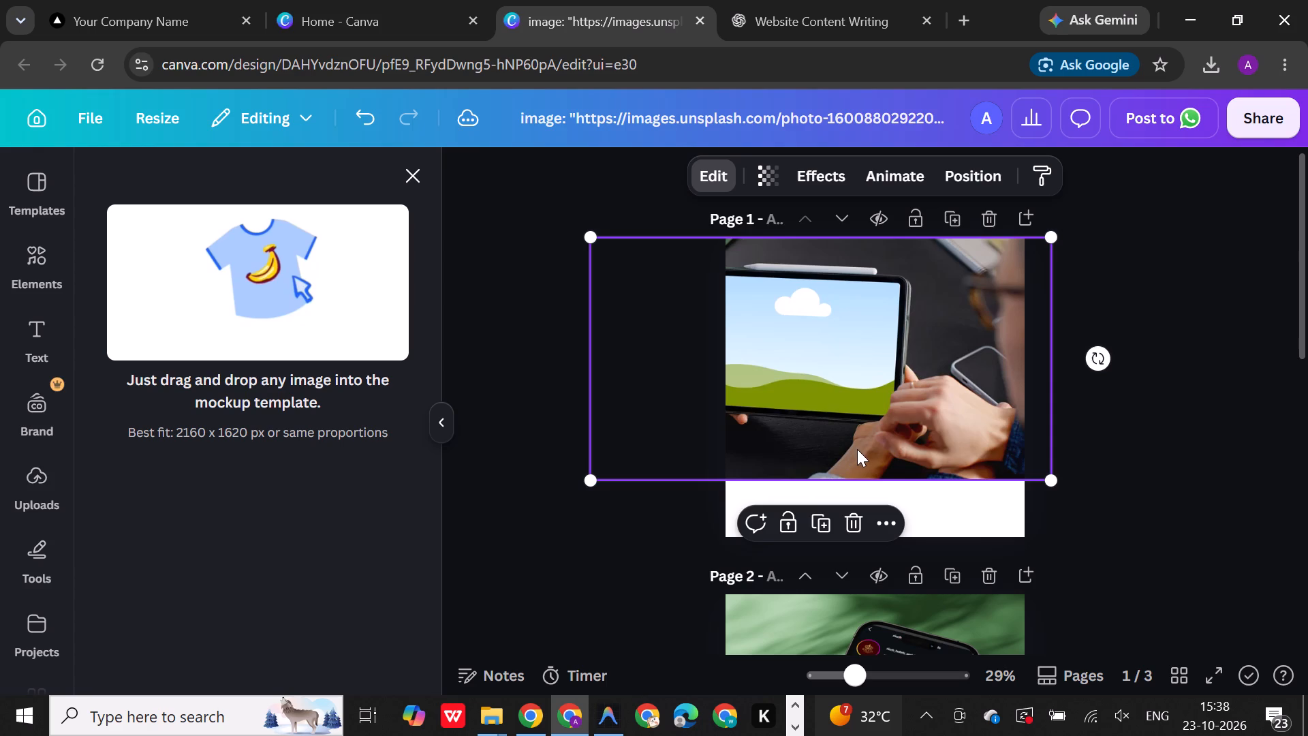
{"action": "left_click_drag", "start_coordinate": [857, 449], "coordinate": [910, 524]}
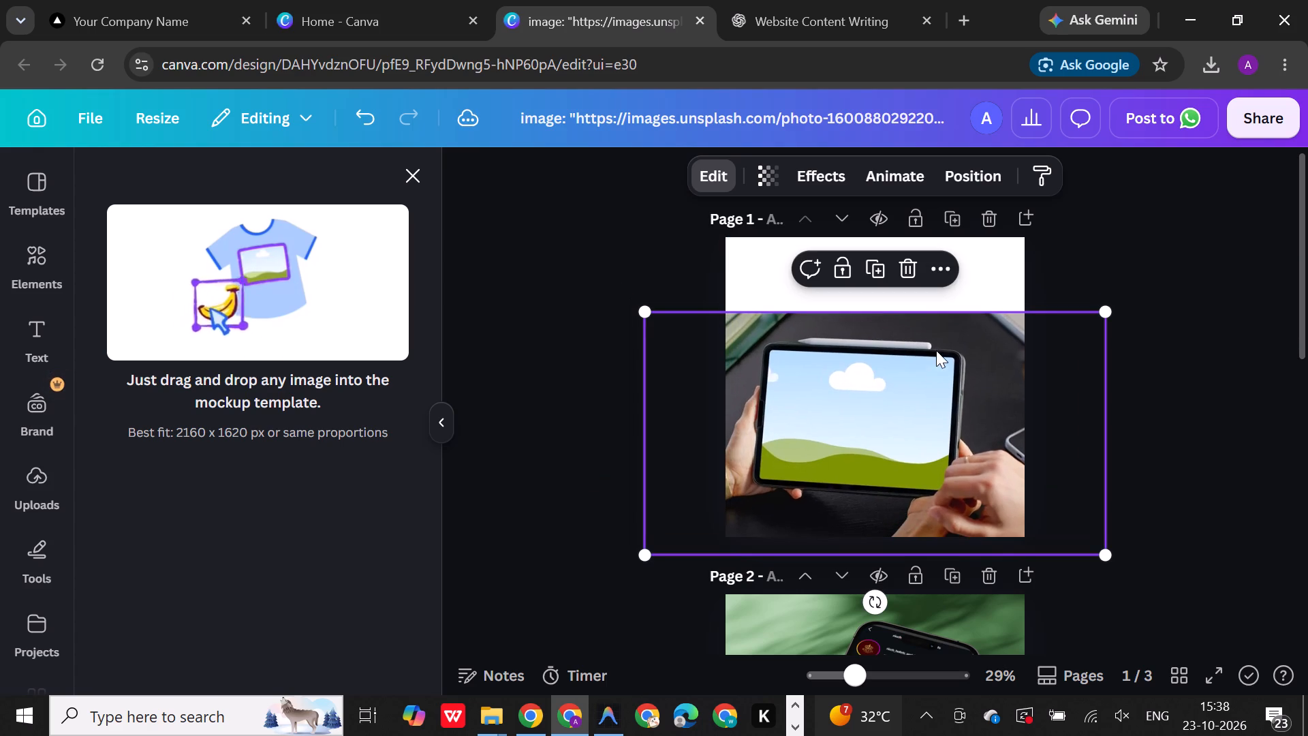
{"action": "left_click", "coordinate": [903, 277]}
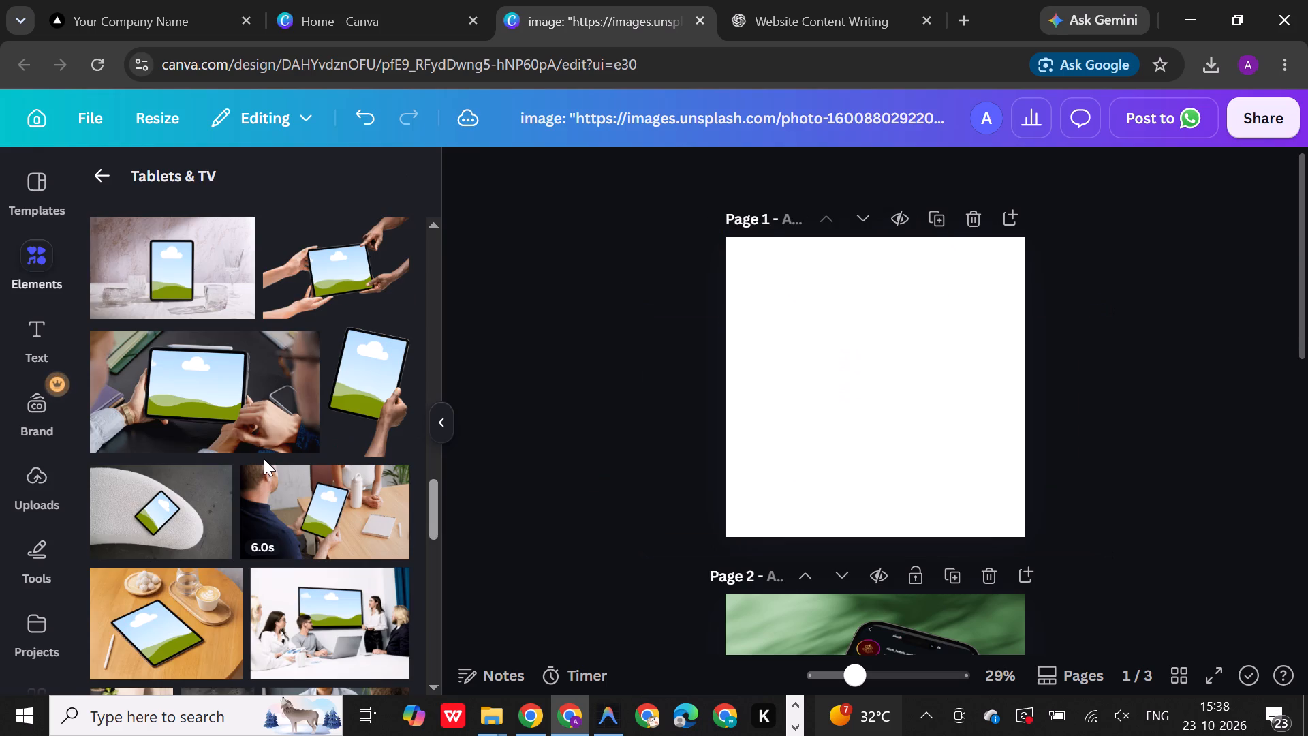
Add the mockup of a tilted landscape tablet on a wooden desk with coffee and earbuds, enlarged and positioned to cover page 1.
{"action": "scroll", "coordinate": [264, 459], "scroll_direction": "down", "scroll_amount": 9}
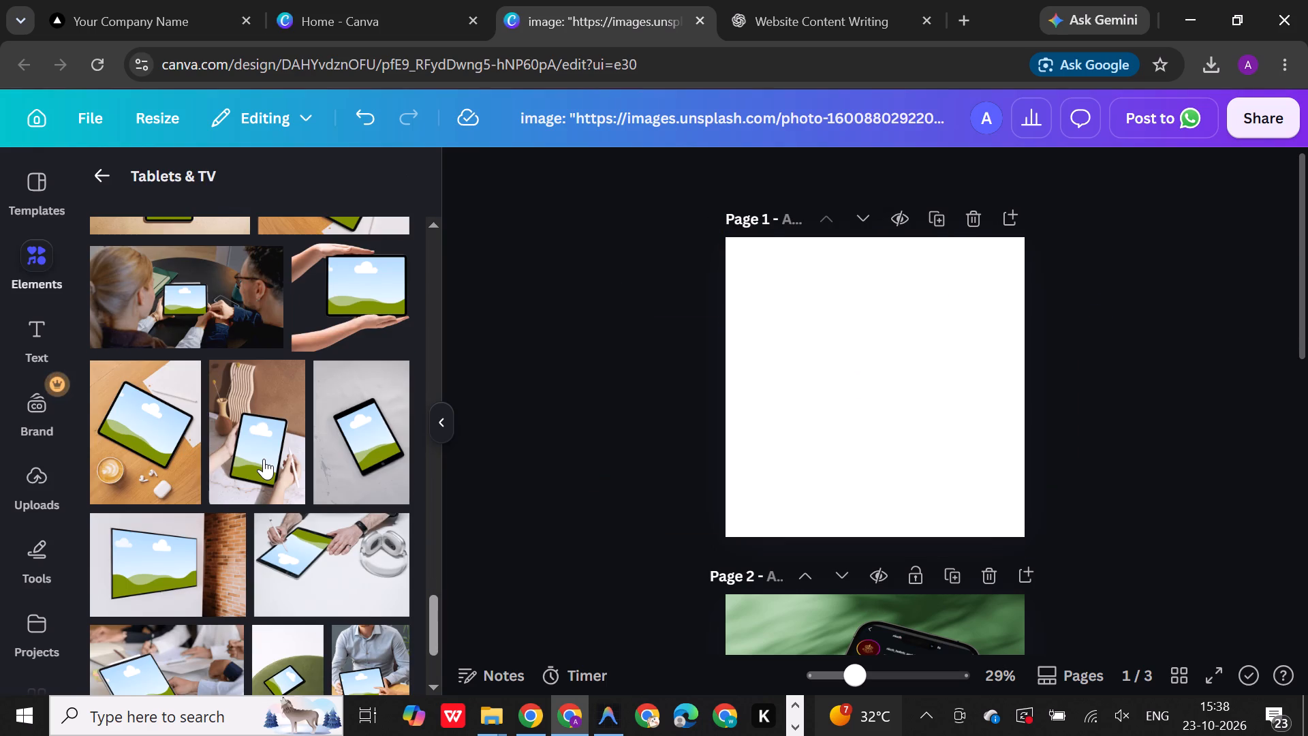
{"action": "left_click", "coordinate": [157, 436]}
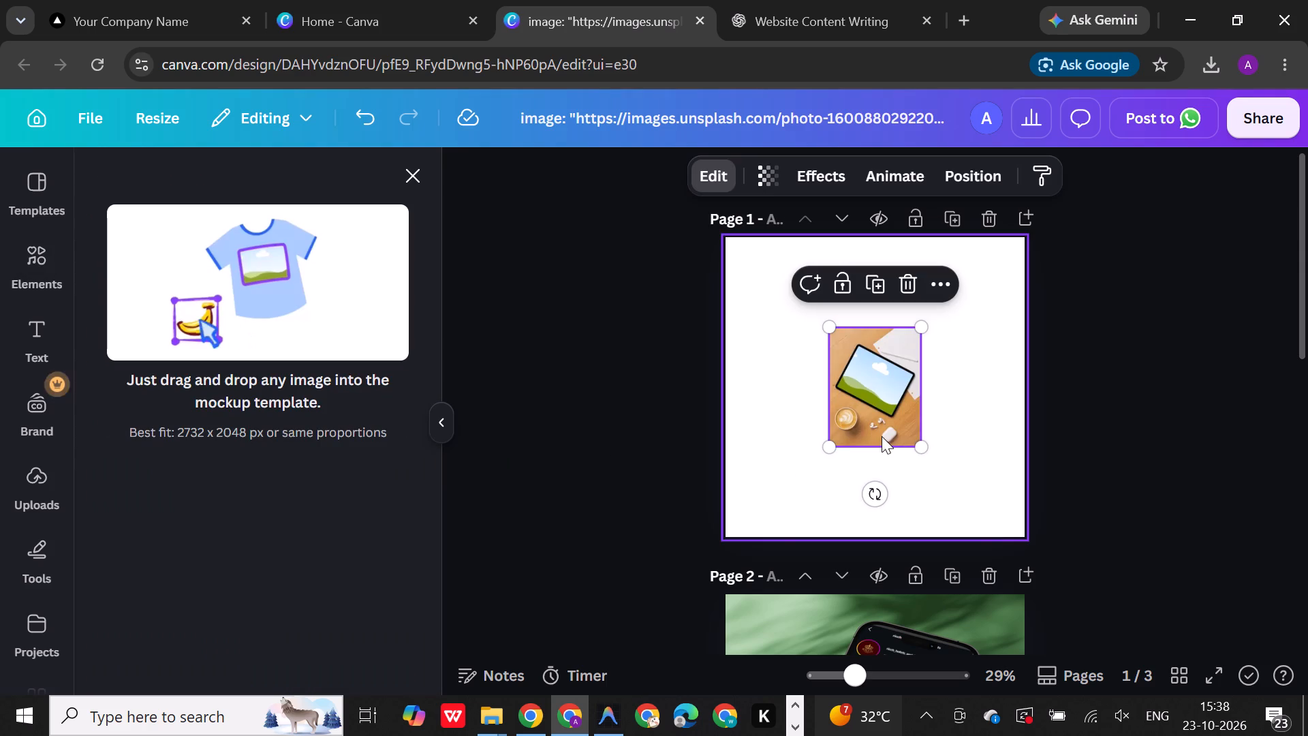
{"action": "left_click_drag", "start_coordinate": [919, 450], "coordinate": [1025, 559]}
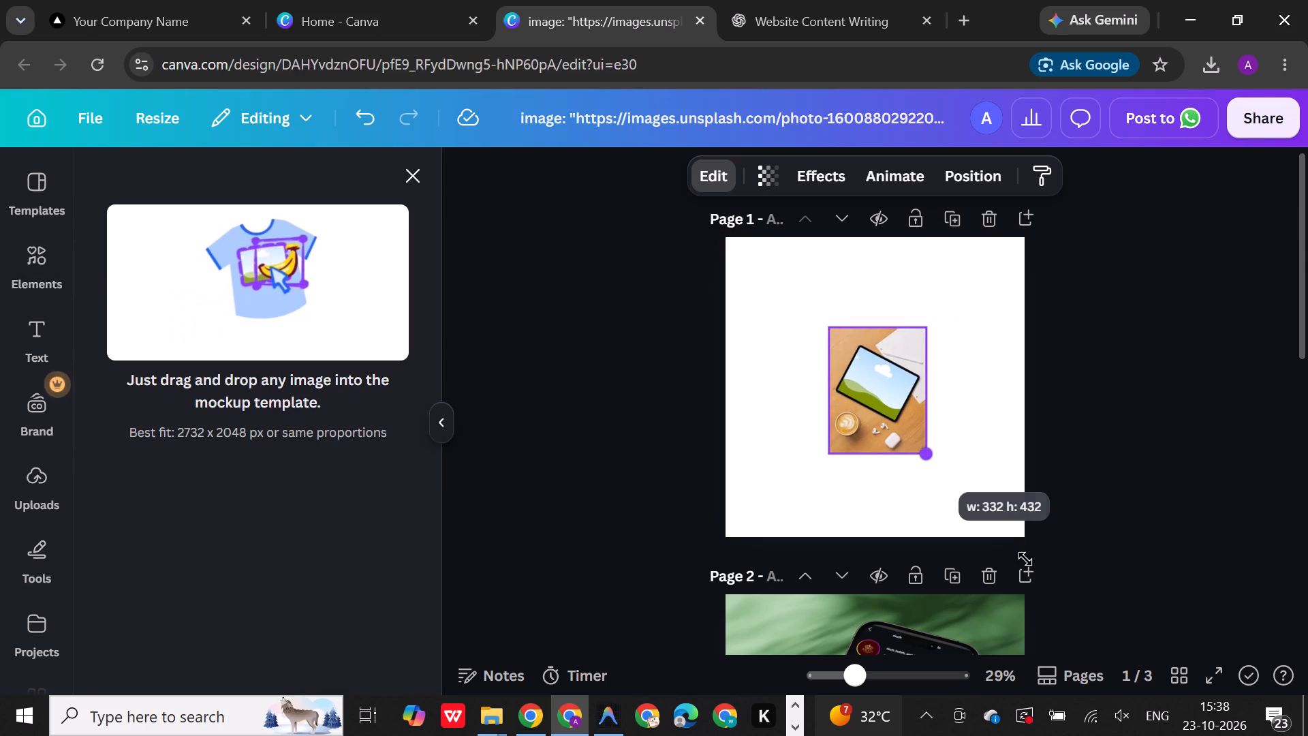
{"action": "left_click_drag", "start_coordinate": [1025, 559], "coordinate": [1150, 709]}
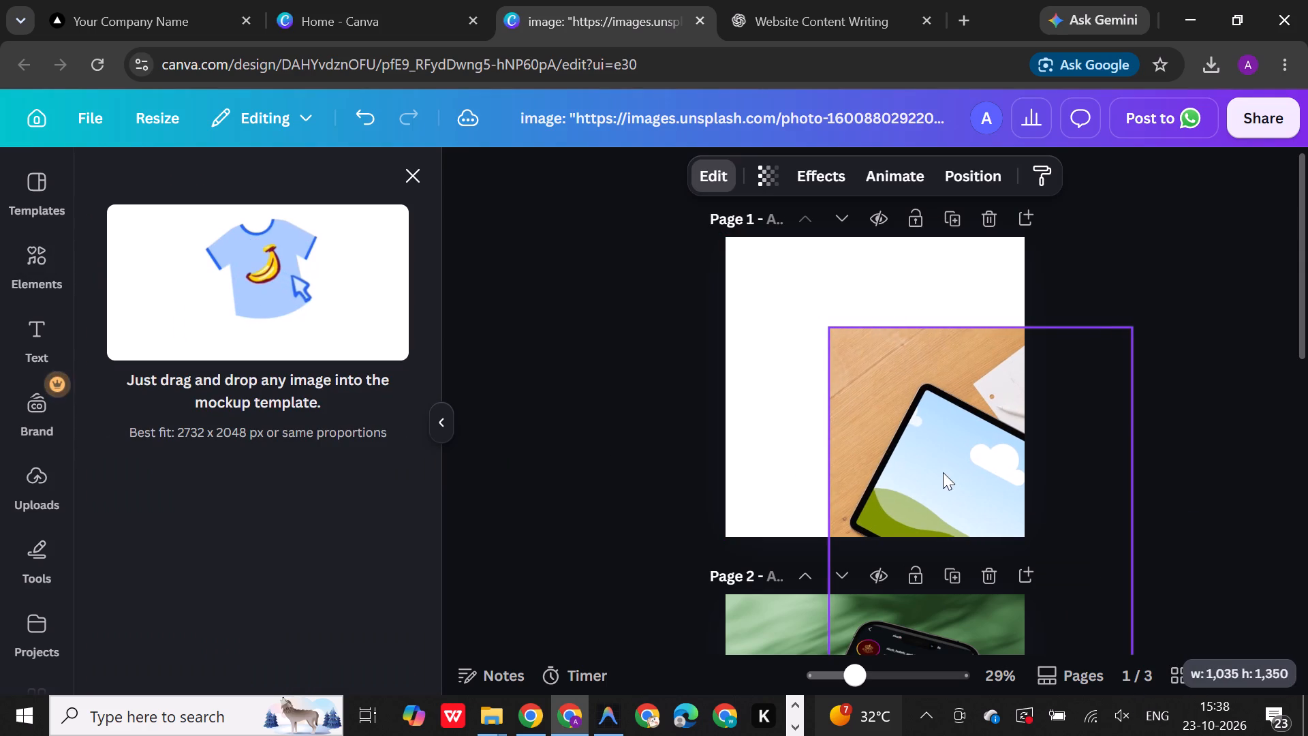
{"action": "left_click_drag", "start_coordinate": [943, 472], "coordinate": [828, 344]}
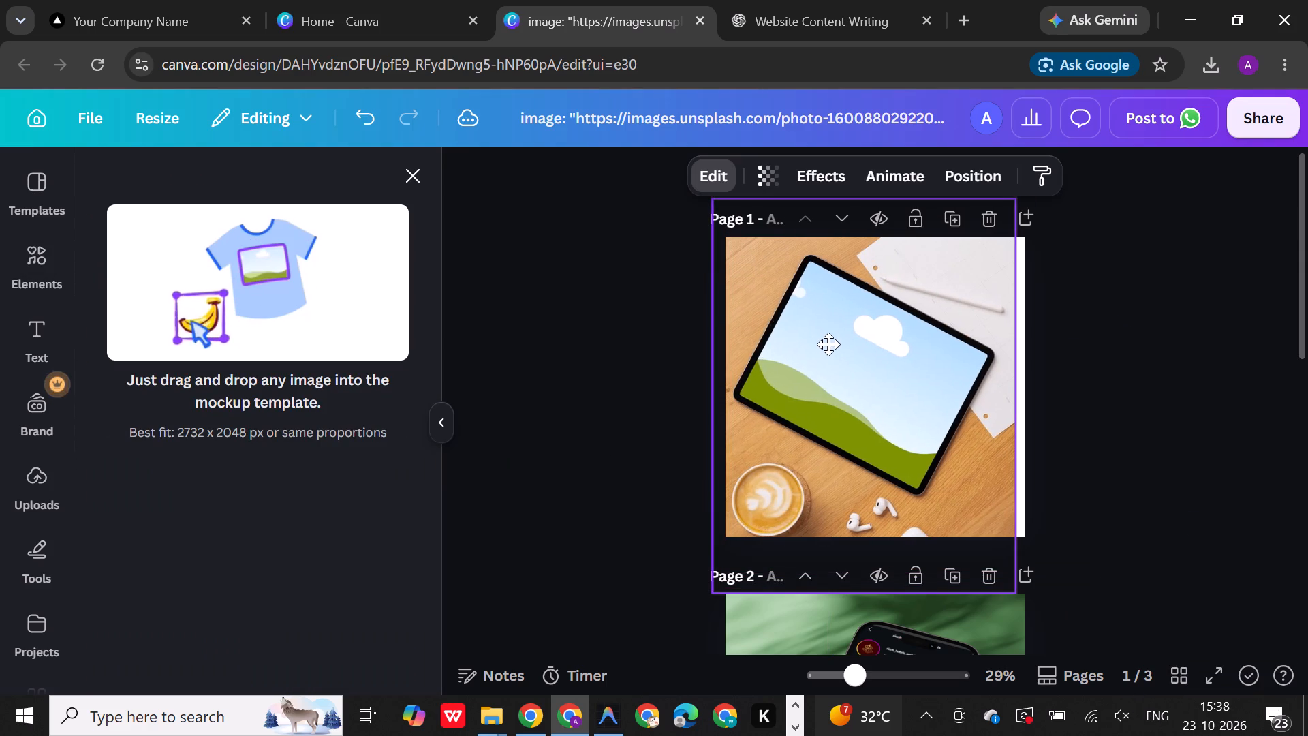
{"action": "left_click_drag", "start_coordinate": [828, 344], "coordinate": [832, 344]}
{"action": "left_click", "coordinate": [1183, 333]}
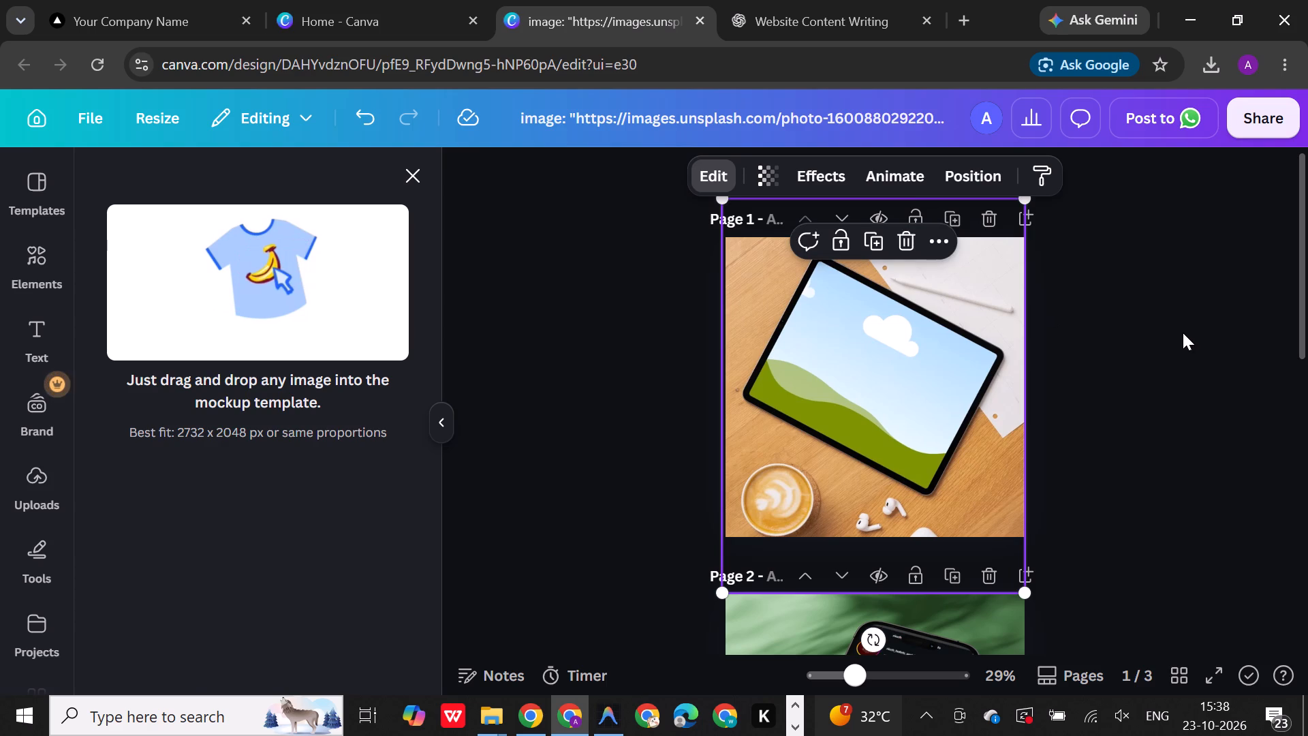
{"action": "left_click", "coordinate": [1183, 333]}
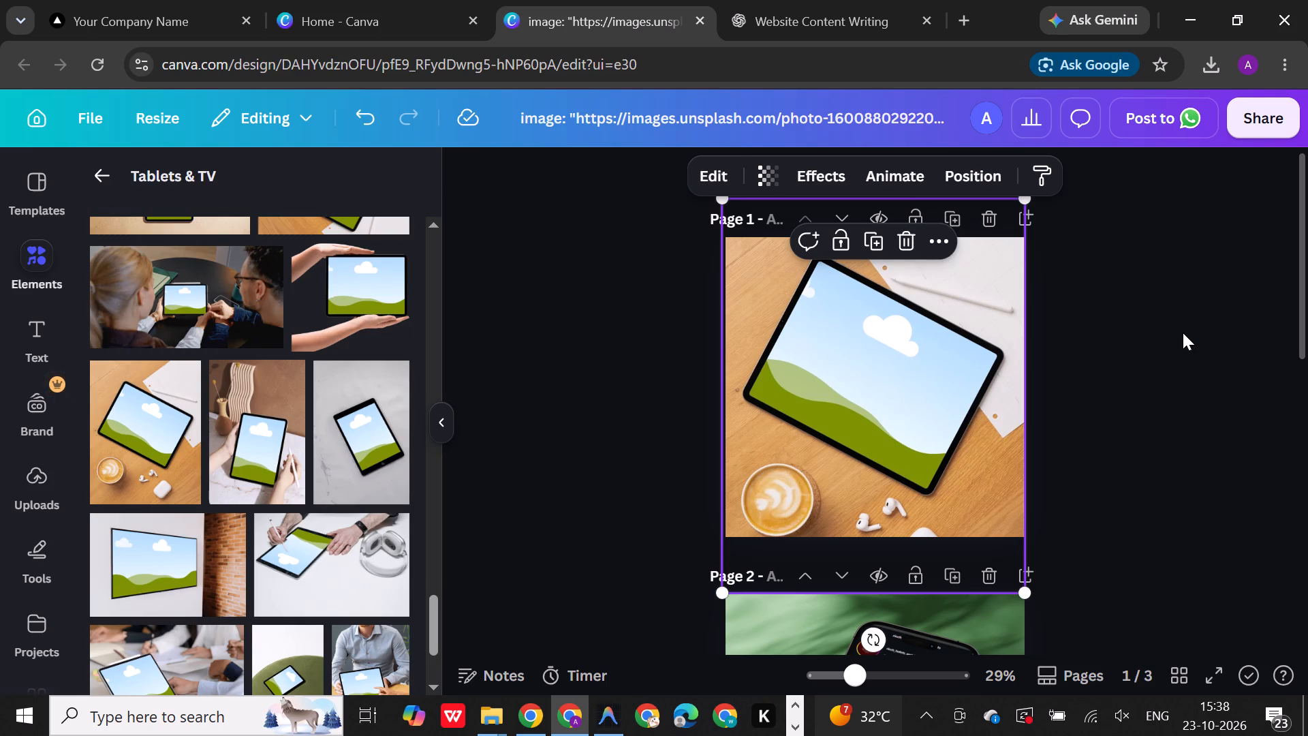
Place the uploaded hospital website screenshot into the tablet mockup on page 1.
{"action": "left_click", "coordinate": [39, 465]}
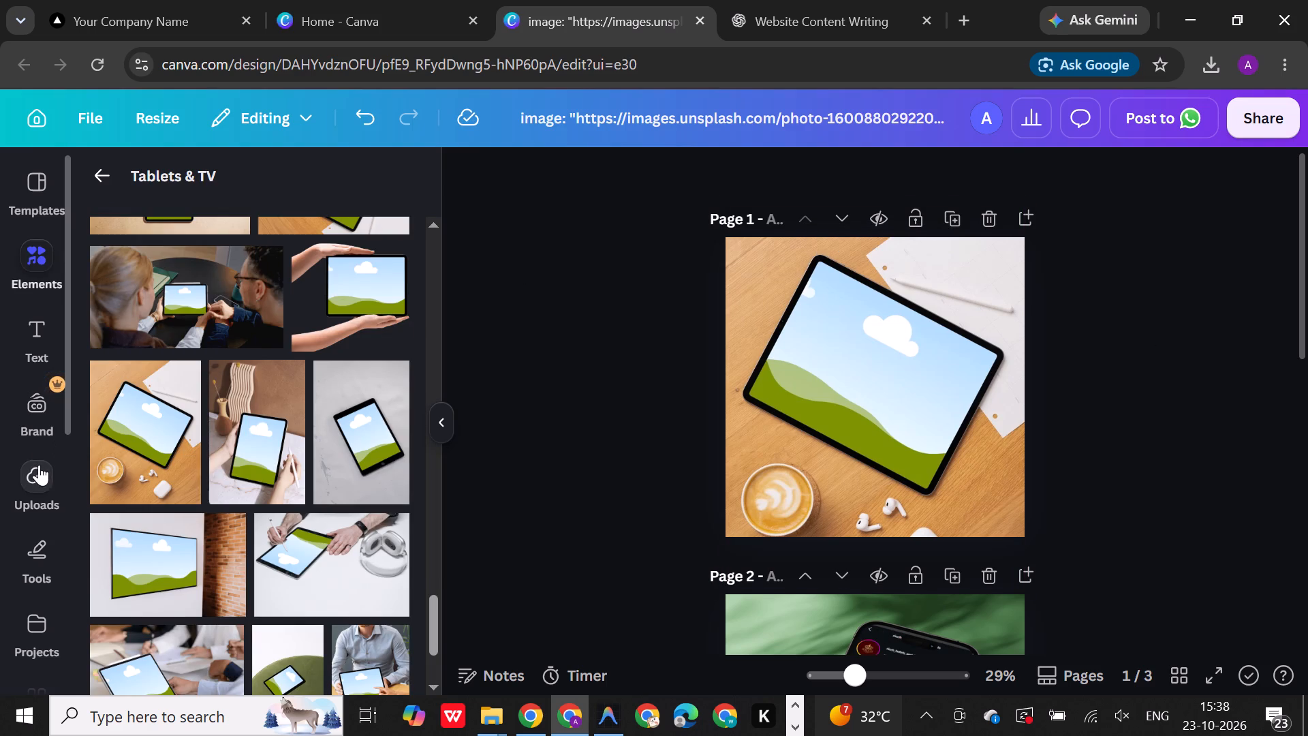
{"action": "left_click_drag", "start_coordinate": [123, 403], "coordinate": [840, 395]}
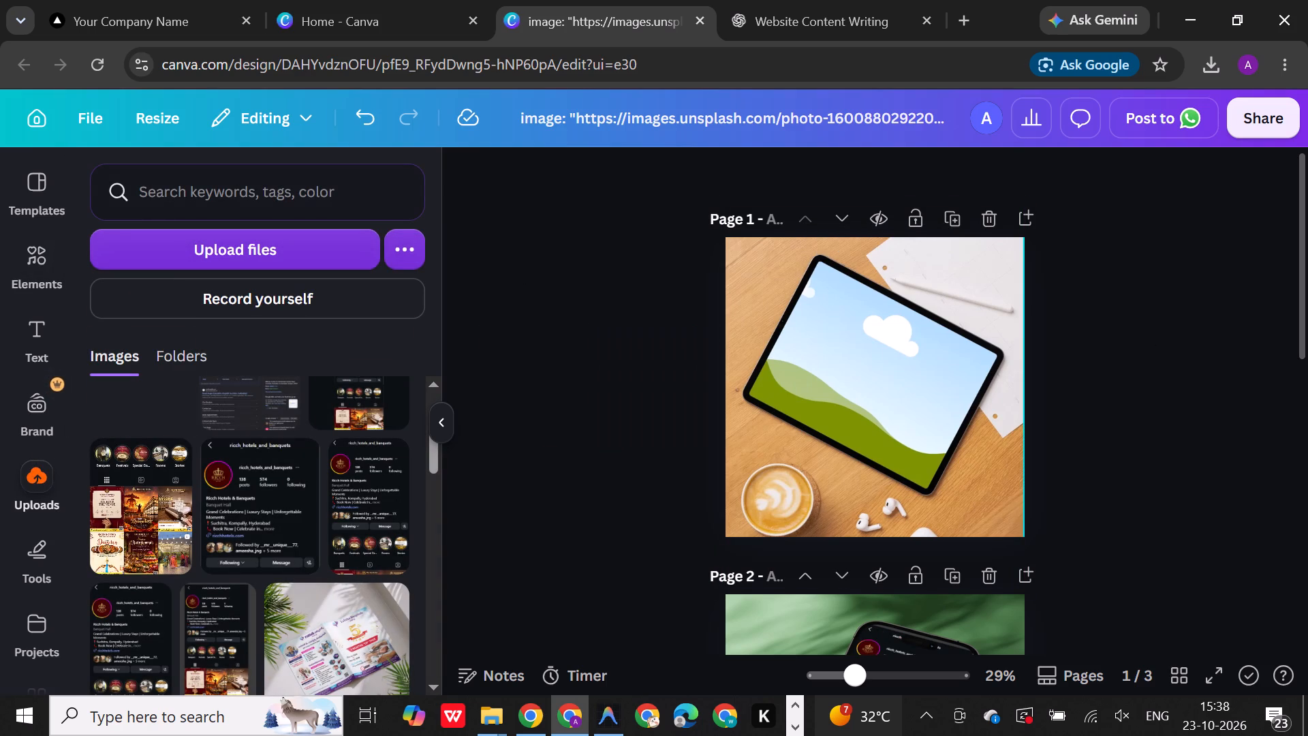
{"action": "left_click_drag", "start_coordinate": [840, 395], "coordinate": [841, 395]}
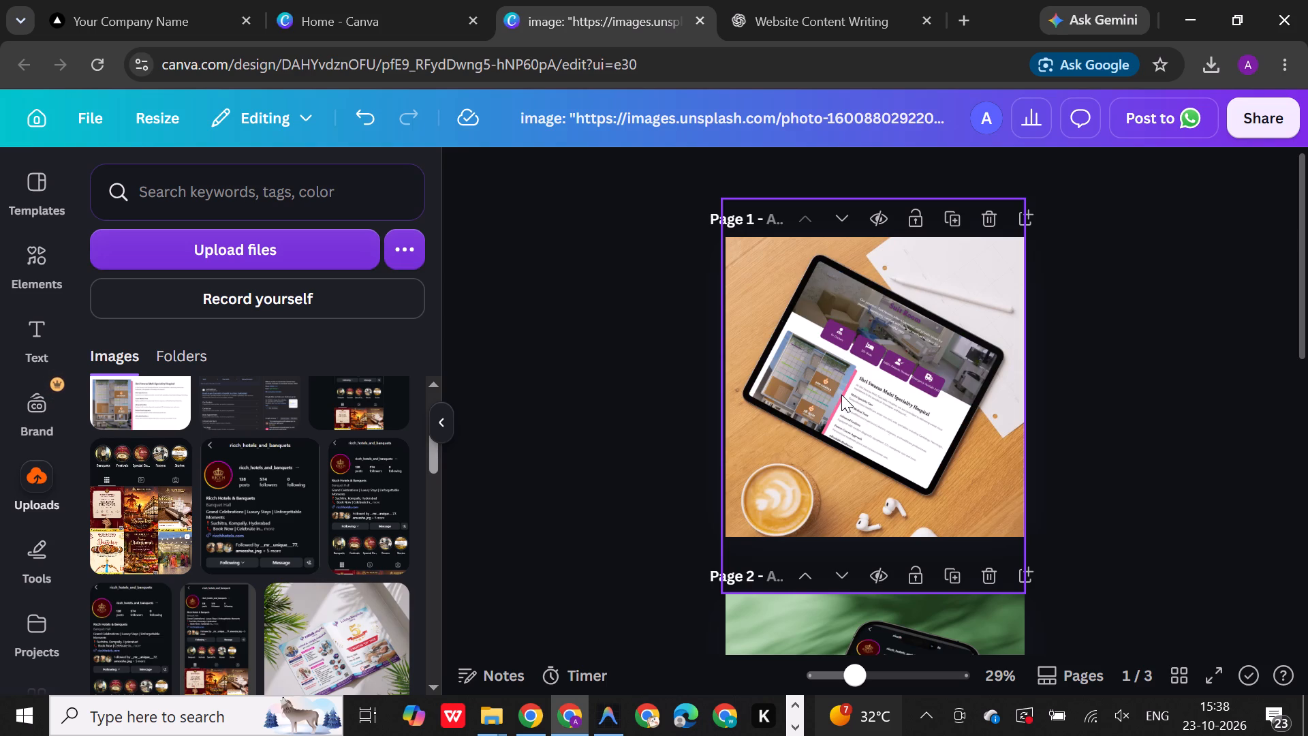
Shift the screenshot down inside page 1's tablet mockup so the site's logo header shows, and apply the changes.
{"action": "double_click", "coordinate": [841, 395]}
{"action": "left_click_drag", "start_coordinate": [279, 337], "coordinate": [280, 343]}
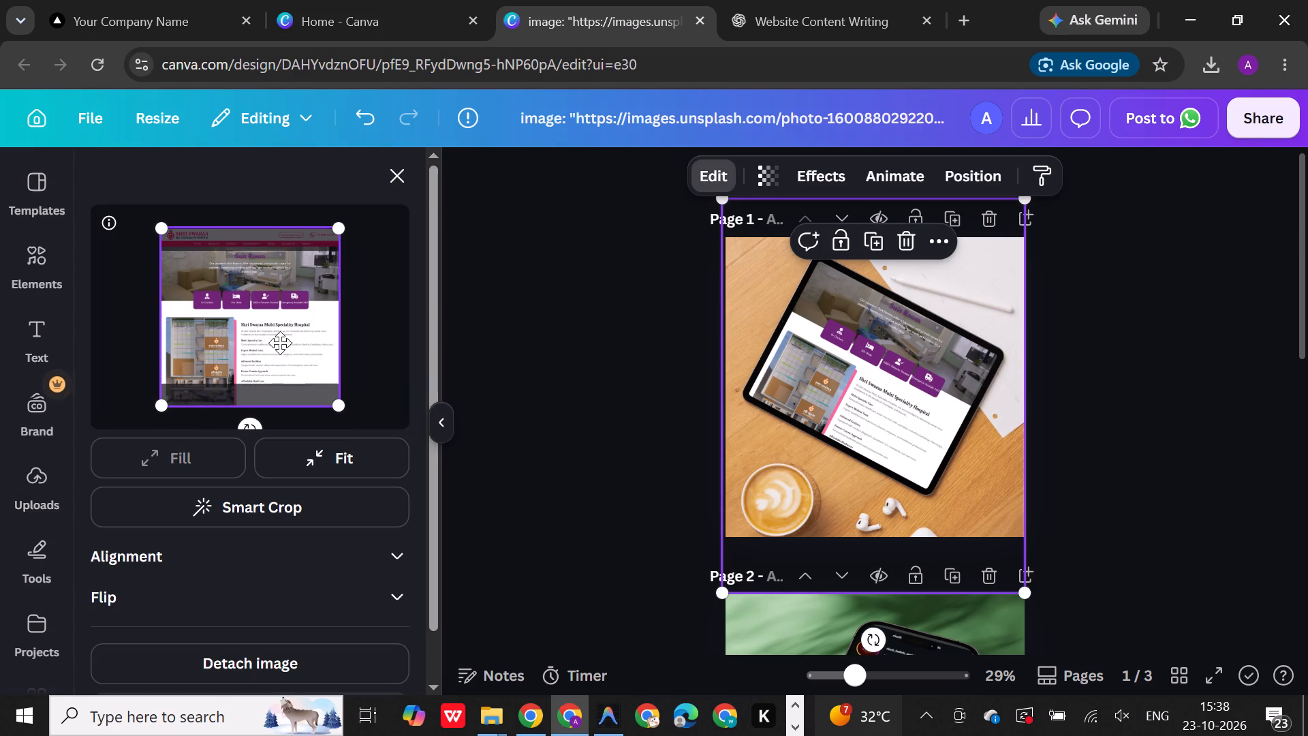
{"action": "left_click_drag", "start_coordinate": [280, 343], "coordinate": [283, 355]}
{"action": "scroll", "coordinate": [280, 602], "scroll_direction": "down", "scroll_amount": 5}
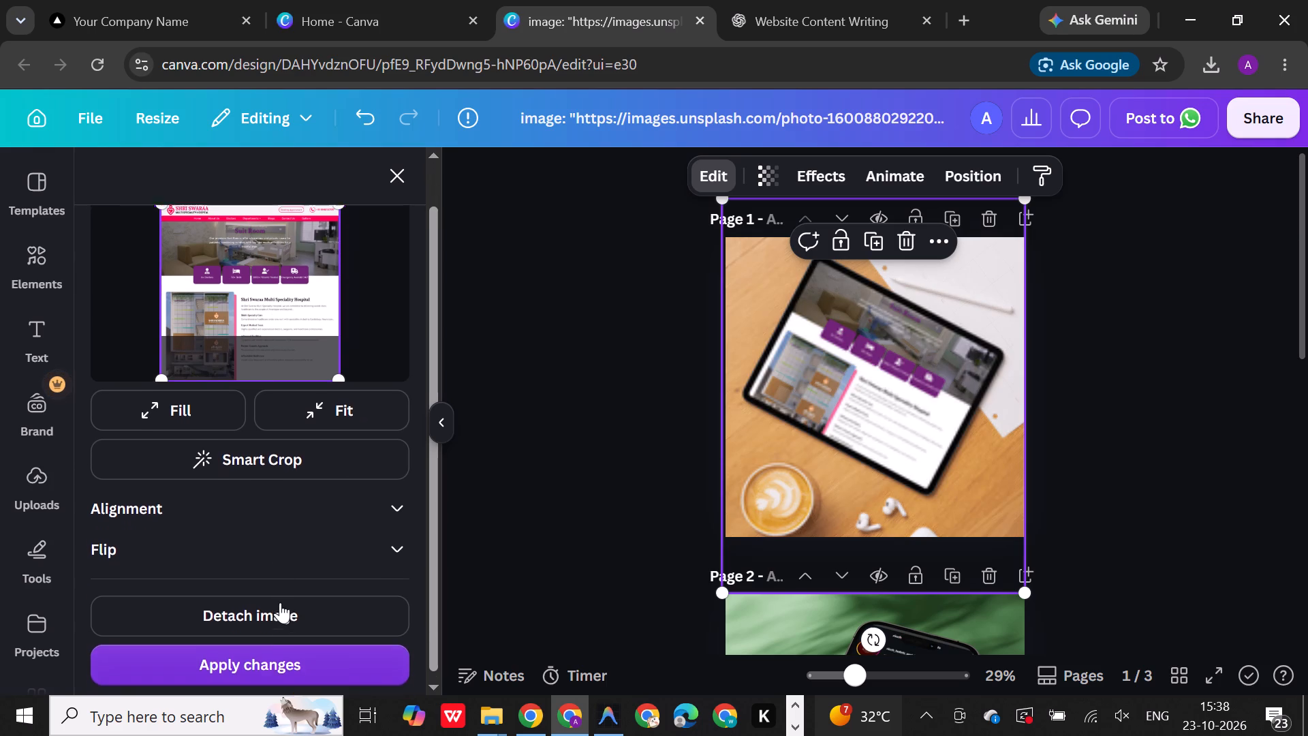
{"action": "left_click", "coordinate": [271, 649]}
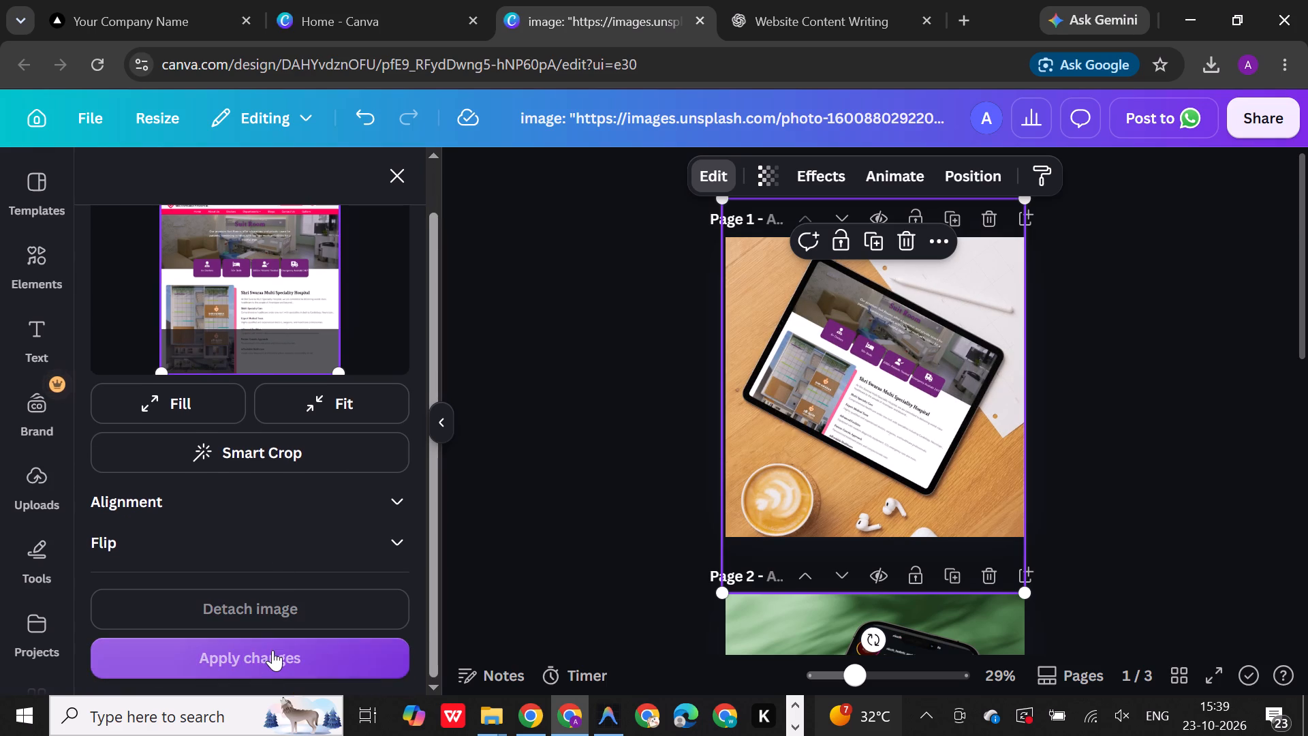
{"action": "left_click", "coordinate": [1189, 412]}
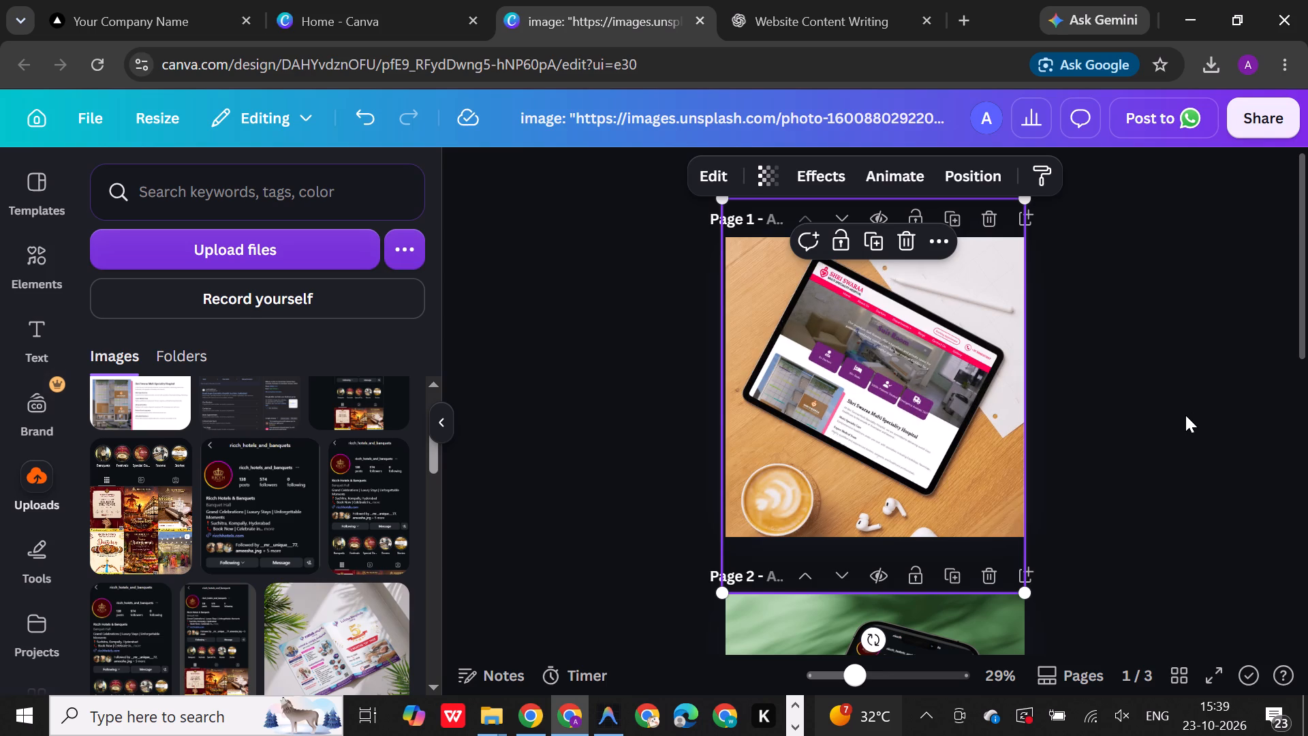
{"action": "left_click", "coordinate": [1185, 415]}
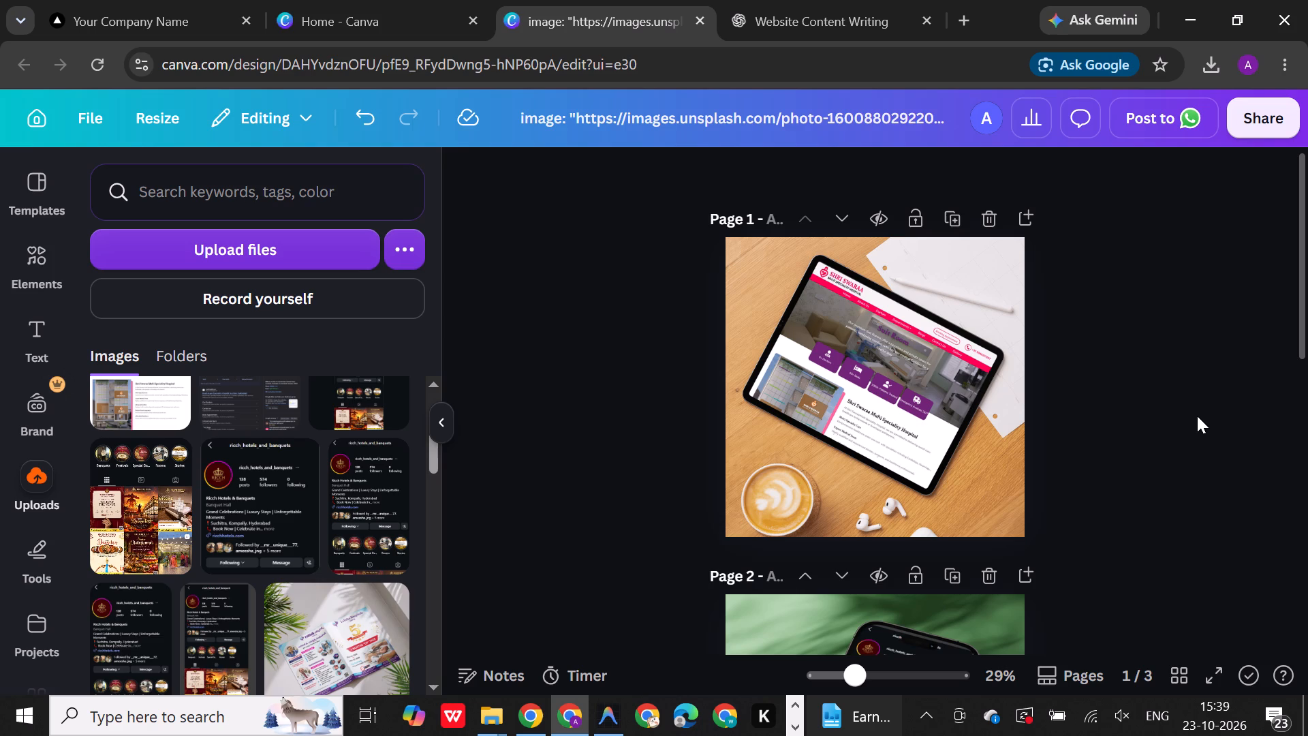
Review the new page 1 tablet mockup against the mockups on pages 2 and 3.
{"action": "scroll", "coordinate": [988, 448], "scroll_direction": "down", "scroll_amount": 4}
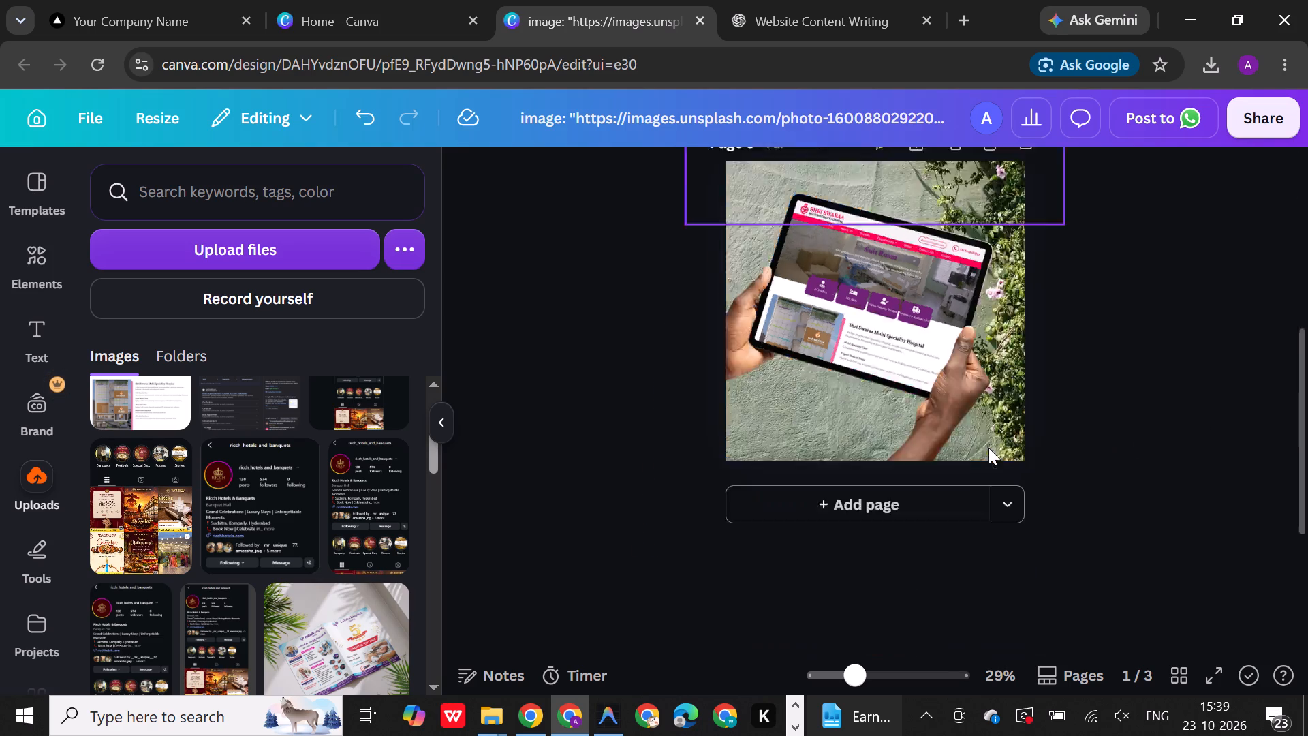
{"action": "scroll", "coordinate": [988, 448], "scroll_direction": "down", "scroll_amount": 5}
{"action": "left_click", "coordinate": [1242, 394]}
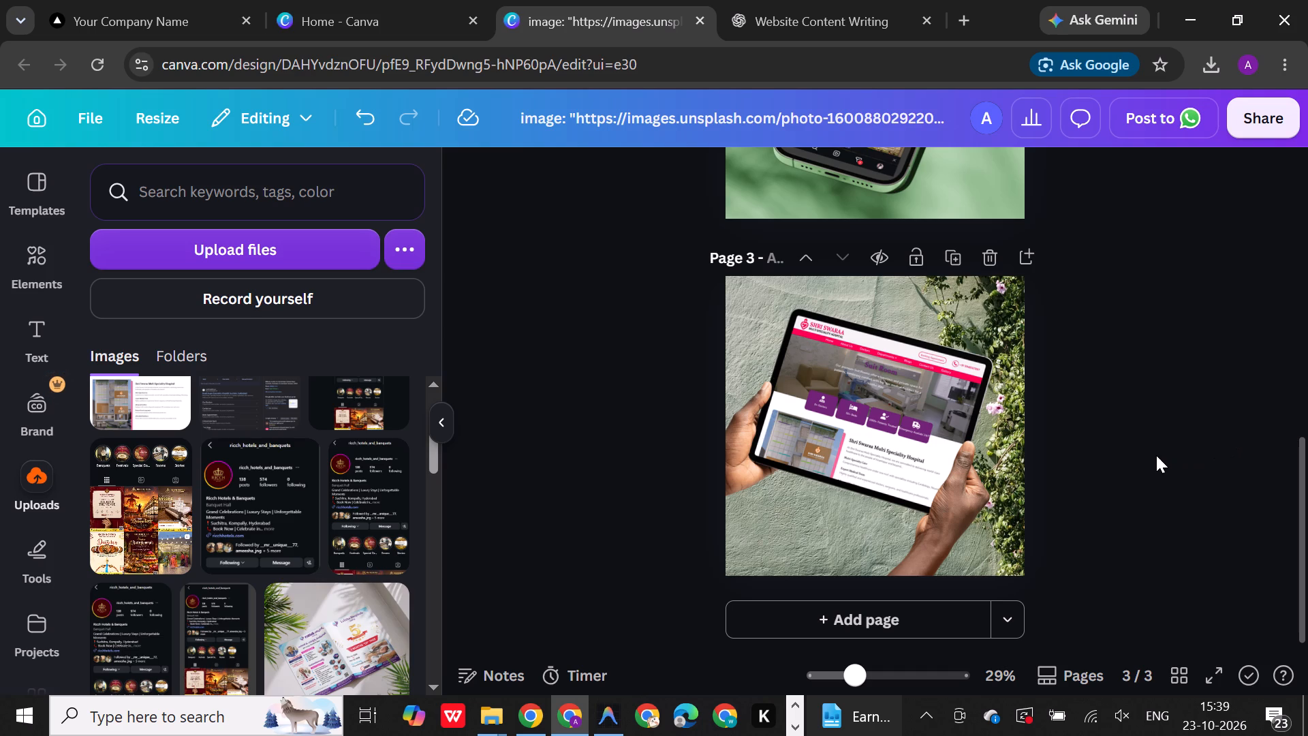
{"action": "scroll", "coordinate": [1156, 455], "scroll_direction": "up", "scroll_amount": 7}
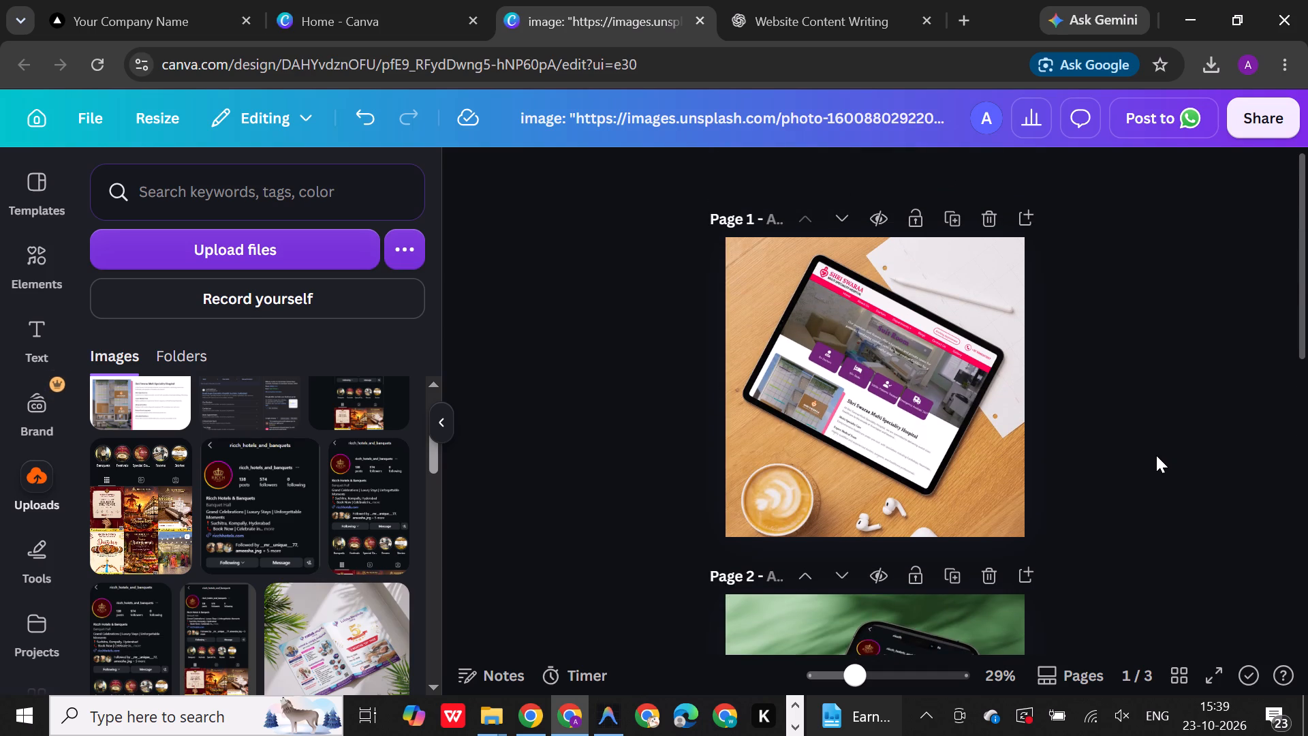
{"action": "scroll", "coordinate": [1156, 455], "scroll_direction": "down", "scroll_amount": 9}
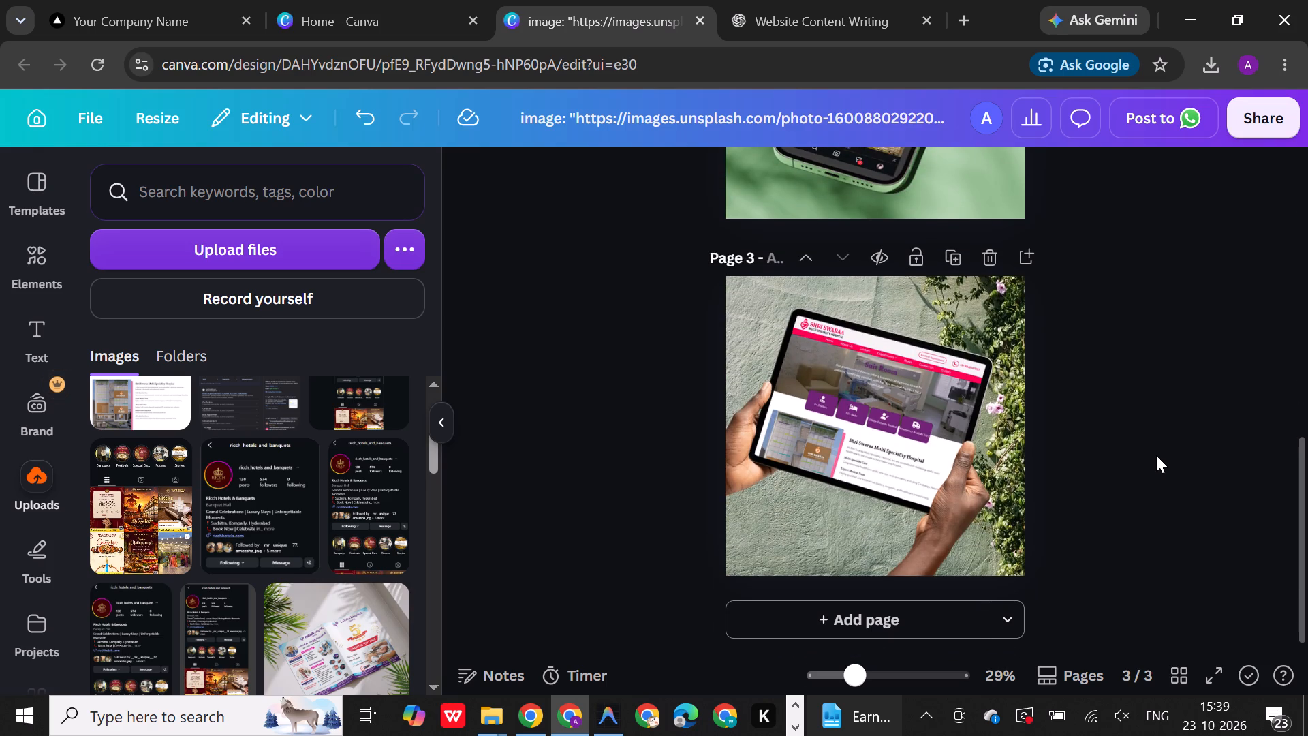
{"action": "scroll", "coordinate": [1156, 455], "scroll_direction": "up", "scroll_amount": 7}
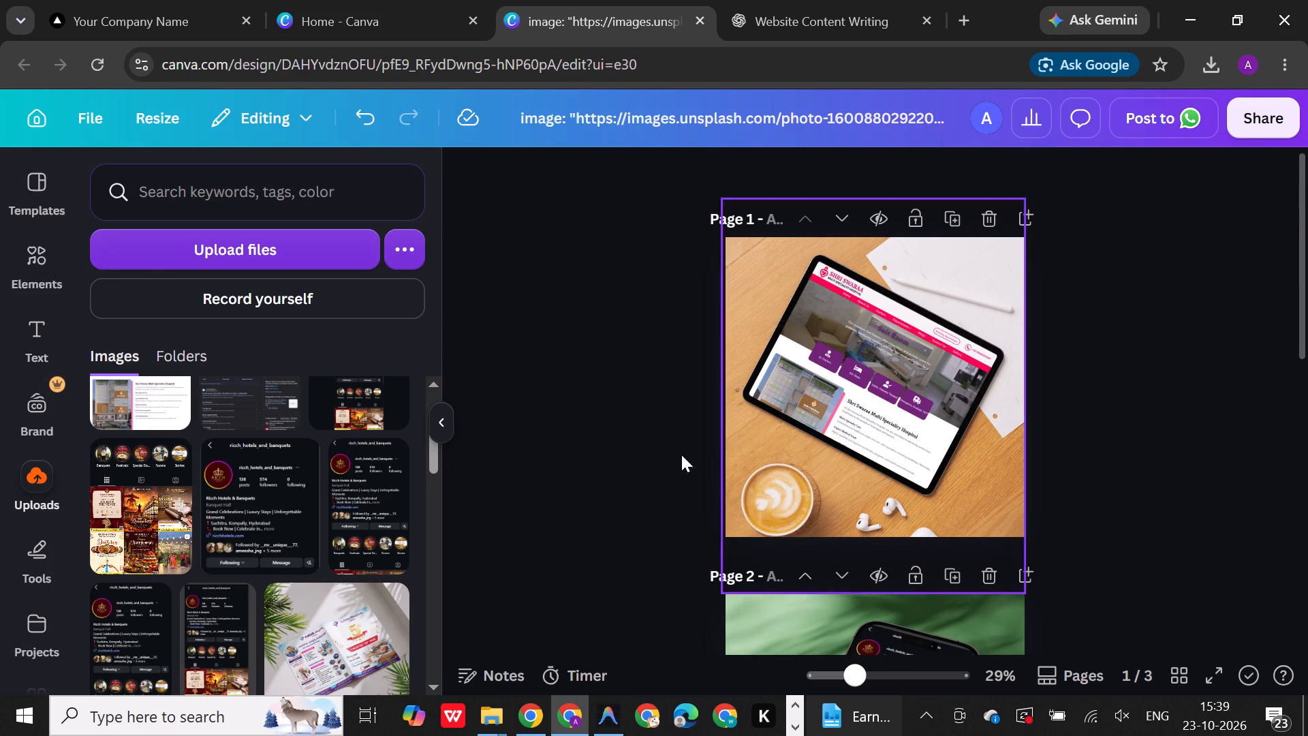
Browse the Tablets & TV mockups and the other mockup categories for further options.
{"action": "scroll", "coordinate": [14, 388], "scroll_direction": "down", "scroll_amount": 2}
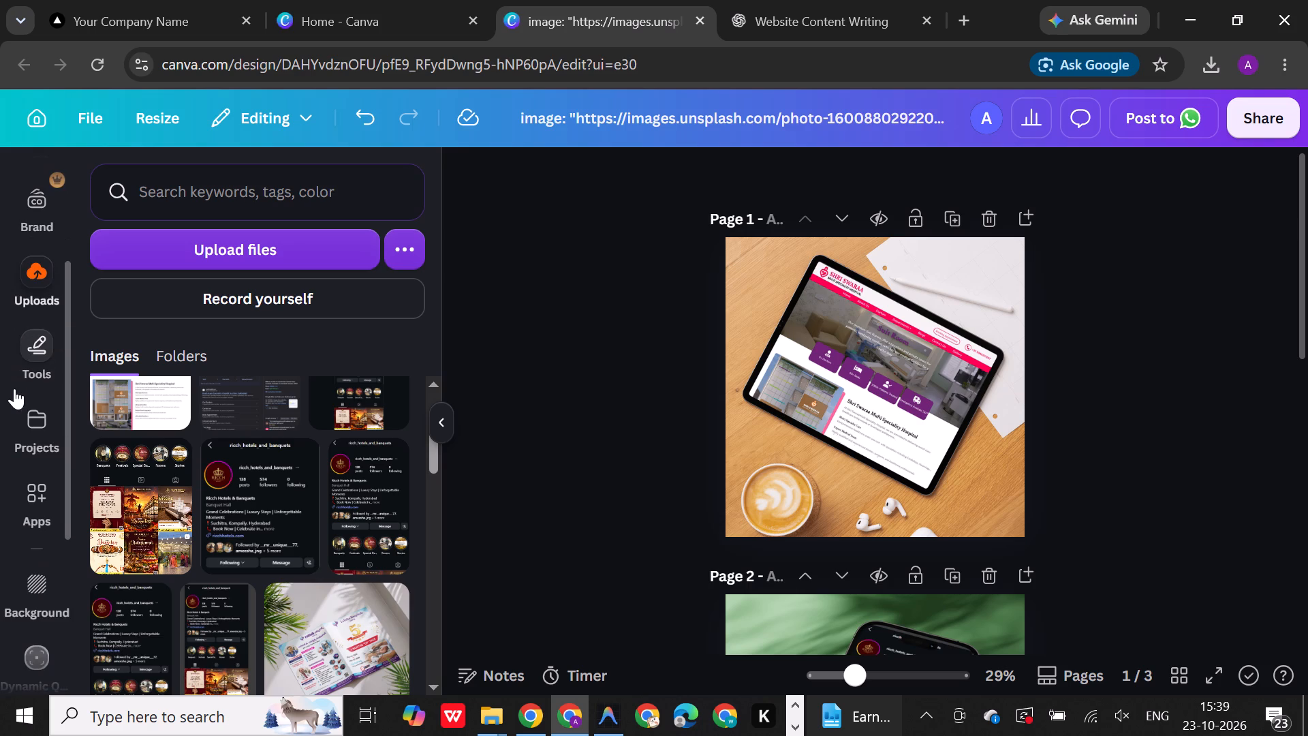
{"action": "left_click", "coordinate": [44, 301]}
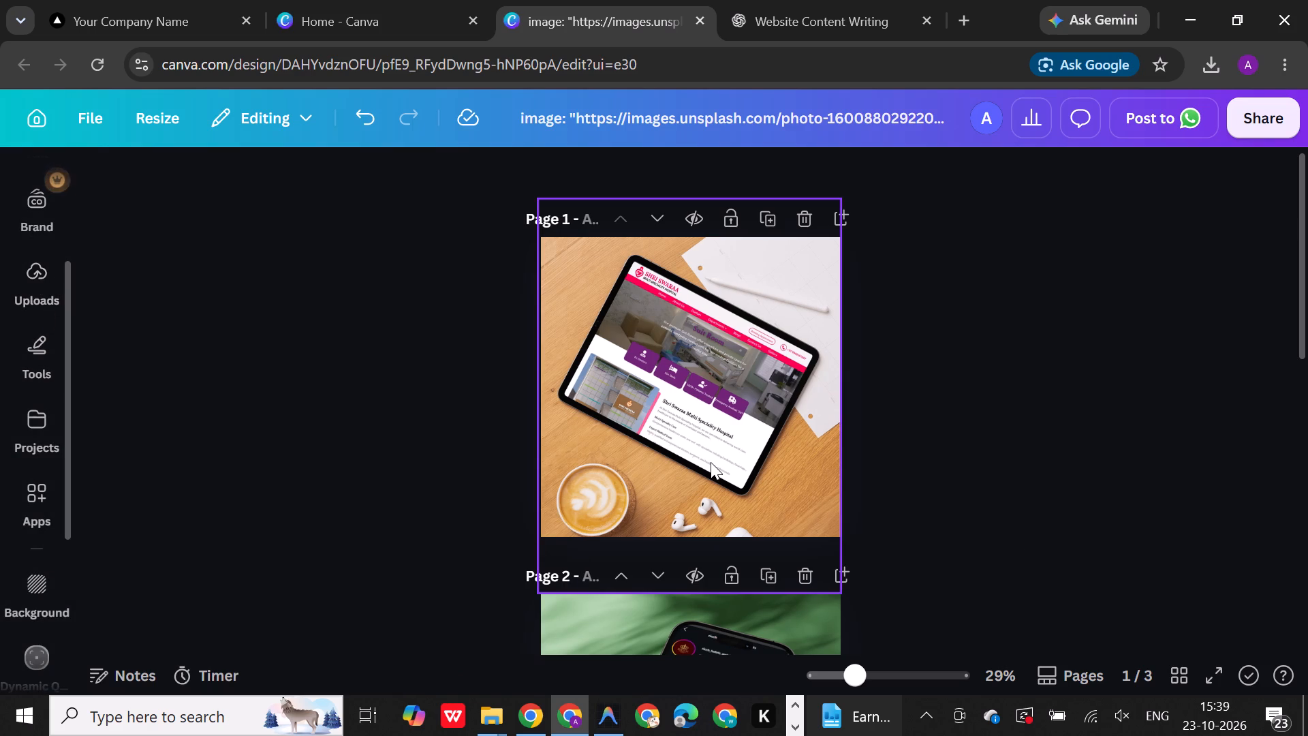
{"action": "scroll", "coordinate": [48, 320], "scroll_direction": "up", "scroll_amount": 2}
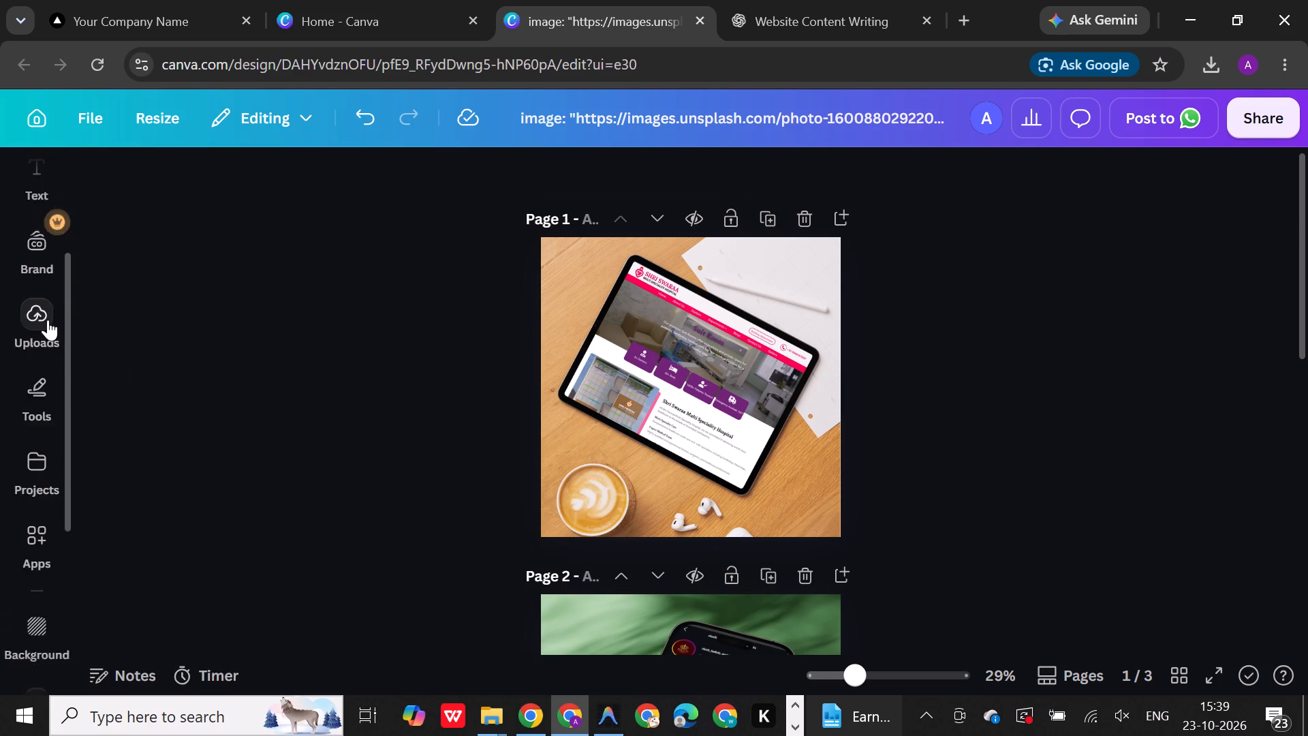
{"action": "left_click", "coordinate": [45, 259]}
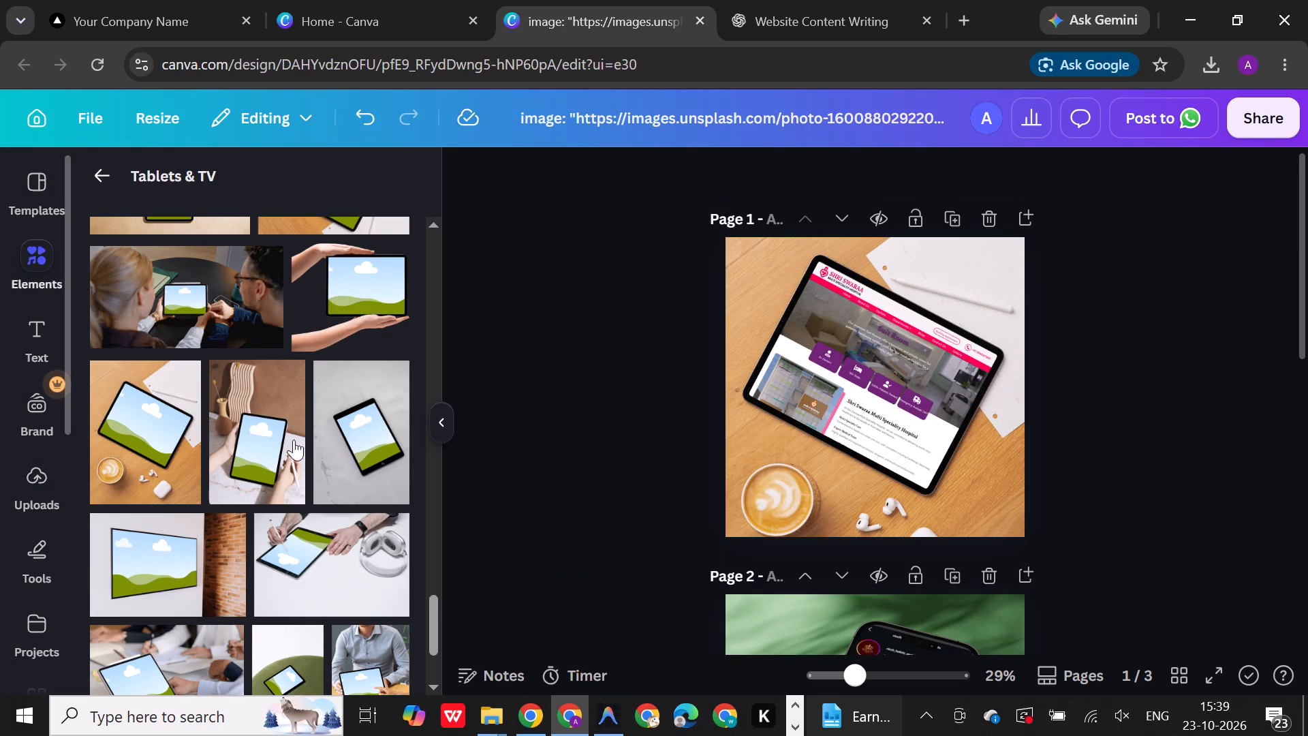
{"action": "scroll", "coordinate": [157, 453], "scroll_direction": "up", "scroll_amount": 3}
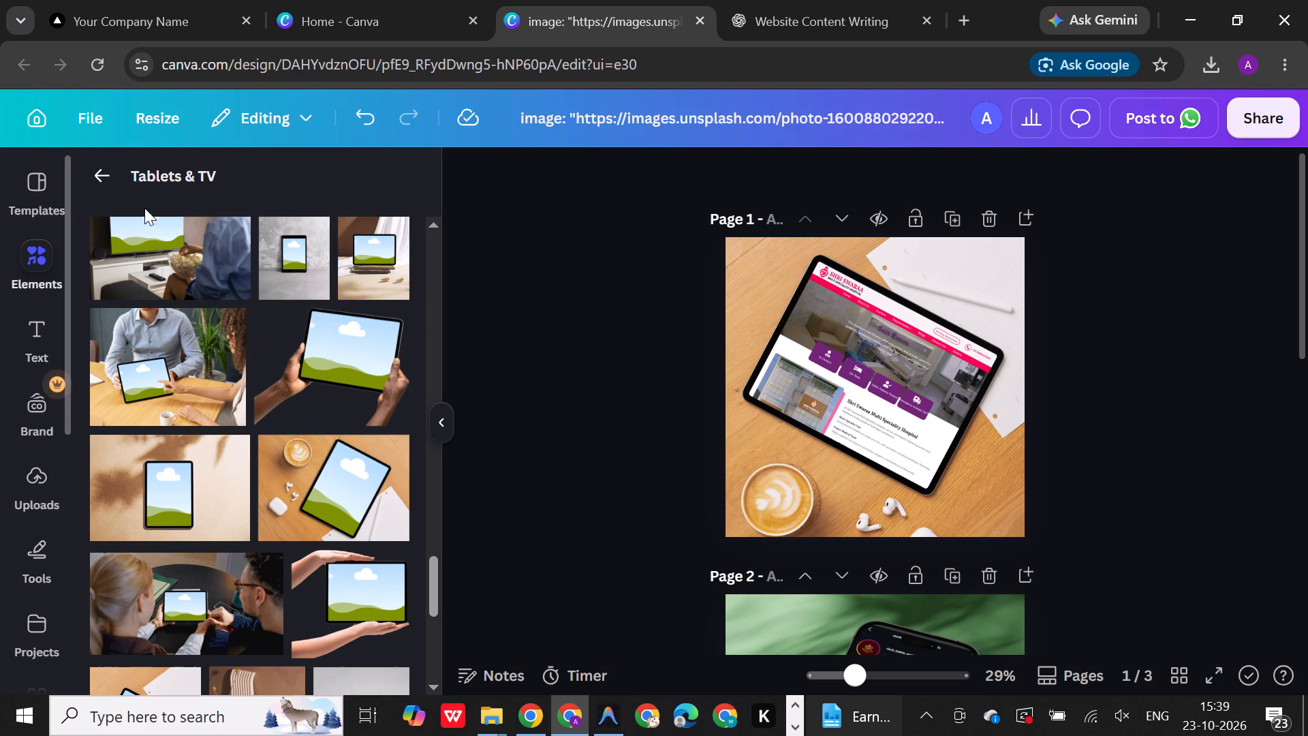
{"action": "left_click", "coordinate": [91, 180]}
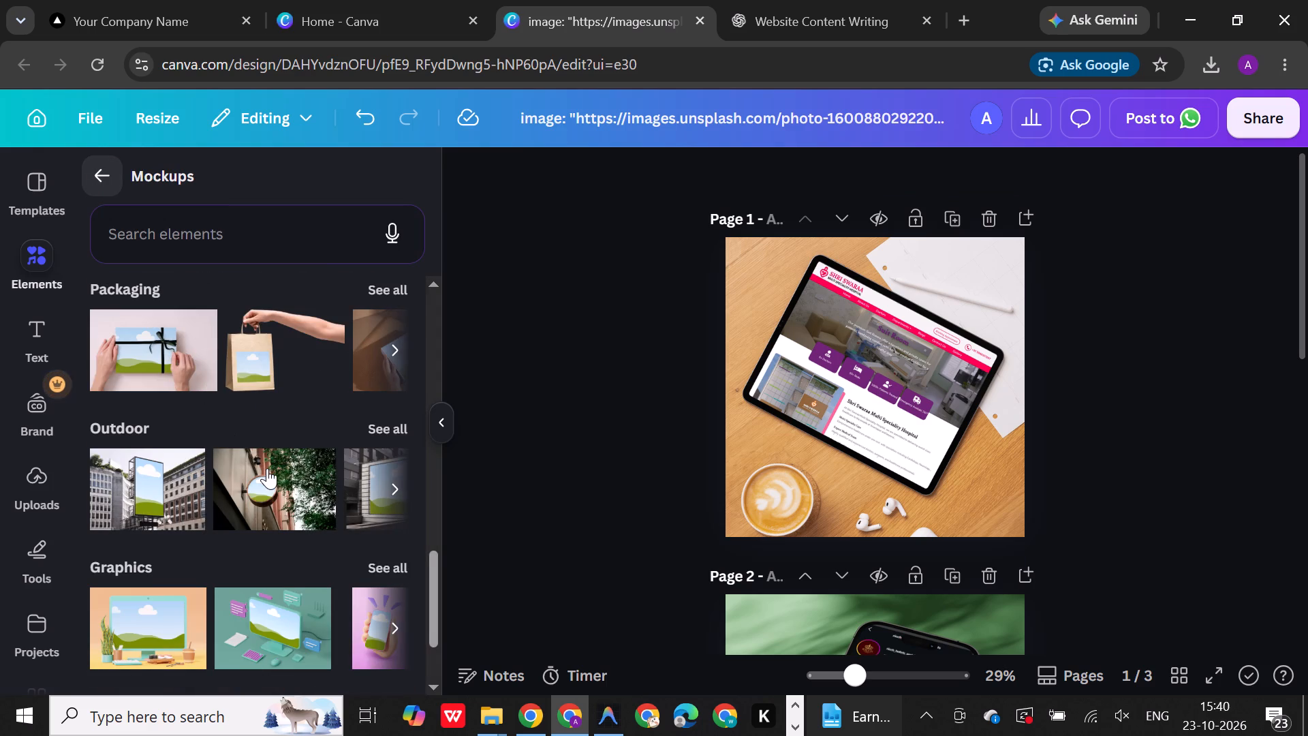
{"action": "scroll", "coordinate": [268, 469], "scroll_direction": "down", "scroll_amount": 1}
{"action": "left_click", "coordinate": [104, 184]}
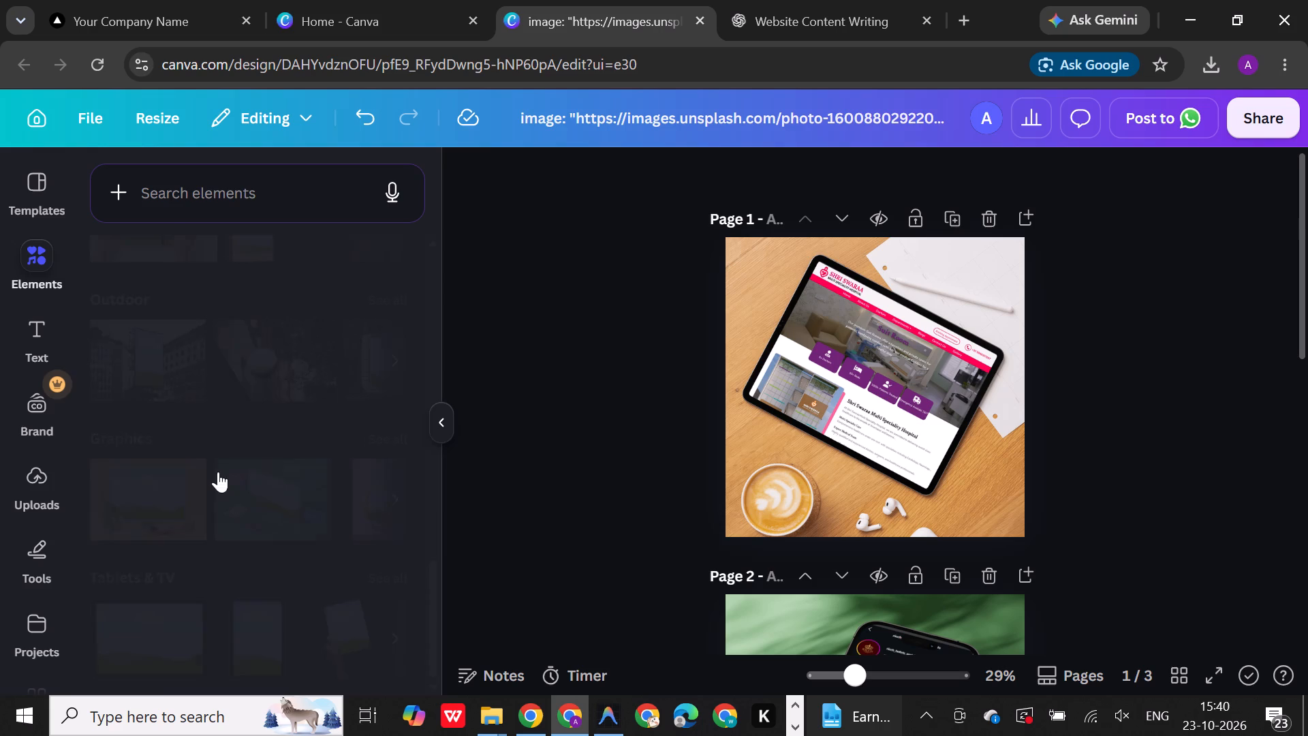
Search the photo library for "office background" and look through the results for a suitable backdrop.
{"action": "scroll", "coordinate": [218, 527], "scroll_direction": "up", "scroll_amount": 4}
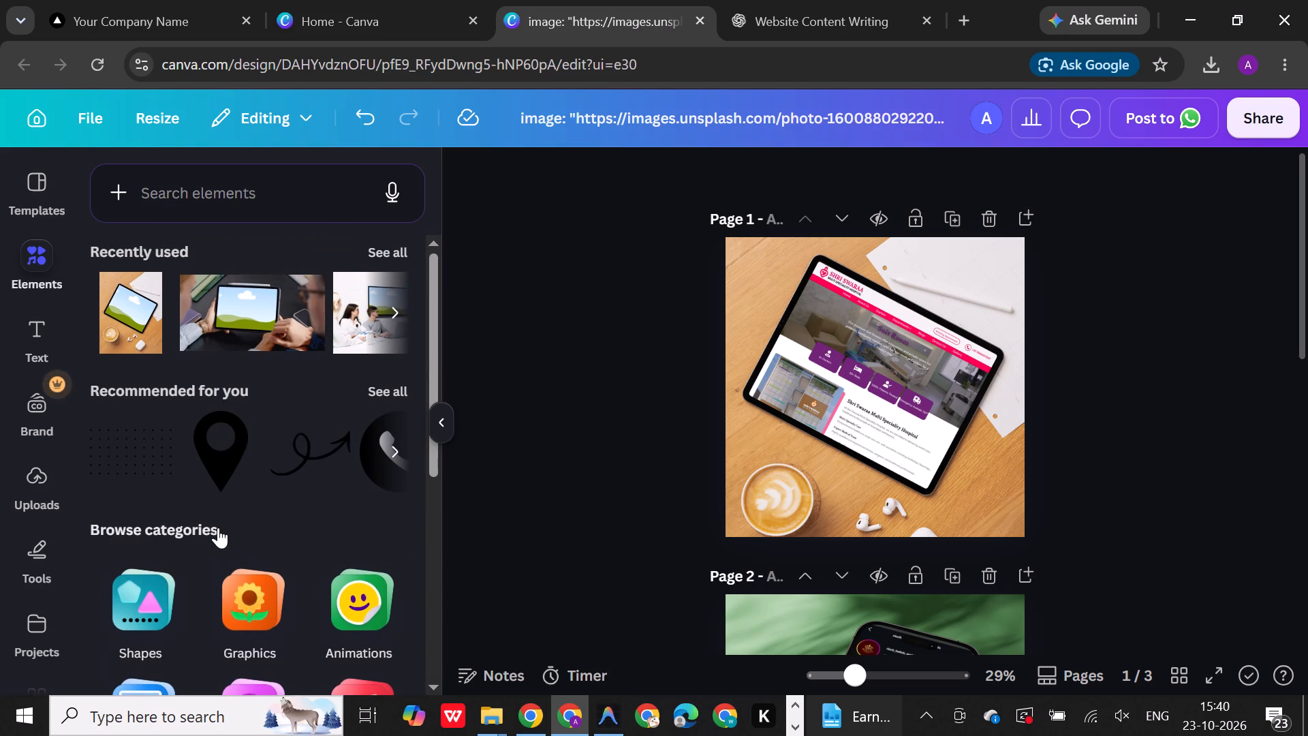
{"action": "scroll", "coordinate": [218, 527], "scroll_direction": "down", "scroll_amount": 4}
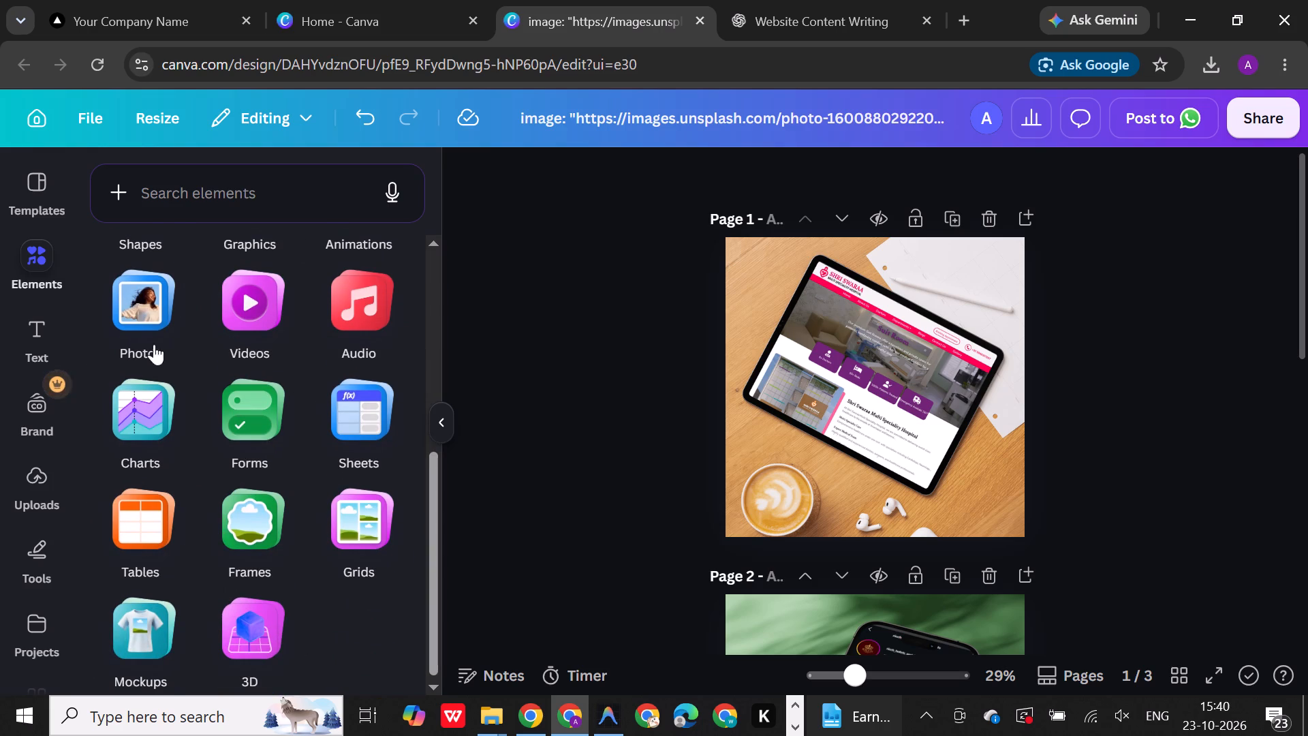
{"action": "scroll", "coordinate": [198, 389], "scroll_direction": "up", "scroll_amount": 1}
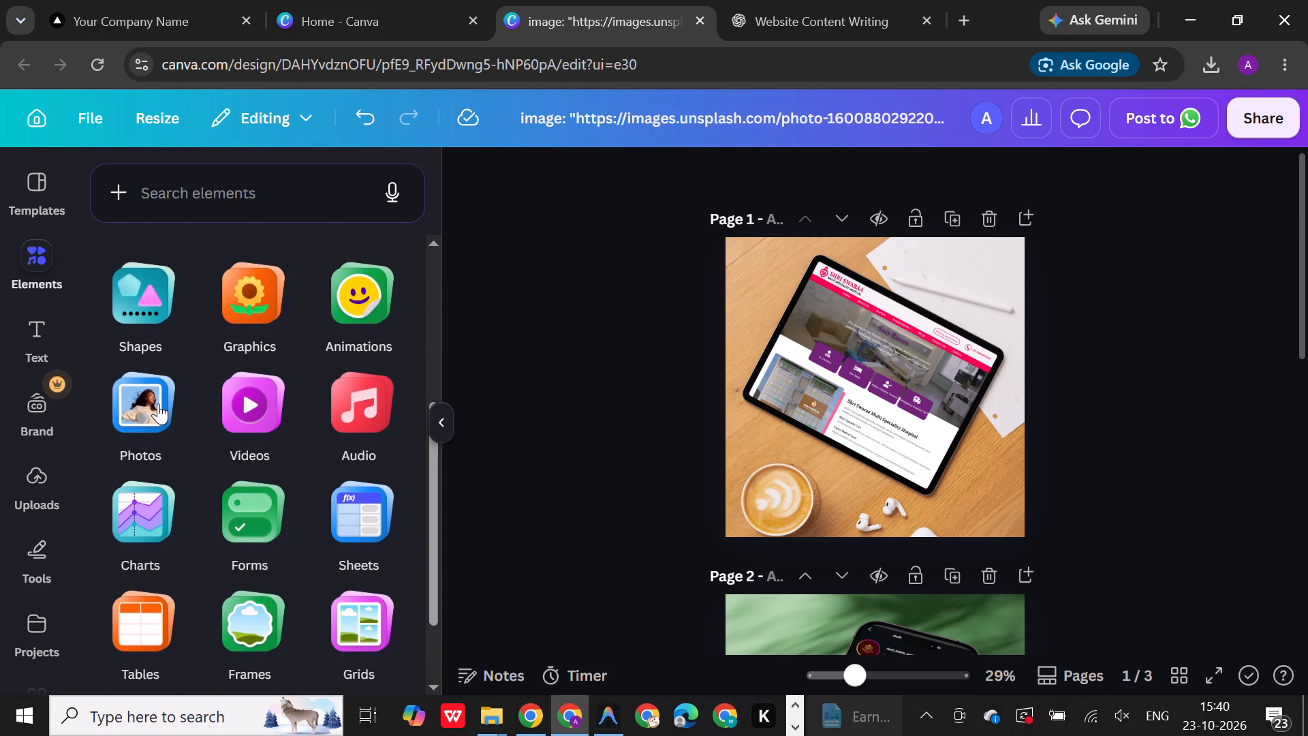
{"action": "left_click", "coordinate": [158, 405]}
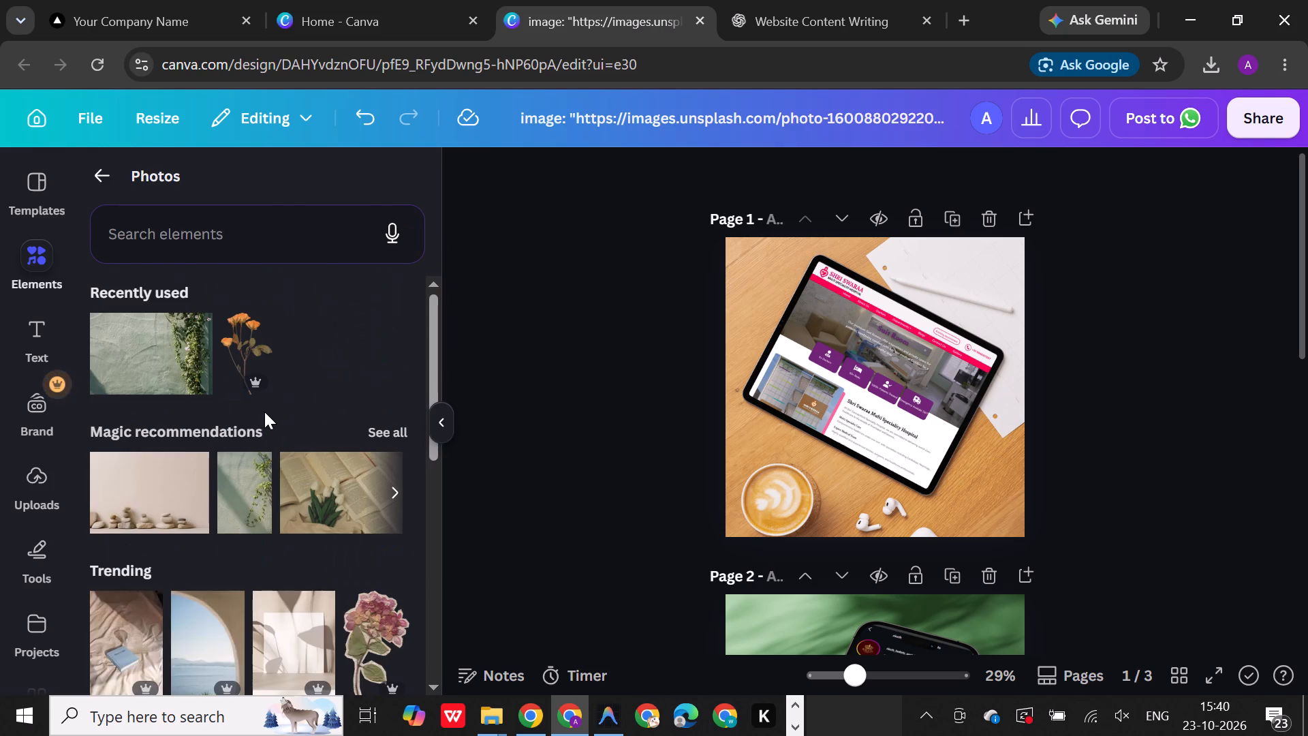
{"action": "scroll", "coordinate": [269, 418], "scroll_direction": "down", "scroll_amount": 3}
{"action": "left_click", "coordinate": [242, 235]}
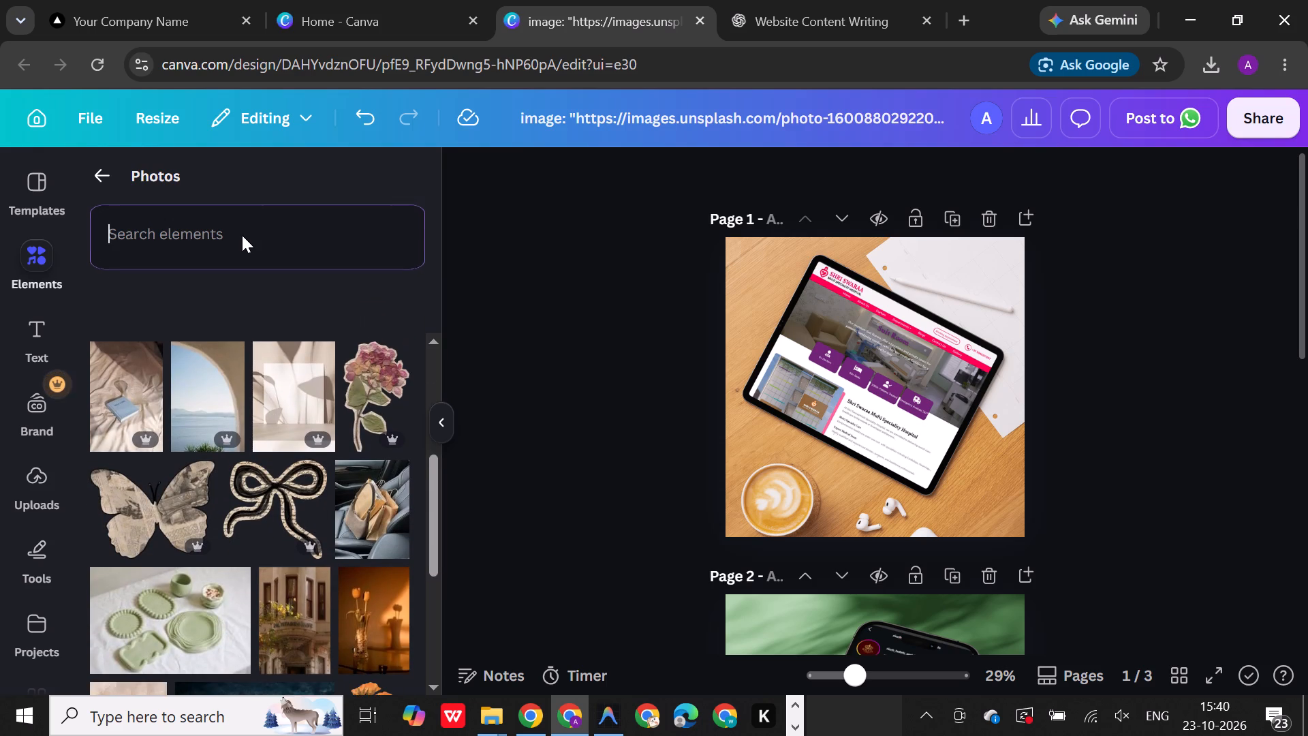
{"action": "type", "text": "office"}
{"action": "key", "text": "space"}
{"action": "type", "text": "background"}
{"action": "key", "text": "Return"}
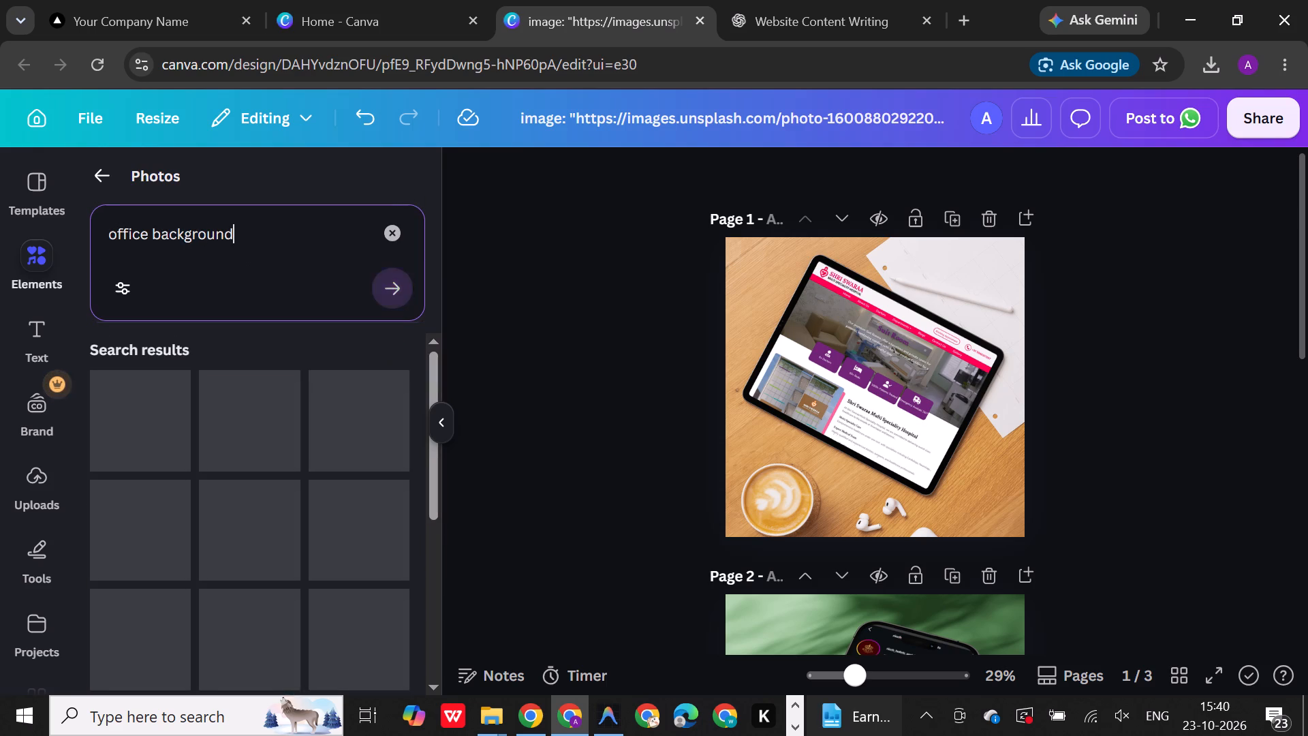
{"action": "scroll", "coordinate": [275, 554], "scroll_direction": "down", "scroll_amount": 1}
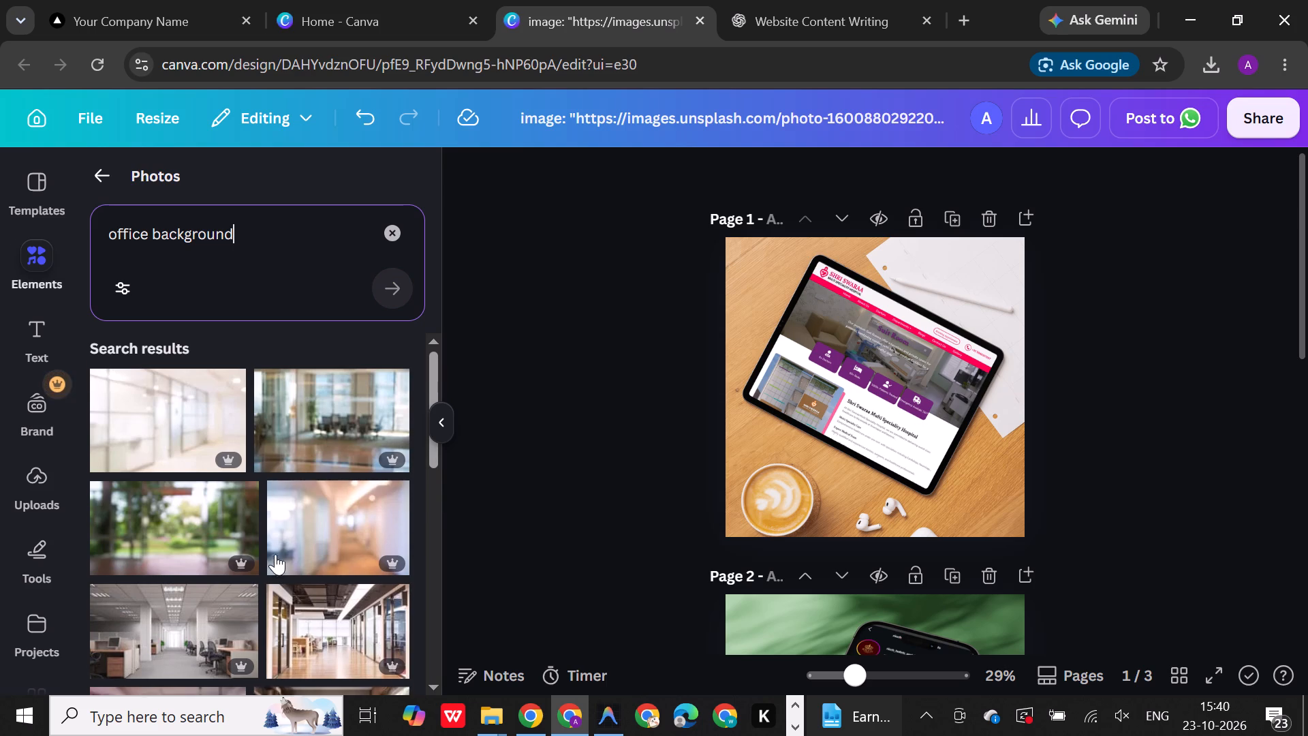
{"action": "scroll", "coordinate": [275, 554], "scroll_direction": "down", "scroll_amount": 2}
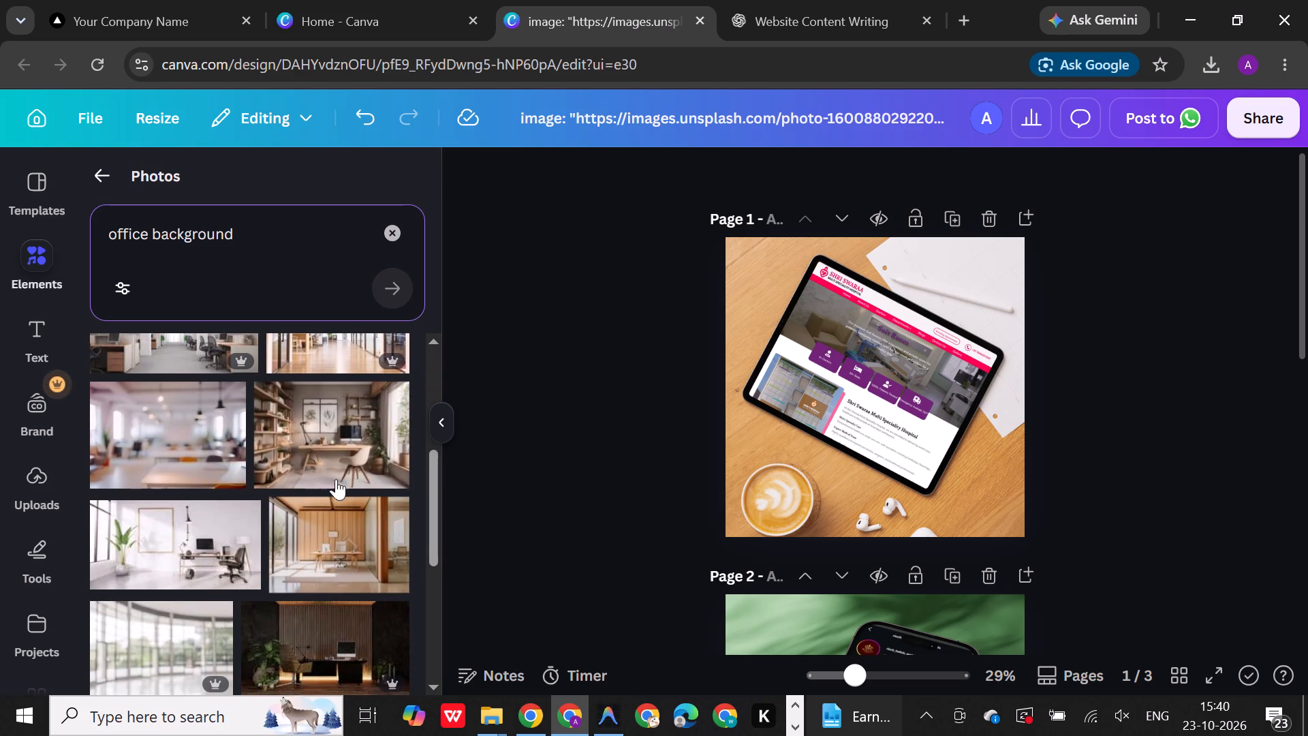
{"action": "scroll", "coordinate": [345, 451], "scroll_direction": "down", "scroll_amount": 2}
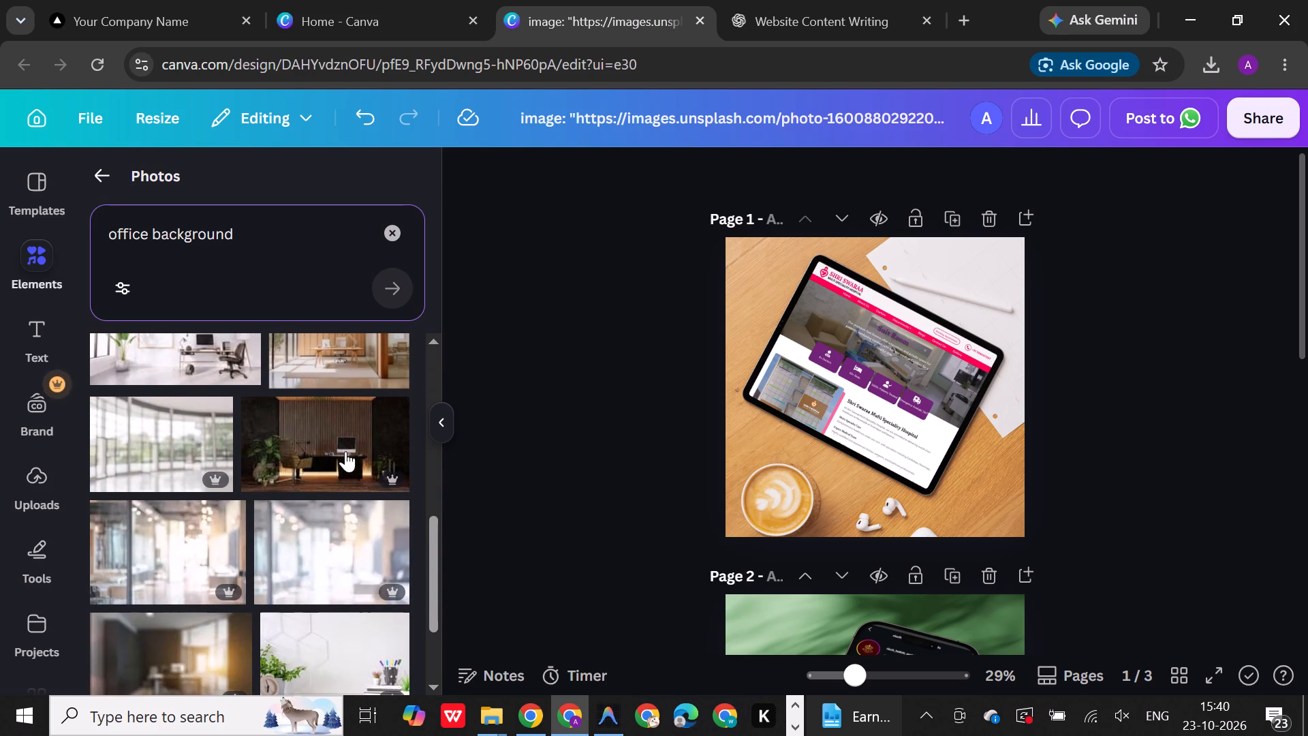
Delete the tablet mockup showing the hospital website from page 1.
{"action": "left_click", "coordinate": [940, 393]}
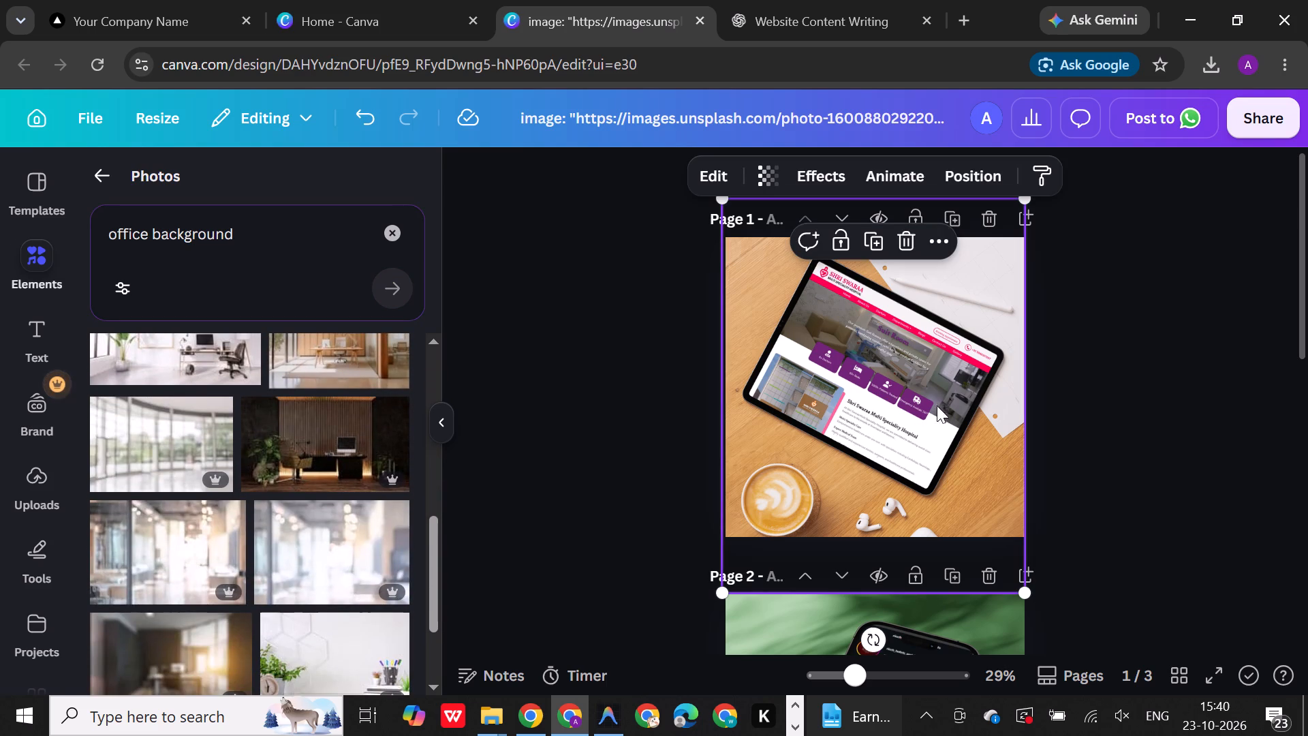
{"action": "key", "text": "BackSpace"}
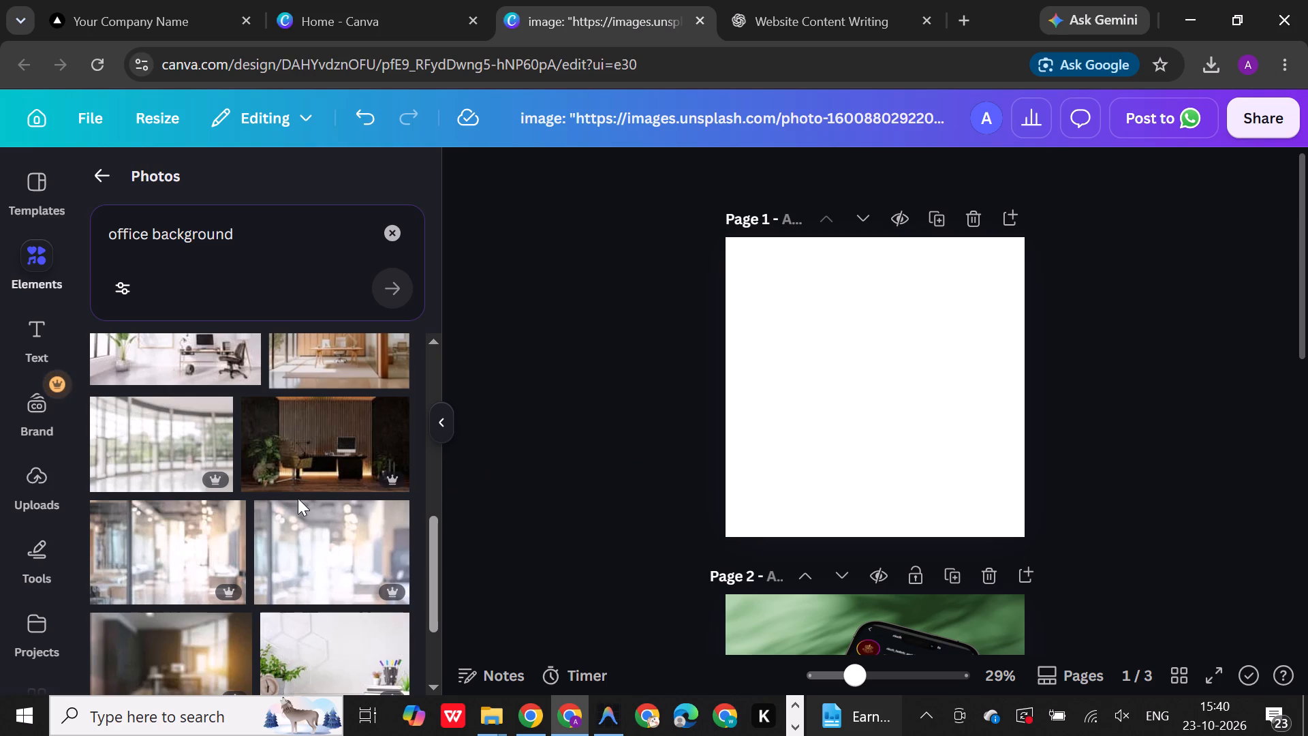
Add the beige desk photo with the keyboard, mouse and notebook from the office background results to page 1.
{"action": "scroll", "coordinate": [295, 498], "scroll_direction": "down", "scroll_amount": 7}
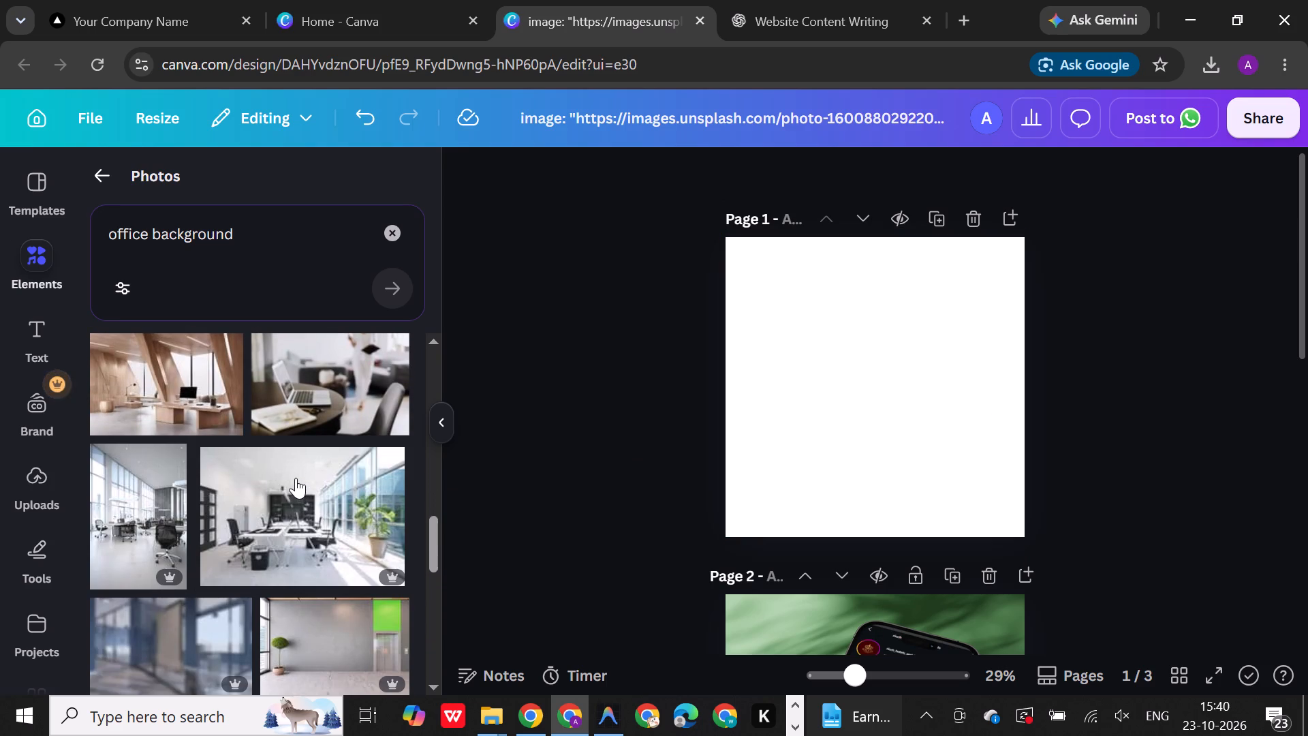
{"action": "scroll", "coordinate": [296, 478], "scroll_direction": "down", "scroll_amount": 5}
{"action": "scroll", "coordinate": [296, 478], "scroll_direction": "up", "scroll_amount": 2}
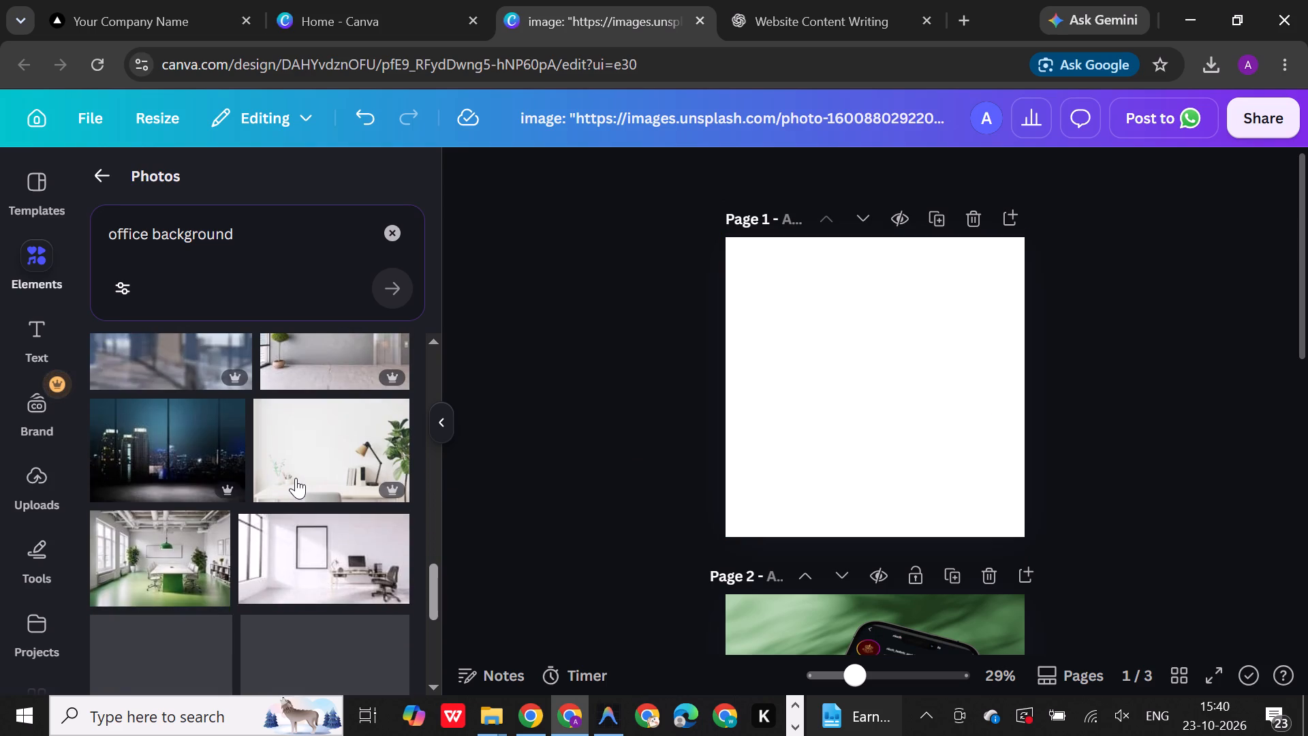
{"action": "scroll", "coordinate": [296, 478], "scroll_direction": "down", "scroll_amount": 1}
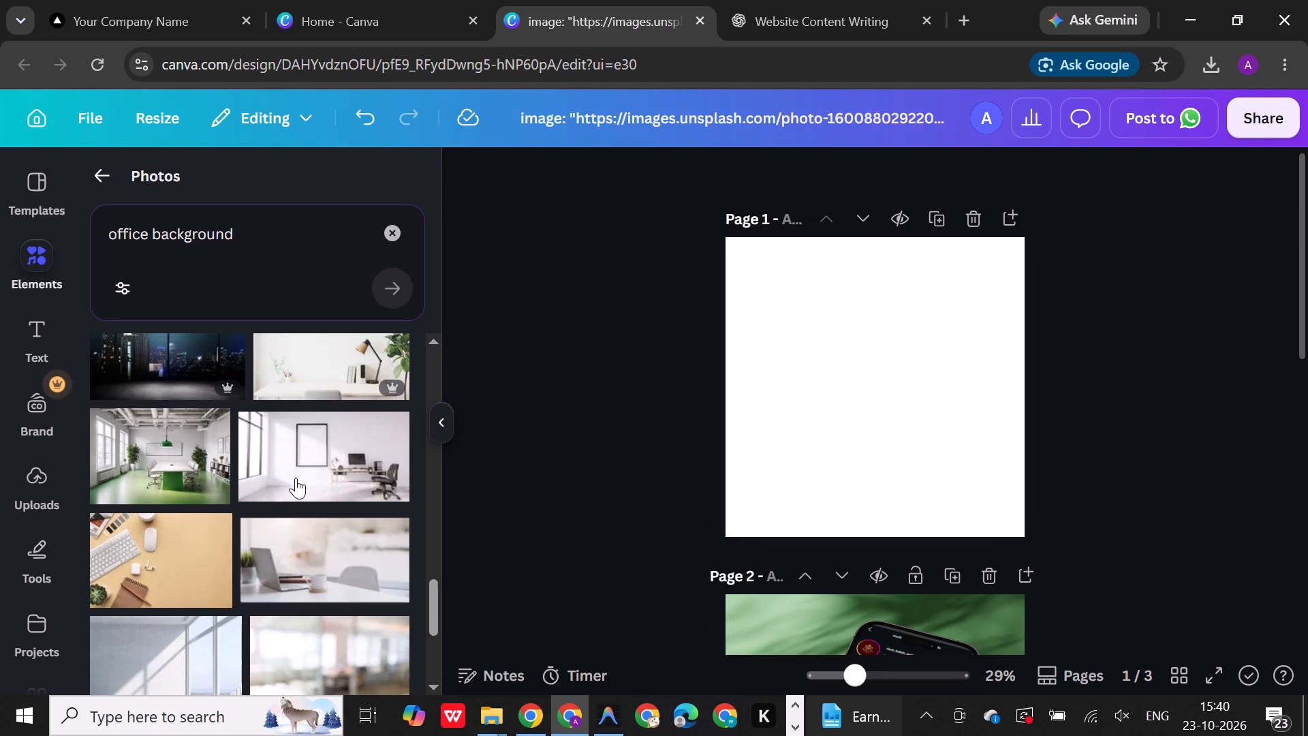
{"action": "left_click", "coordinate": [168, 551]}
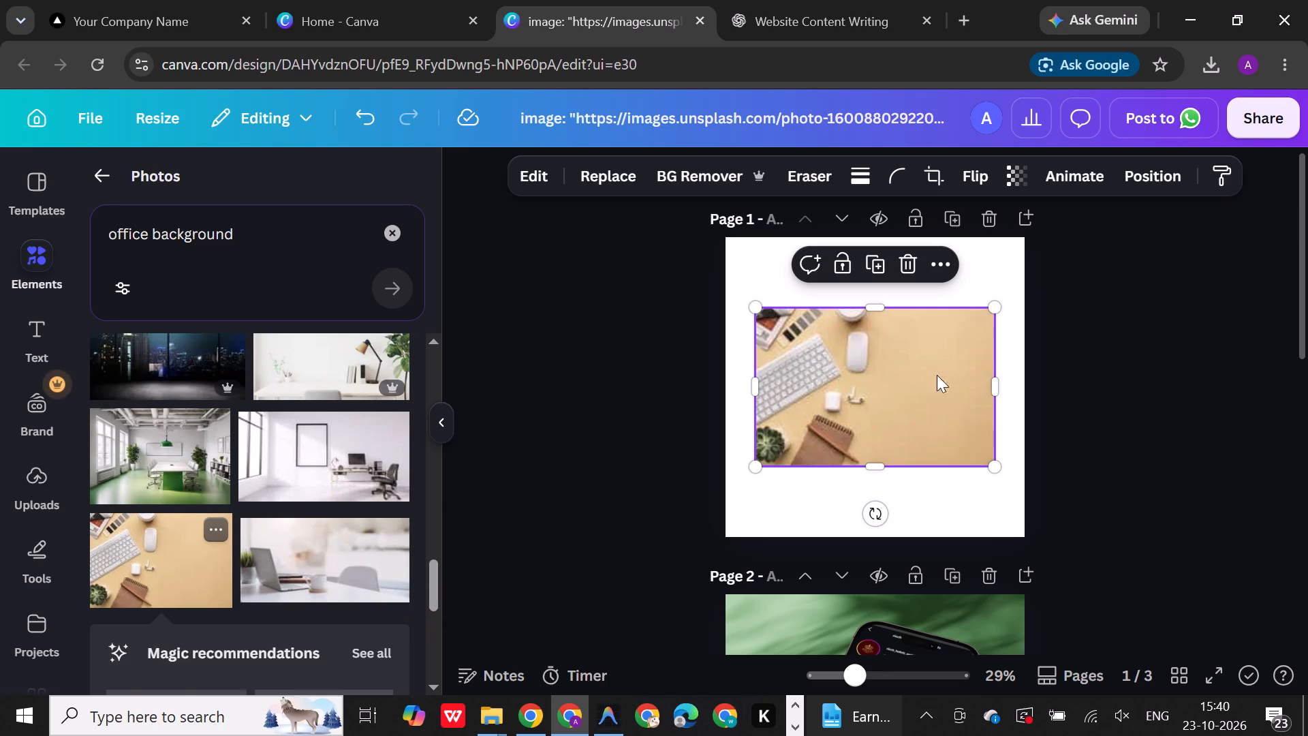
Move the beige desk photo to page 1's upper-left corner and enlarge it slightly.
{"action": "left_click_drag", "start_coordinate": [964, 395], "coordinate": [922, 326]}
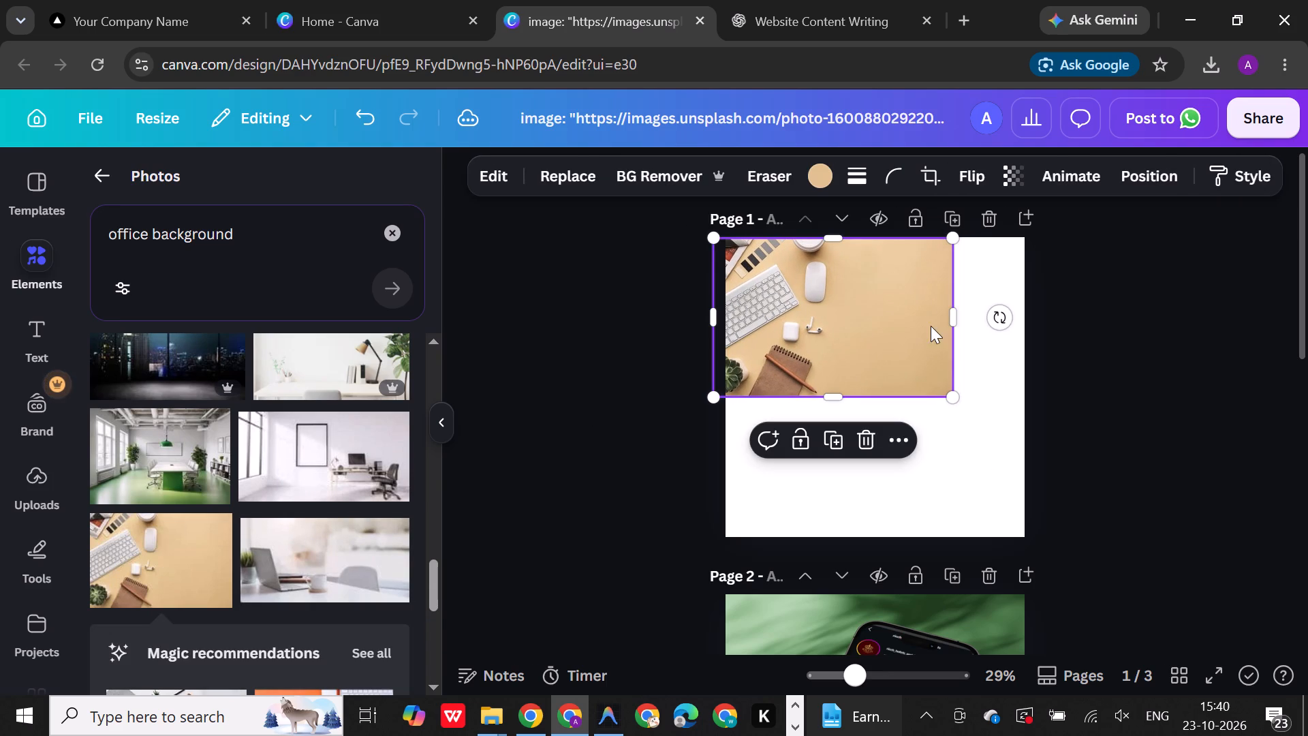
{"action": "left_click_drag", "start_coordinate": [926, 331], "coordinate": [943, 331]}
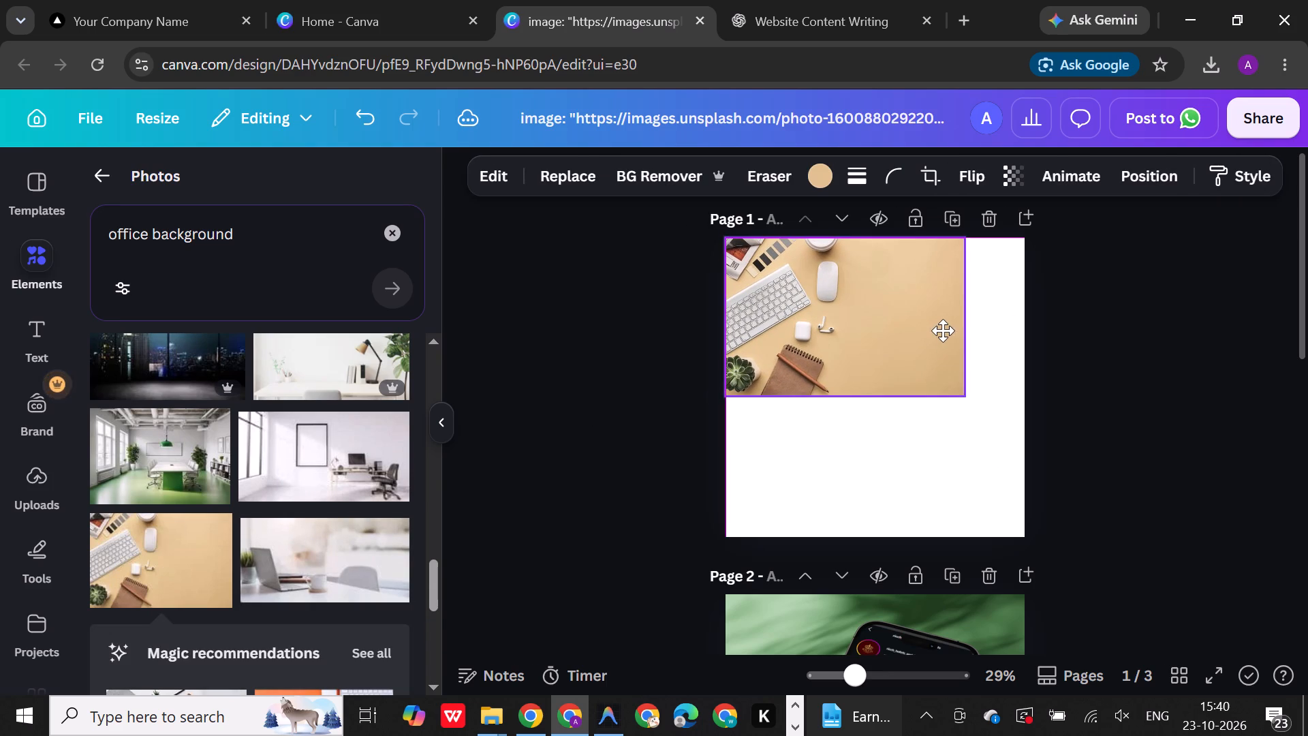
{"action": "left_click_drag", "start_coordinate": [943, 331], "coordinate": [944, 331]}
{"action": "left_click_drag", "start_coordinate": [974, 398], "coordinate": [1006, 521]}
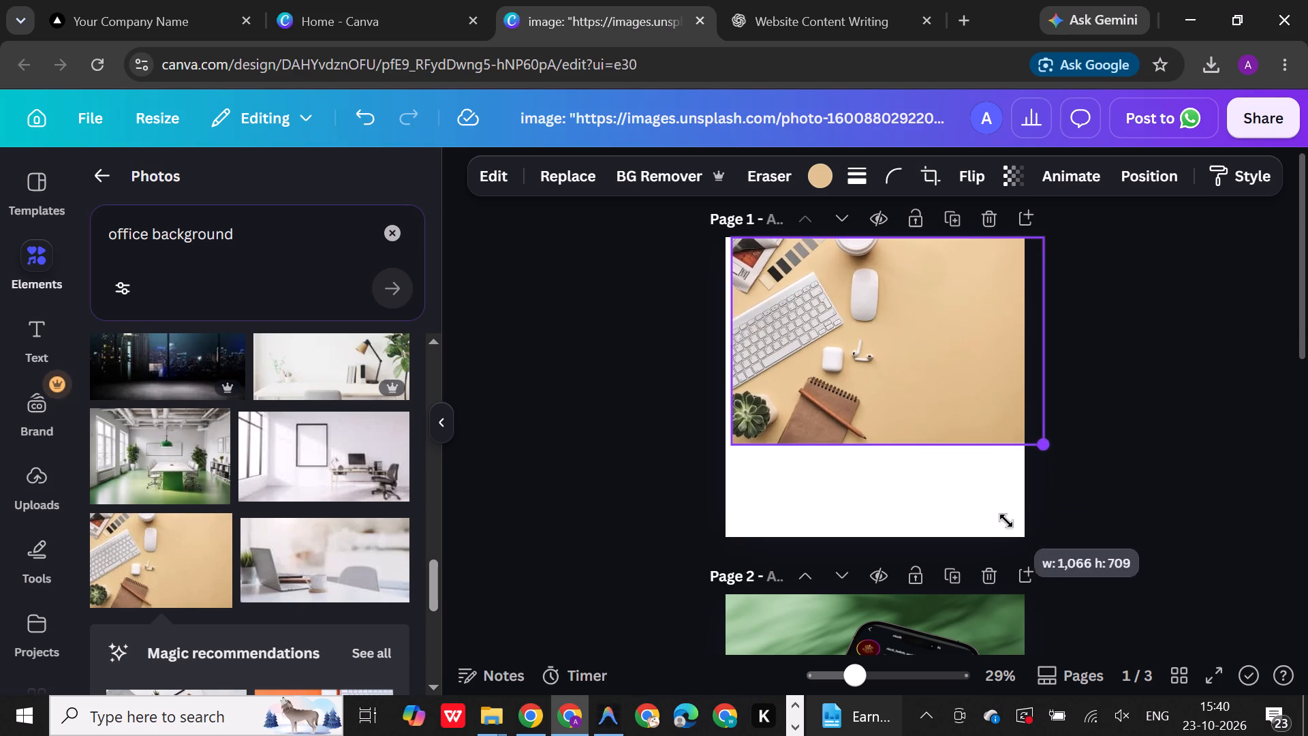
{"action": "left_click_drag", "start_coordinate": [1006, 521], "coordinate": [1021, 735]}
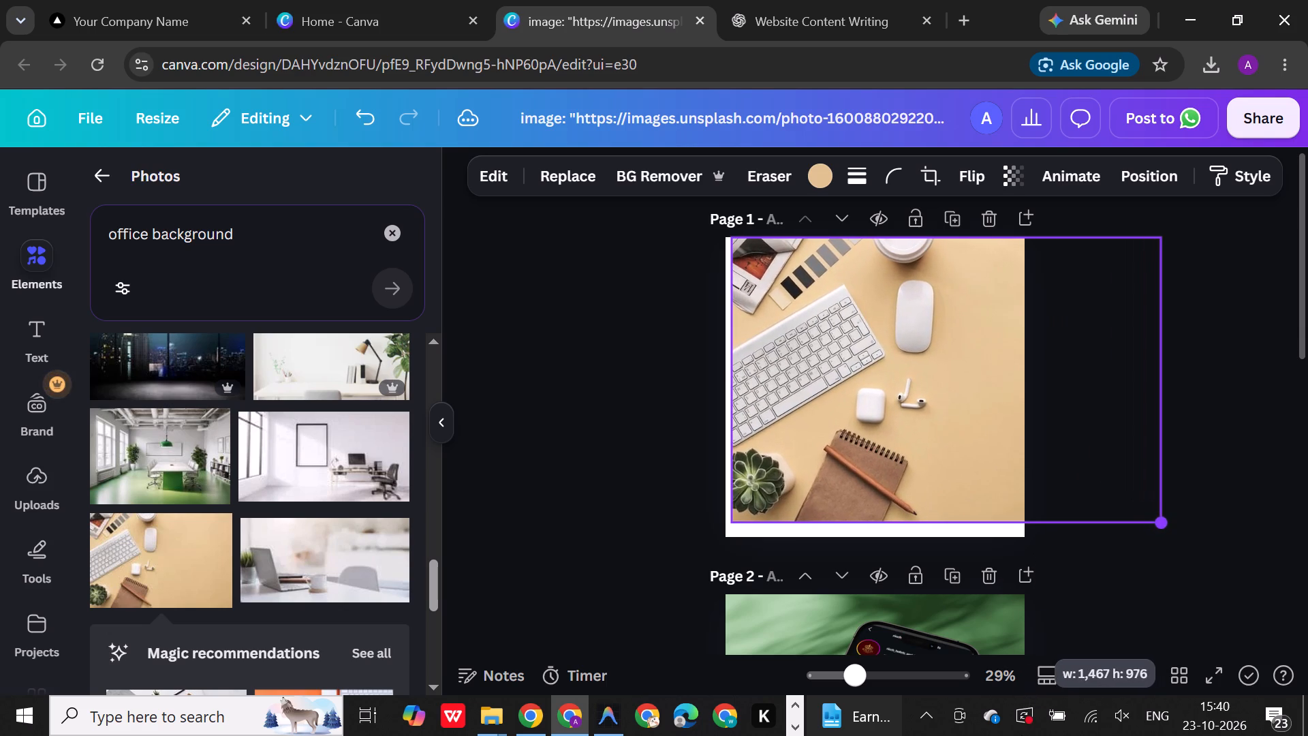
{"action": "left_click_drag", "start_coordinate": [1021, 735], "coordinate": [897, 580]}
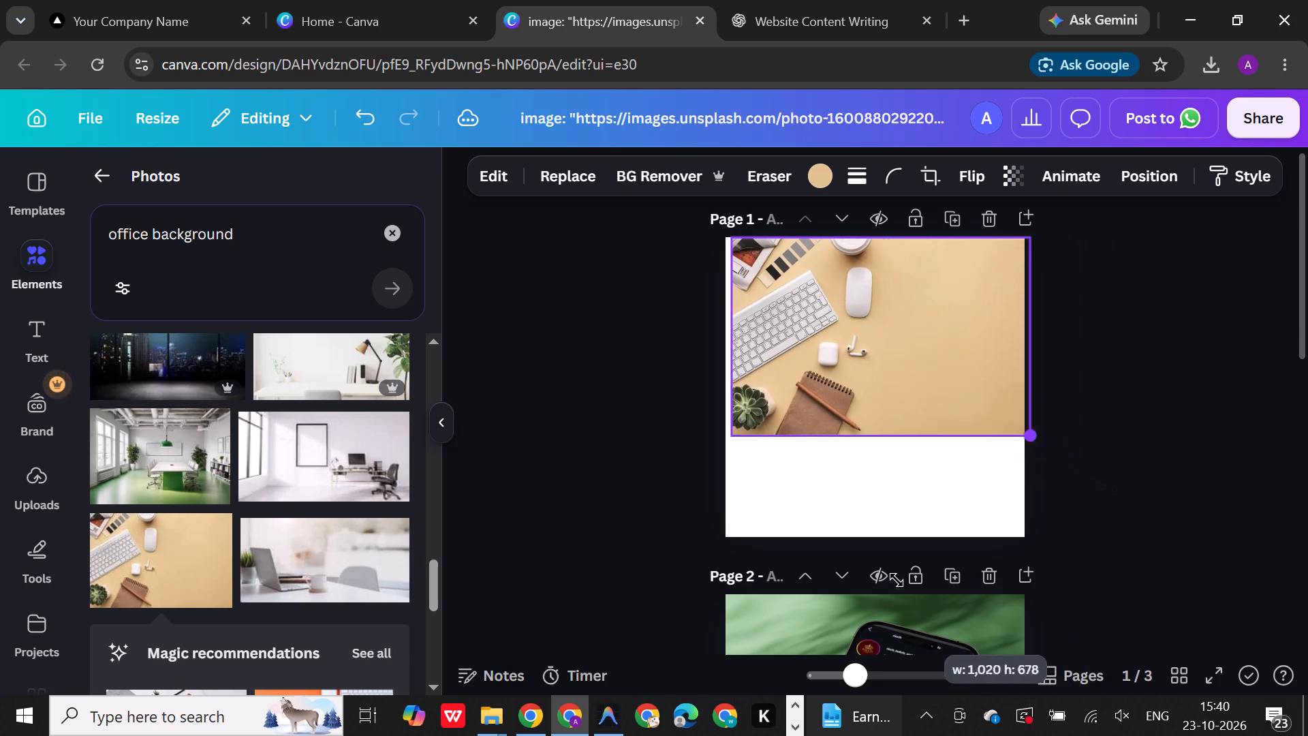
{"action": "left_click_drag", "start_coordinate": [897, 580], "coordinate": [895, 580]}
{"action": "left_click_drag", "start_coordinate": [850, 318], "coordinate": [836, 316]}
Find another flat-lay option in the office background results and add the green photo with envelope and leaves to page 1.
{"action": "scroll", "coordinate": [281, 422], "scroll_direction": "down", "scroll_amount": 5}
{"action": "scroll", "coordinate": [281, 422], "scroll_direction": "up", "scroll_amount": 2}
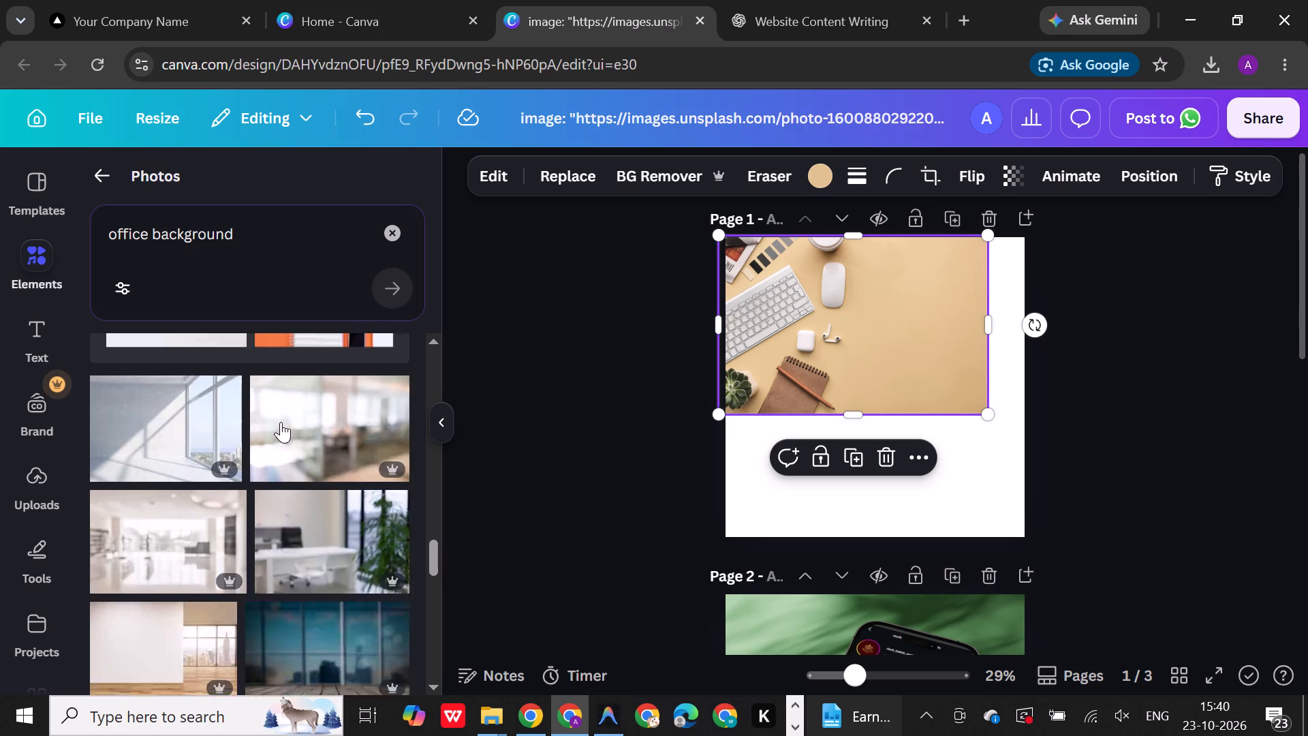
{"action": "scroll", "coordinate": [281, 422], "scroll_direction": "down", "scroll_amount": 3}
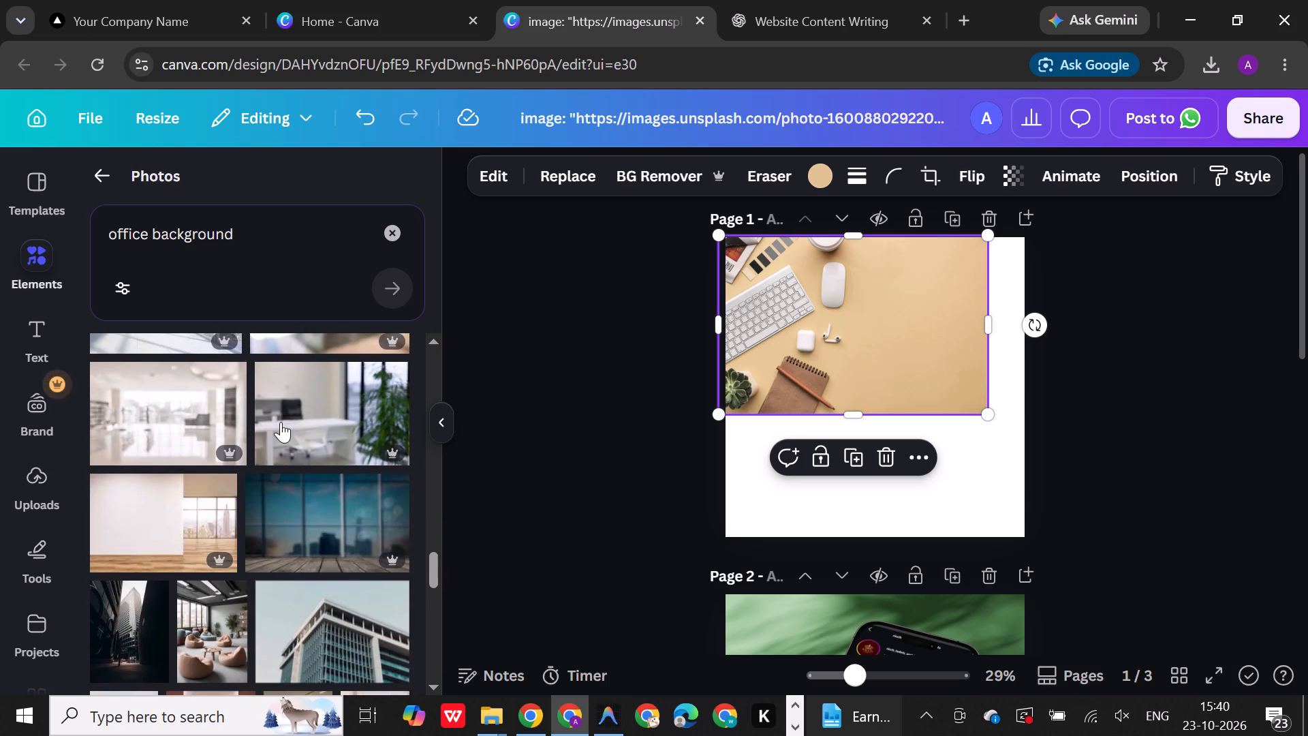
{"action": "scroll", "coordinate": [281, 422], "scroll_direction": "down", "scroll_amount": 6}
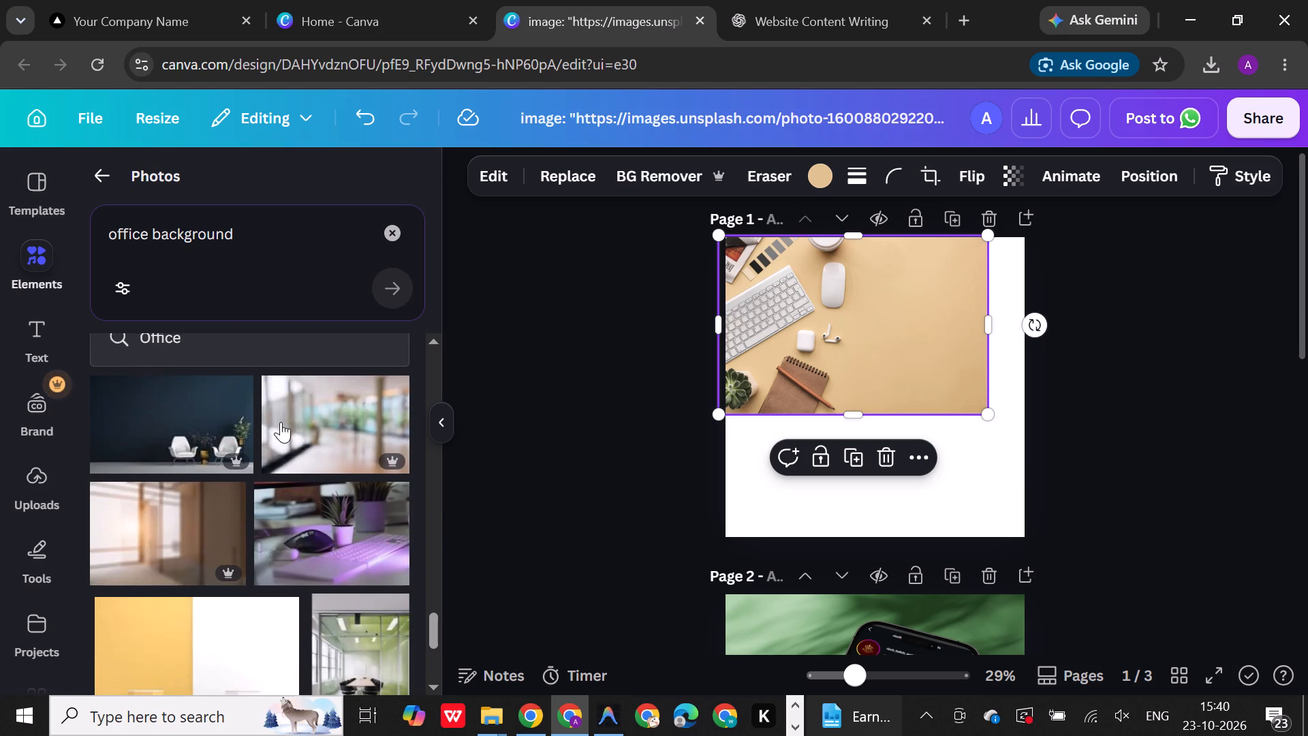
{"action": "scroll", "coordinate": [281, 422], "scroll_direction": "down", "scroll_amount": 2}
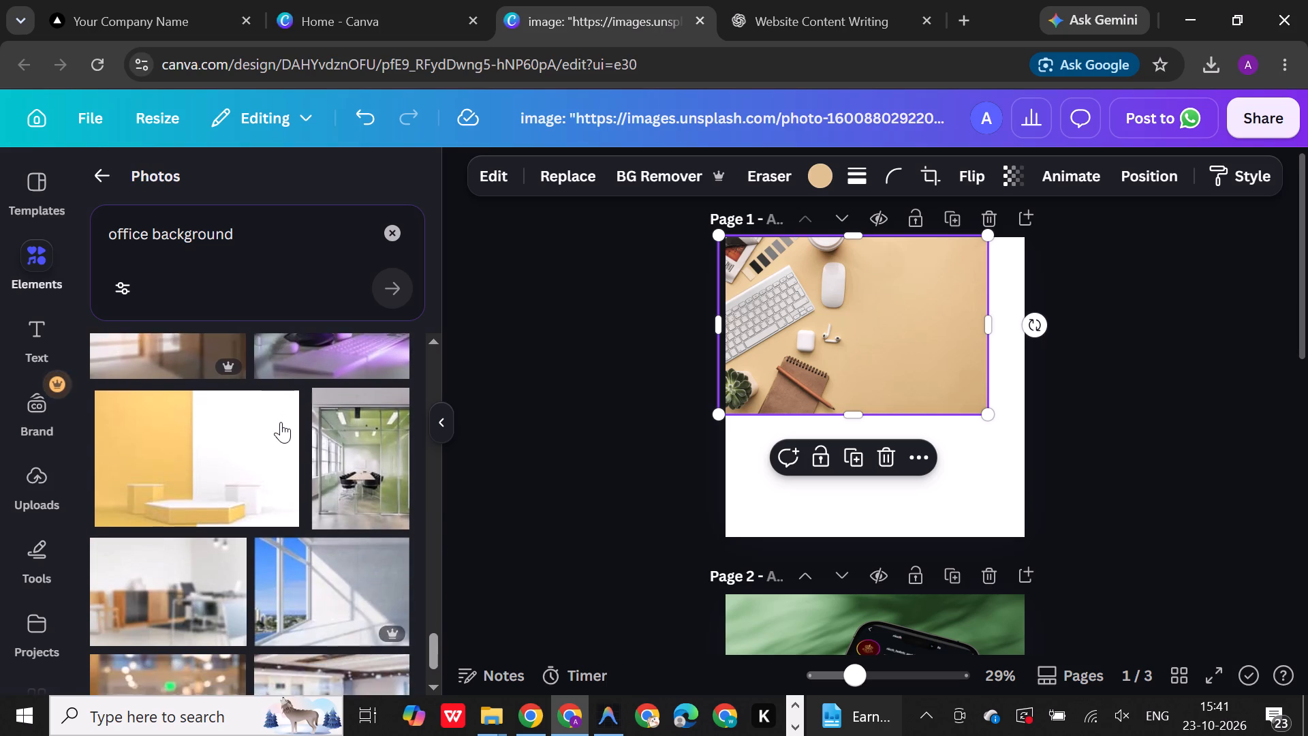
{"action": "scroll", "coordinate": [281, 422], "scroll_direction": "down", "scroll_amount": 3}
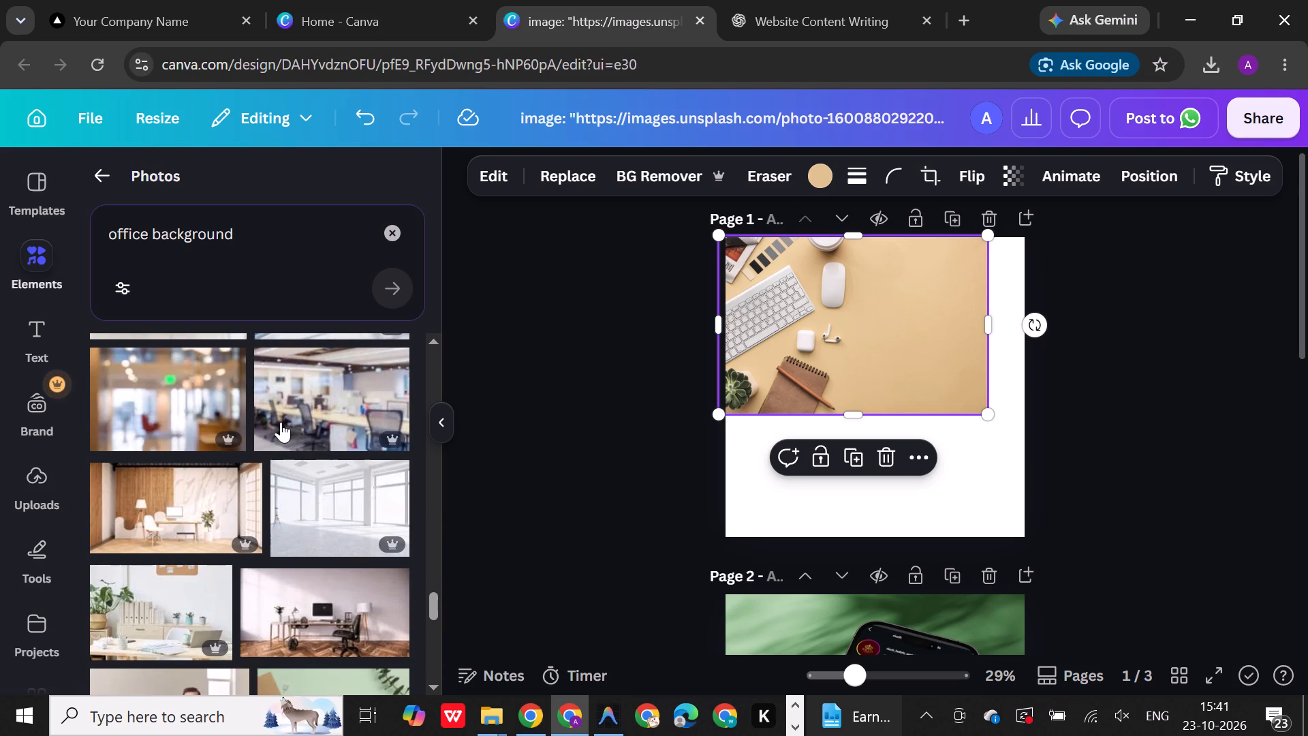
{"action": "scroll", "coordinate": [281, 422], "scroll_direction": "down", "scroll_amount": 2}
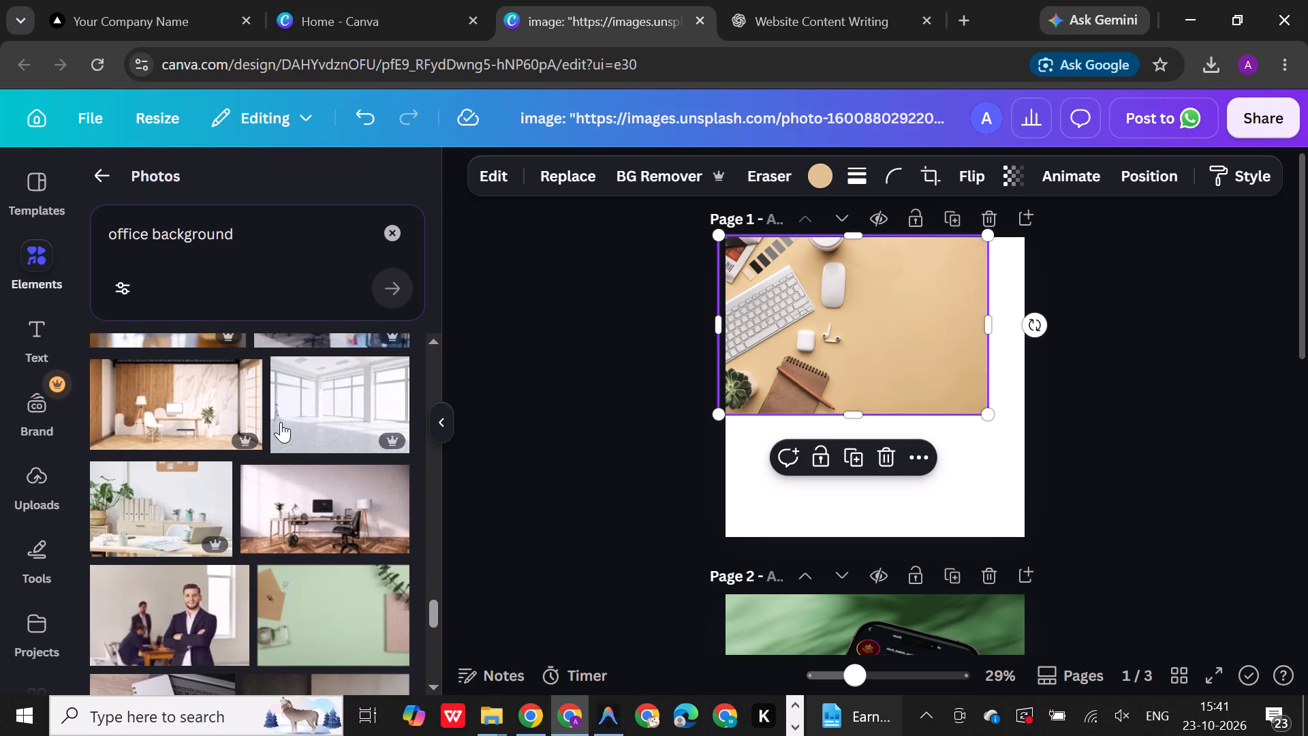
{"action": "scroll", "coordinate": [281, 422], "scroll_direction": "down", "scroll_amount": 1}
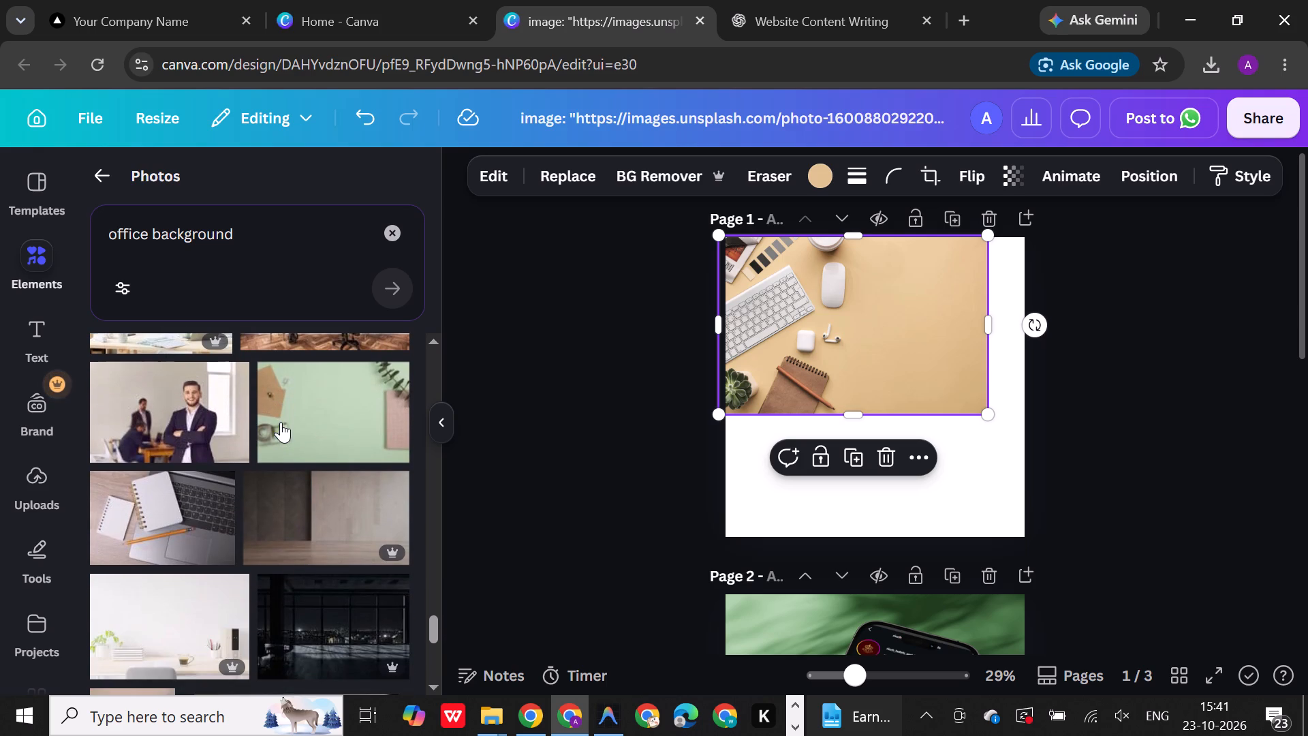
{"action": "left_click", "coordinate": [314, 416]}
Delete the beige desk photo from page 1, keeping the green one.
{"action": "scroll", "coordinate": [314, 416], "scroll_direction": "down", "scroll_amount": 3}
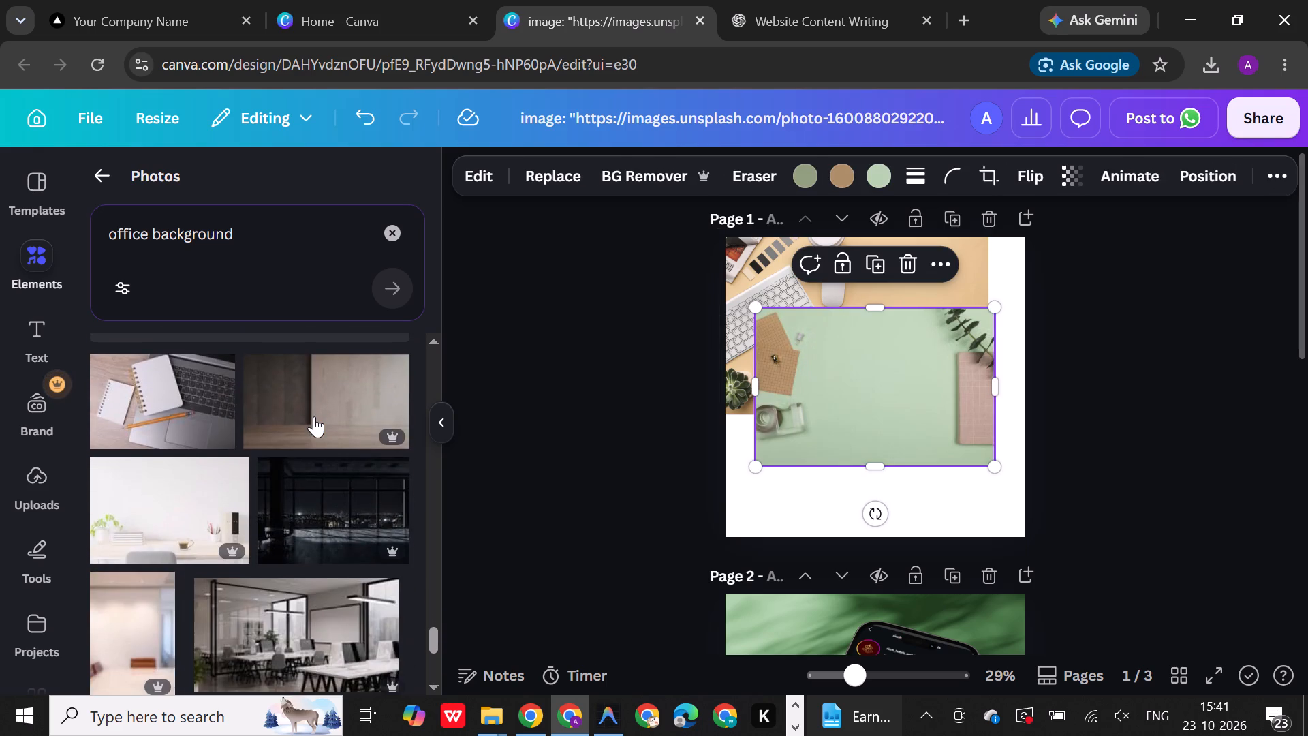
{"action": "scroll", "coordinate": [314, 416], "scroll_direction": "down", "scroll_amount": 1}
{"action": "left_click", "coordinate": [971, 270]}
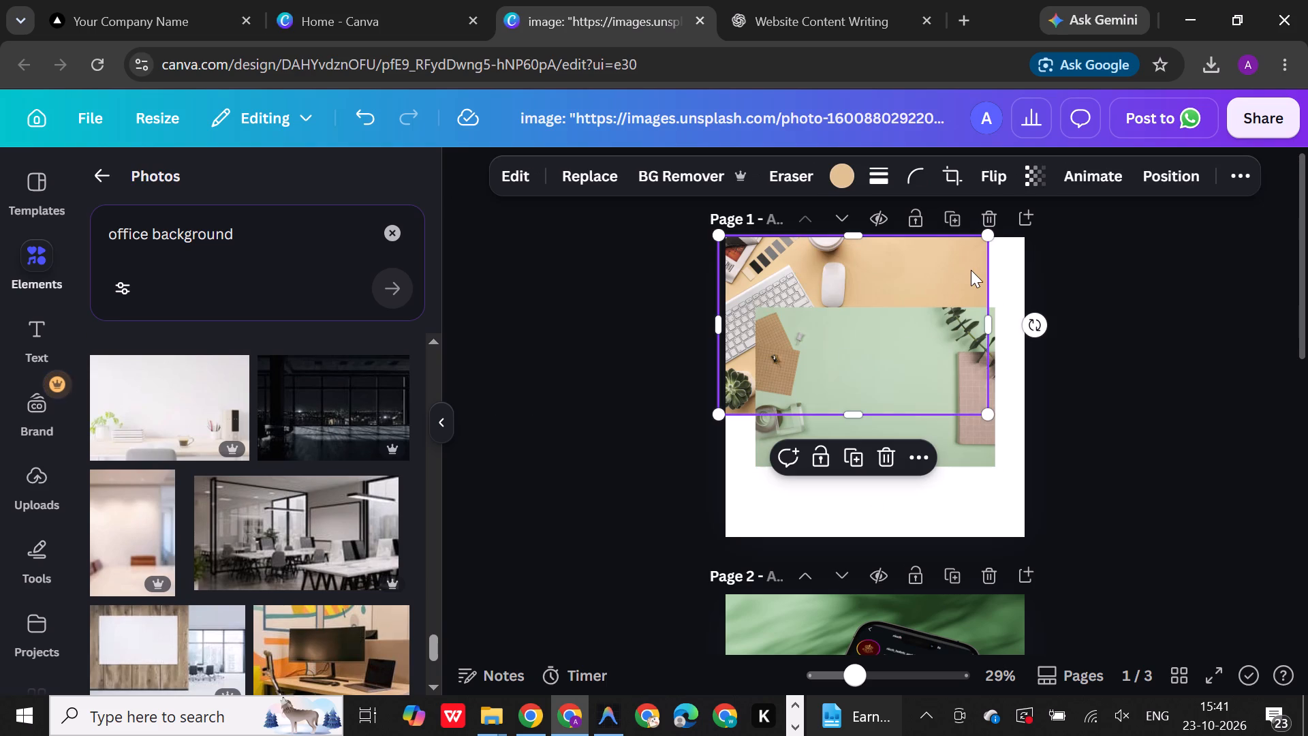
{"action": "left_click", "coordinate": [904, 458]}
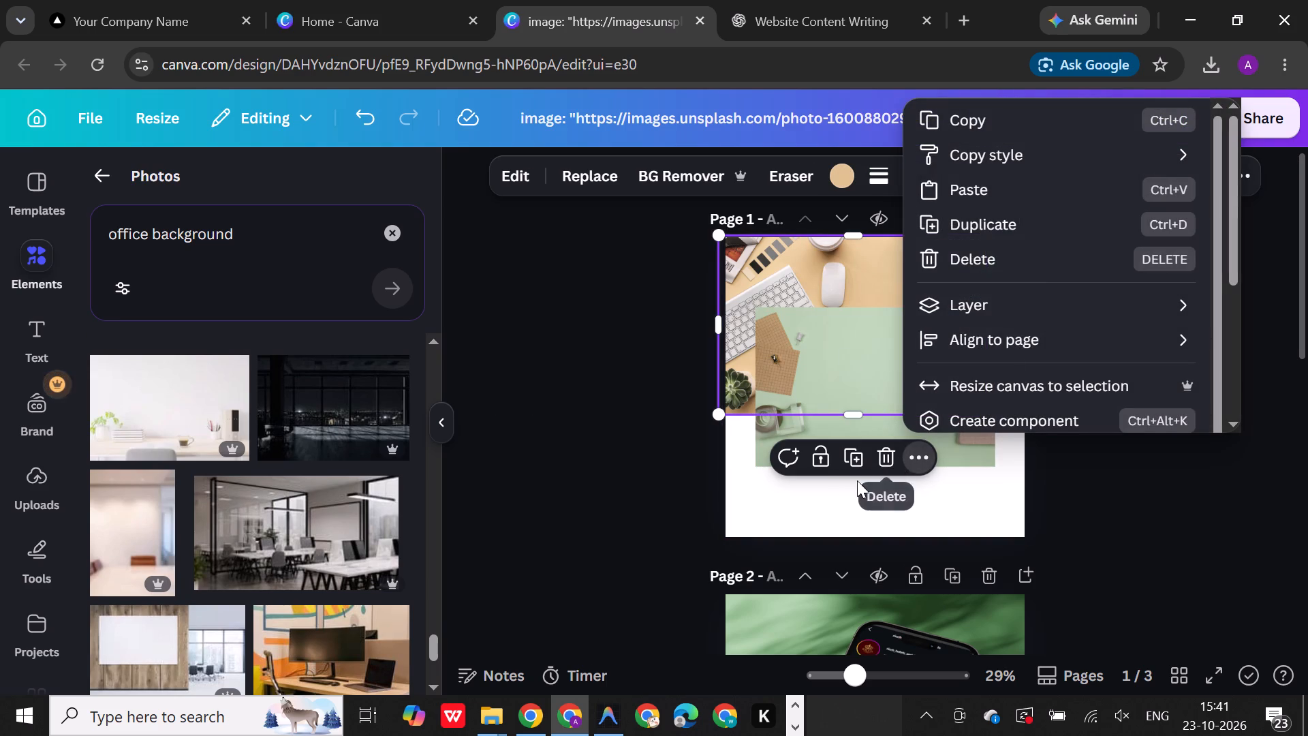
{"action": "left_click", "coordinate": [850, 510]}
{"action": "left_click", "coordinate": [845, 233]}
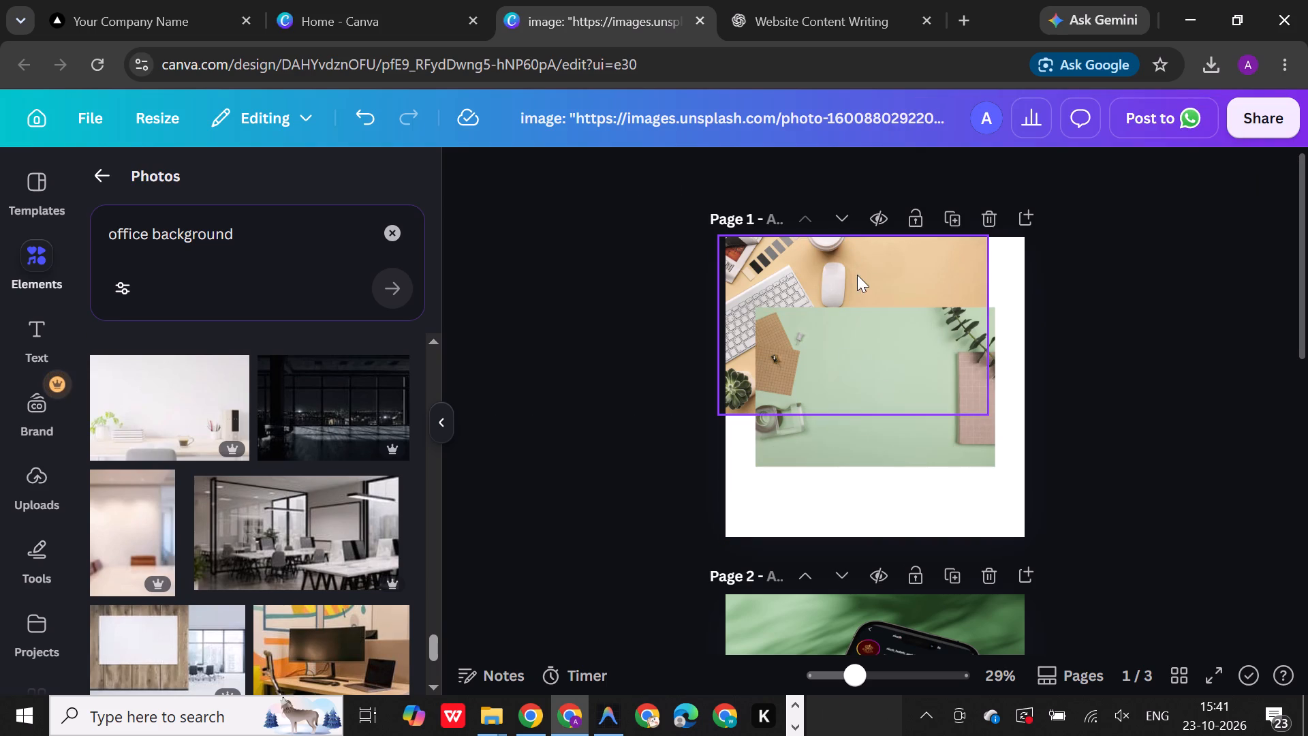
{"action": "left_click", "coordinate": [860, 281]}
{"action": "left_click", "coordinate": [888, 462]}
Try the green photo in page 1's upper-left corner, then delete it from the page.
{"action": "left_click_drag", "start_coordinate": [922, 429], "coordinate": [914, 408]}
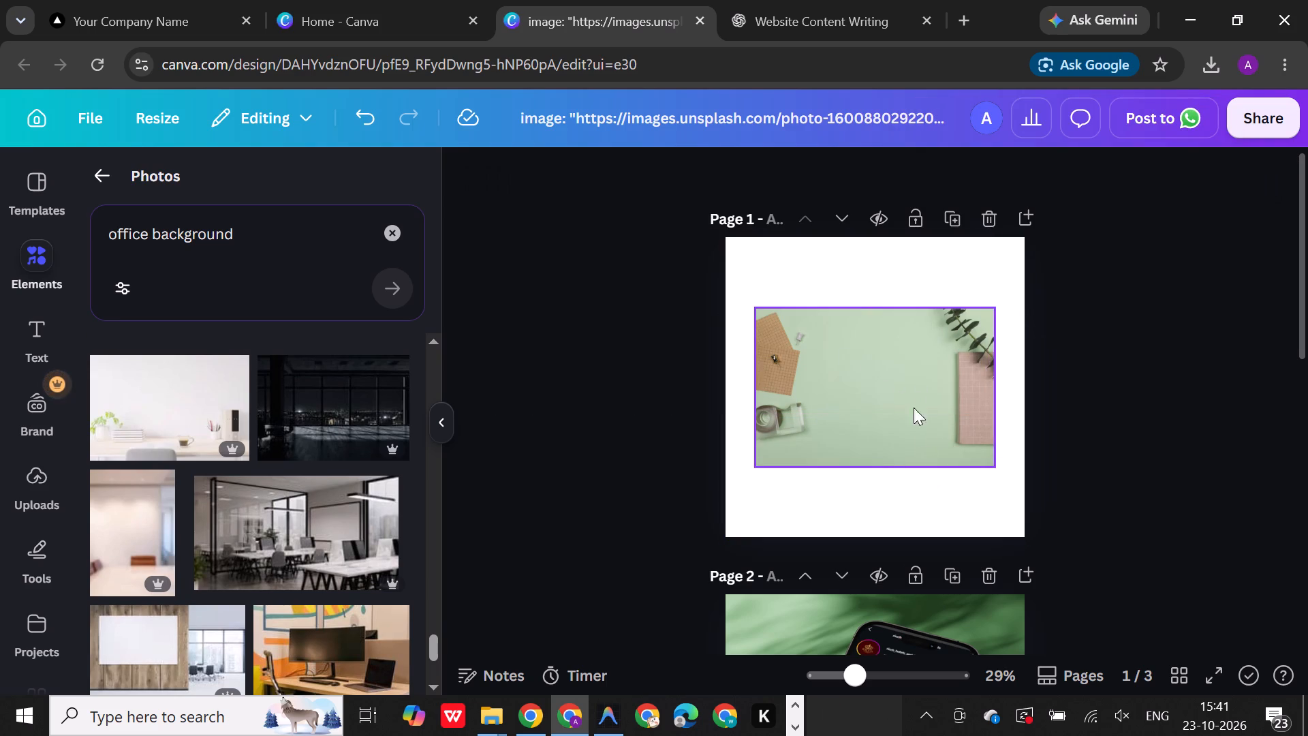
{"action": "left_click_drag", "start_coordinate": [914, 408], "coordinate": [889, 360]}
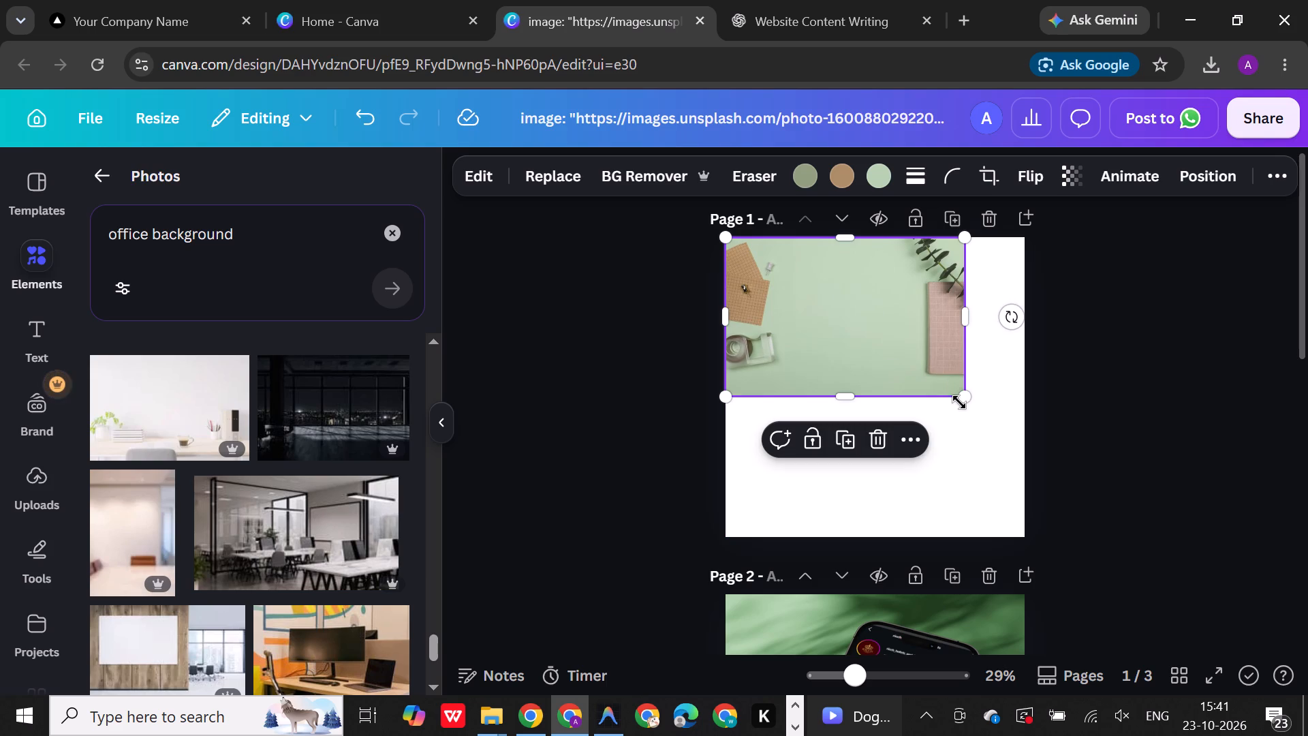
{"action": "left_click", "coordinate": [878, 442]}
Find the office photo with green chairs and tall windows in the office background results and add it to page 1.
{"action": "scroll", "coordinate": [345, 616], "scroll_direction": "down", "scroll_amount": 9}
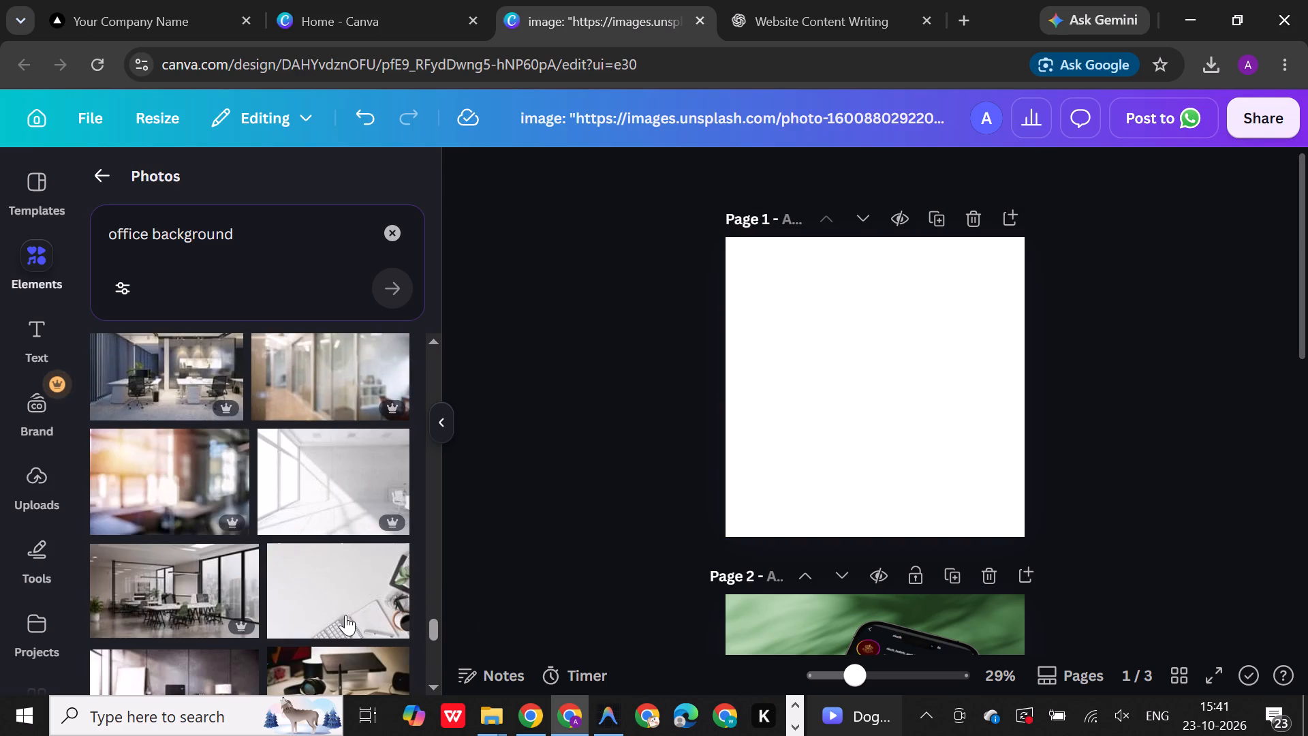
{"action": "left_click", "coordinate": [211, 596]}
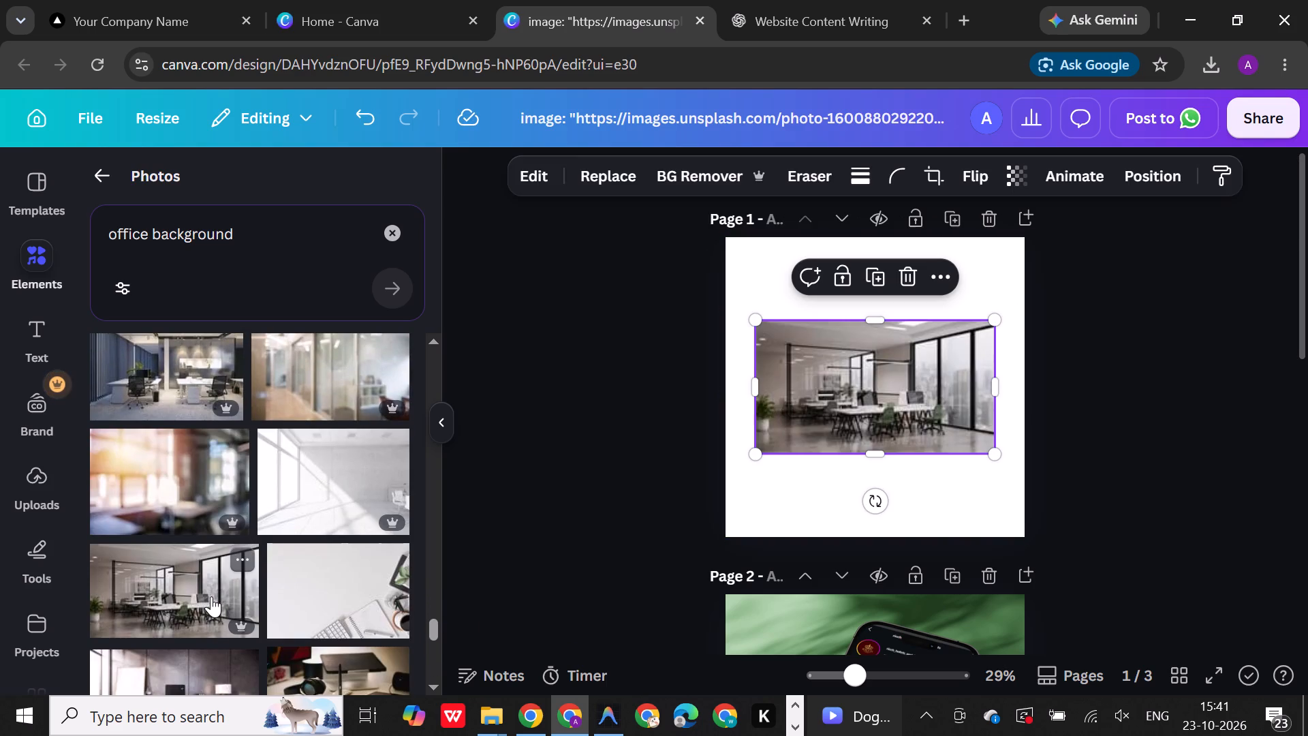
Align the office photo with page 1's top edge and enlarge it to about 1,823 × 1,021, covering the whole page.
{"action": "left_click_drag", "start_coordinate": [863, 383], "coordinate": [838, 303]}
{"action": "left_click_drag", "start_coordinate": [967, 375], "coordinate": [1016, 455]}
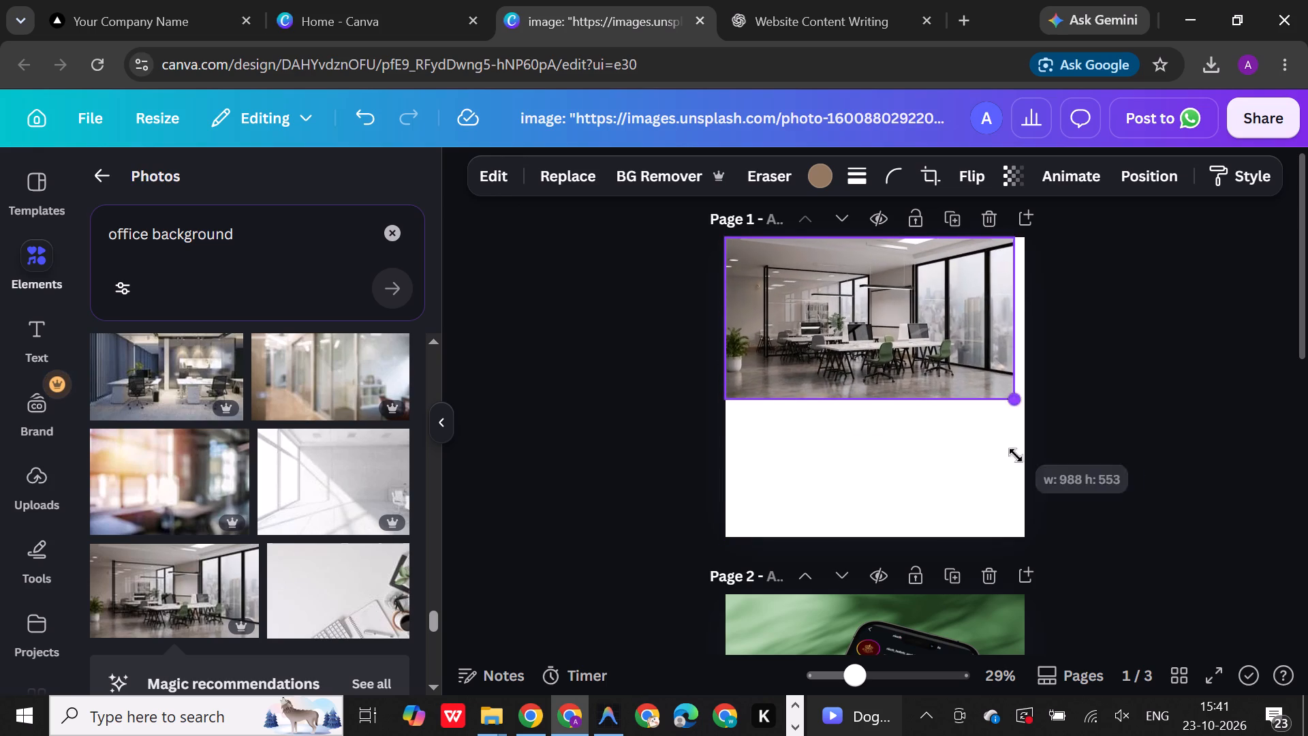
{"action": "left_click_drag", "start_coordinate": [1016, 455], "coordinate": [1057, 577]}
{"action": "left_click_drag", "start_coordinate": [928, 407], "coordinate": [872, 388]}
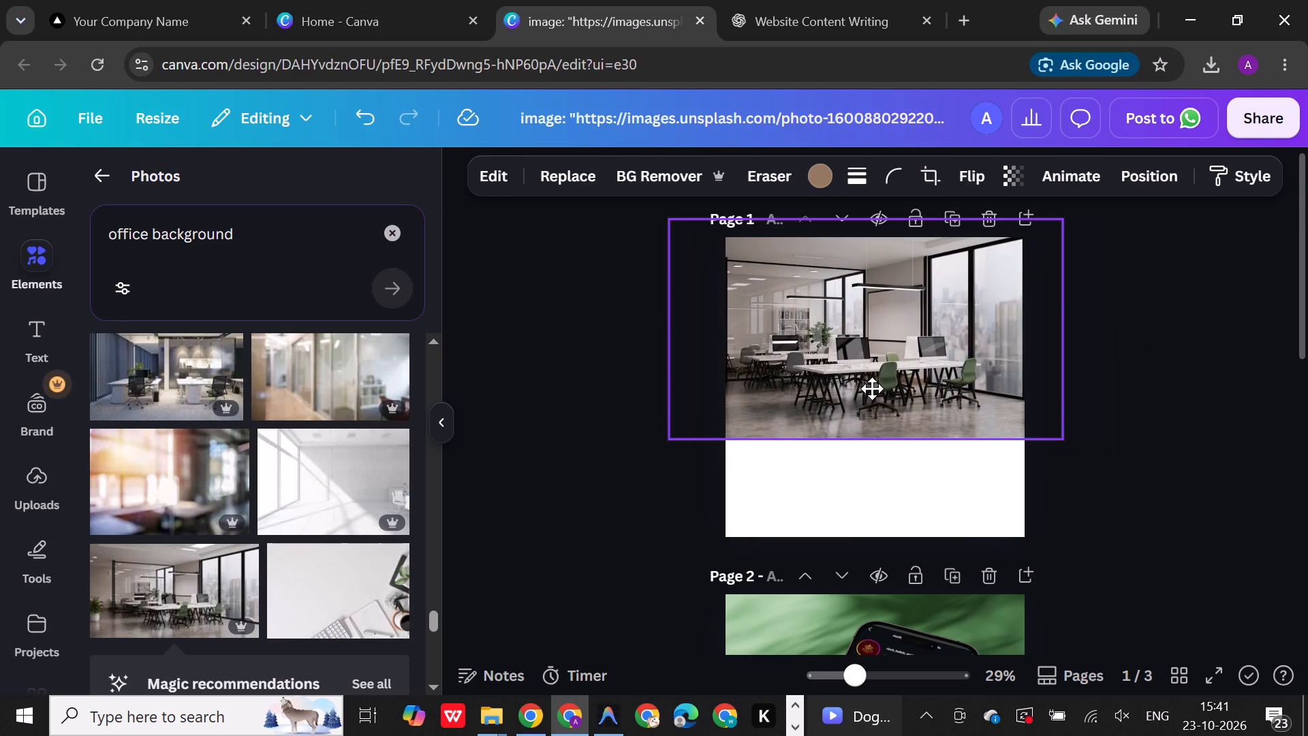
{"action": "left_click_drag", "start_coordinate": [872, 388], "coordinate": [874, 403]}
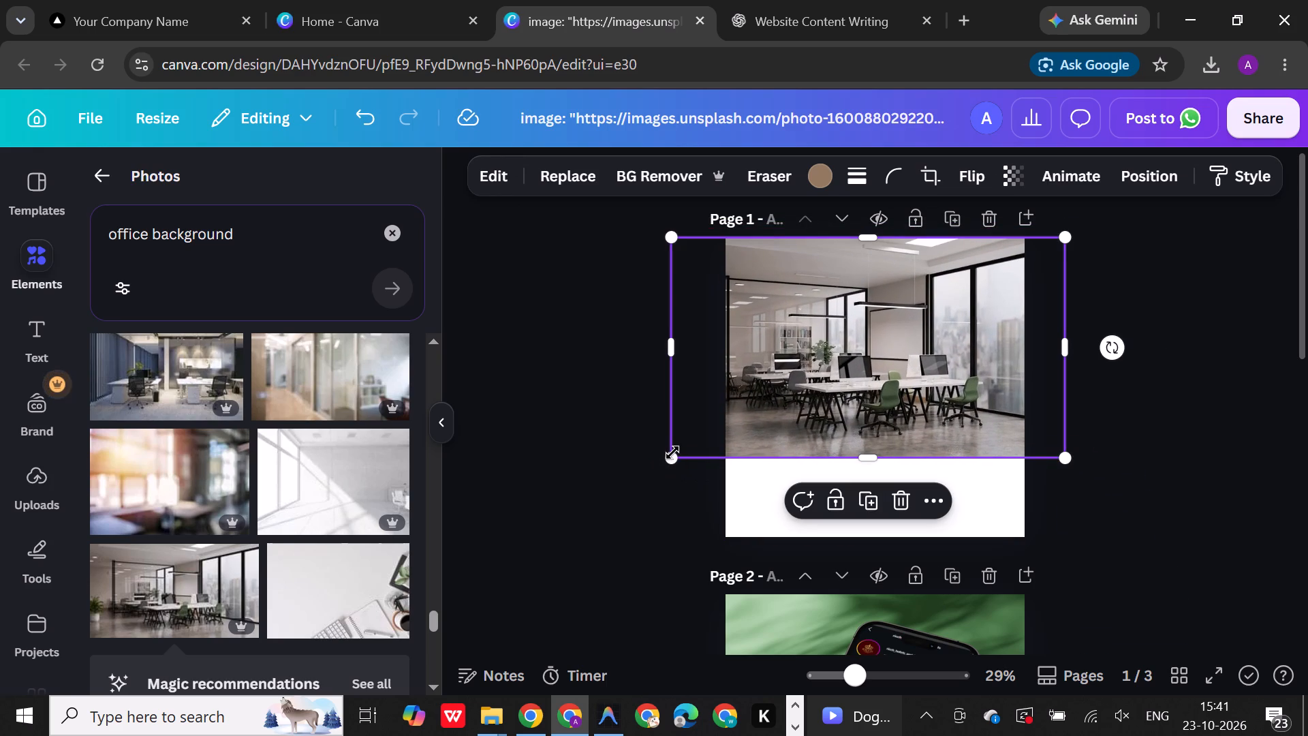
{"action": "left_click_drag", "start_coordinate": [672, 453], "coordinate": [595, 641]}
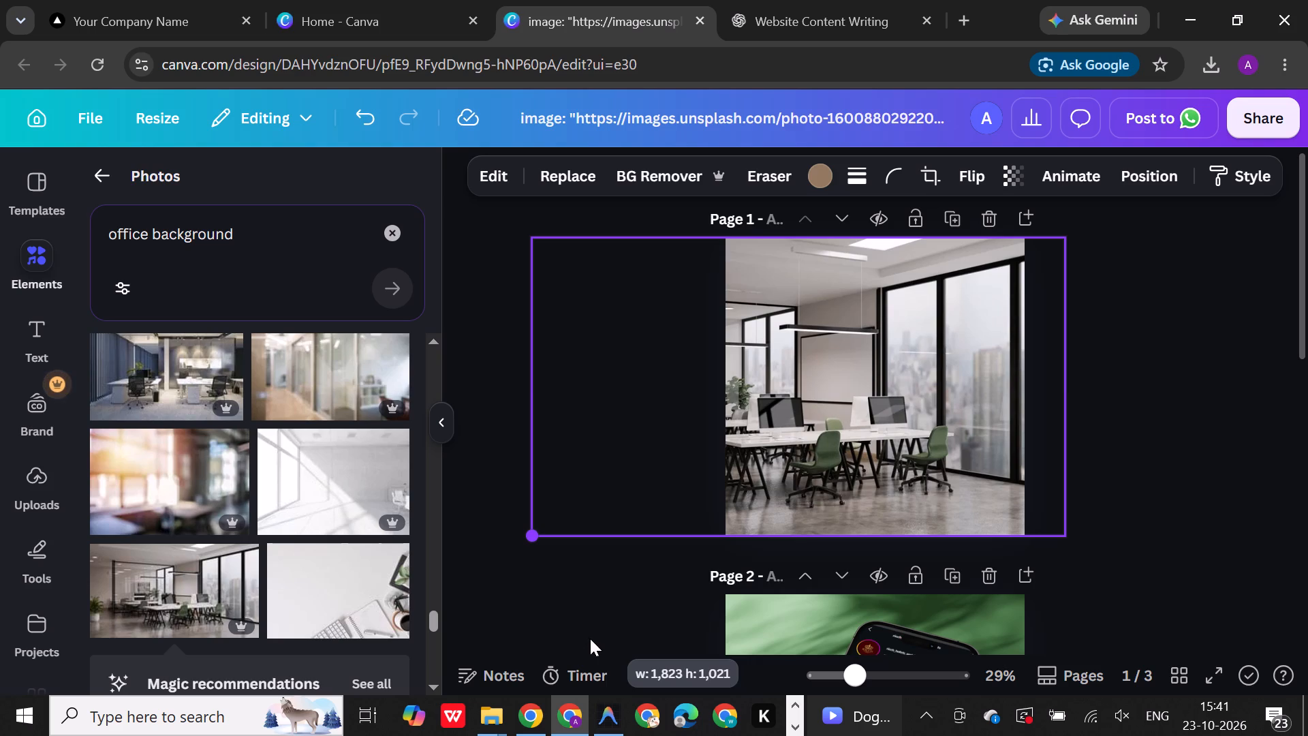
{"action": "left_click_drag", "start_coordinate": [821, 453], "coordinate": [835, 453]}
{"action": "left_click", "coordinate": [1301, 425]}
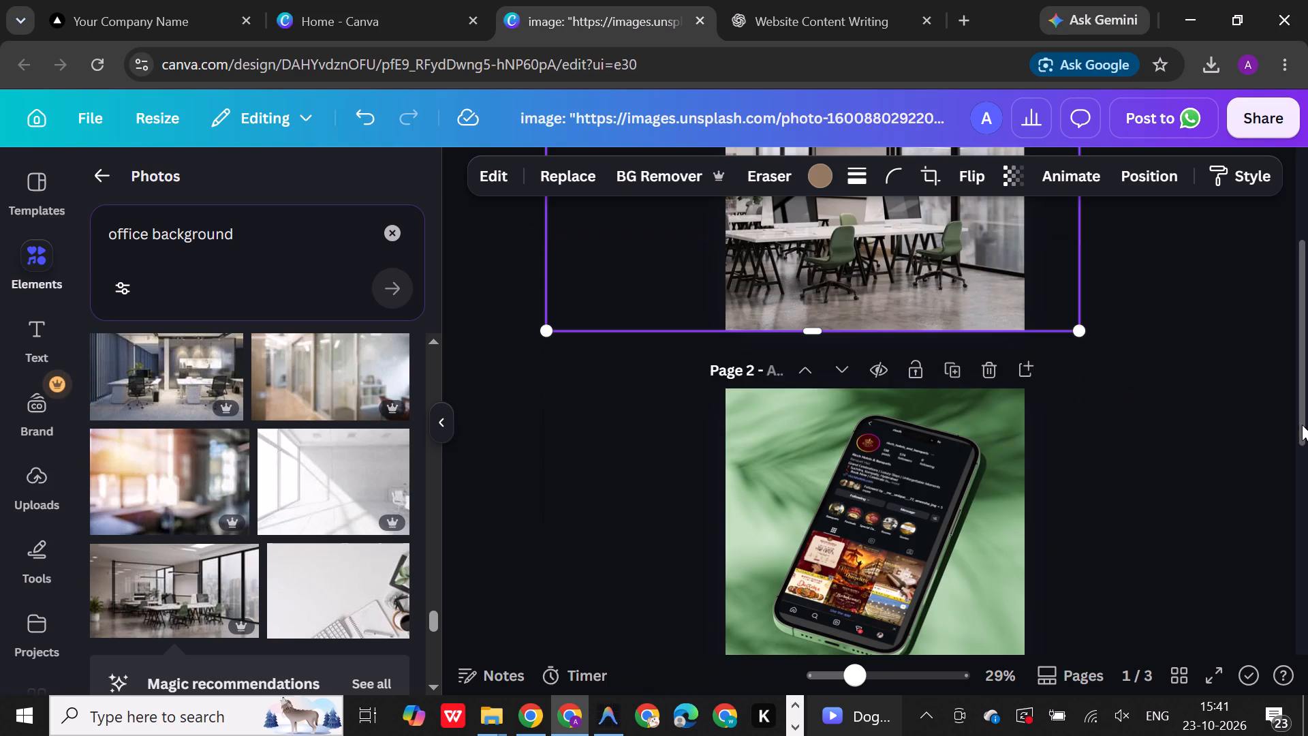
{"action": "scroll", "coordinate": [1155, 428], "scroll_direction": "up", "scroll_amount": 3}
{"action": "left_click", "coordinate": [1162, 426]}
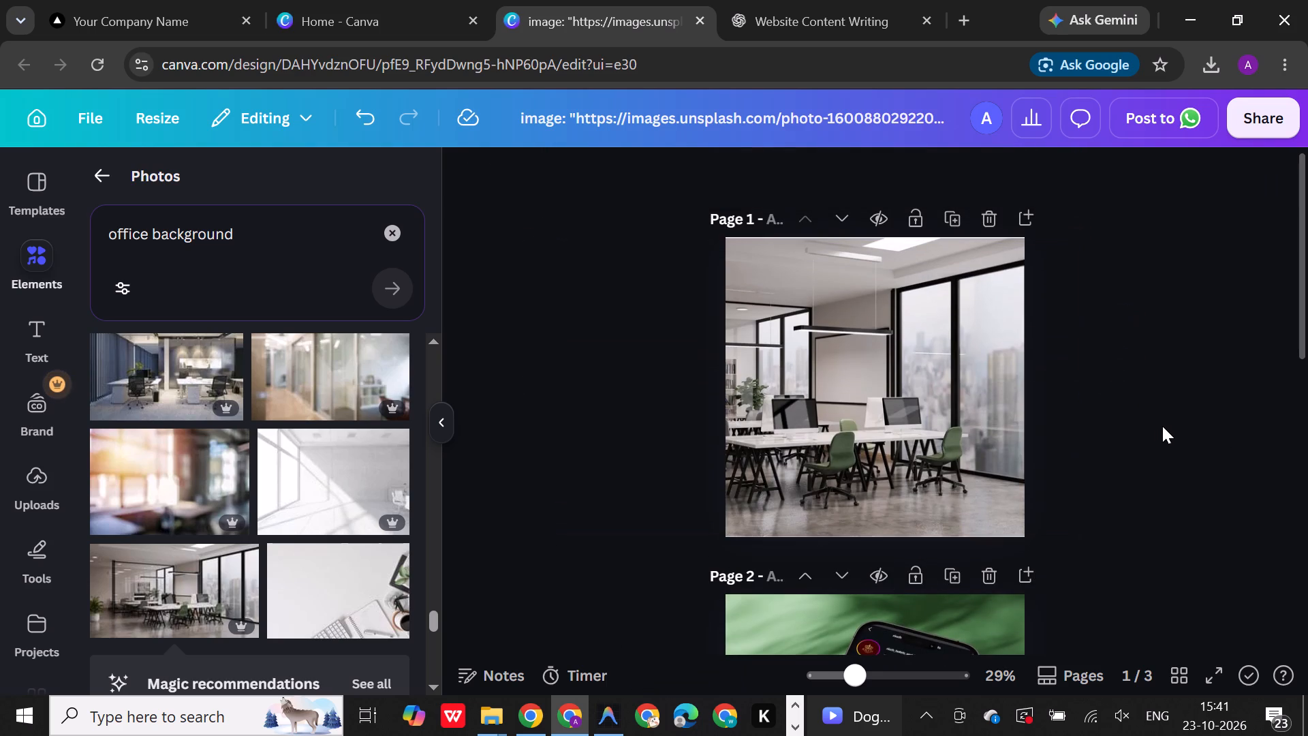
Leave the office background photo results and open the full Tablets & TV collection among the mockup elements.
{"action": "left_click", "coordinate": [40, 267]}
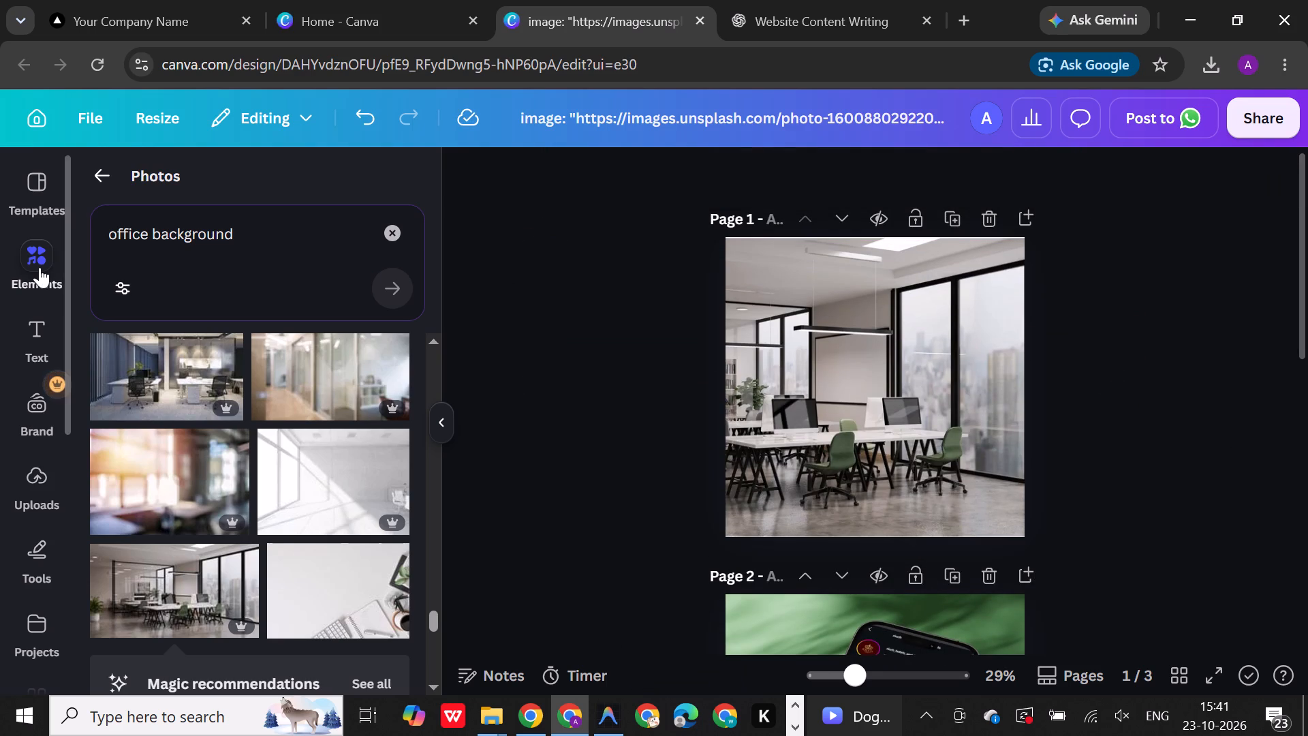
{"action": "left_click", "coordinate": [40, 267]}
{"action": "scroll", "coordinate": [277, 512], "scroll_direction": "up", "scroll_amount": 15}
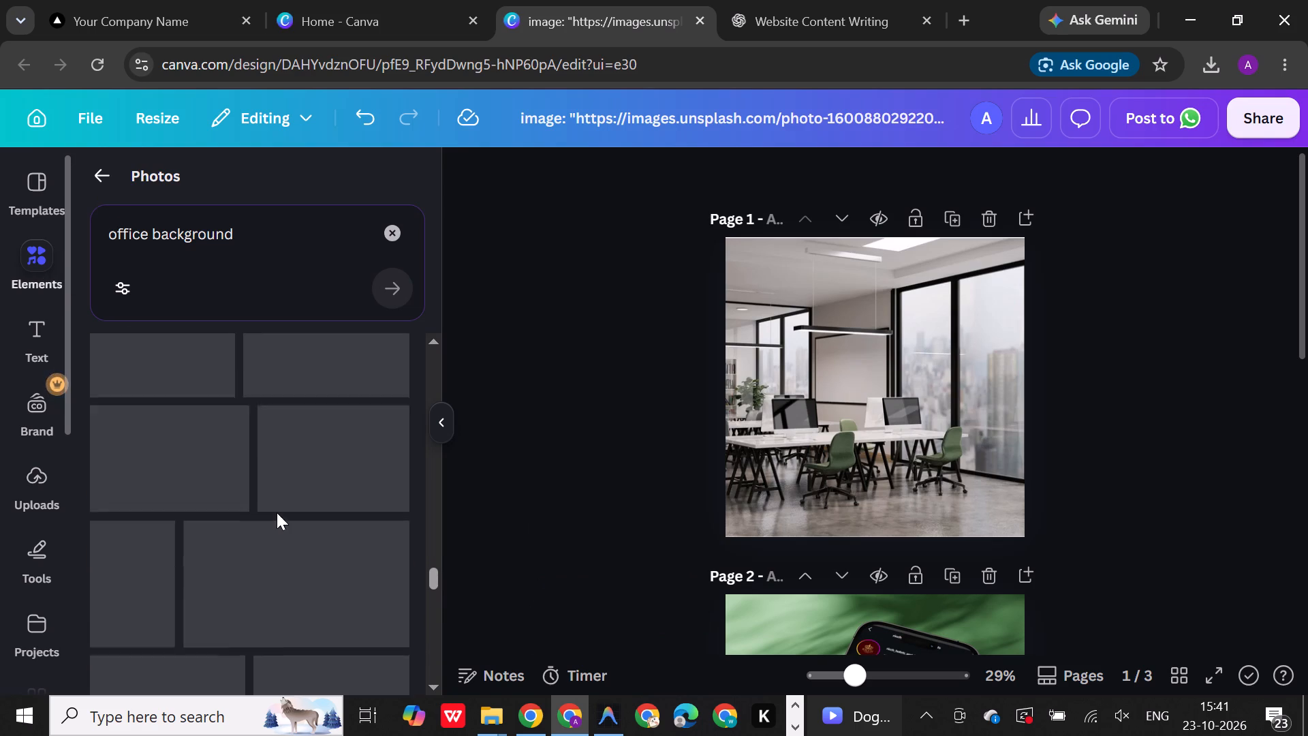
{"action": "scroll", "coordinate": [277, 512], "scroll_direction": "up", "scroll_amount": 20}
{"action": "scroll", "coordinate": [277, 512], "scroll_direction": "up", "scroll_amount": 14}
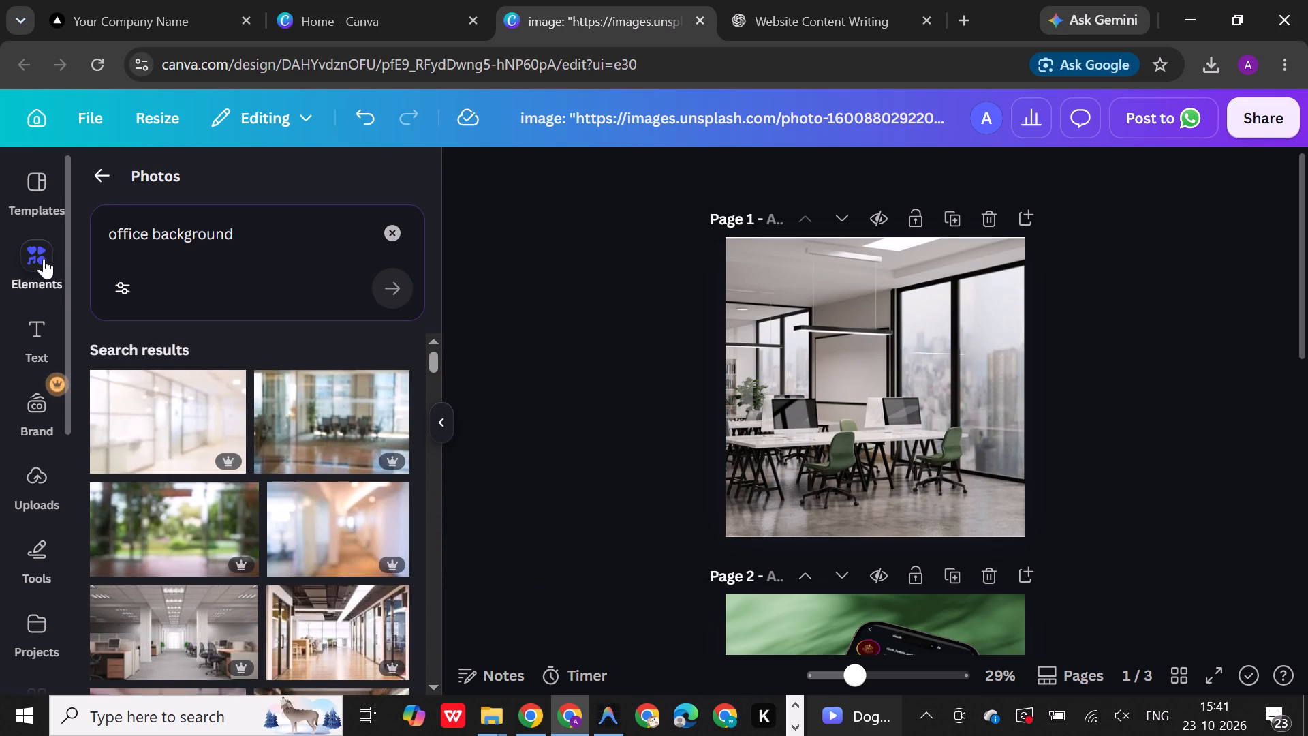
{"action": "left_click", "coordinate": [96, 168]}
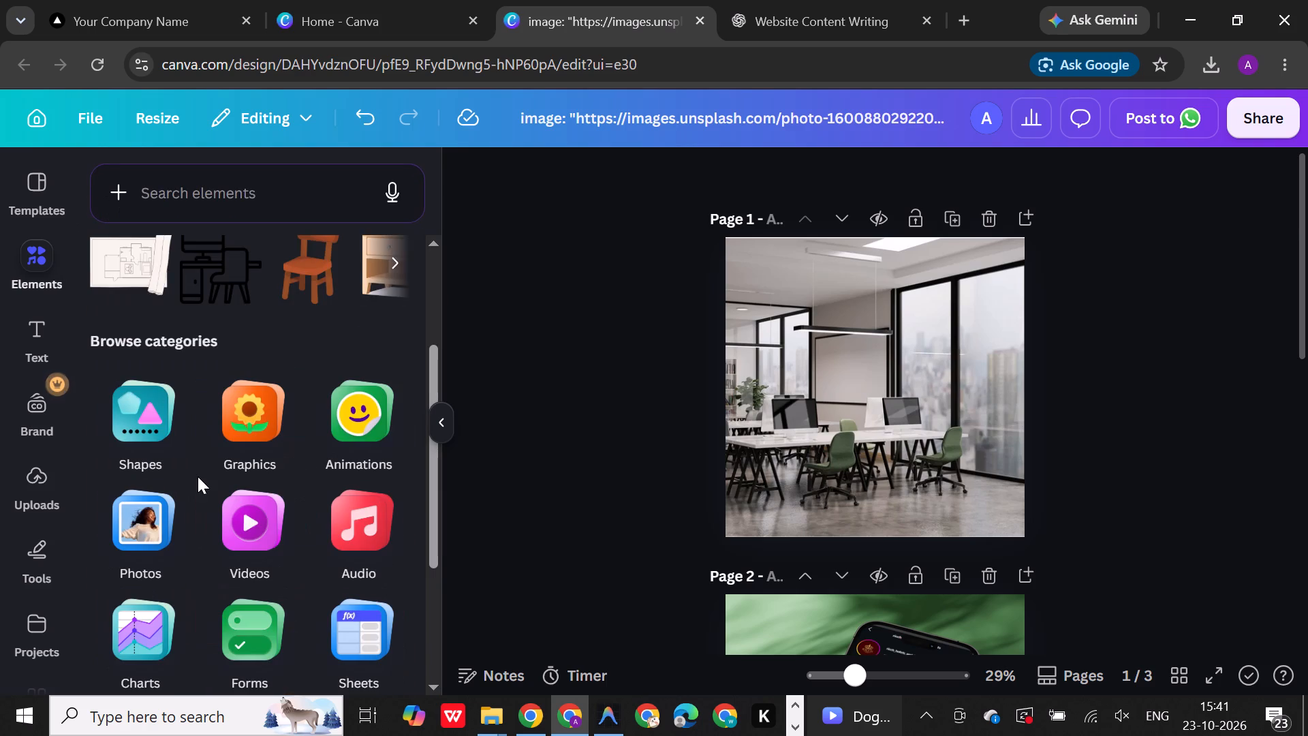
{"action": "scroll", "coordinate": [198, 479], "scroll_direction": "down", "scroll_amount": 3}
{"action": "left_click", "coordinate": [151, 627]}
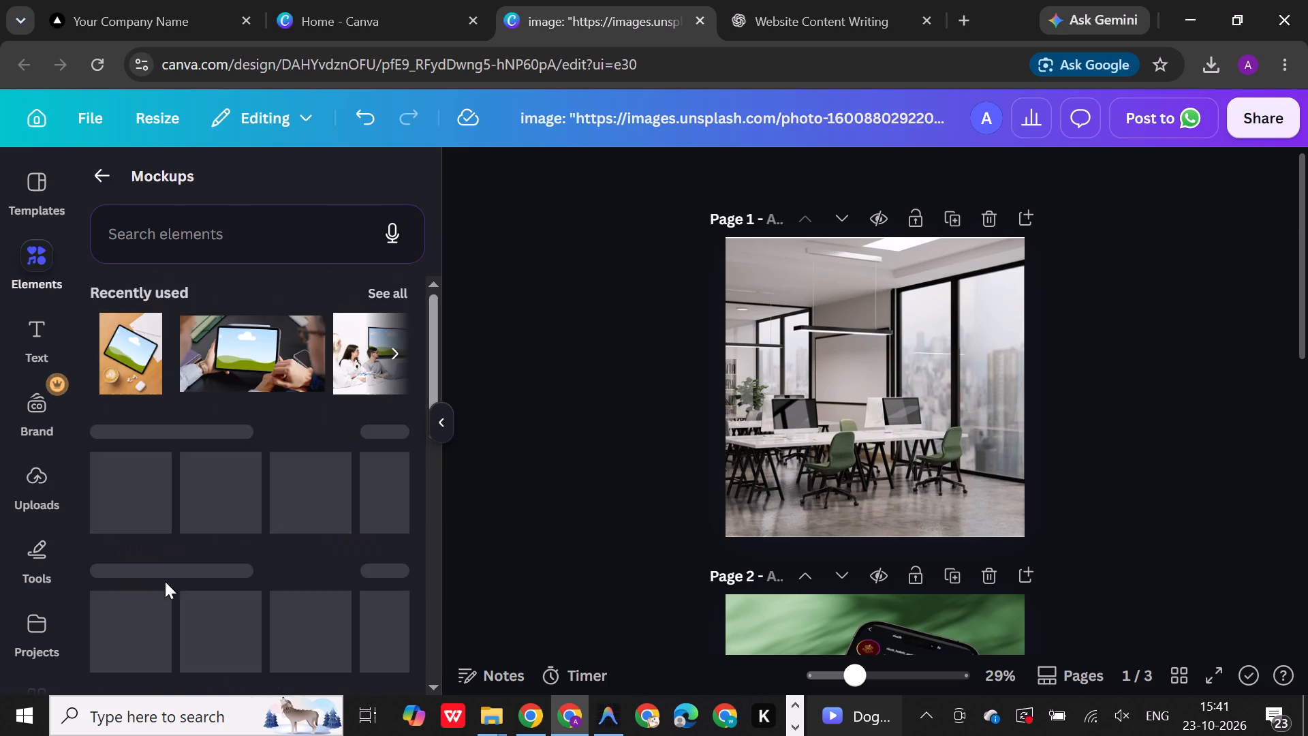
{"action": "scroll", "coordinate": [180, 560], "scroll_direction": "down", "scroll_amount": 5}
{"action": "scroll", "coordinate": [180, 560], "scroll_direction": "up", "scroll_amount": 6}
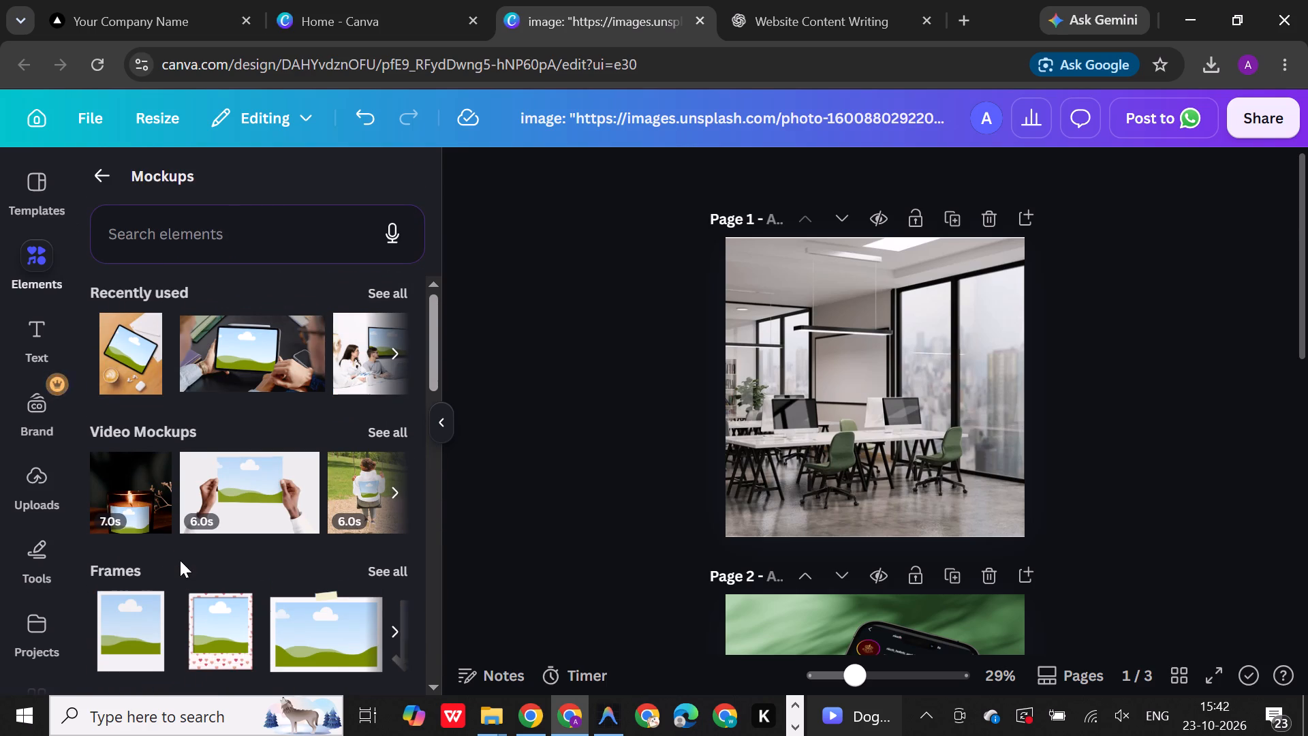
{"action": "scroll", "coordinate": [180, 560], "scroll_direction": "down", "scroll_amount": 12}
{"action": "scroll", "coordinate": [230, 588], "scroll_direction": "down", "scroll_amount": 6}
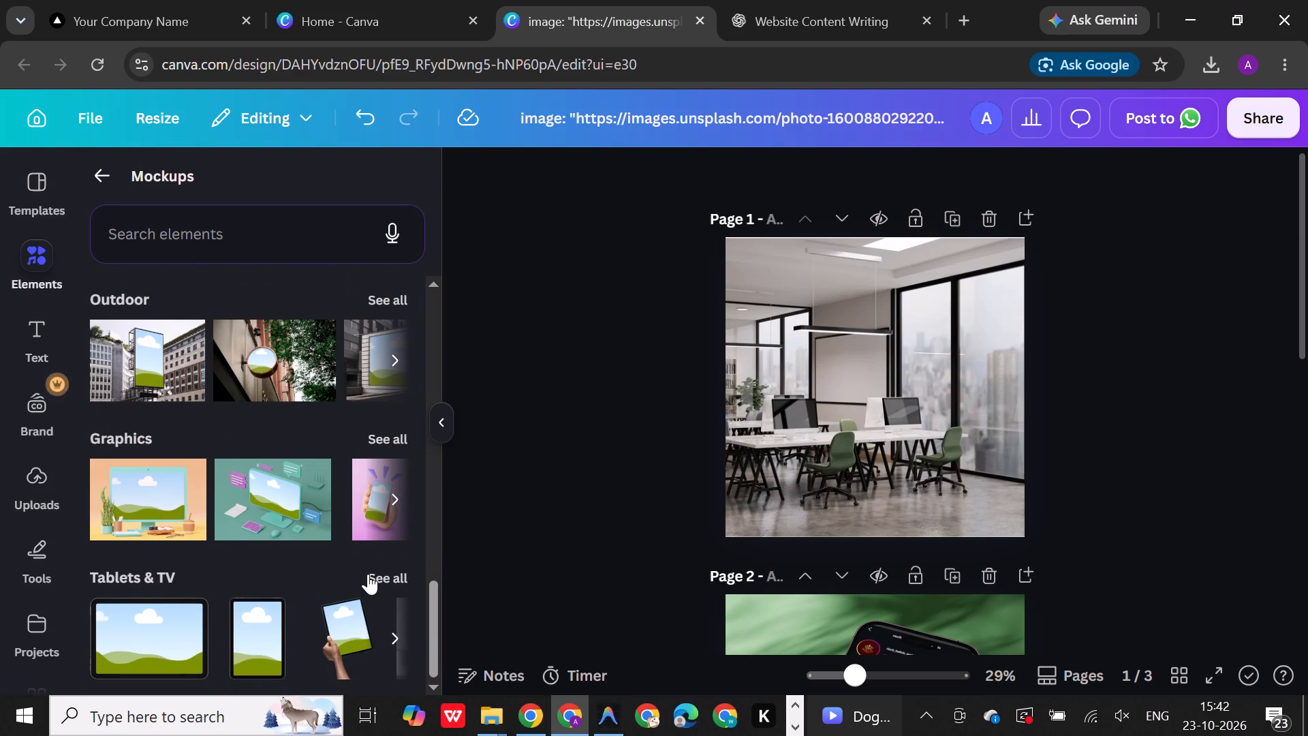
{"action": "left_click", "coordinate": [381, 583]}
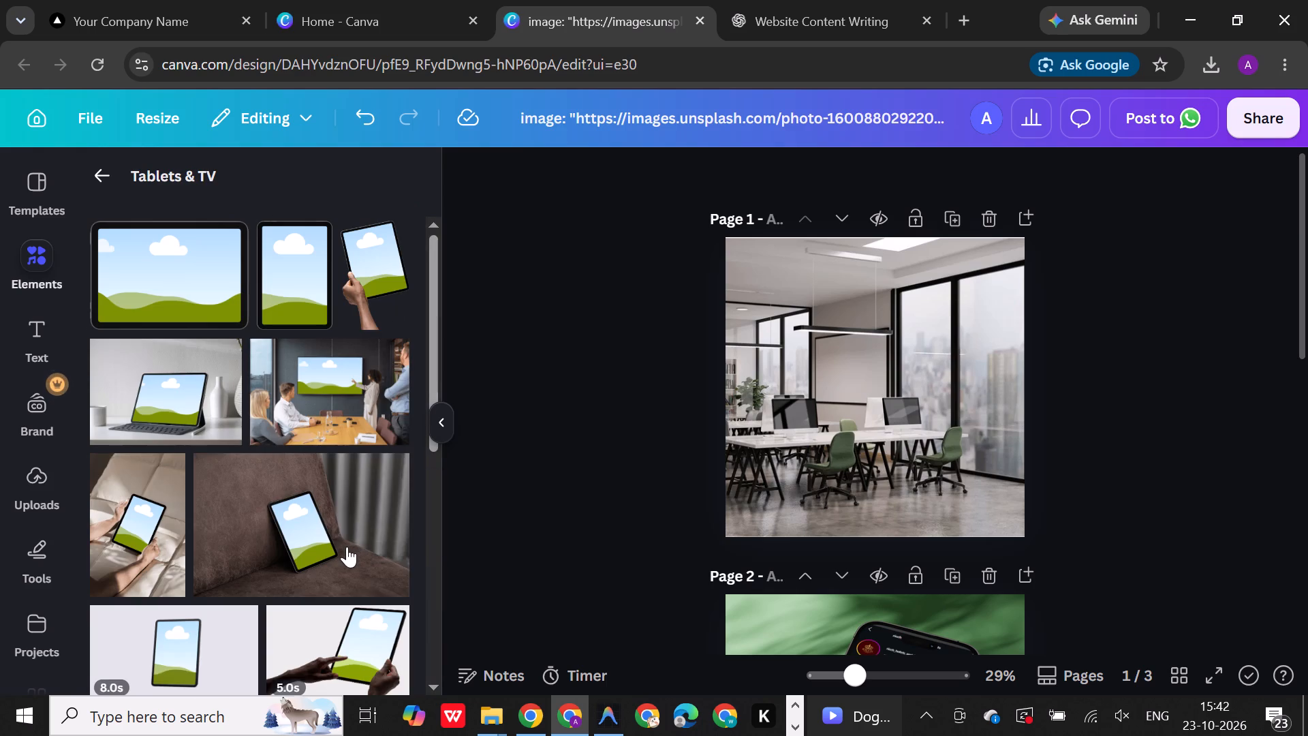
Find the mockup of two hands holding a tilted landscape tablet and add it to page 1.
{"action": "scroll", "coordinate": [335, 550], "scroll_direction": "down", "scroll_amount": 2}
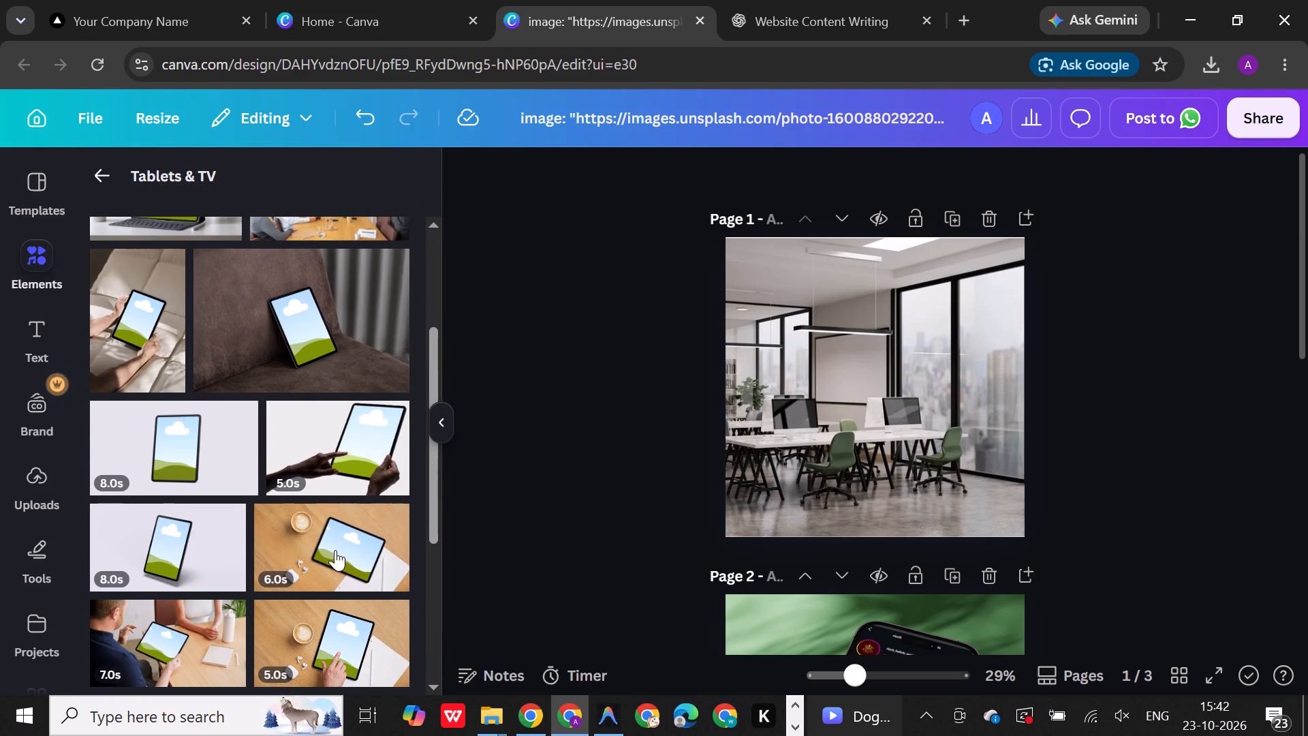
{"action": "scroll", "coordinate": [335, 550], "scroll_direction": "down", "scroll_amount": 6}
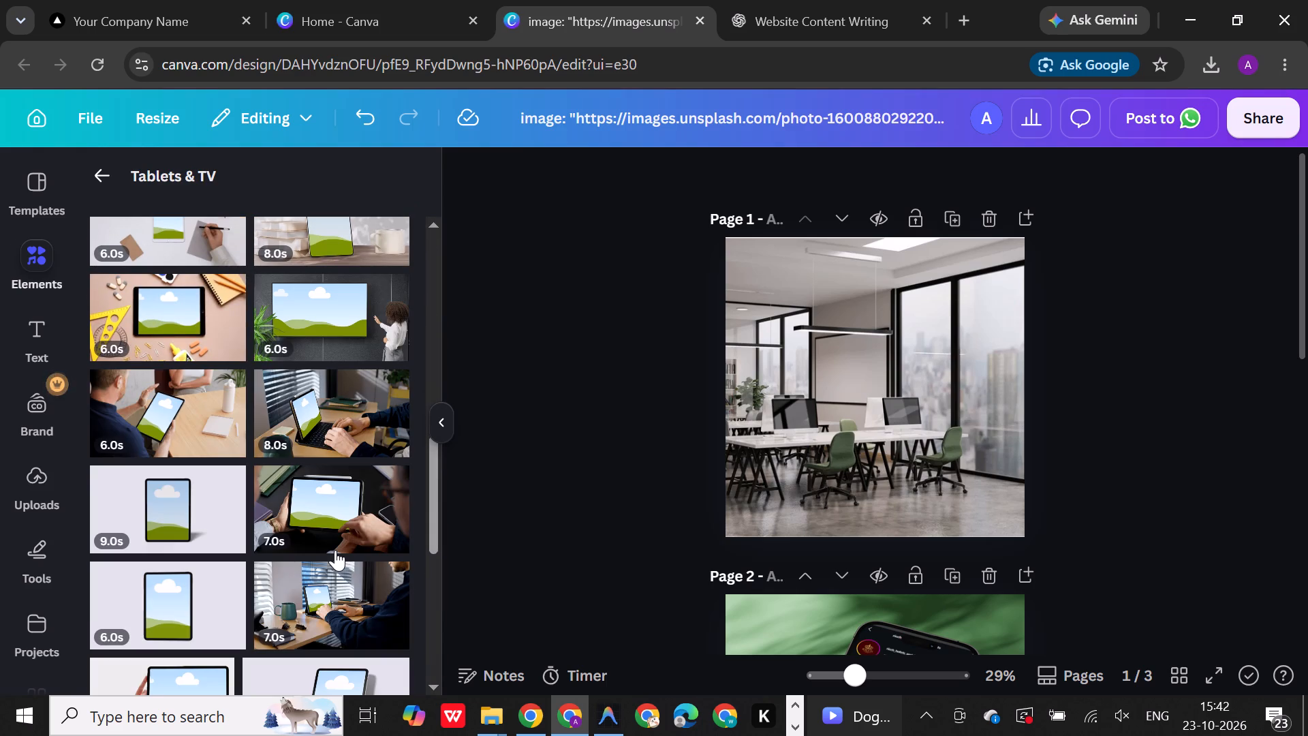
{"action": "scroll", "coordinate": [335, 550], "scroll_direction": "down", "scroll_amount": 3}
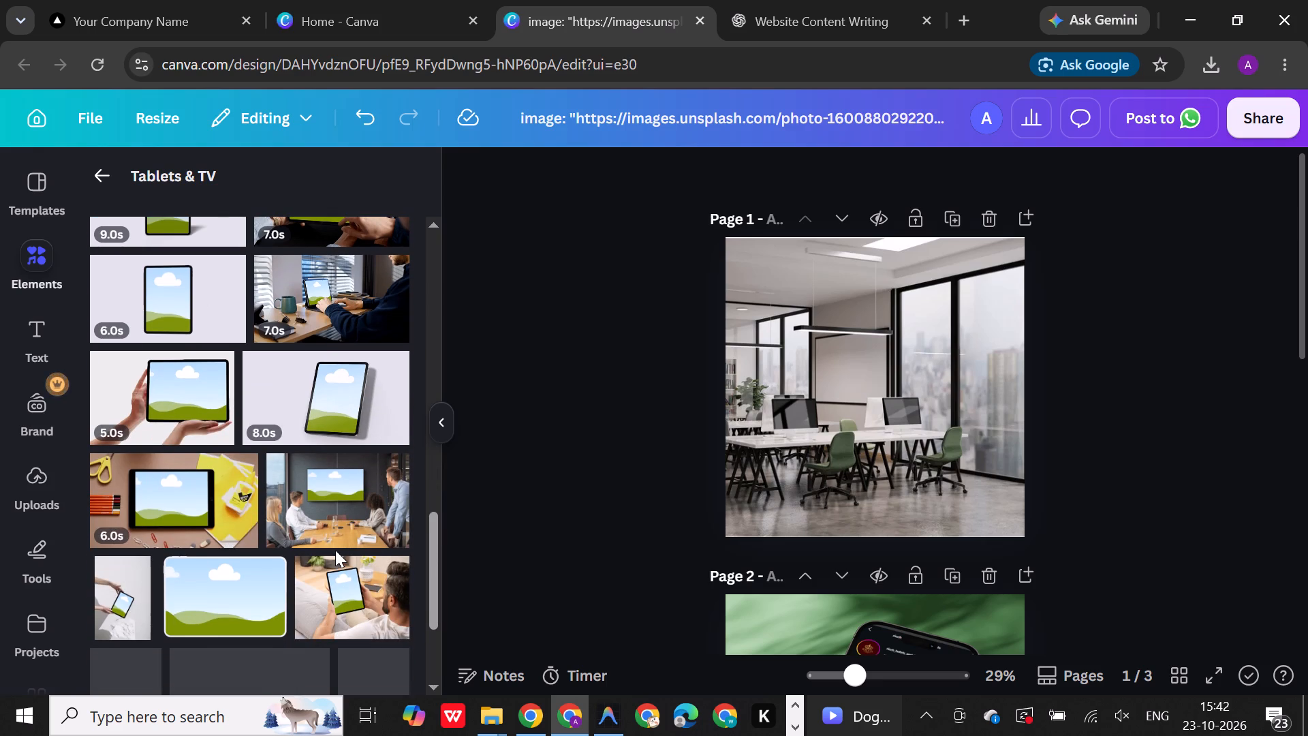
{"action": "scroll", "coordinate": [335, 550], "scroll_direction": "down", "scroll_amount": 5}
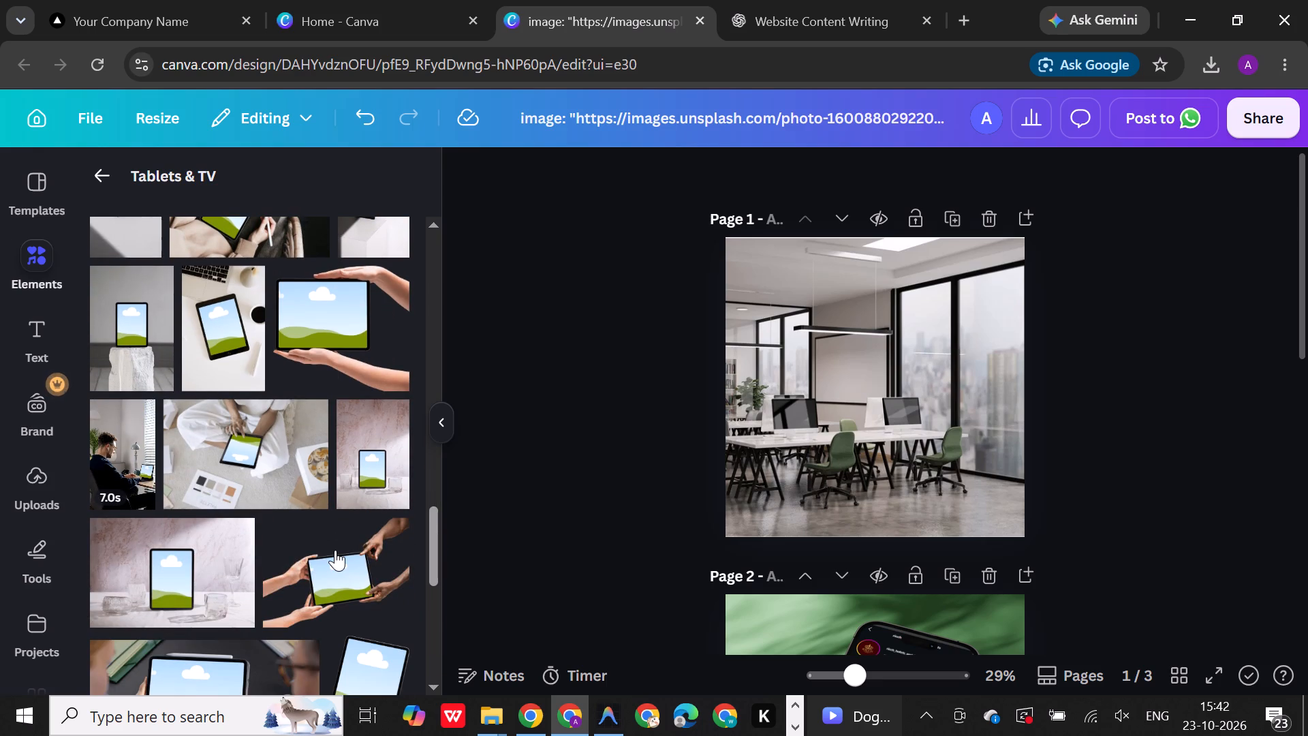
{"action": "scroll", "coordinate": [335, 550], "scroll_direction": "down", "scroll_amount": 1}
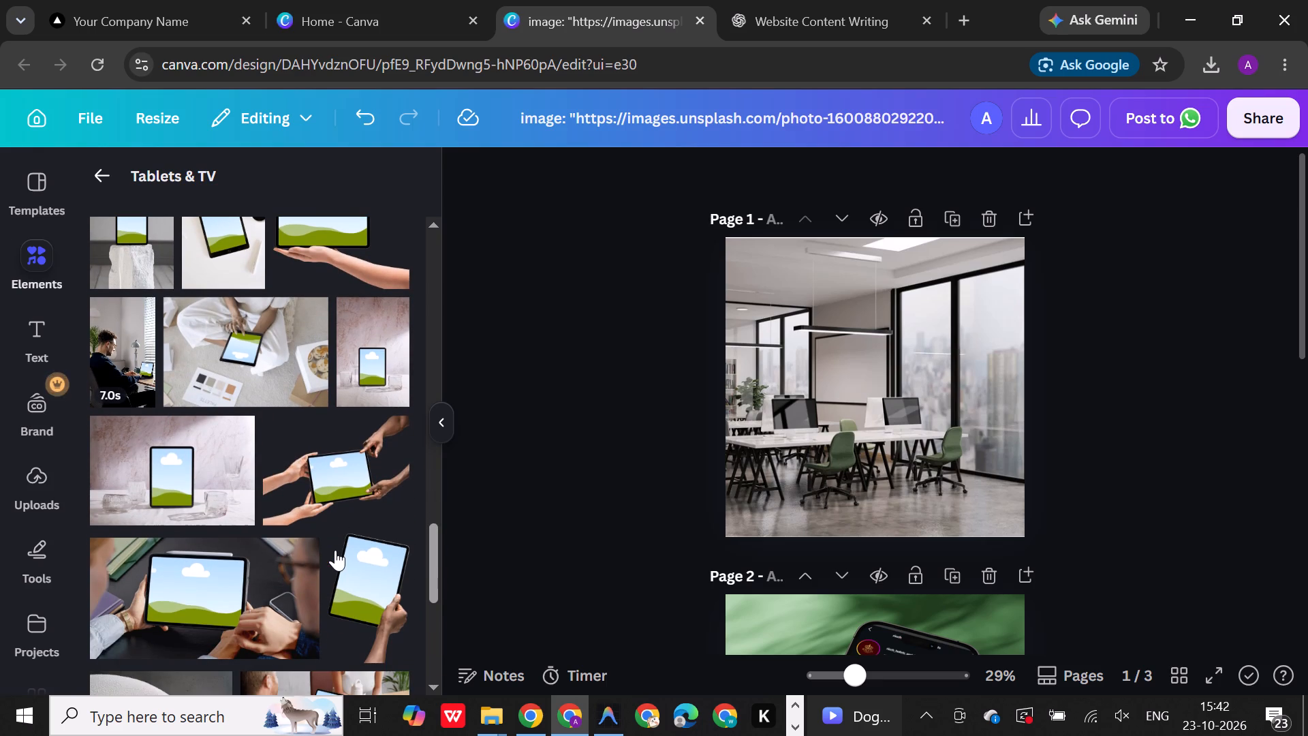
{"action": "scroll", "coordinate": [335, 550], "scroll_direction": "down", "scroll_amount": 2}
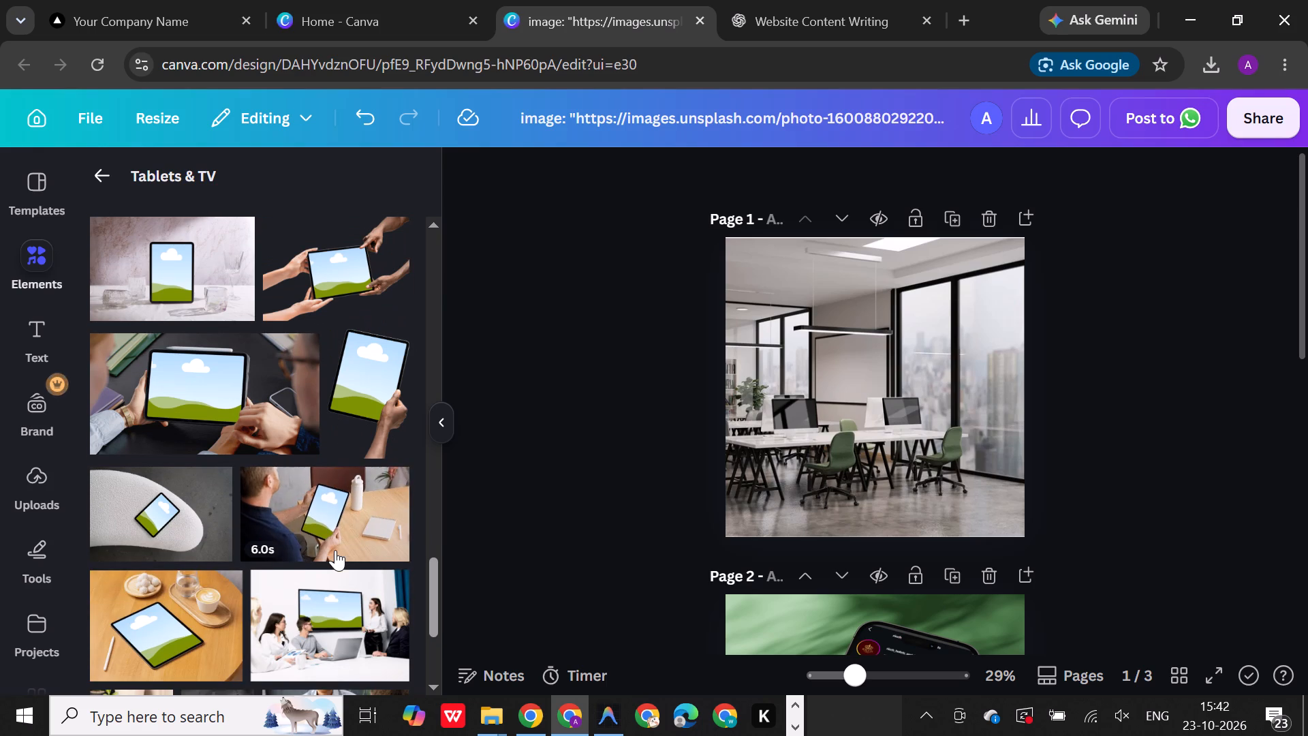
{"action": "scroll", "coordinate": [335, 550], "scroll_direction": "down", "scroll_amount": 6}
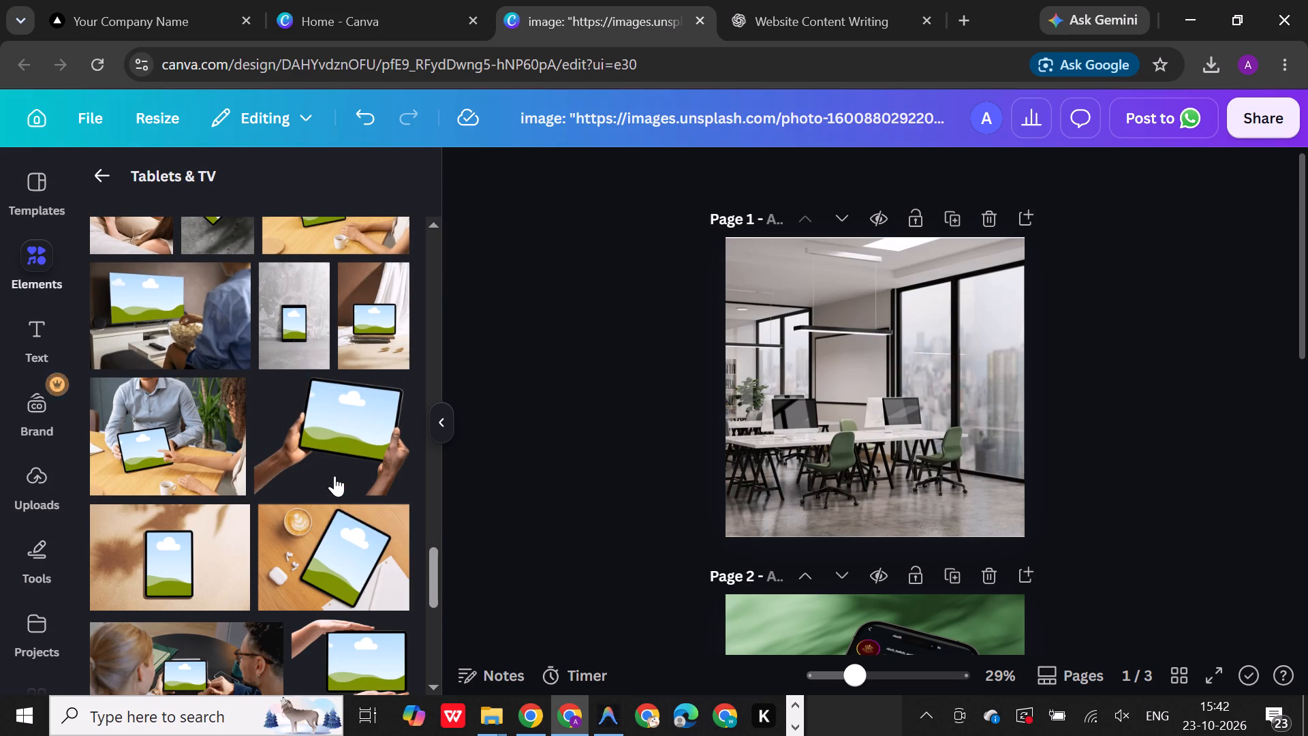
{"action": "left_click", "coordinate": [333, 461]}
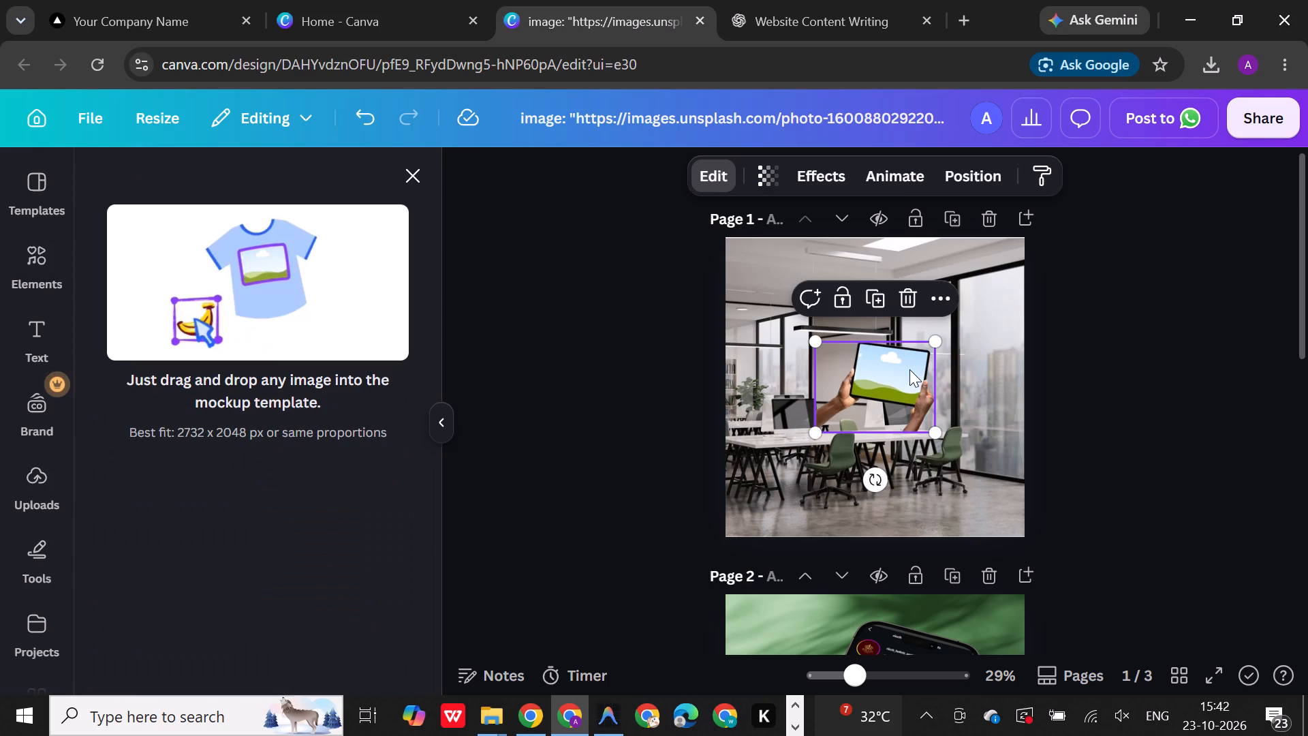
Reposition the hand-held tablet mockup over the office photo and enlarge it to reach page 1's right edge.
{"action": "left_click_drag", "start_coordinate": [900, 403], "coordinate": [827, 490]}
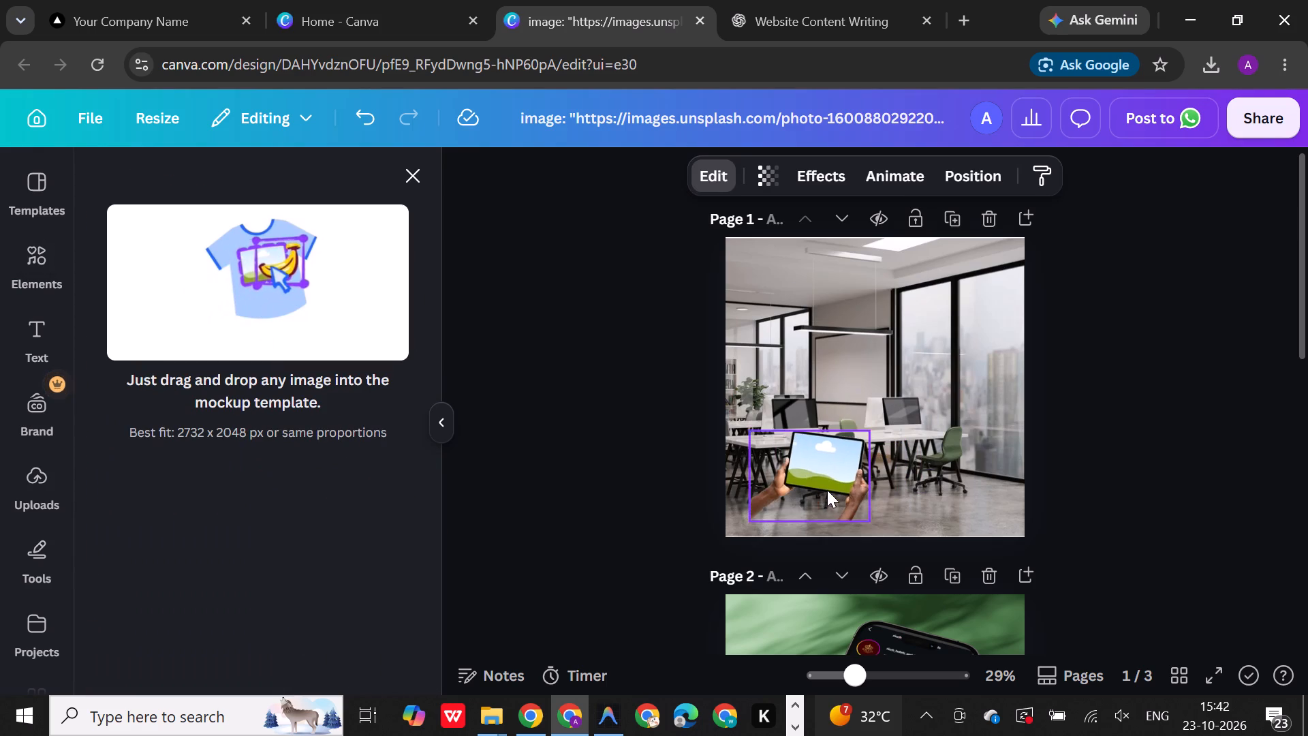
{"action": "left_click_drag", "start_coordinate": [827, 490], "coordinate": [826, 490]}
{"action": "left_click_drag", "start_coordinate": [825, 487], "coordinate": [867, 403]}
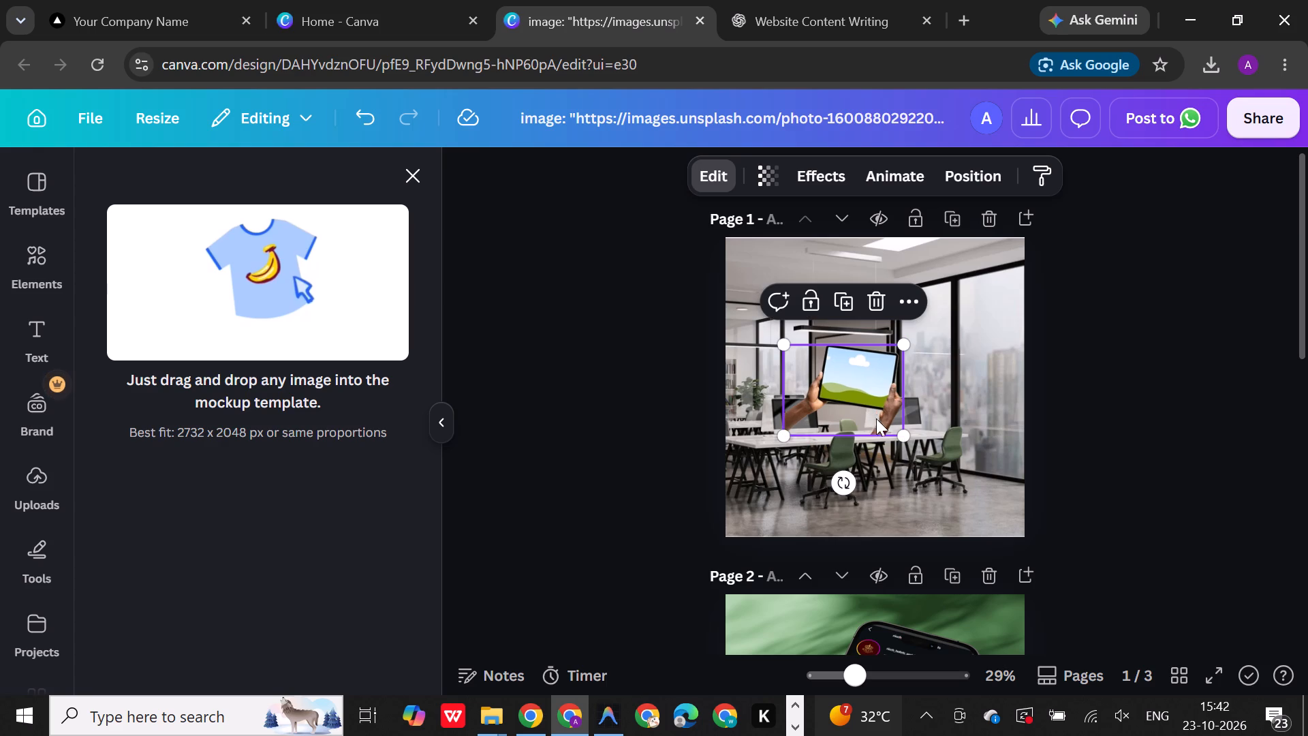
{"action": "left_click_drag", "start_coordinate": [899, 432], "coordinate": [992, 558]}
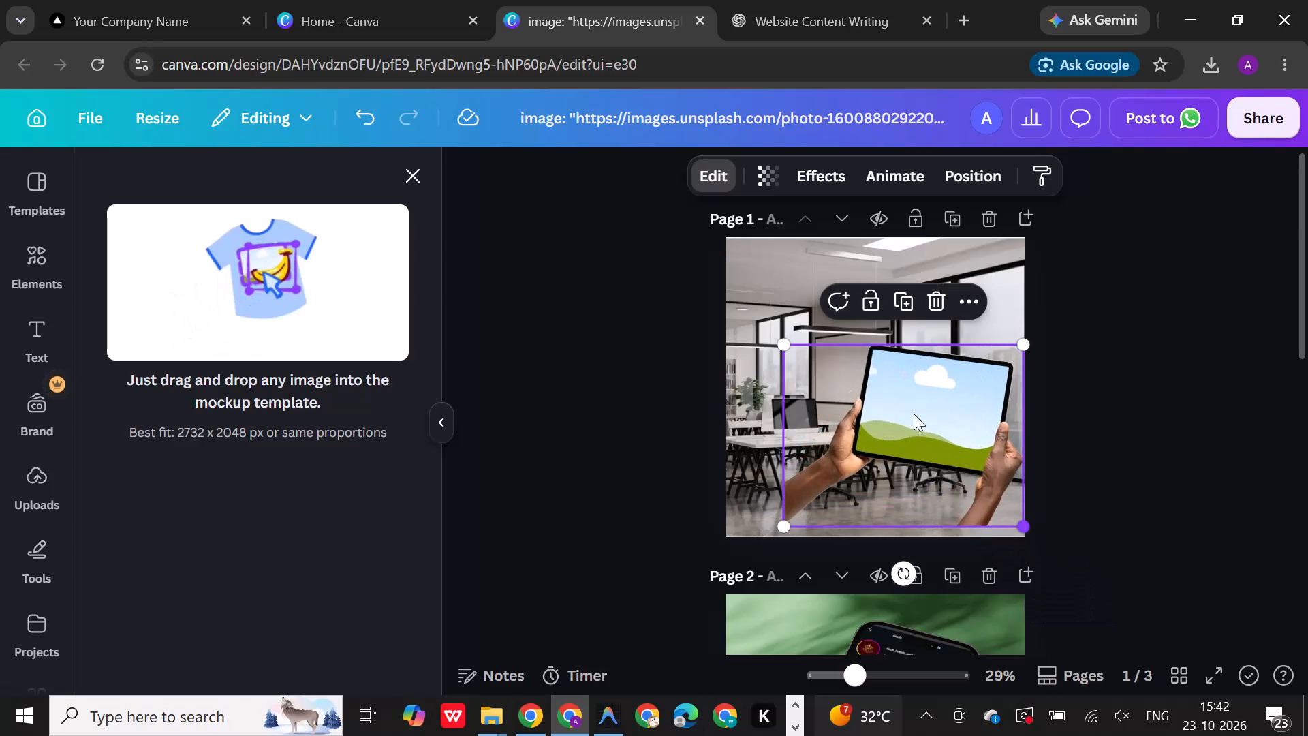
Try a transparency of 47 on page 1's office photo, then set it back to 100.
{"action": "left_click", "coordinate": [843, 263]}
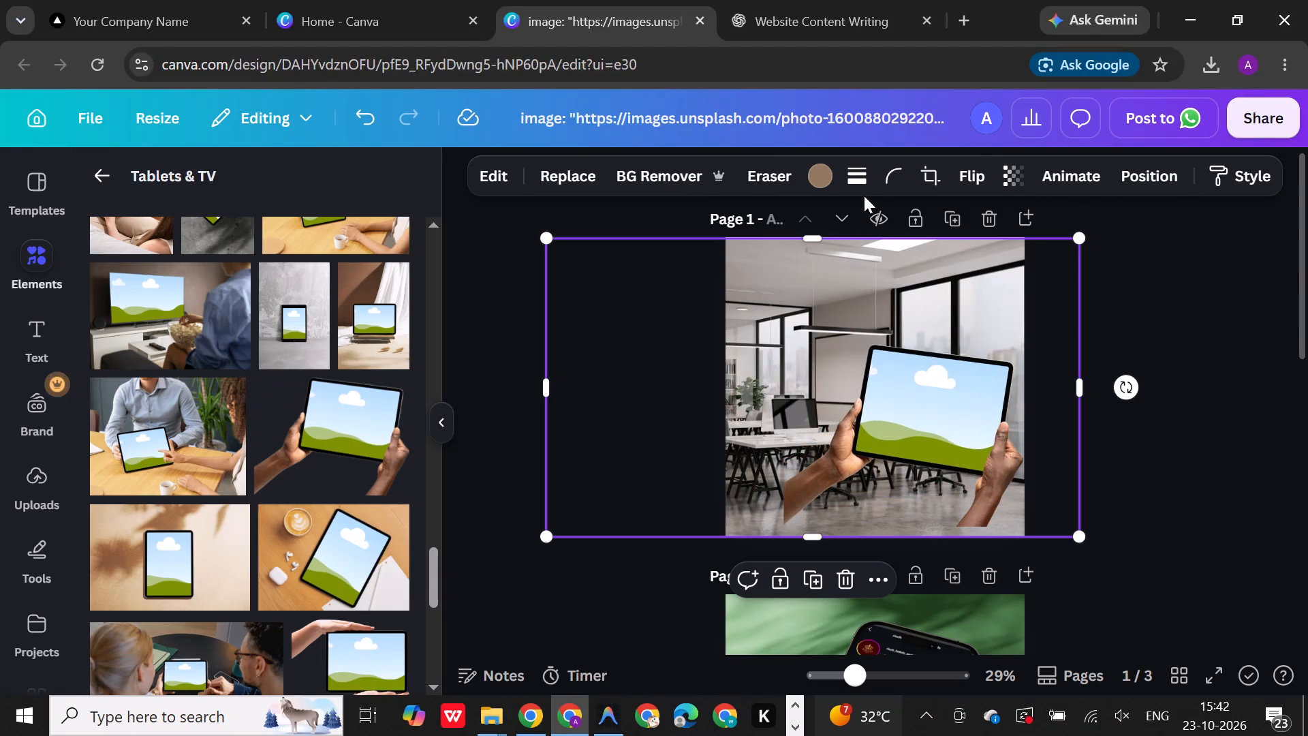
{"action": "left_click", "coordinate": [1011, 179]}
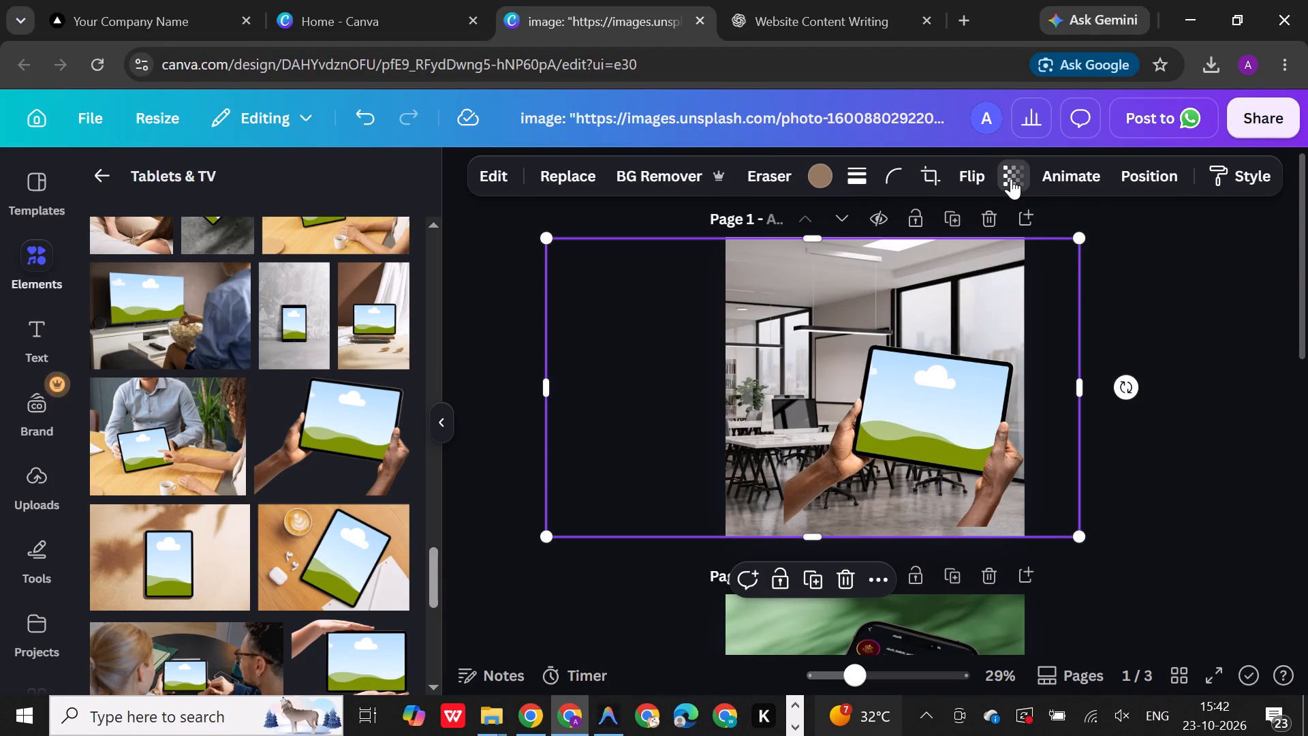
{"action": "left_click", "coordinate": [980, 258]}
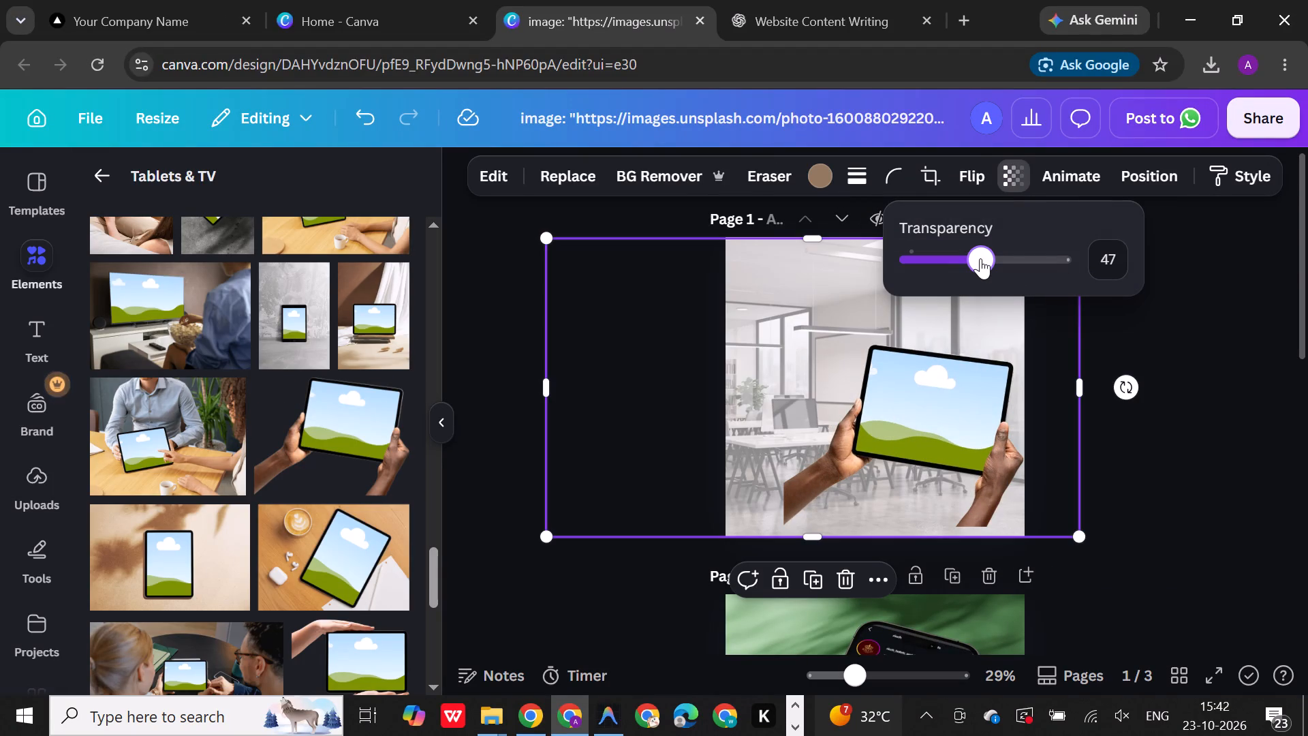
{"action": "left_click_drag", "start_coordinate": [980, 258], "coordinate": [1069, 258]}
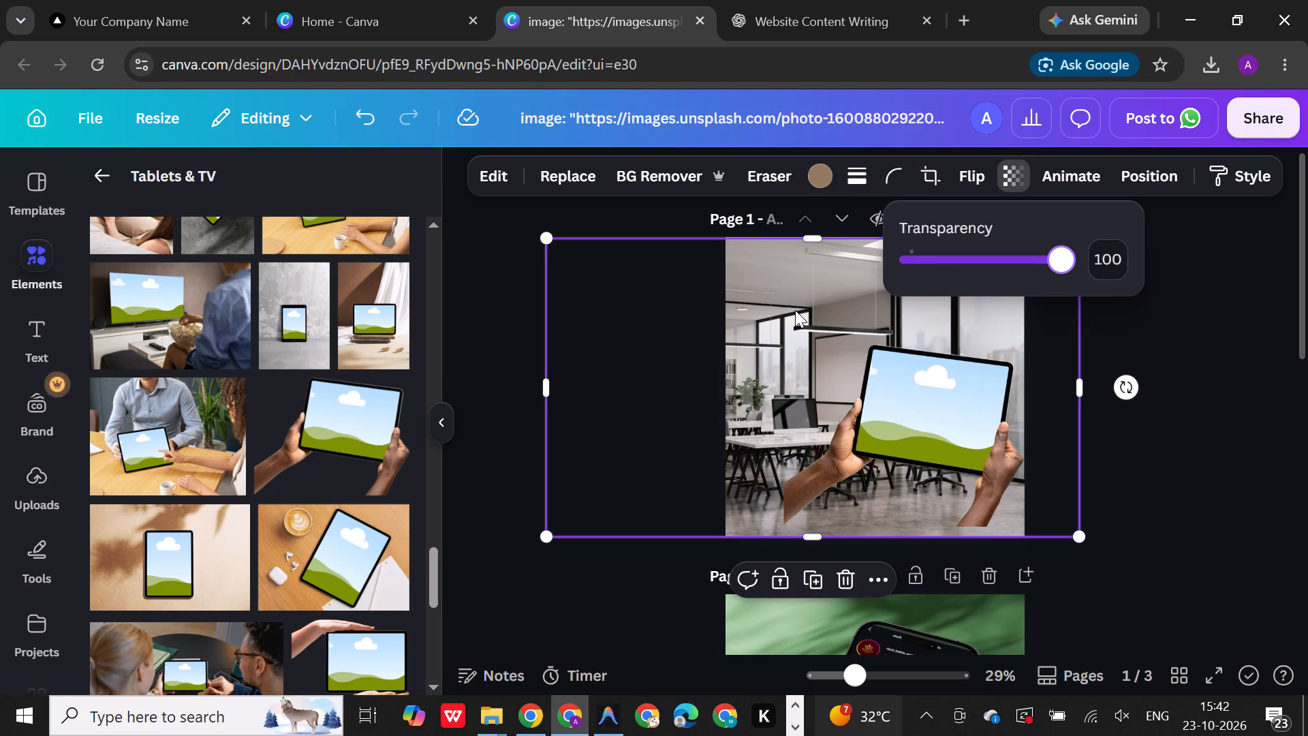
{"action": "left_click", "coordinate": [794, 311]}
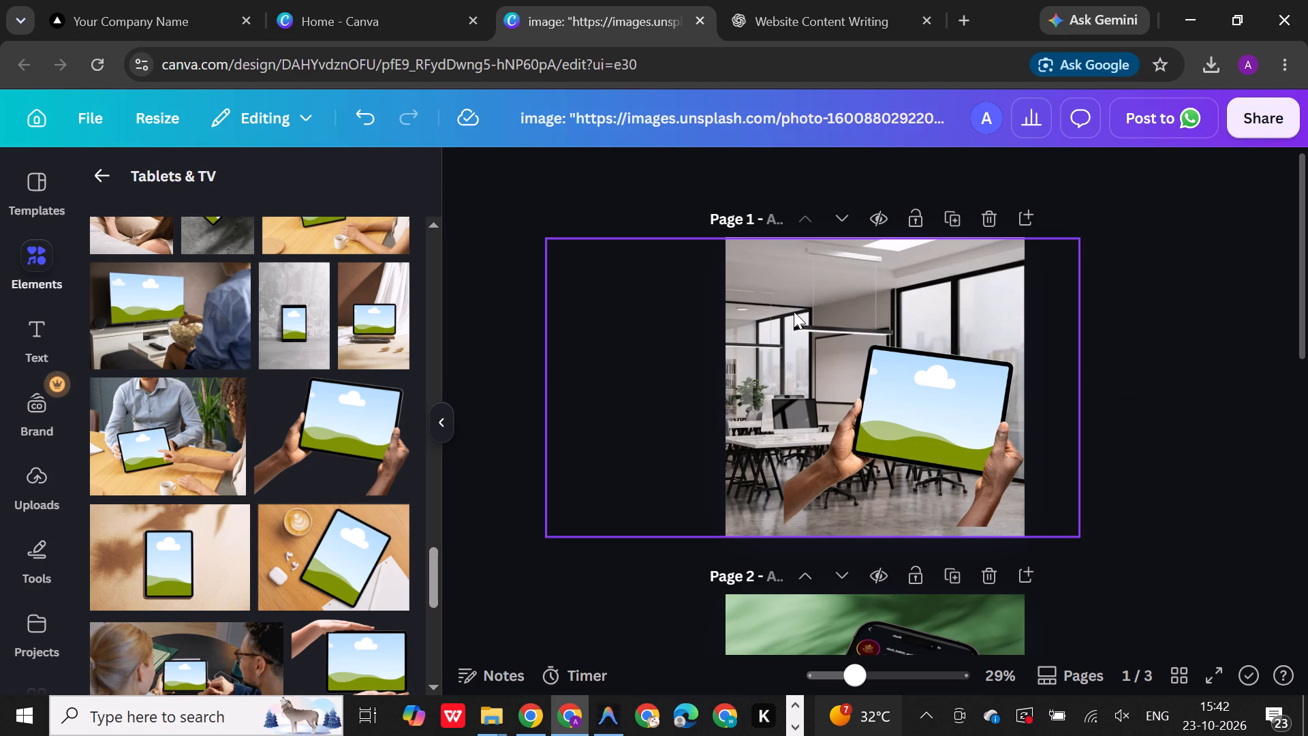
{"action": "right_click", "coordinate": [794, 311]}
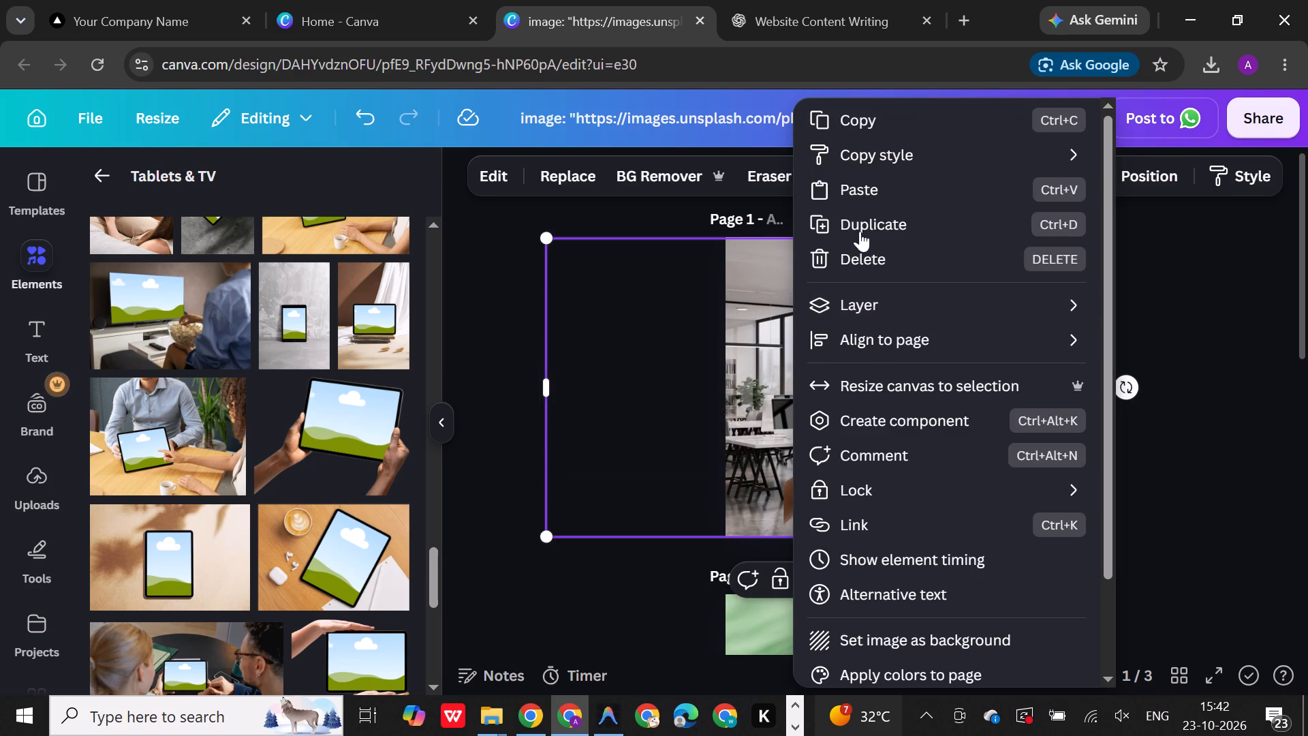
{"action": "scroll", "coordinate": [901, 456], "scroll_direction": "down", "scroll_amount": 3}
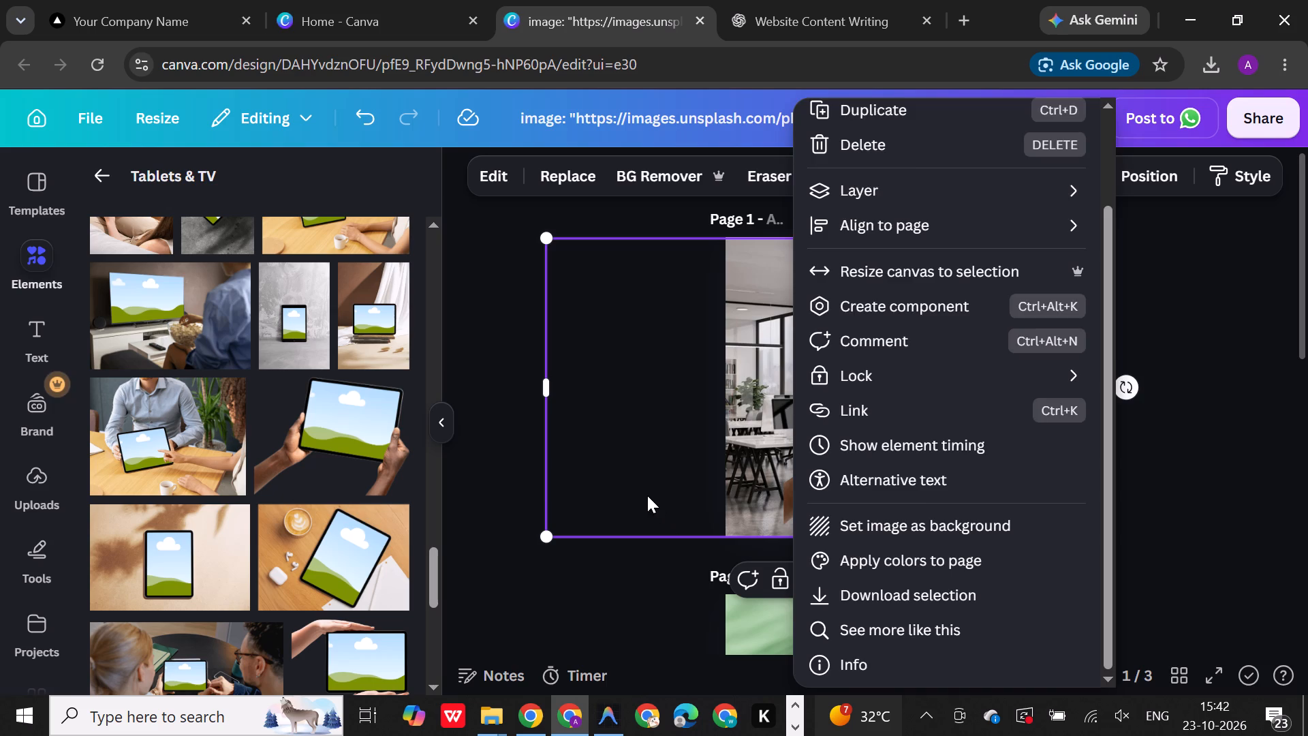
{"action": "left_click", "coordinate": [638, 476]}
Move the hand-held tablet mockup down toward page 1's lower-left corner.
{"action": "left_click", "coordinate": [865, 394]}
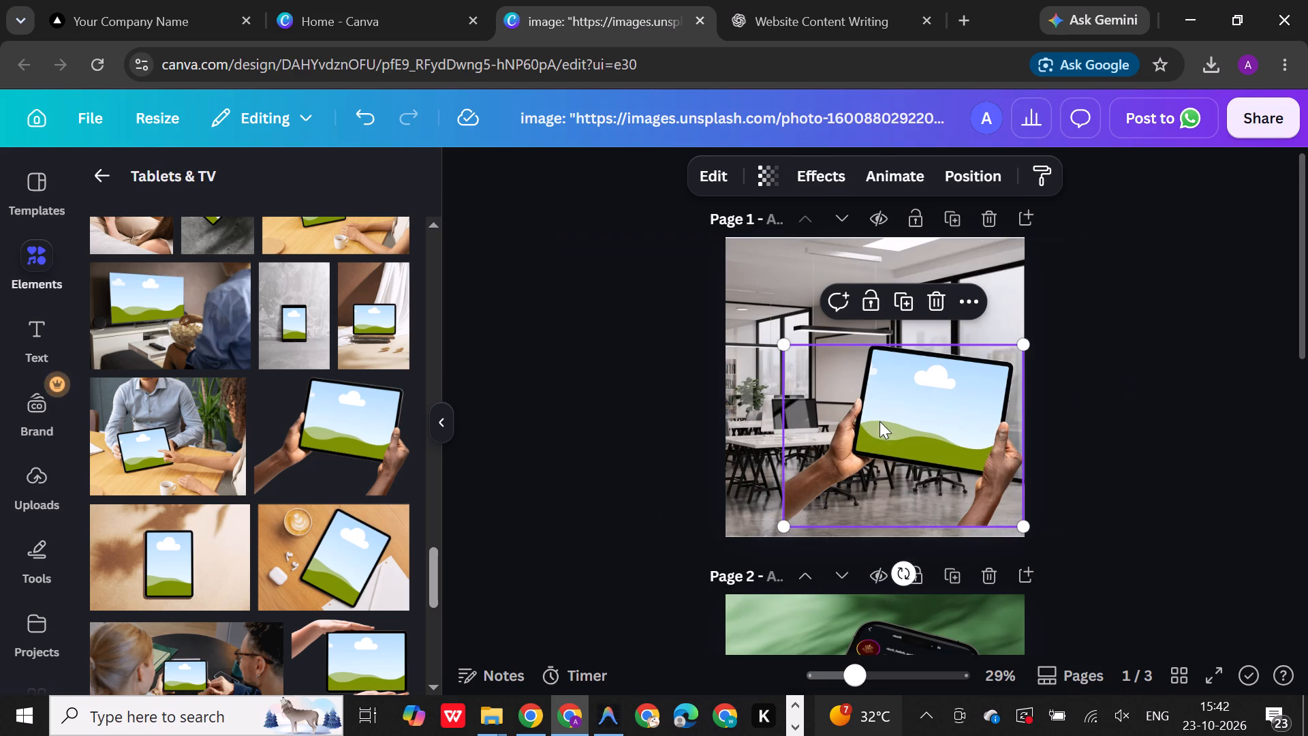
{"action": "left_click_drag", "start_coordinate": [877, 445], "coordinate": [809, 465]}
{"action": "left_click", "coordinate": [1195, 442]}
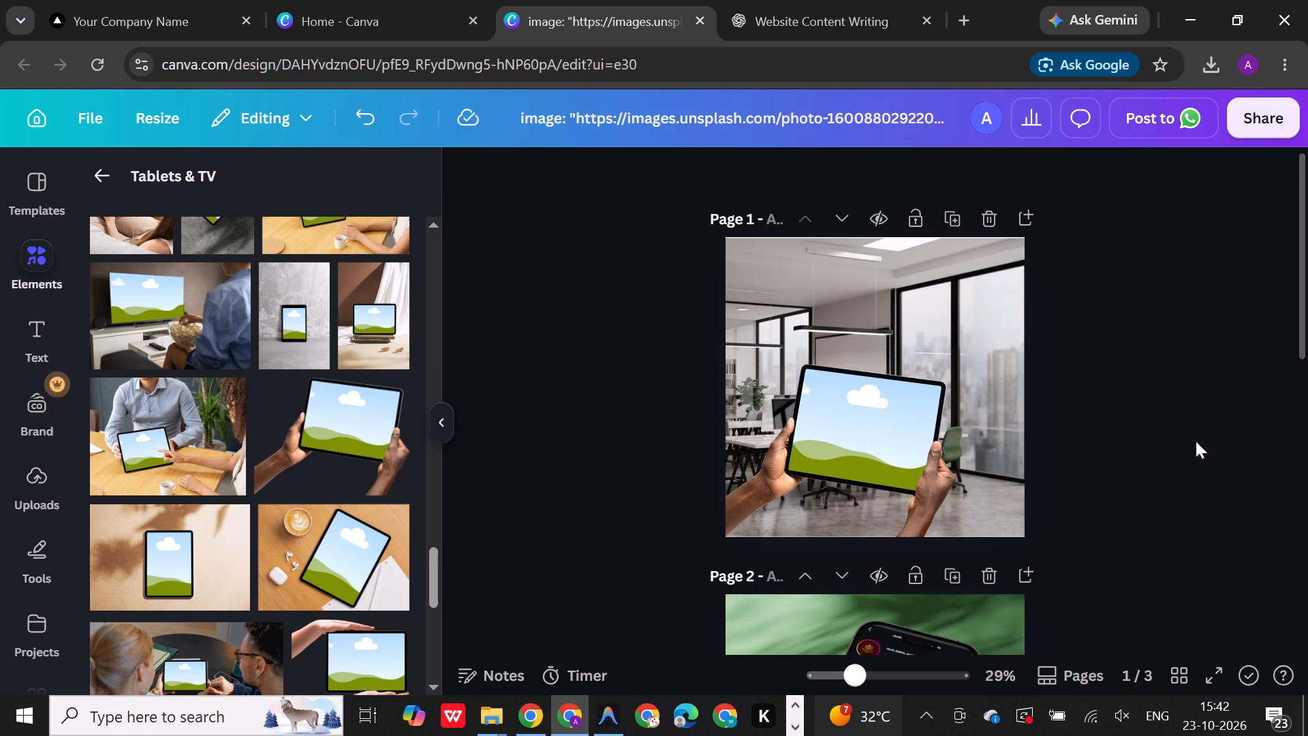
Delete page 1's tablet mockup and add the similar two-handed landscape tablet mockup that tilts the opposite way.
{"action": "left_click", "coordinate": [894, 422]}
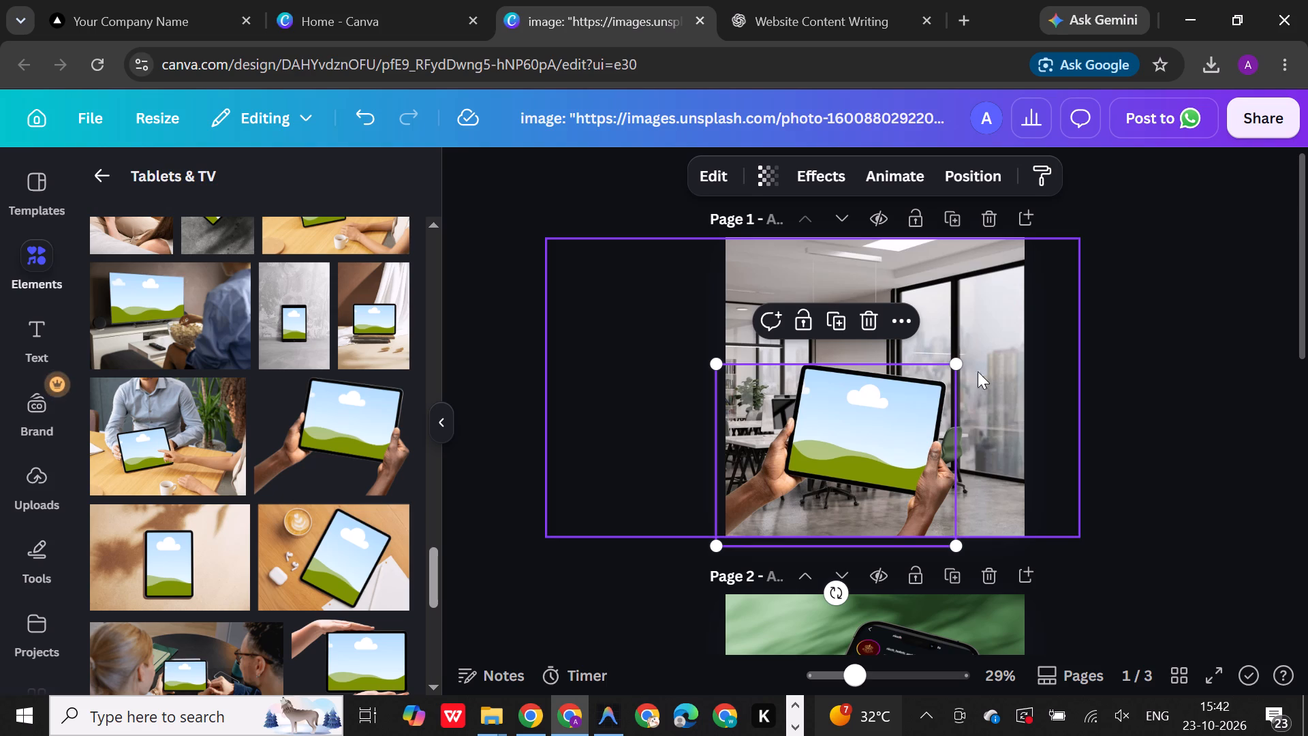
{"action": "scroll", "coordinate": [234, 575], "scroll_direction": "down", "scroll_amount": 16}
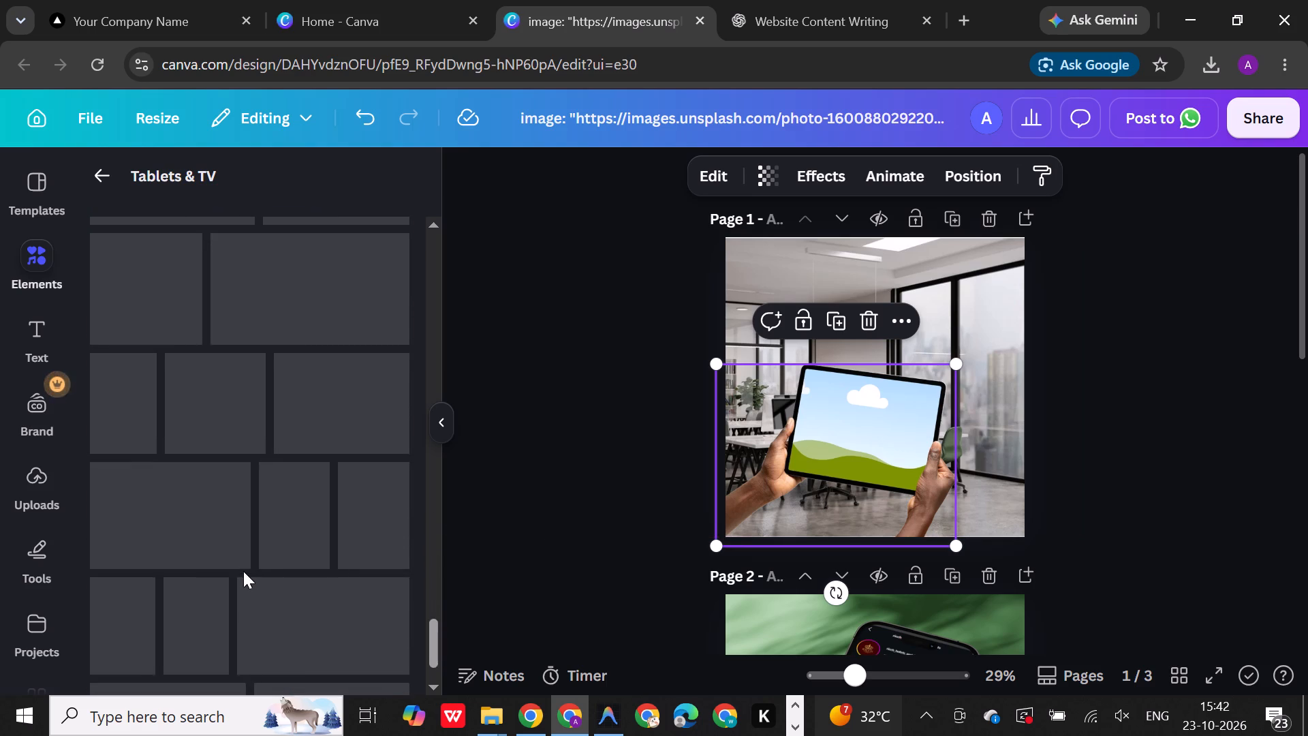
{"action": "scroll", "coordinate": [243, 571], "scroll_direction": "down", "scroll_amount": 4}
{"action": "scroll", "coordinate": [245, 571], "scroll_direction": "up", "scroll_amount": 6}
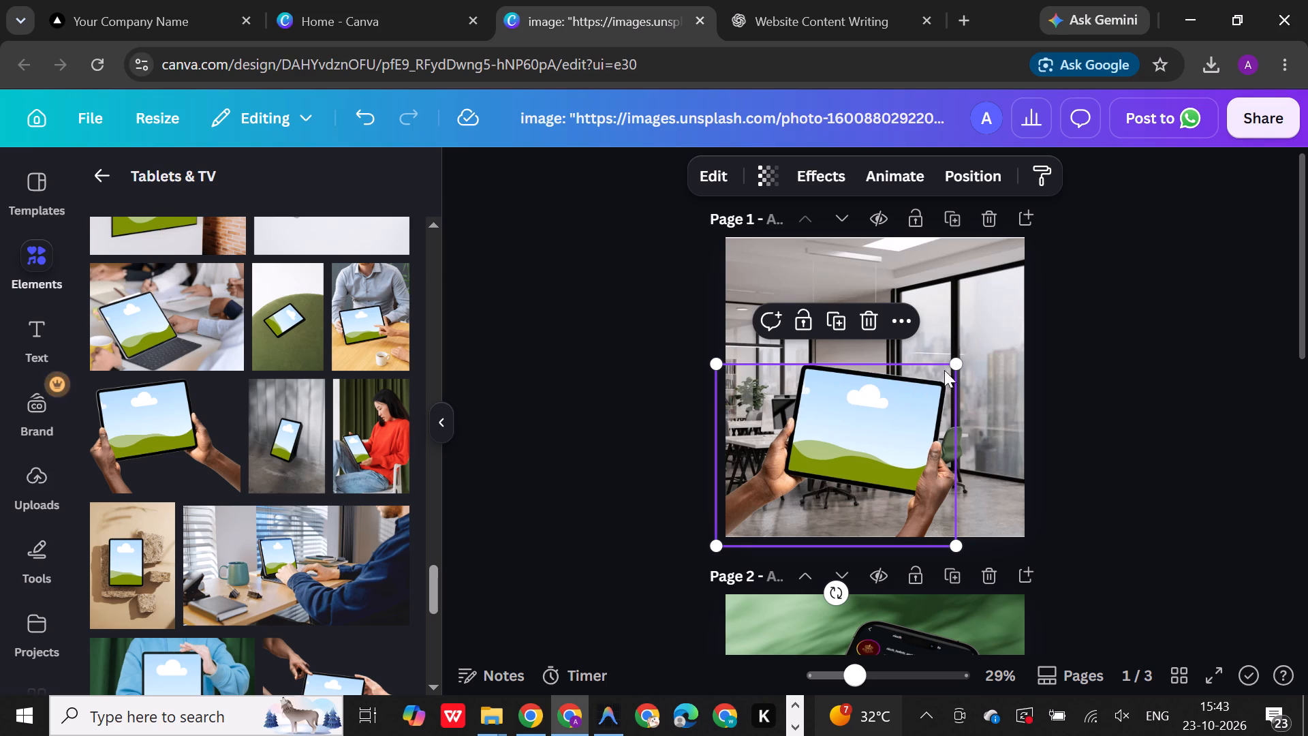
{"action": "left_click", "coordinate": [869, 332]}
{"action": "left_click", "coordinate": [142, 449]}
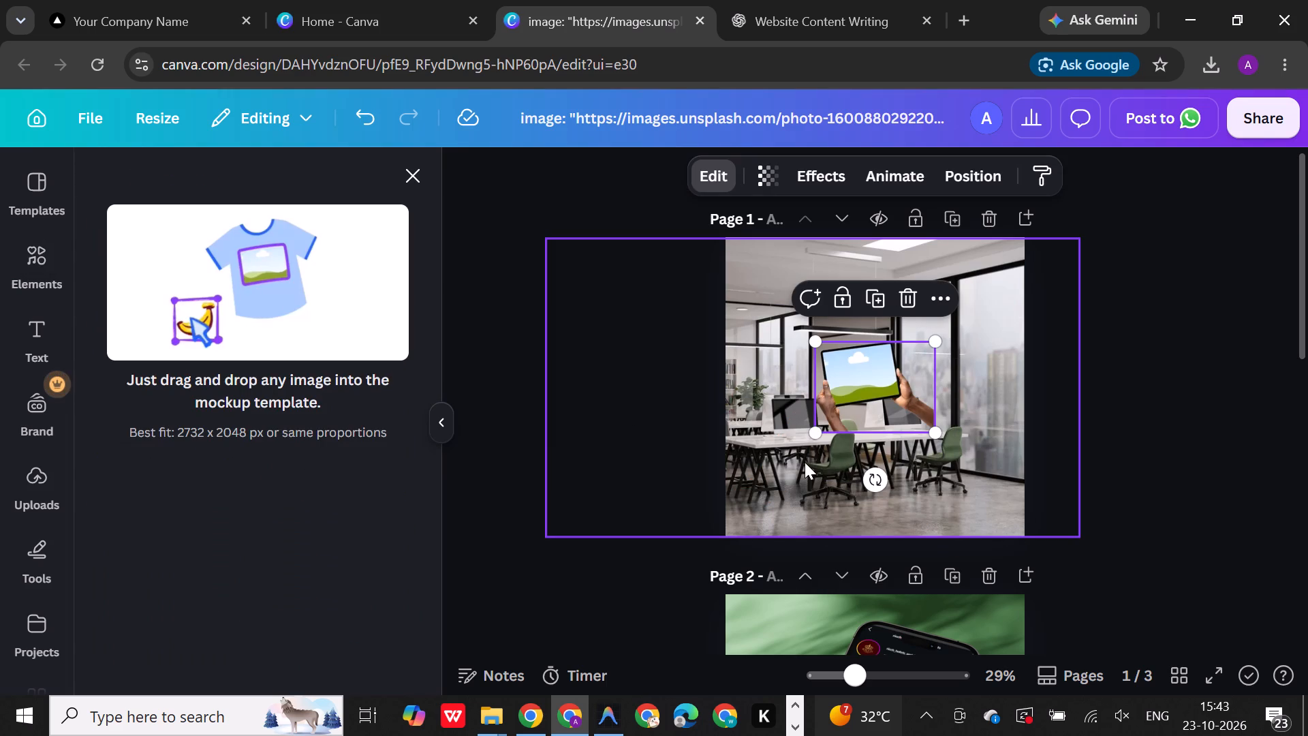
Enlarge the new tablet mockup toward page 1's lower-left corner until it extends past the page's bottom edge.
{"action": "left_click", "coordinate": [886, 402]}
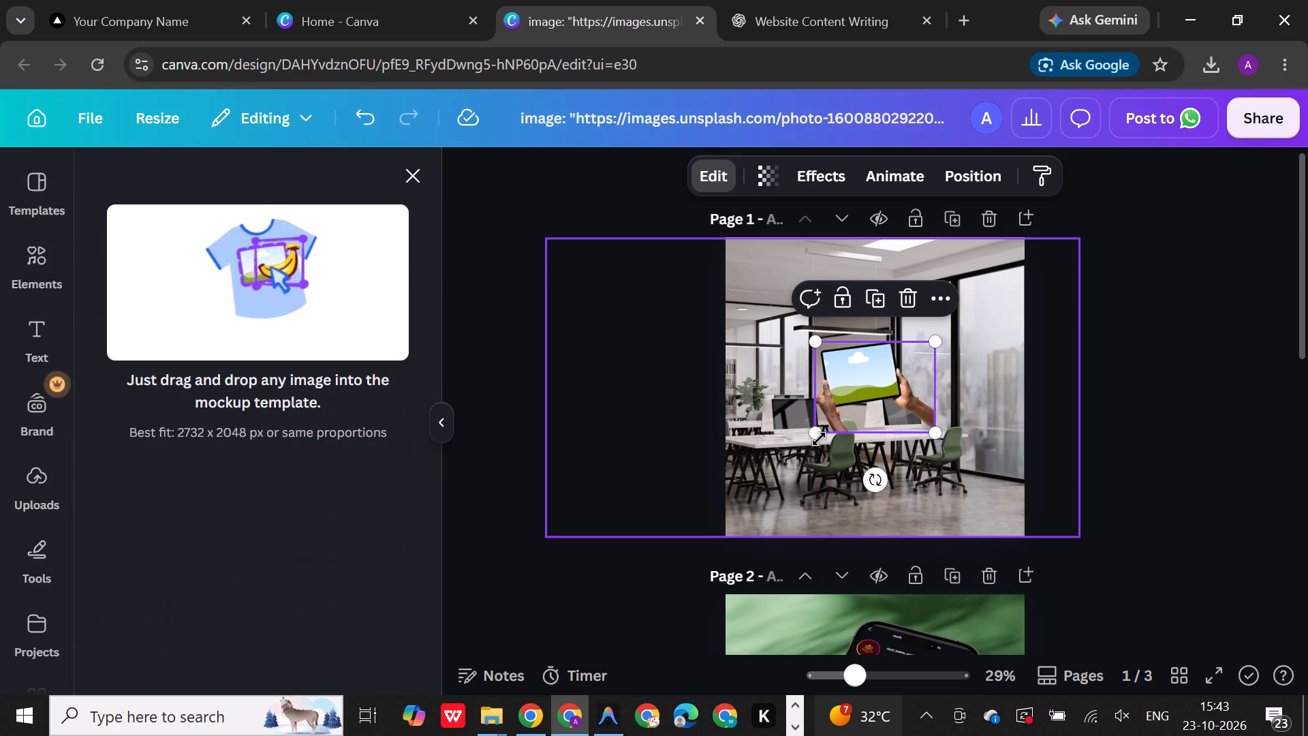
{"action": "left_click_drag", "start_coordinate": [817, 435], "coordinate": [712, 597]}
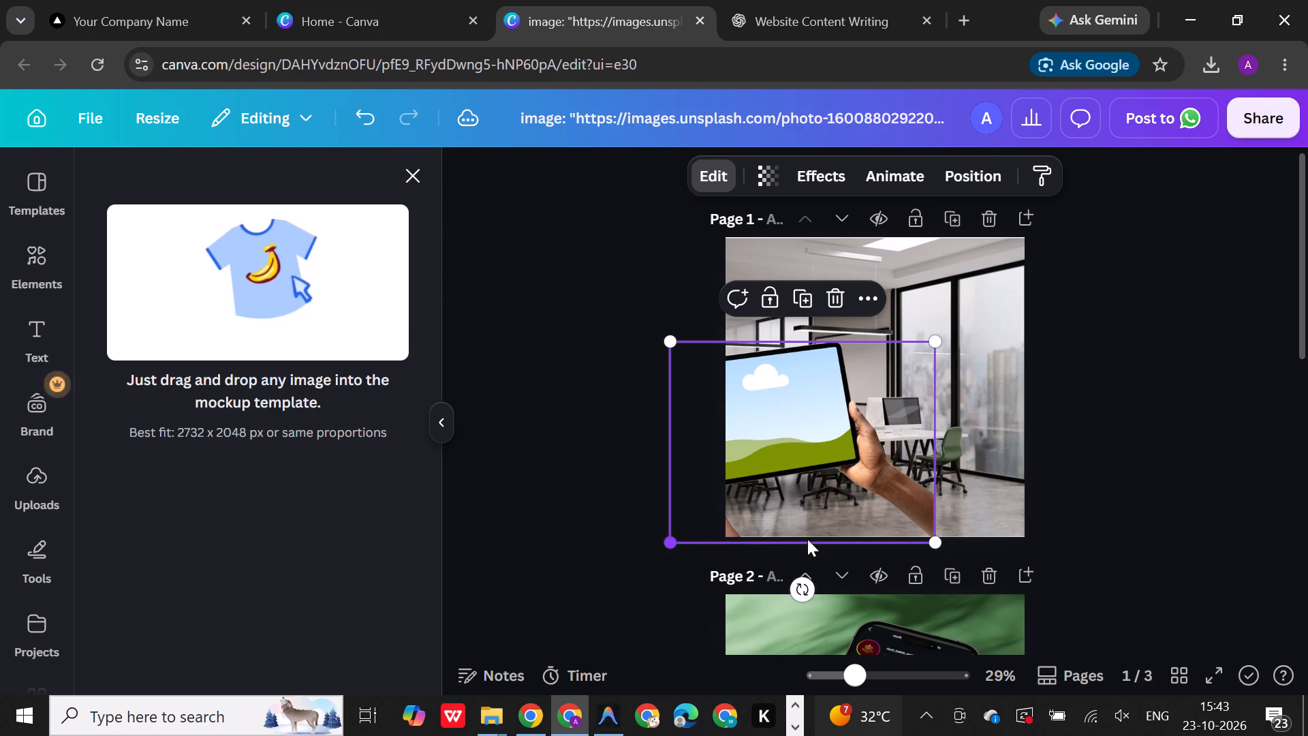
{"action": "left_click", "coordinate": [968, 315]}
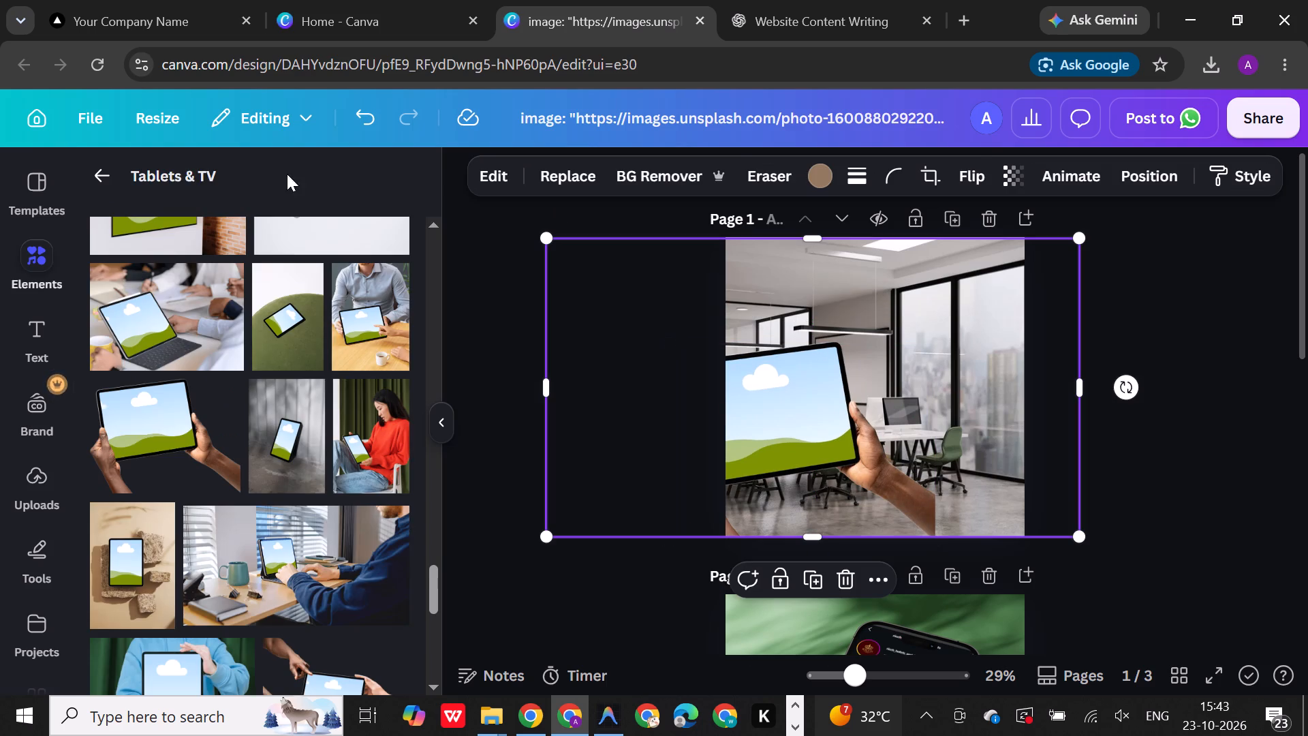
Leave the Tablets & TV mockups and browse the Photos category among the elements.
{"action": "left_click", "coordinate": [102, 178]}
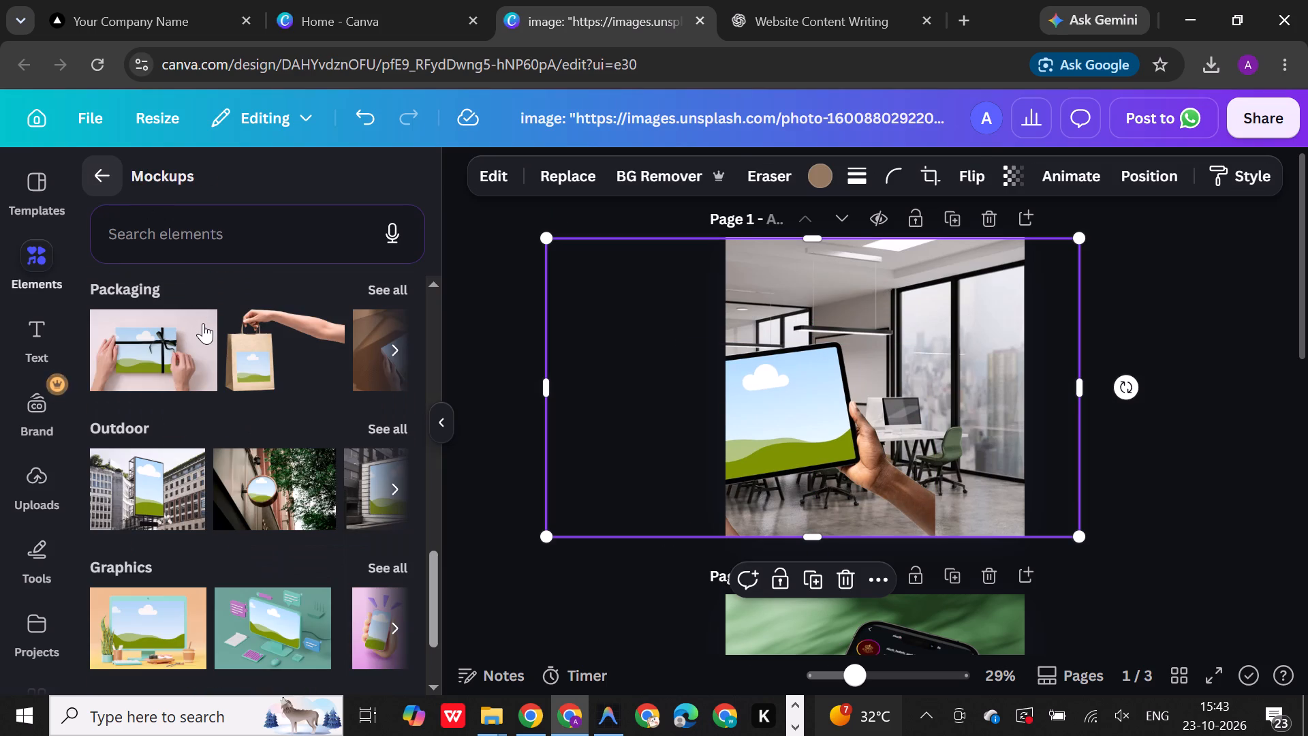
{"action": "scroll", "coordinate": [203, 324], "scroll_direction": "up", "scroll_amount": 4}
{"action": "scroll", "coordinate": [206, 262], "scroll_direction": "up", "scroll_amount": 6}
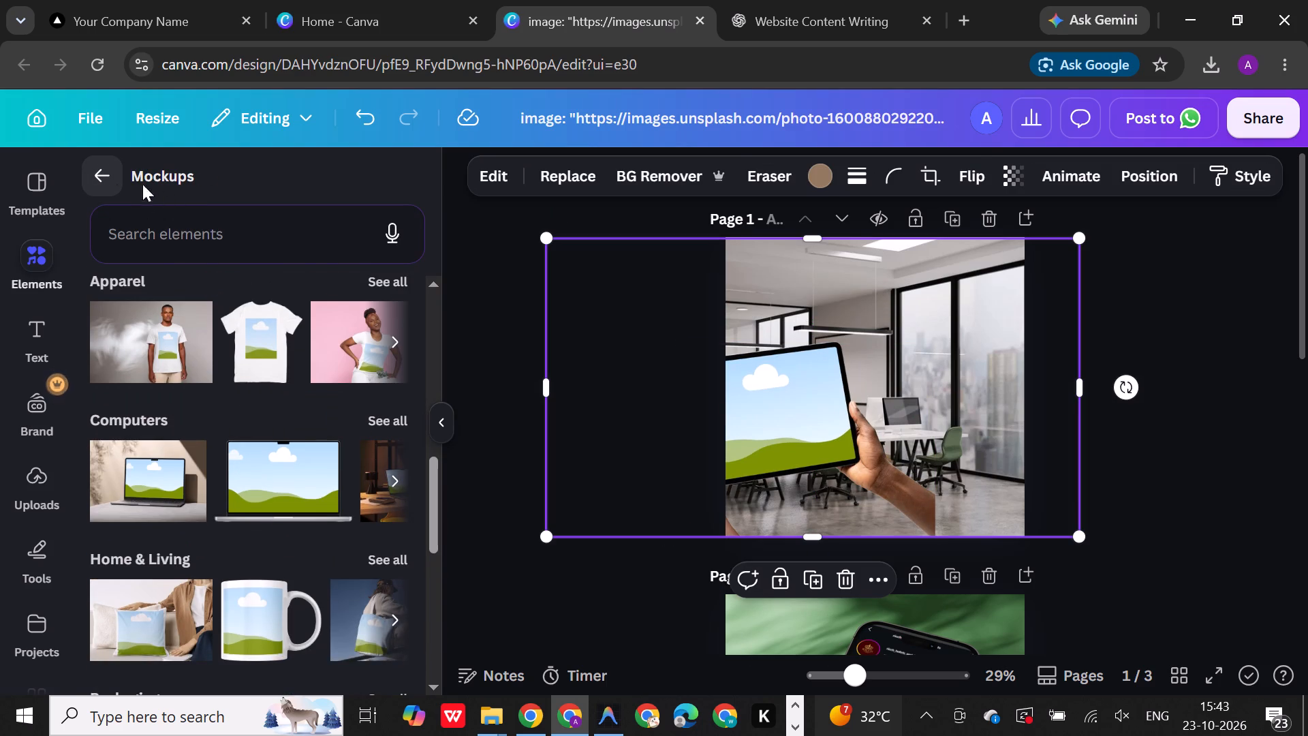
{"action": "left_click", "coordinate": [108, 184]}
{"action": "scroll", "coordinate": [275, 412], "scroll_direction": "up", "scroll_amount": 4}
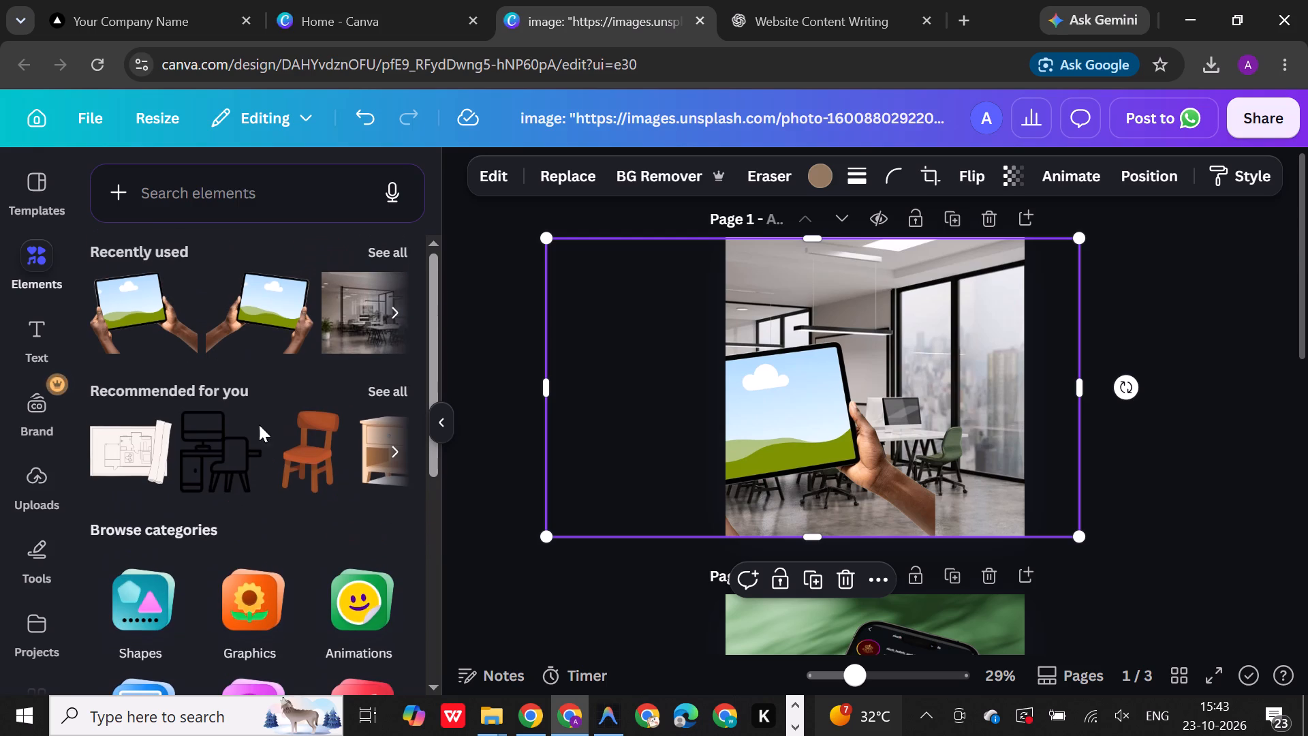
{"action": "scroll", "coordinate": [157, 630], "scroll_direction": "down", "scroll_amount": 1}
{"action": "left_click", "coordinate": [159, 627]}
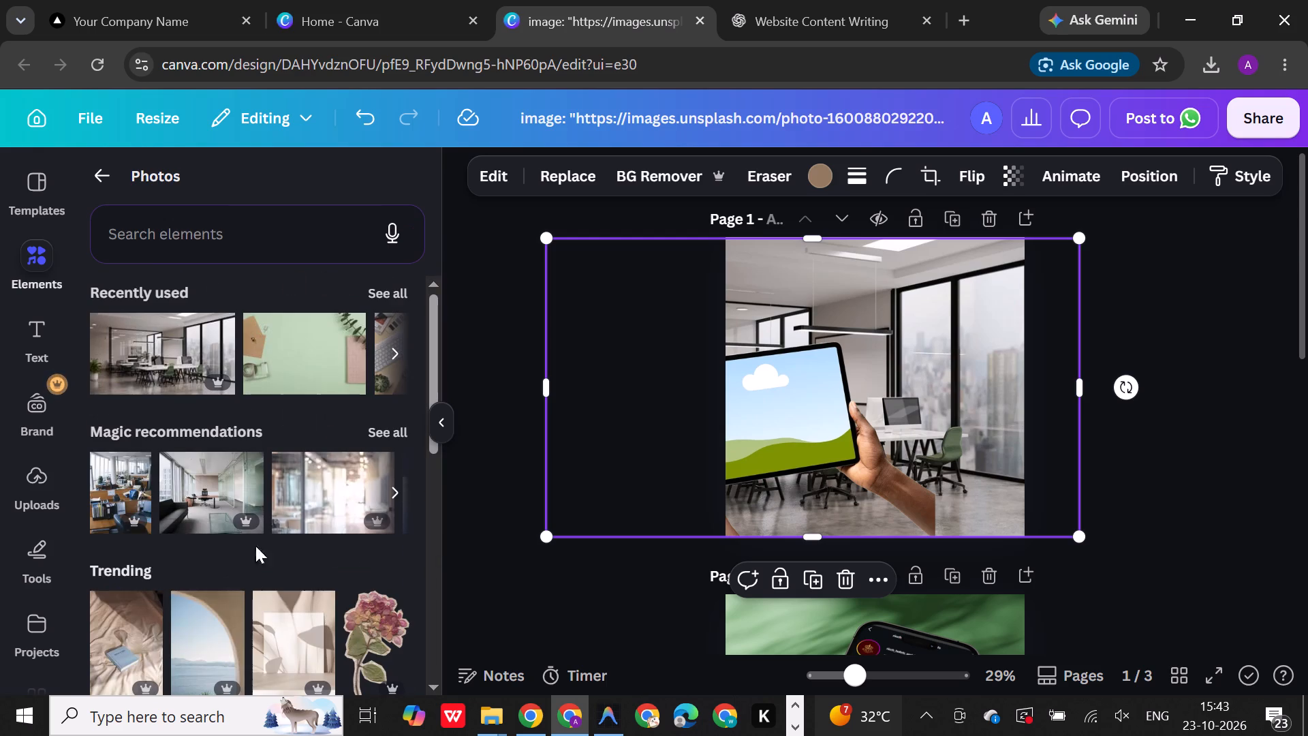
{"action": "scroll", "coordinate": [243, 483], "scroll_direction": "down", "scroll_amount": 2}
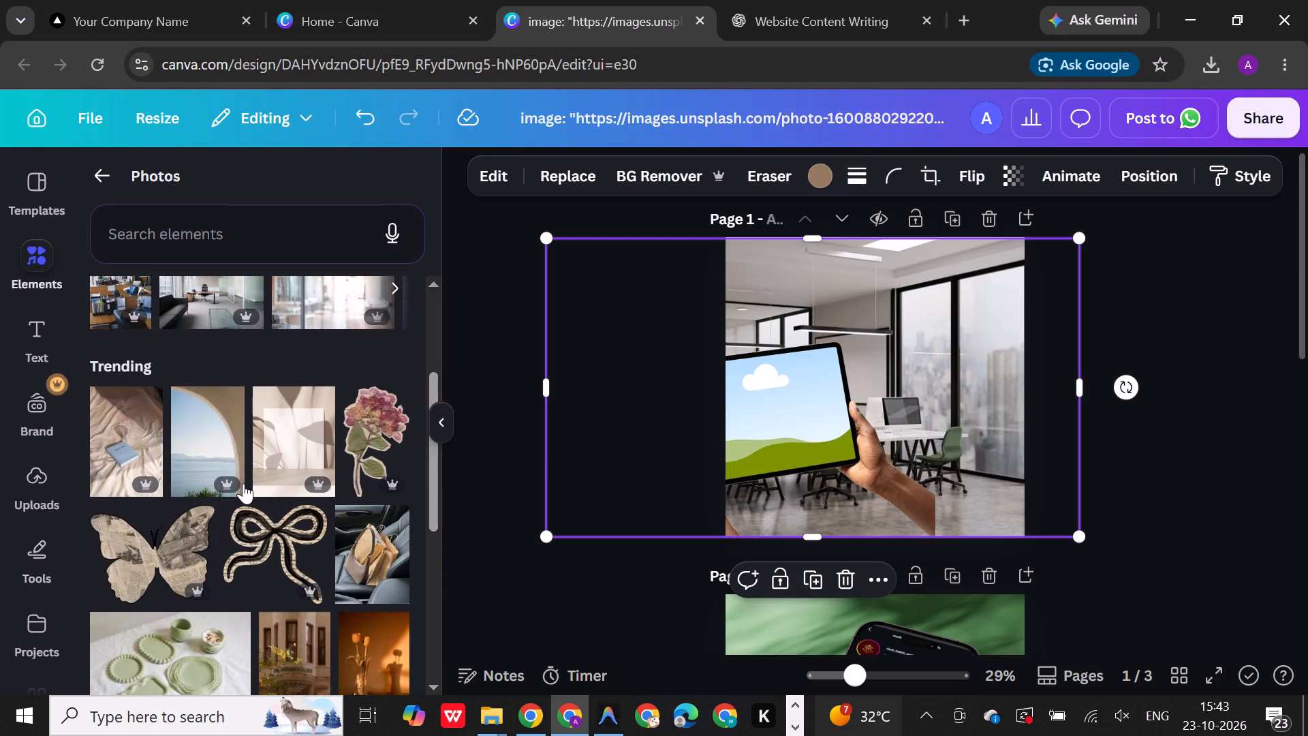
{"action": "scroll", "coordinate": [243, 483], "scroll_direction": "down", "scroll_amount": 6}
{"action": "scroll", "coordinate": [243, 483], "scroll_direction": "up", "scroll_amount": 5}
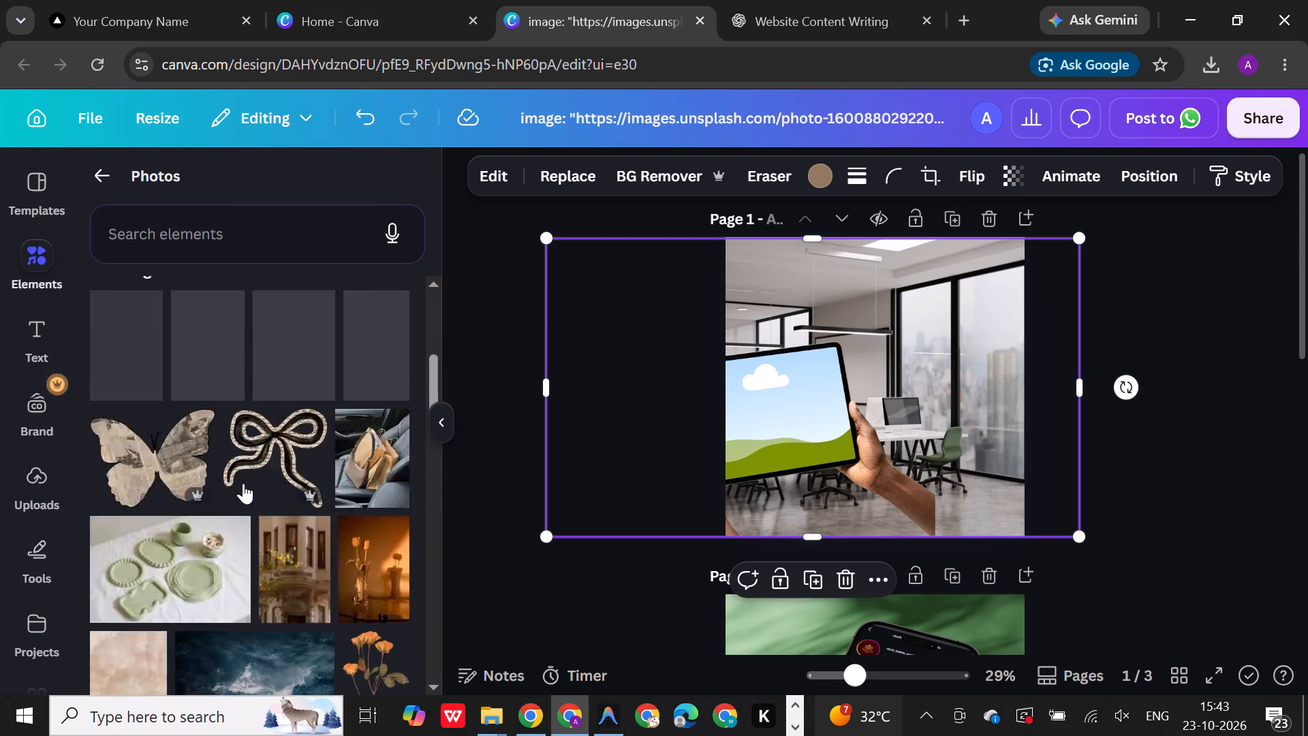
{"action": "scroll", "coordinate": [248, 331], "scroll_direction": "up", "scroll_amount": 7}
Search the photos for "office working background".
{"action": "left_click", "coordinate": [268, 236]}
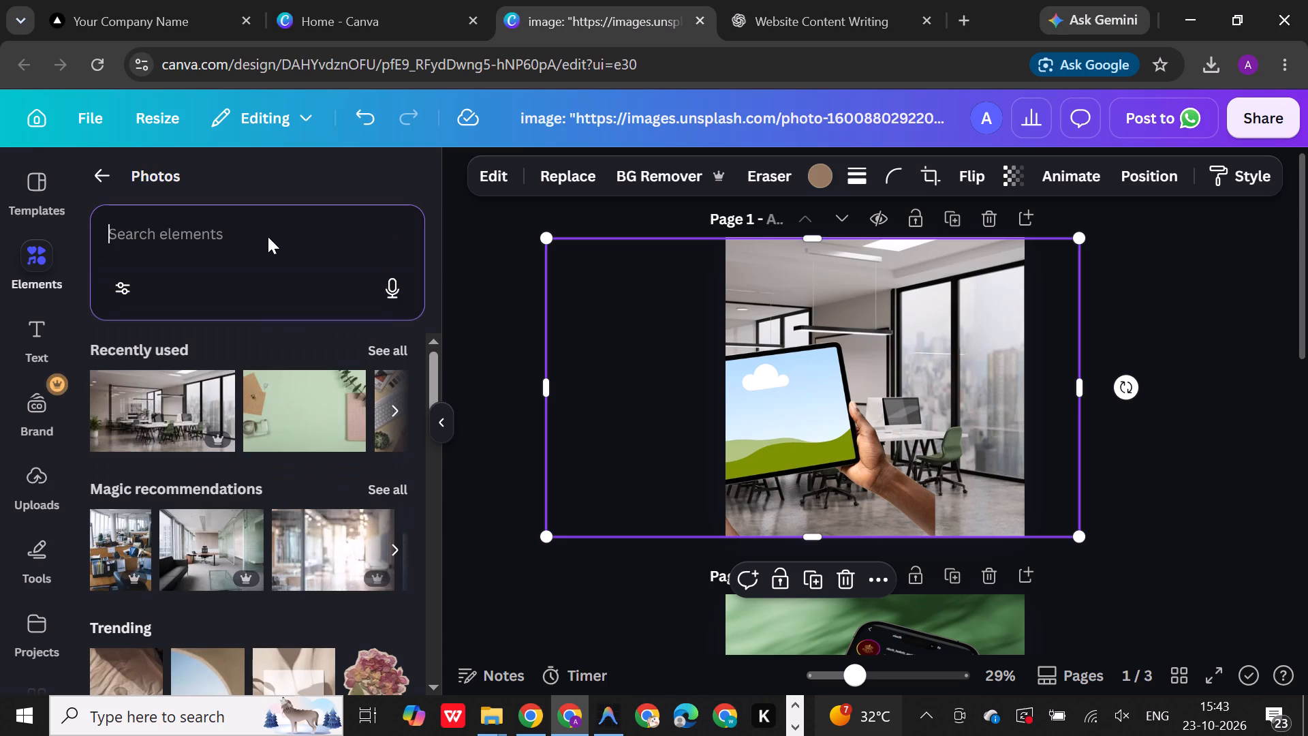
{"action": "type", "text": "og"}
{"action": "key", "text": "BackSpace"}
{"action": "type", "text": "ffice working"}
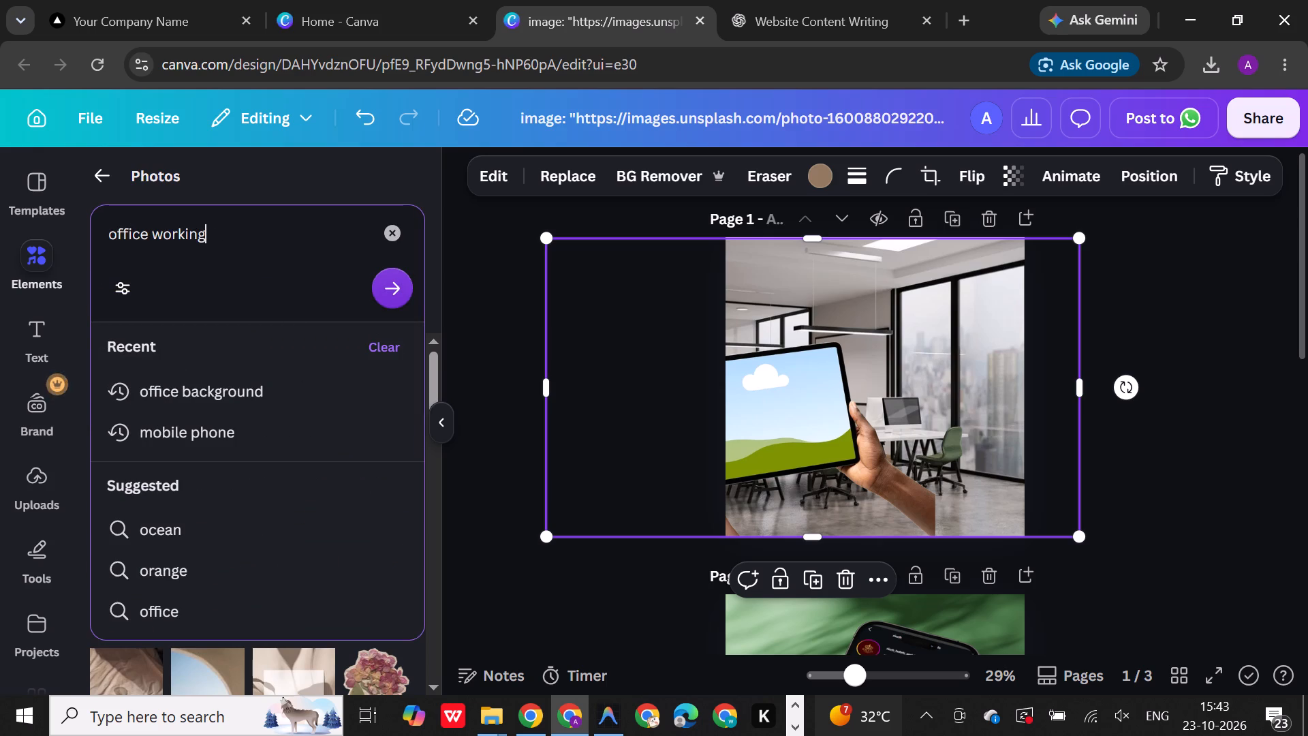
{"action": "key", "text": "space"}
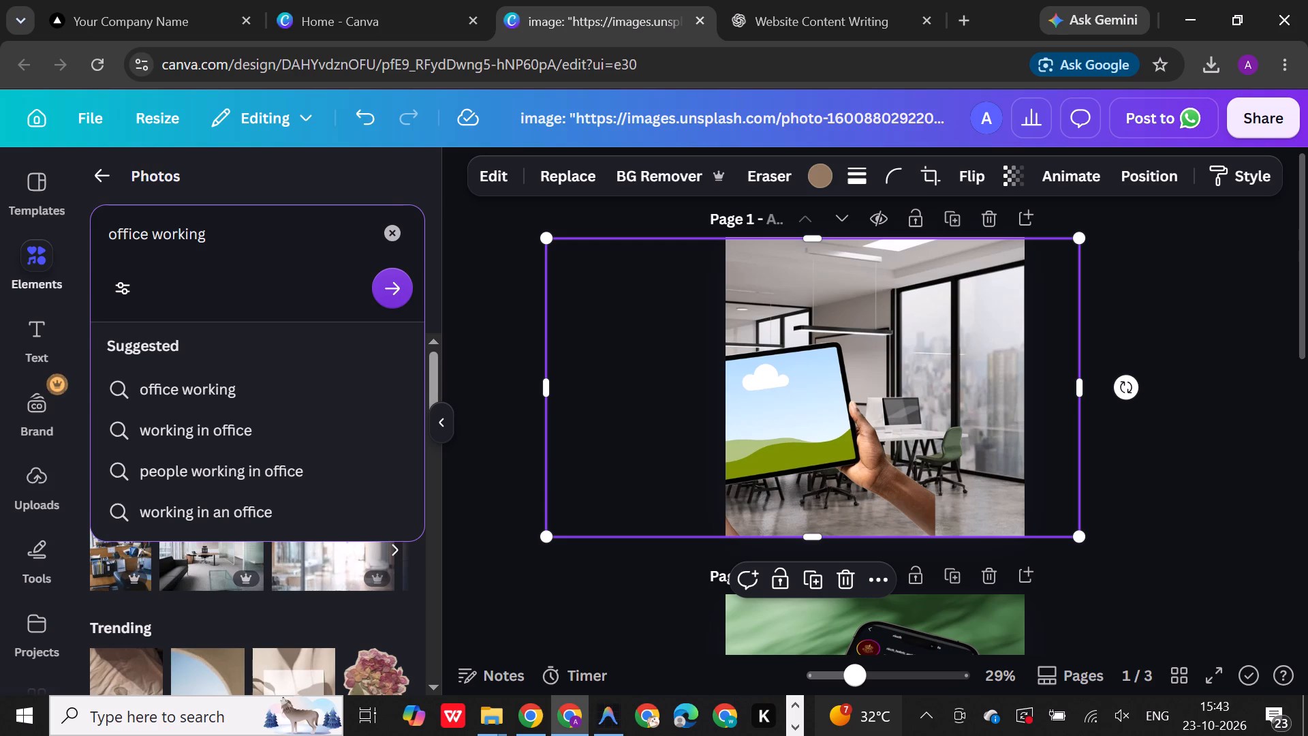
{"action": "type", "text": "background"}
{"action": "key", "text": "Return"}
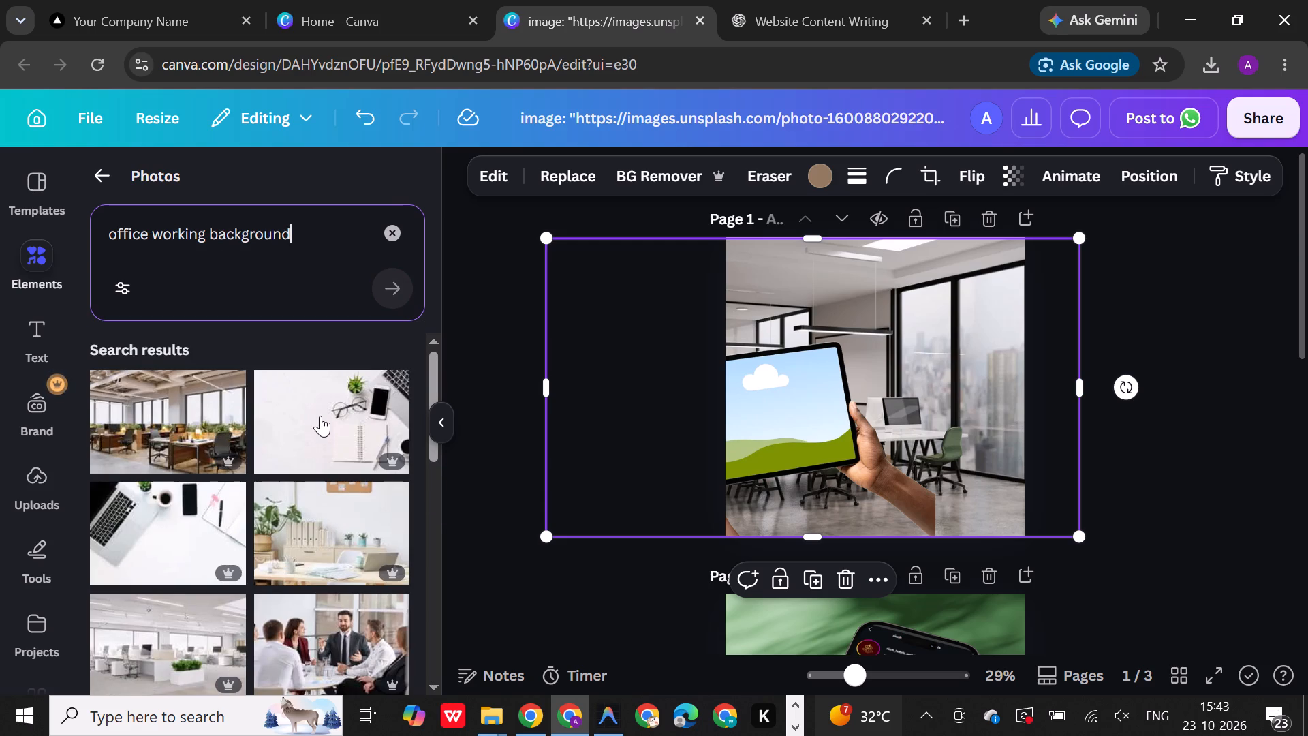
Find the blurred bright office photo with desks and hanging lamps and add it to page 1.
{"action": "scroll", "coordinate": [320, 416], "scroll_direction": "down", "scroll_amount": 1}
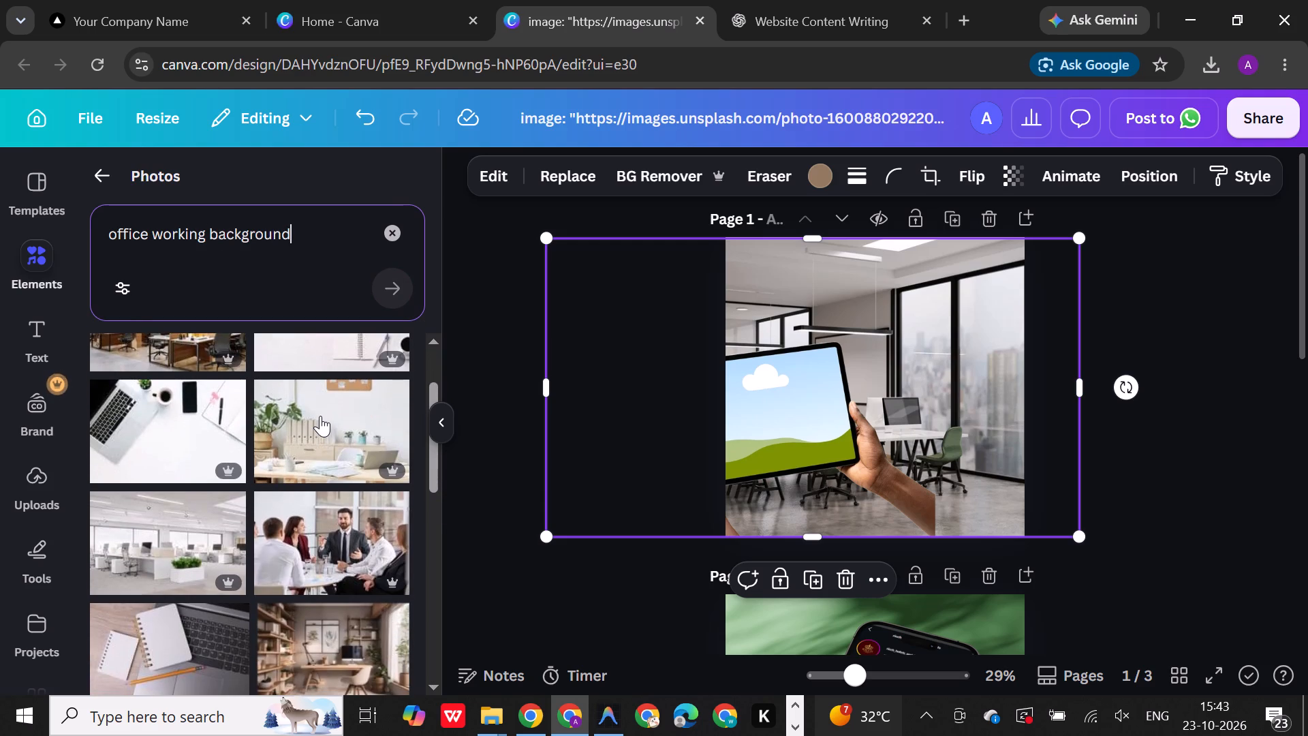
{"action": "scroll", "coordinate": [320, 416], "scroll_direction": "down", "scroll_amount": 2}
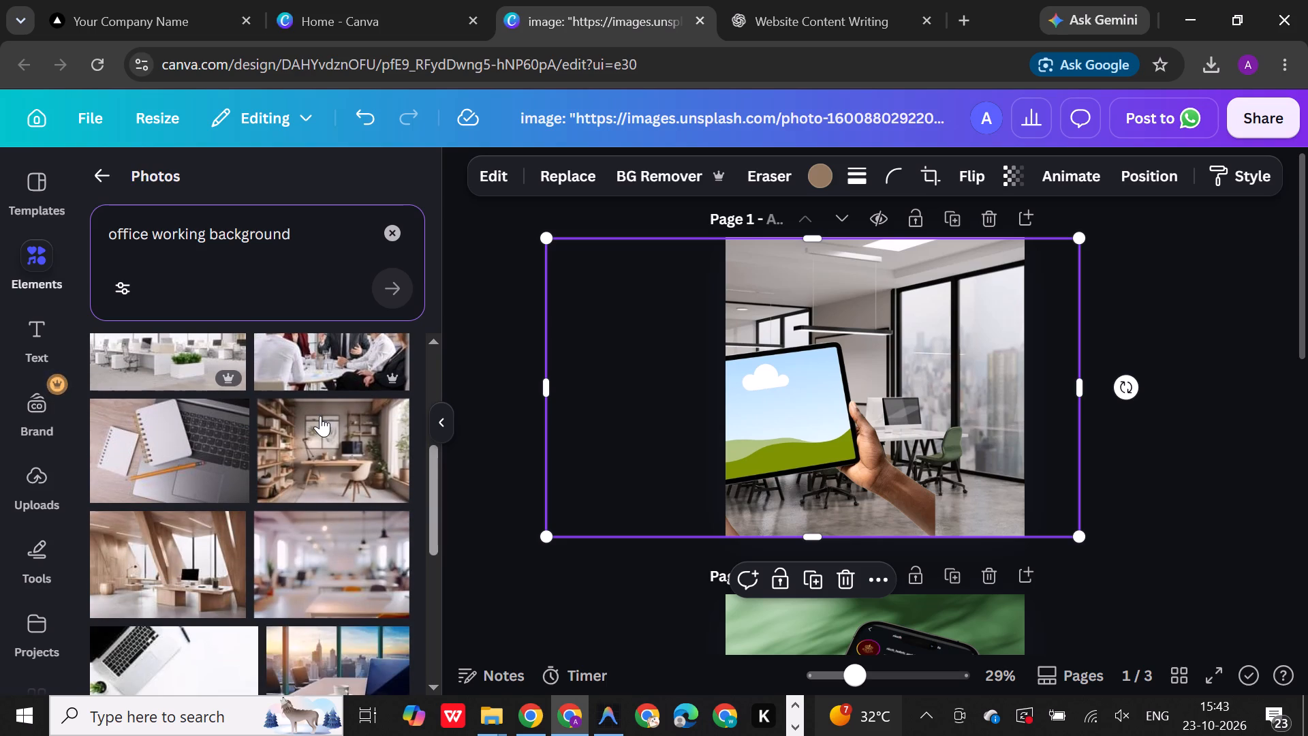
{"action": "scroll", "coordinate": [317, 423], "scroll_direction": "down", "scroll_amount": 3}
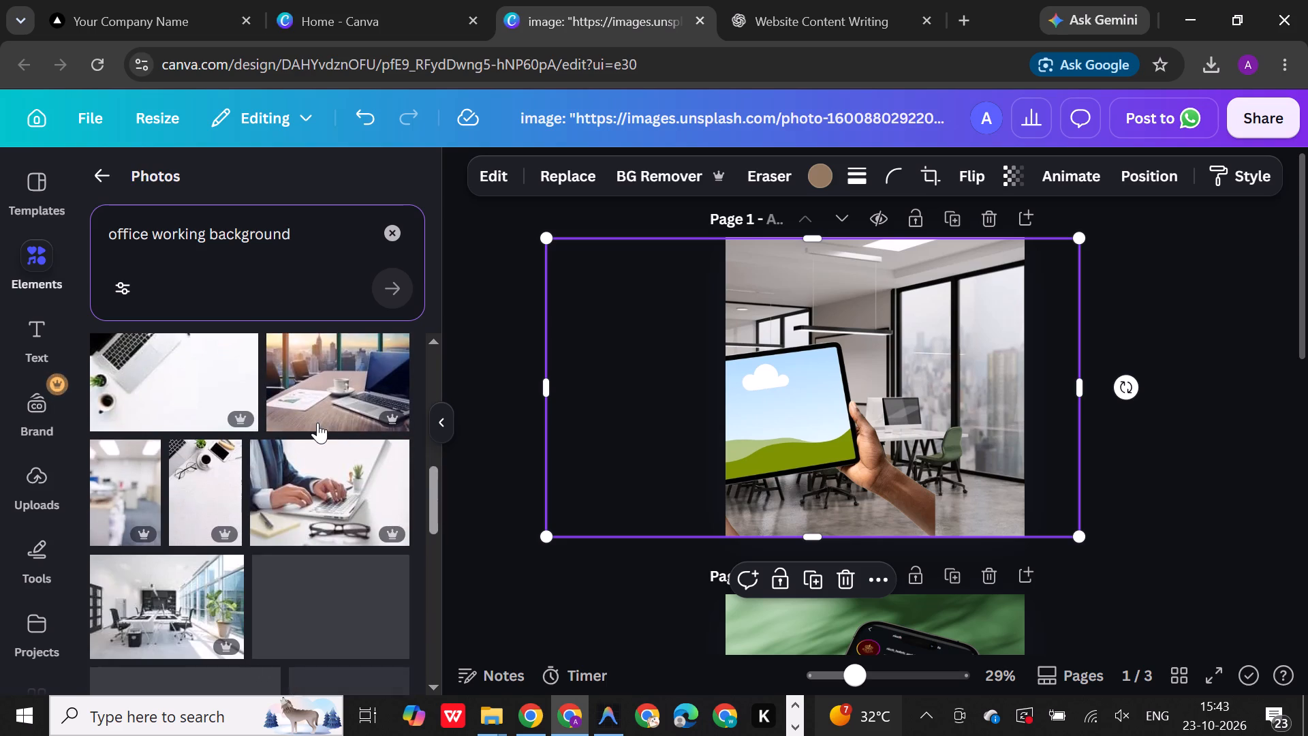
{"action": "scroll", "coordinate": [317, 423], "scroll_direction": "up", "scroll_amount": 2}
{"action": "left_click", "coordinate": [317, 451]}
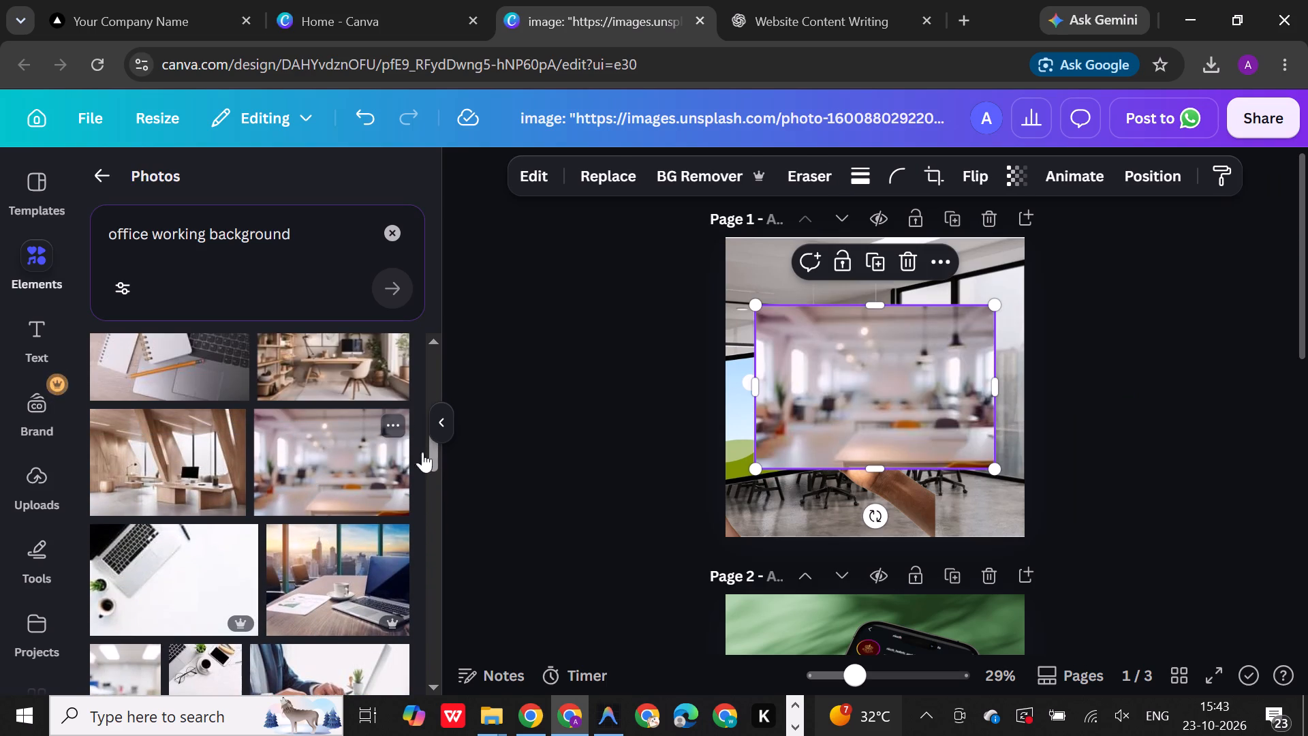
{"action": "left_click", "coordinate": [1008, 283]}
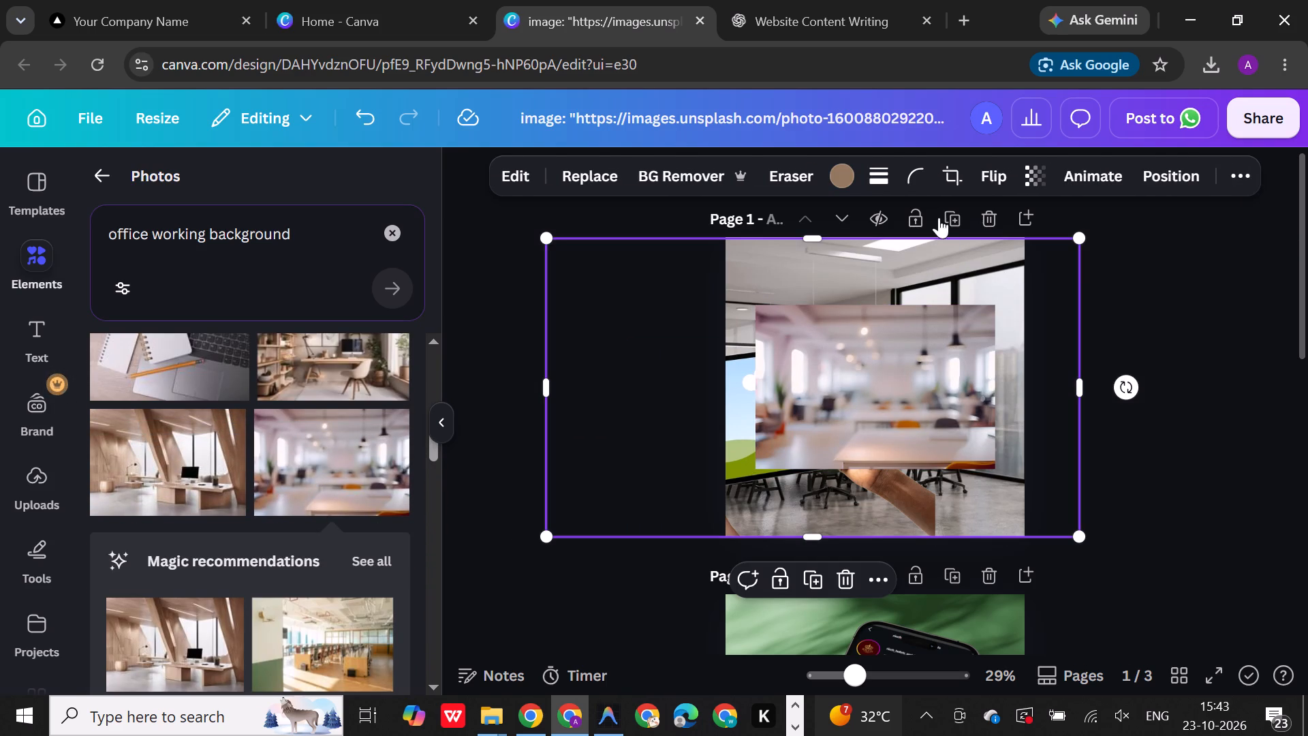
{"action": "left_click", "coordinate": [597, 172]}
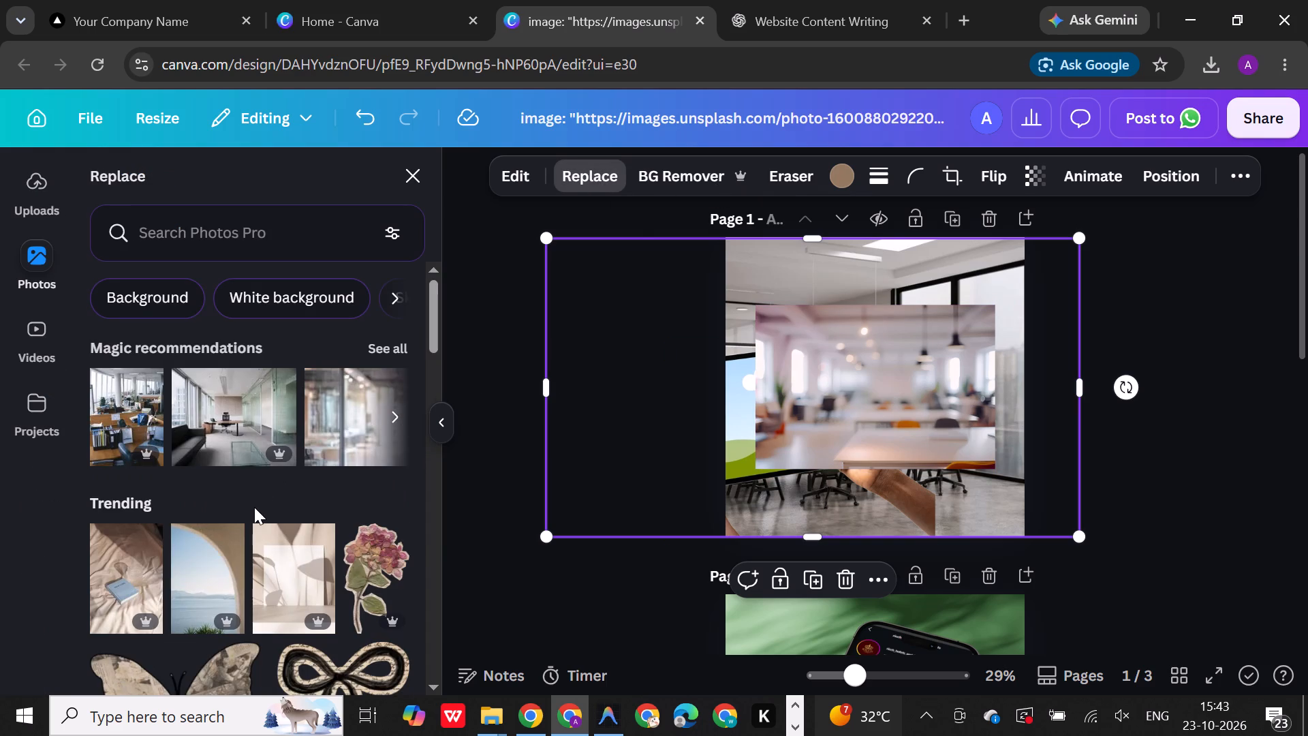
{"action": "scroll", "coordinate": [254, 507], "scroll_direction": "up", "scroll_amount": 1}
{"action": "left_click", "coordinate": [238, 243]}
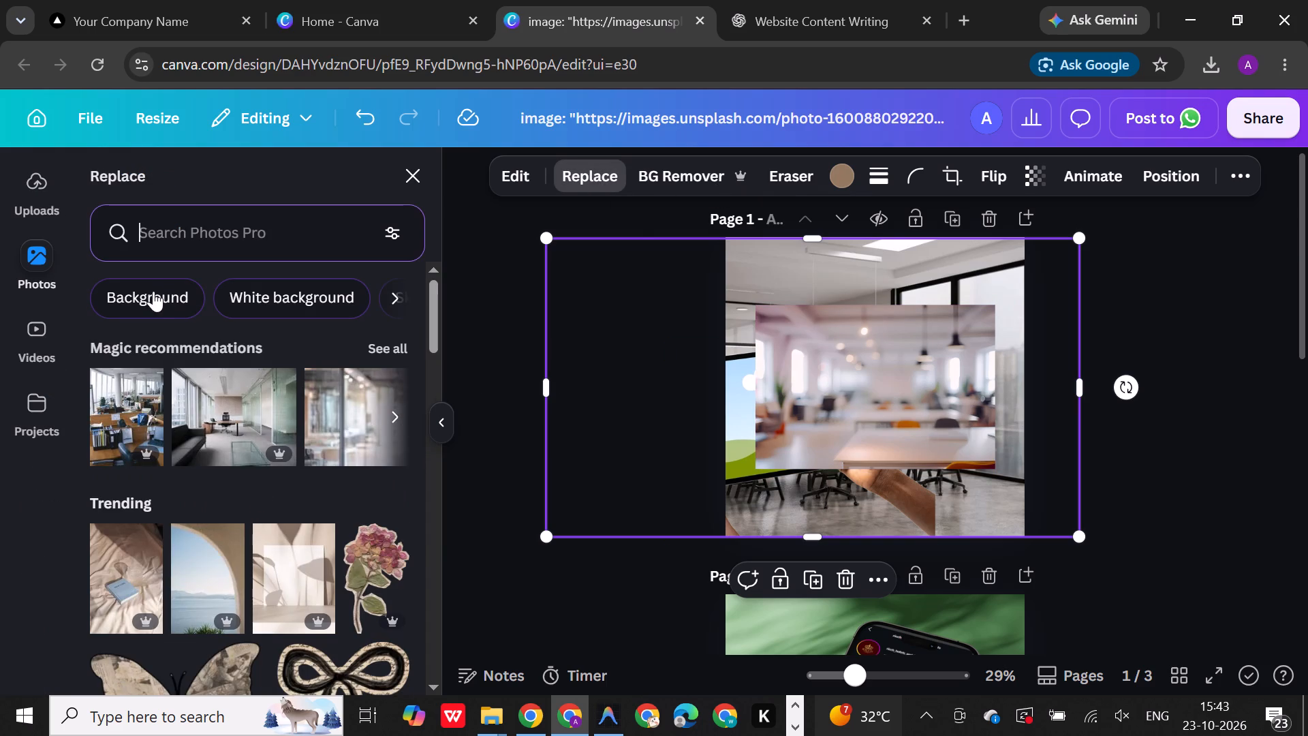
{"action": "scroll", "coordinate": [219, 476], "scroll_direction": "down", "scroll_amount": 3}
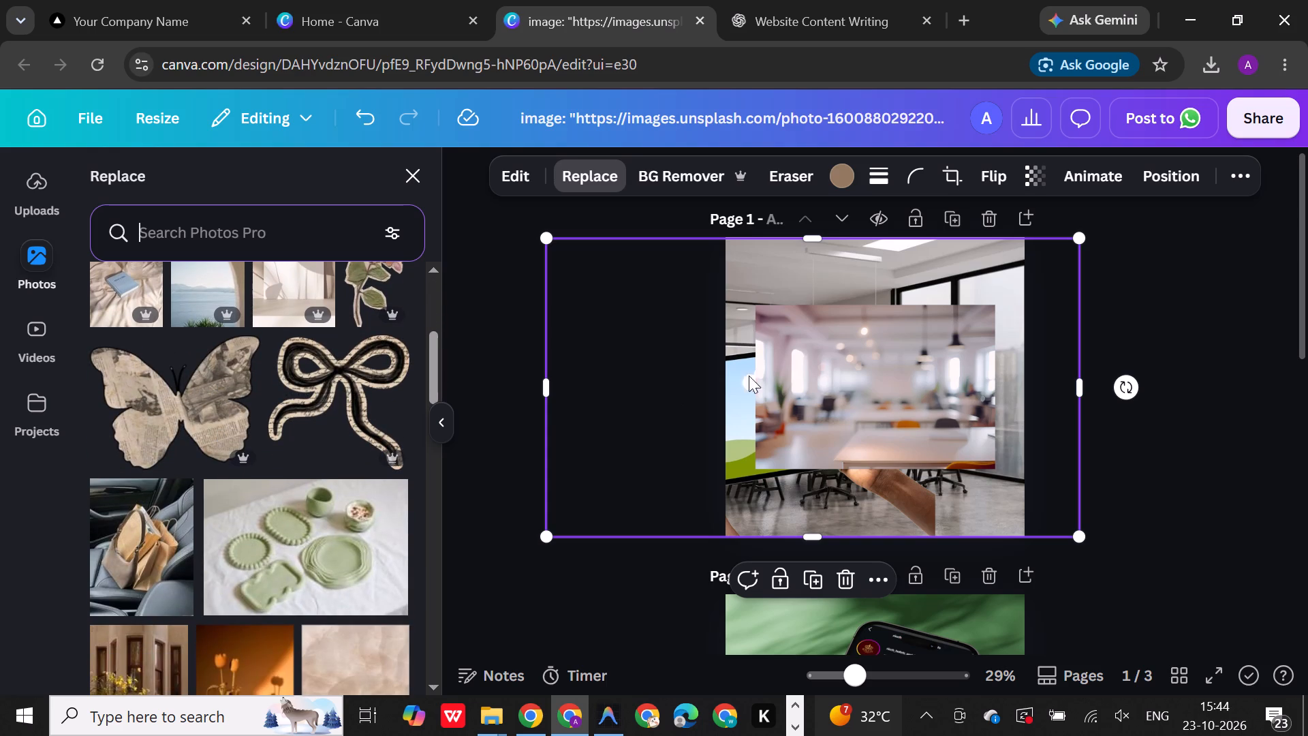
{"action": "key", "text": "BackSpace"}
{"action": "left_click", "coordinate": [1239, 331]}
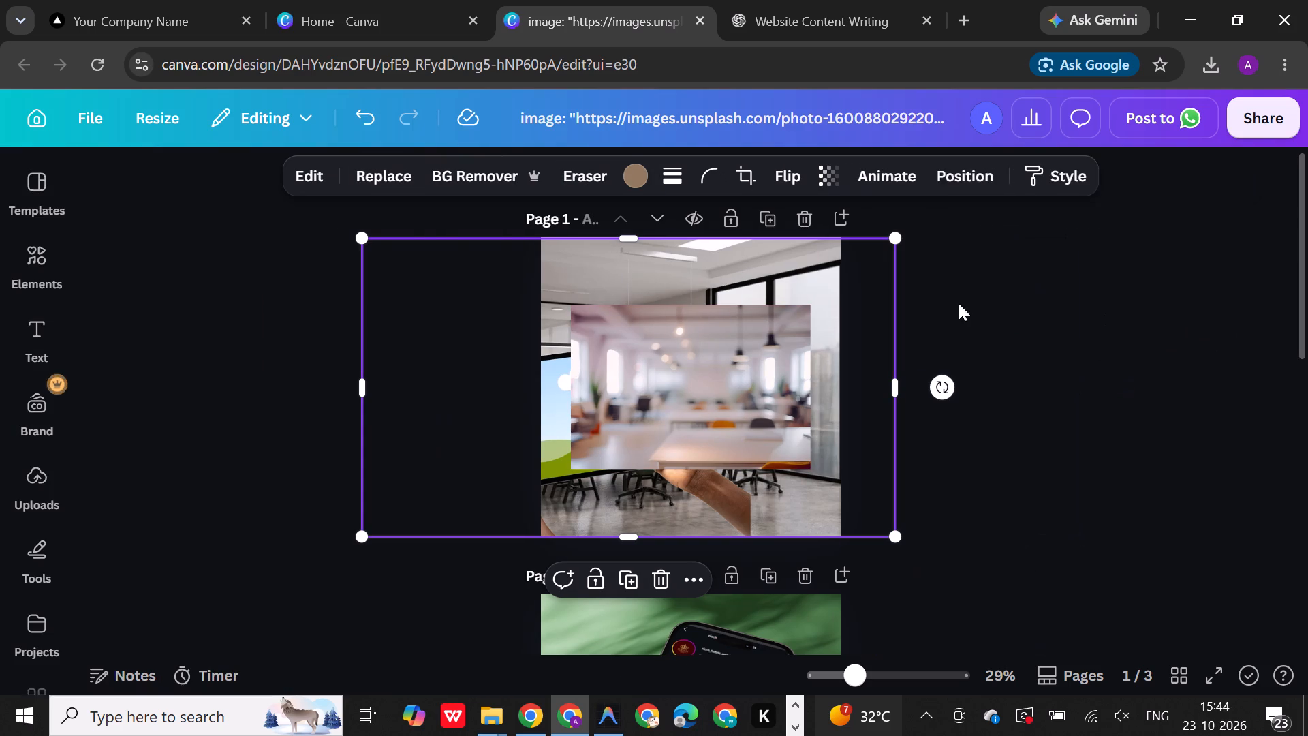
Delete the old full-page office photo behind the tablet mockup on page 1.
{"action": "left_click", "coordinate": [732, 386]}
{"action": "left_click", "coordinate": [807, 282]}
{"action": "key", "text": "BackSpace"}
Move the blurred office photo to page 1's upper left corner and set it as the page background.
{"action": "left_click_drag", "start_coordinate": [776, 374], "coordinate": [743, 303]}
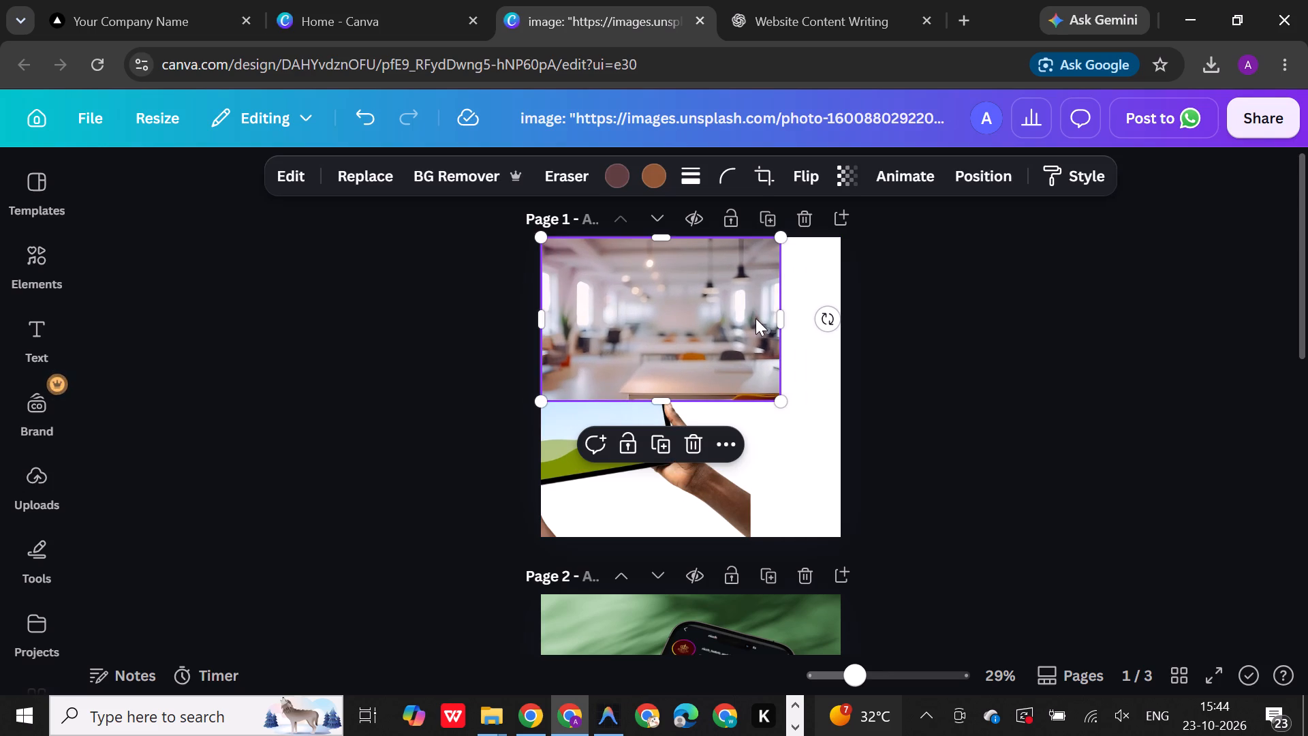
{"action": "left_click", "coordinate": [726, 454]}
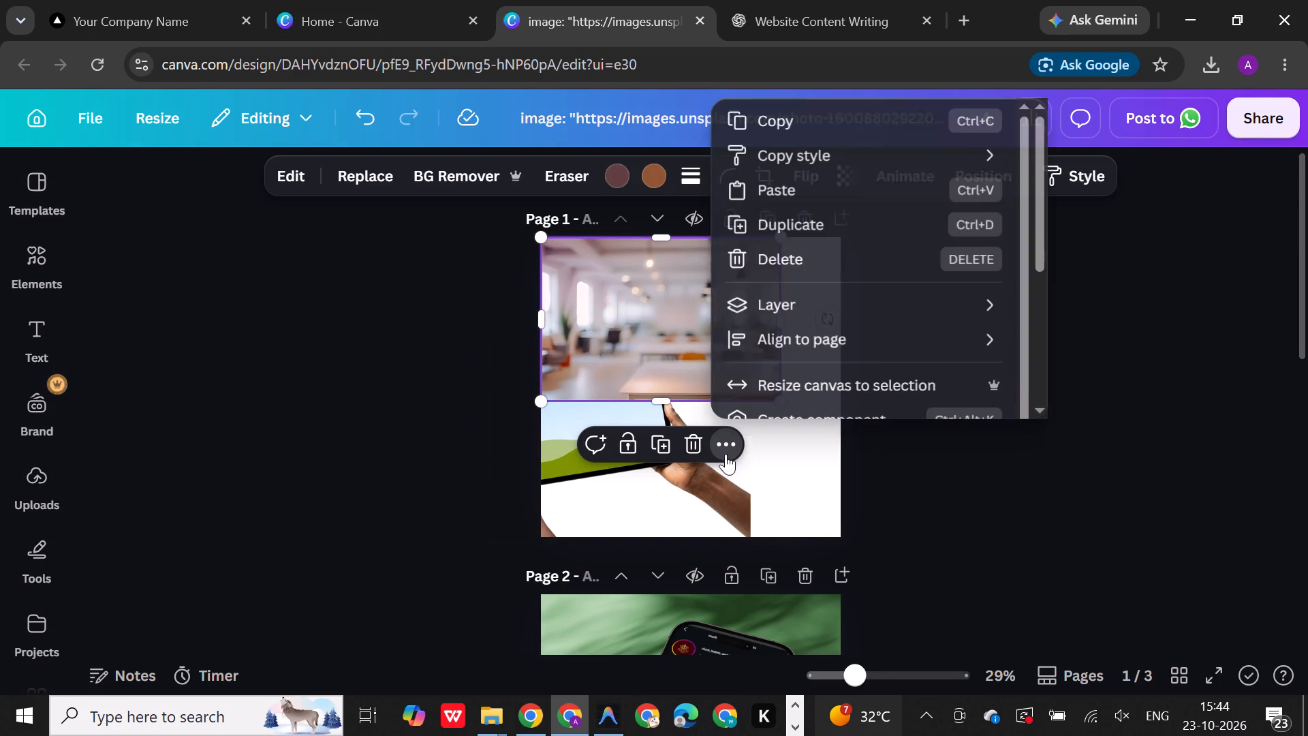
{"action": "scroll", "coordinate": [805, 364], "scroll_direction": "down", "scroll_amount": 9}
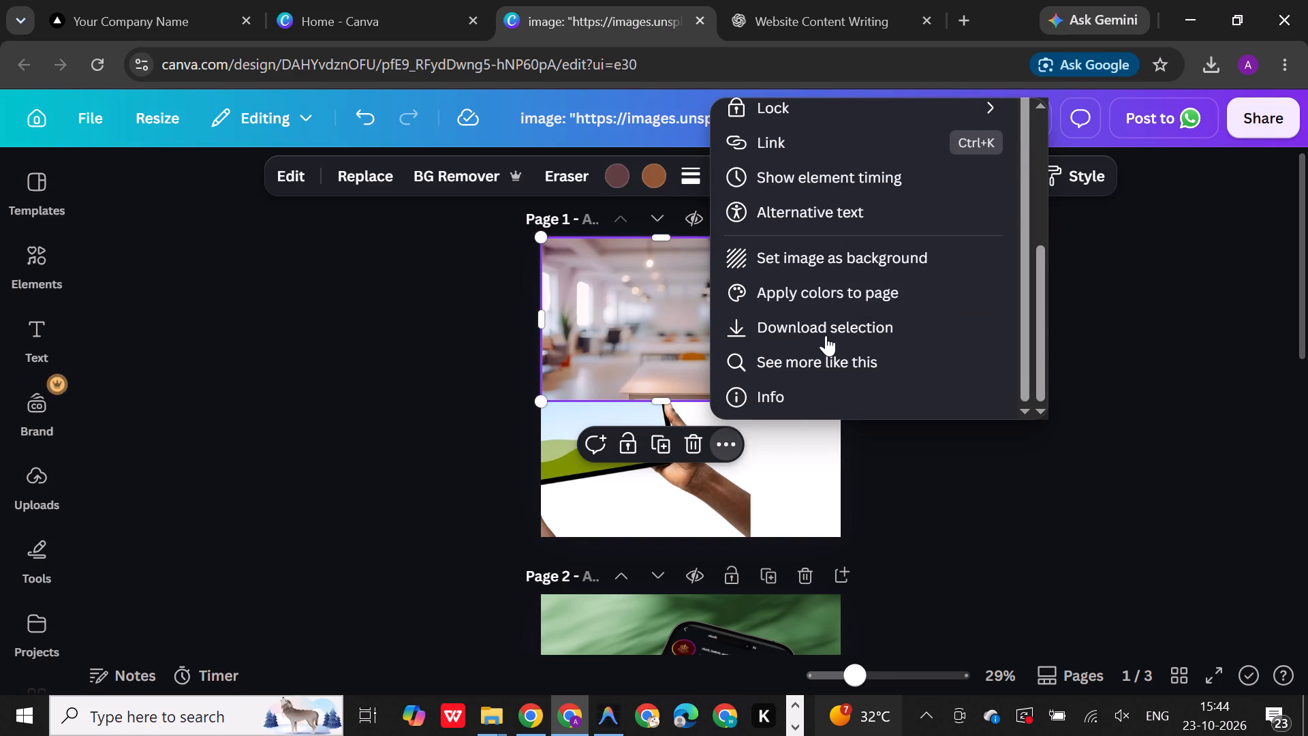
{"action": "left_click", "coordinate": [855, 236]}
{"action": "left_click", "coordinate": [850, 257]}
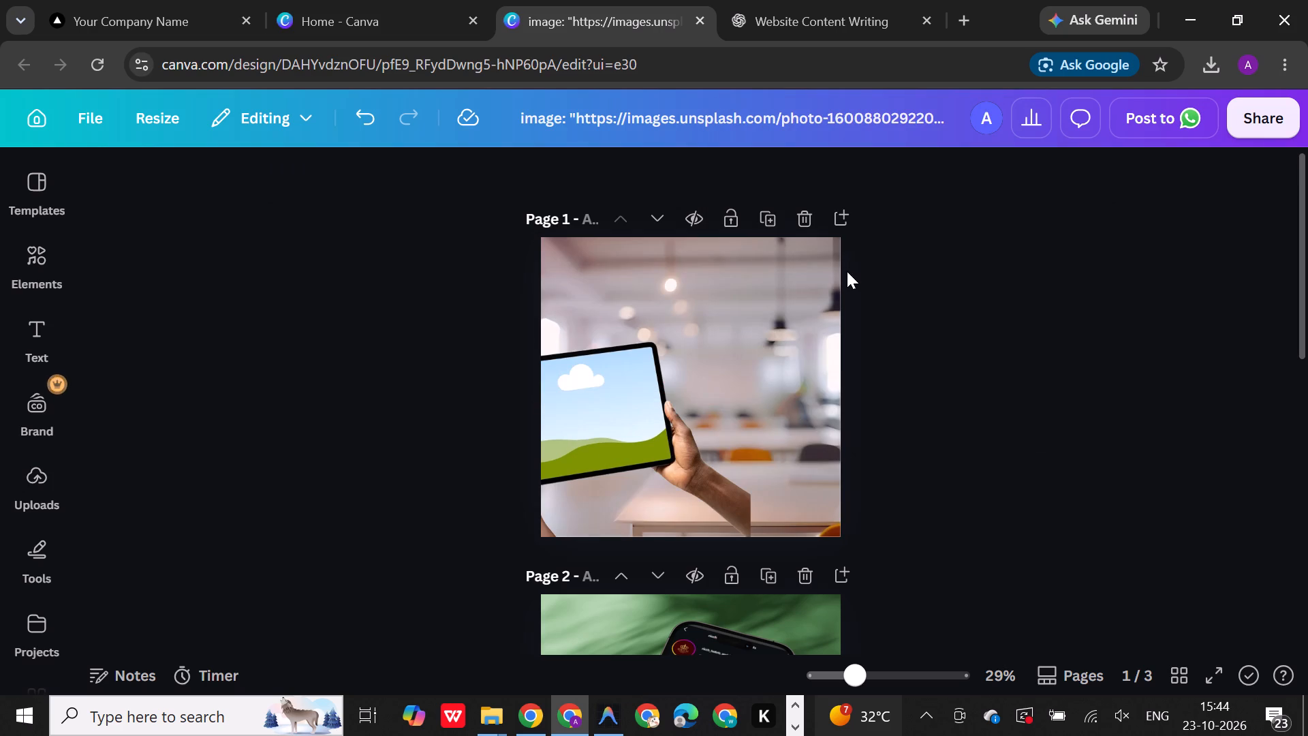
Move the hand-held tablet mockup fully into view on page 1's lower half and enlarge it to nearly the page width.
{"action": "left_click_drag", "start_coordinate": [634, 400], "coordinate": [669, 404]}
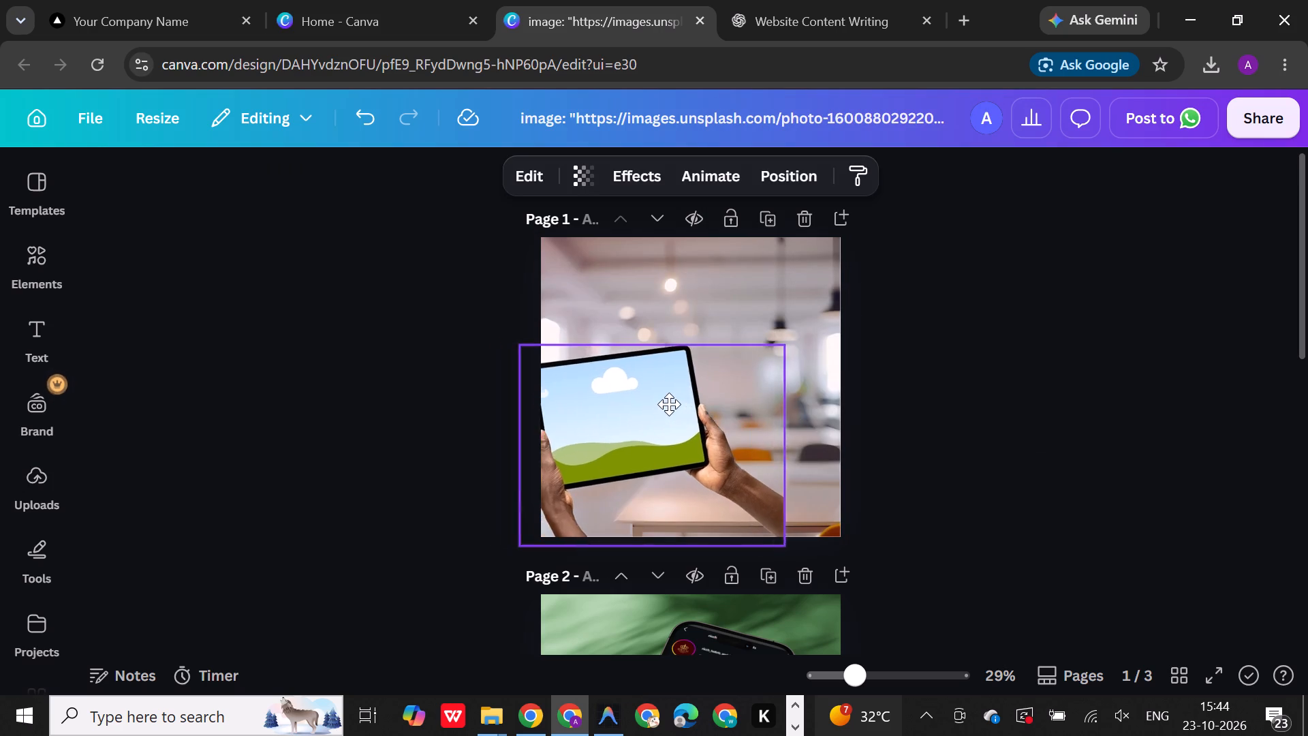
{"action": "left_click_drag", "start_coordinate": [669, 404], "coordinate": [730, 415]}
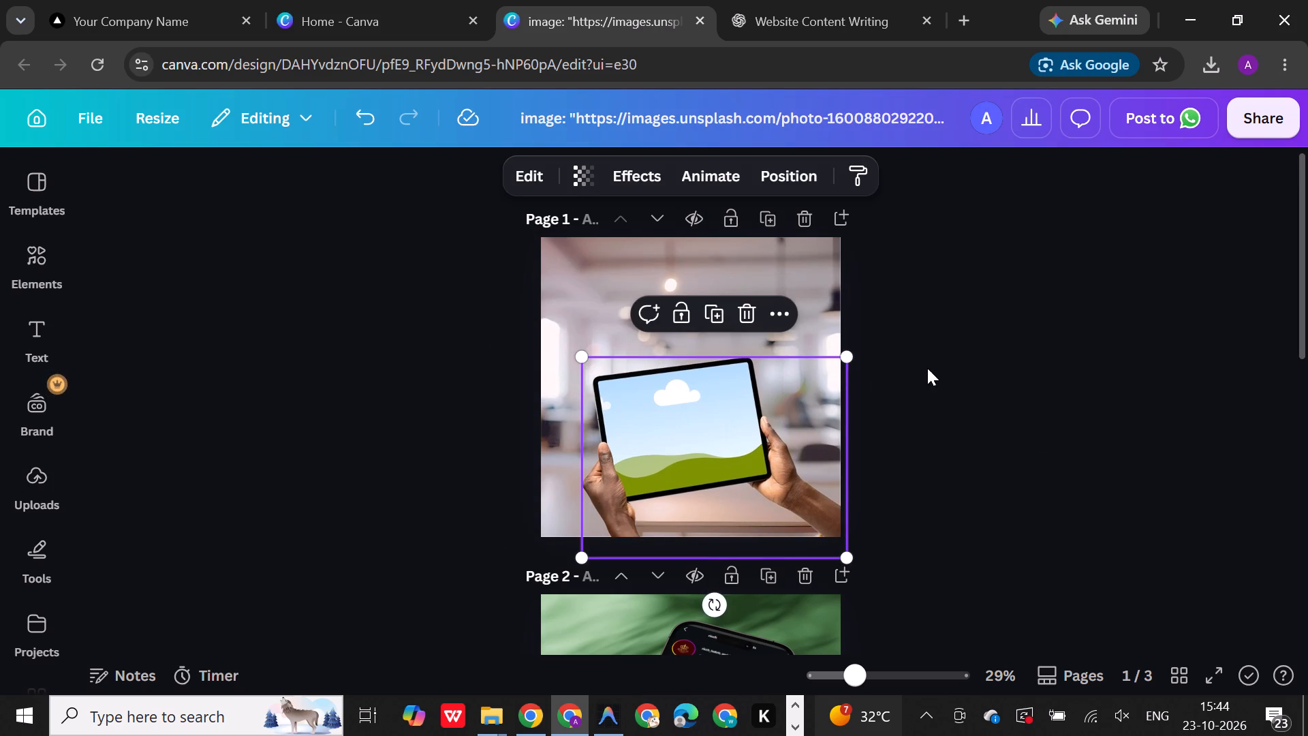
{"action": "left_click", "coordinate": [929, 368]}
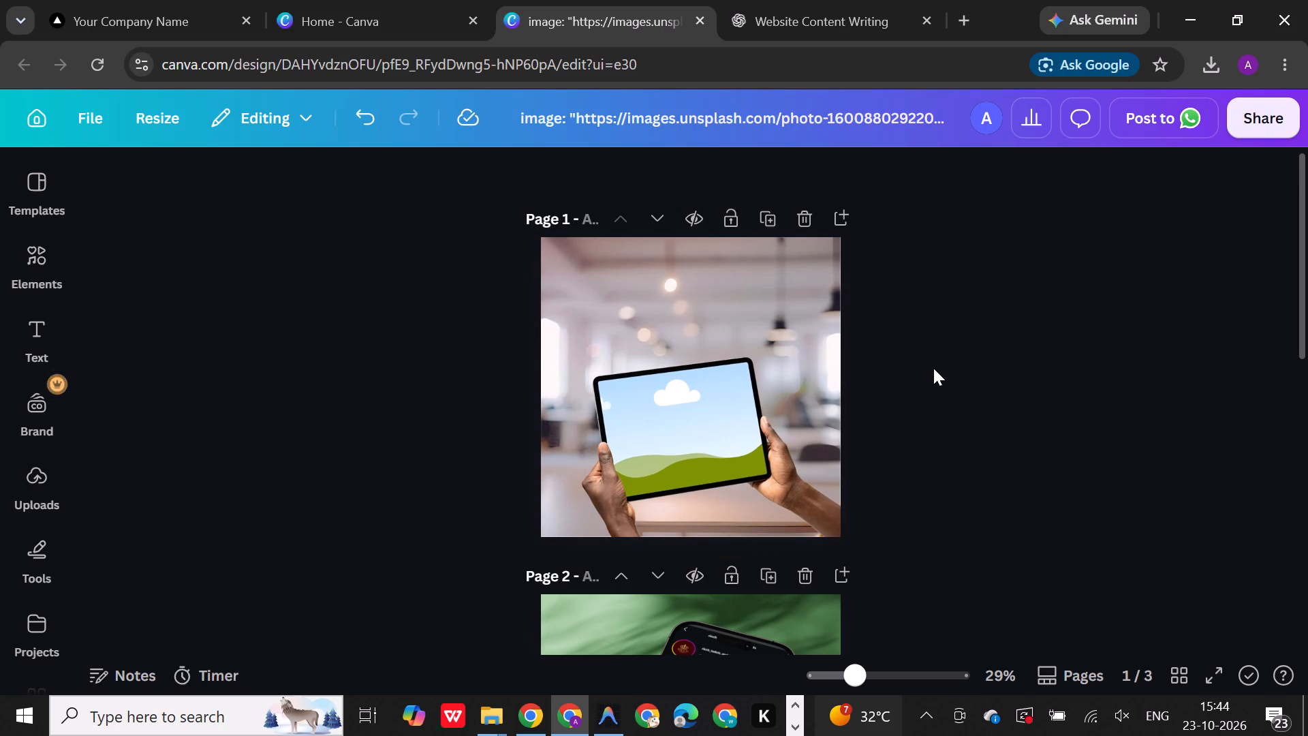
{"action": "left_click", "coordinate": [959, 387]}
{"action": "left_click_drag", "start_coordinate": [726, 402], "coordinate": [732, 373]}
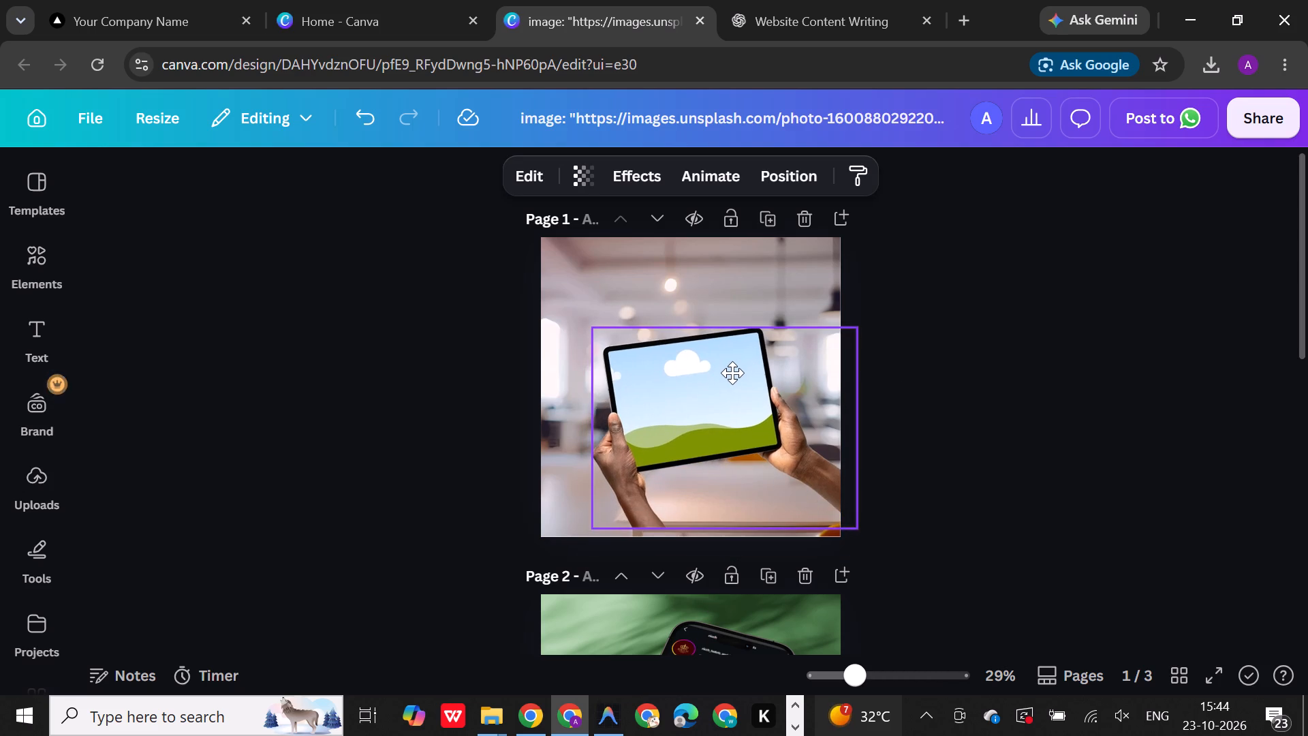
{"action": "left_click_drag", "start_coordinate": [732, 373], "coordinate": [721, 374]}
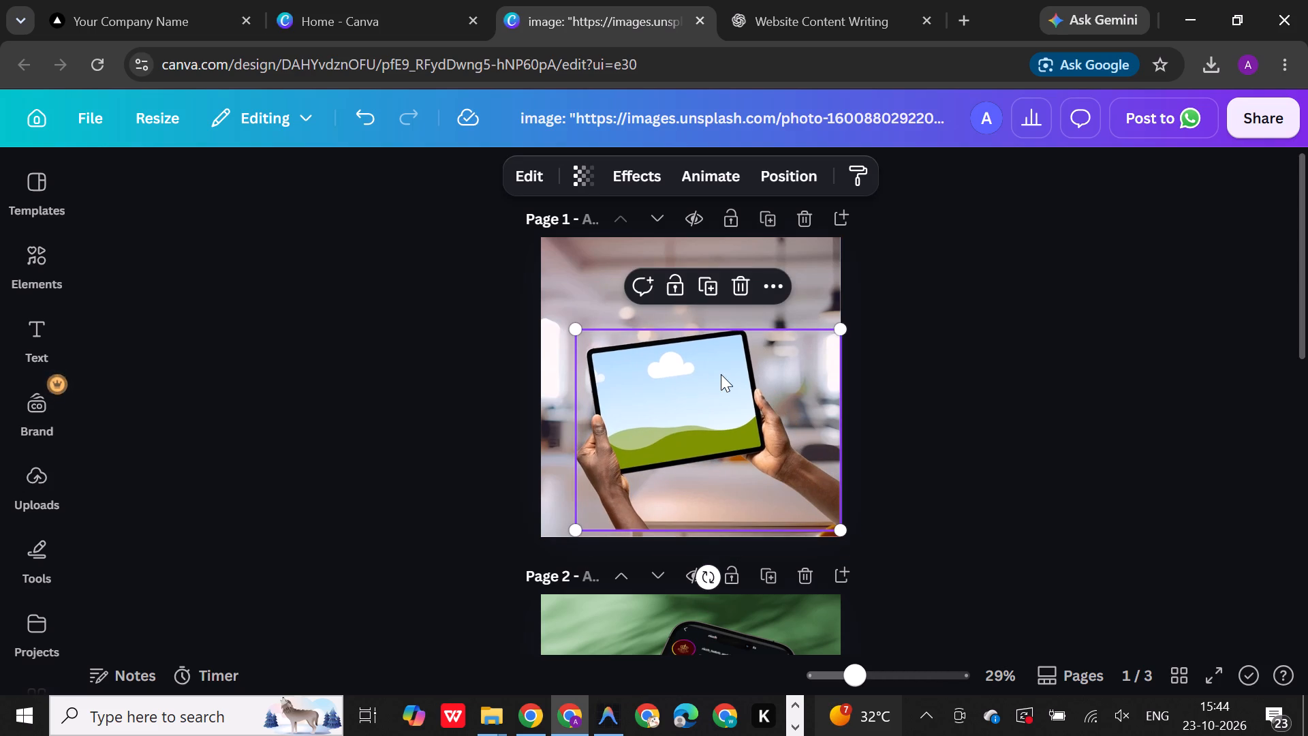
{"action": "left_click_drag", "start_coordinate": [582, 326], "coordinate": [580, 287]}
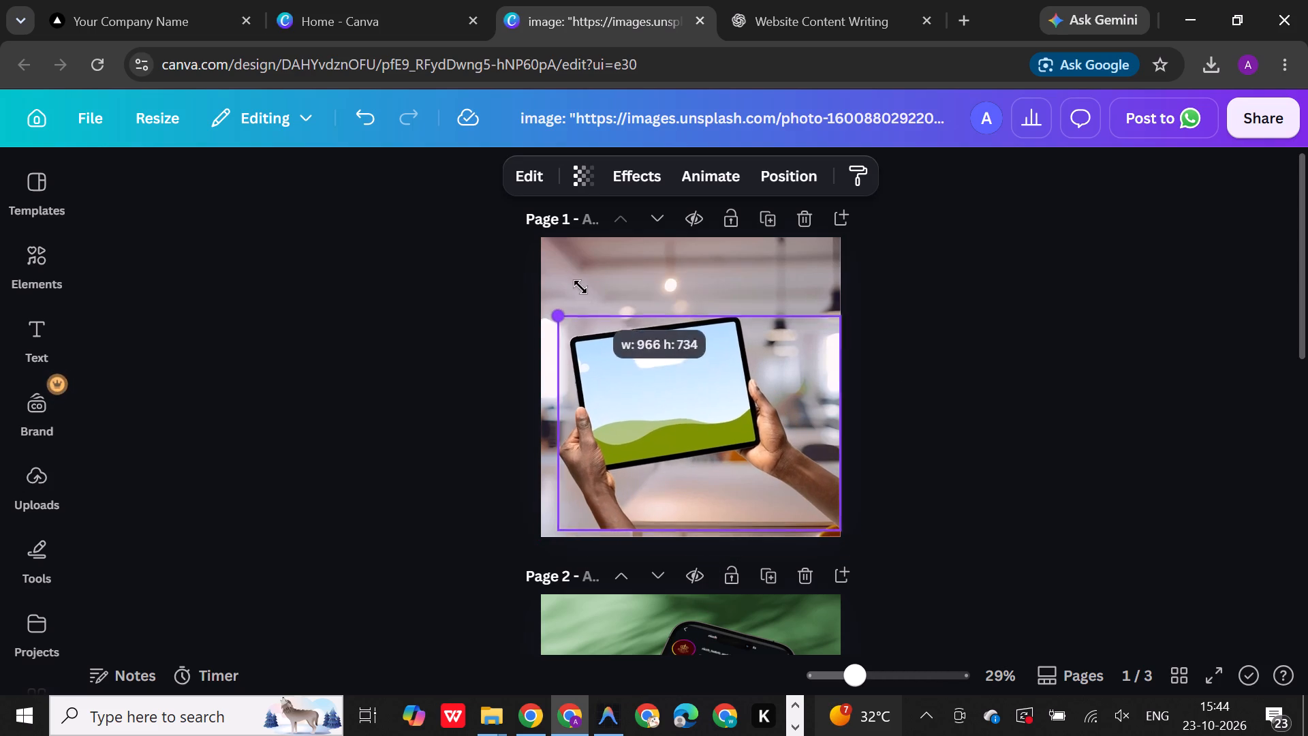
{"action": "left_click_drag", "start_coordinate": [580, 287], "coordinate": [580, 258]}
{"action": "left_click_drag", "start_coordinate": [633, 397], "coordinate": [635, 408]}
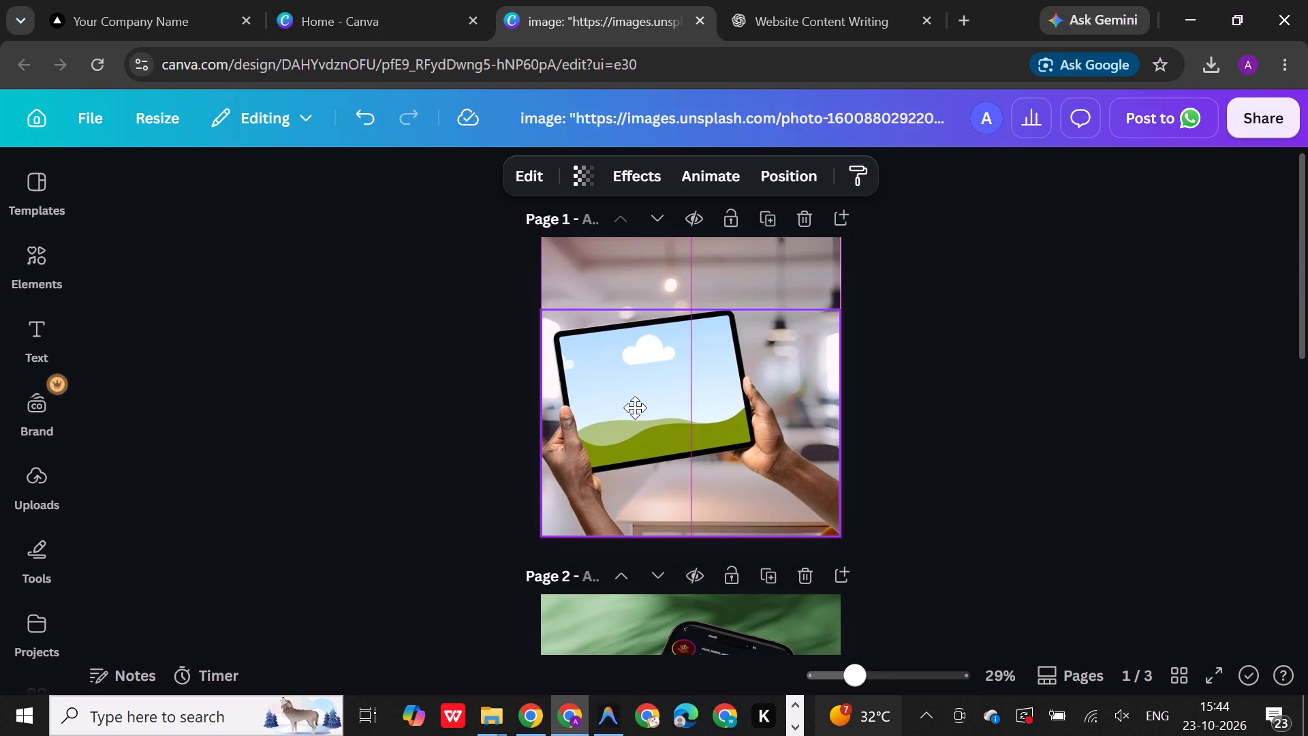
{"action": "left_click_drag", "start_coordinate": [635, 408], "coordinate": [650, 408]}
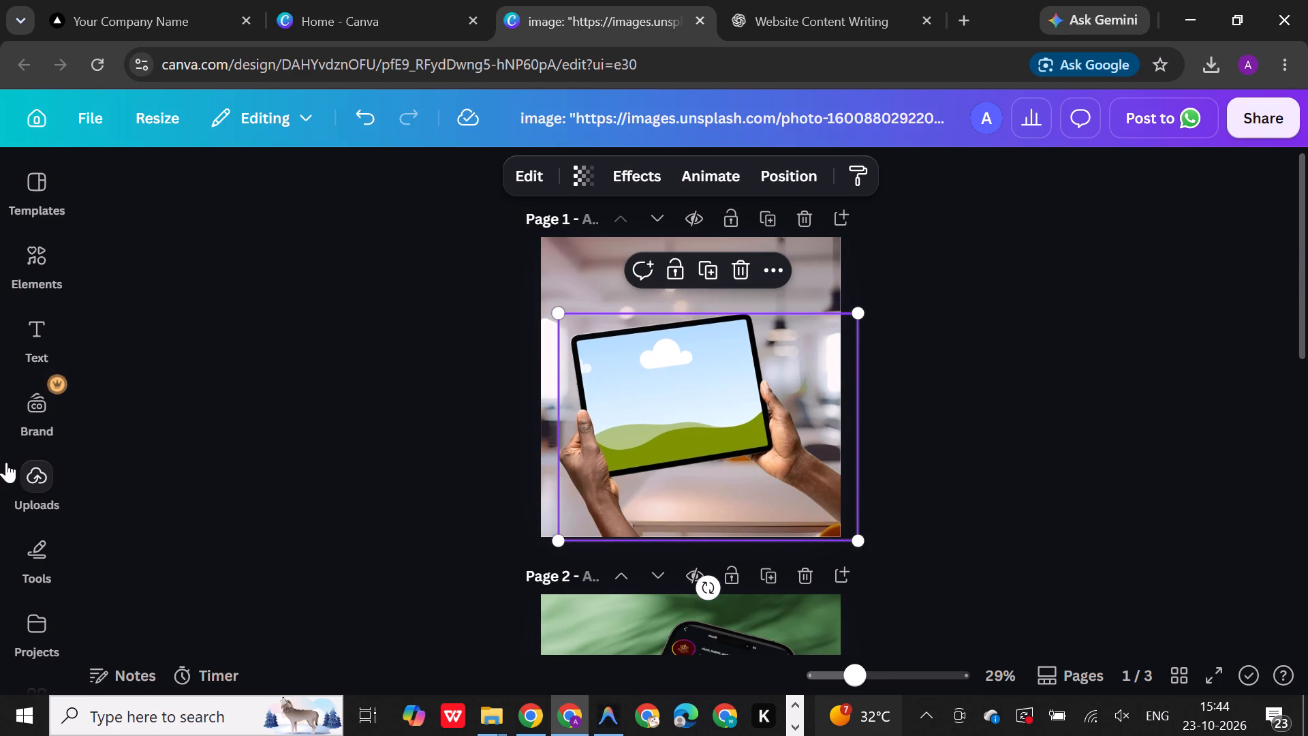
Fill the tablet mockup's screen on page 1 with the uploaded hospital website screenshot.
{"action": "left_click", "coordinate": [19, 482]}
{"action": "left_click", "coordinate": [159, 414]}
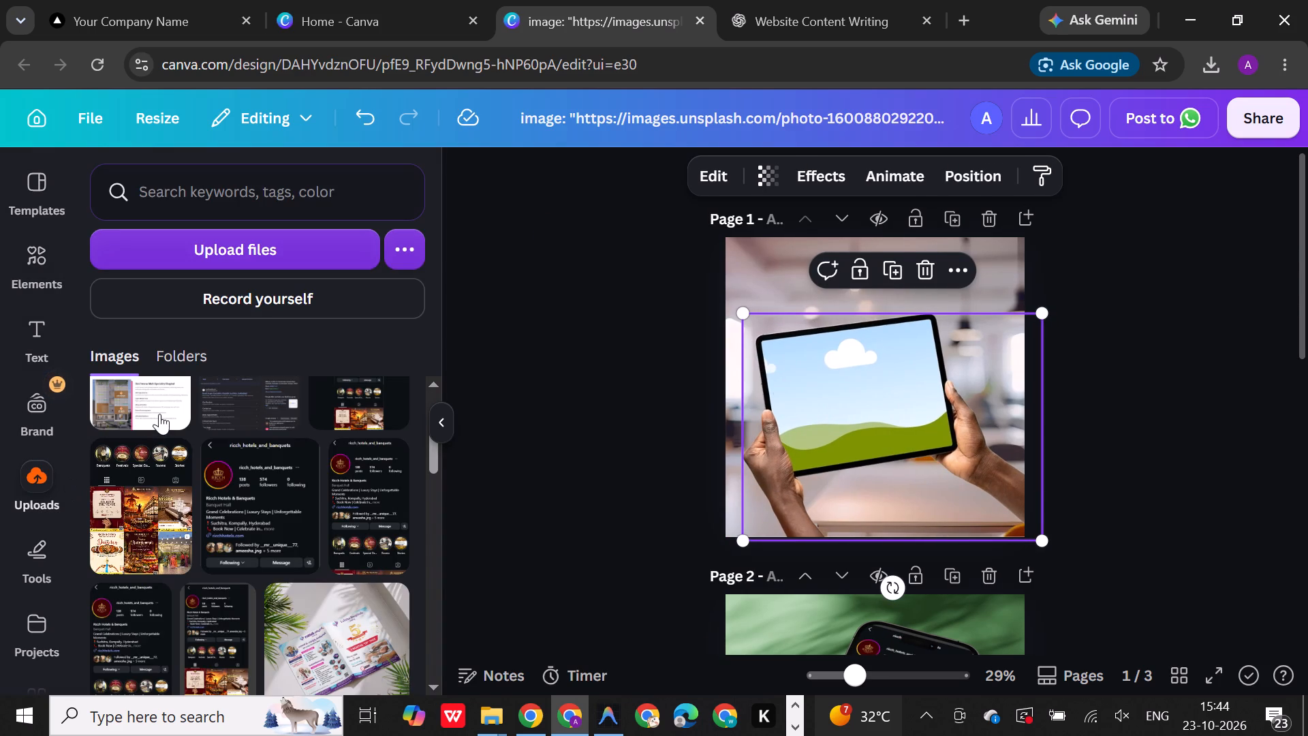
{"action": "left_click_drag", "start_coordinate": [873, 398], "coordinate": [849, 399]}
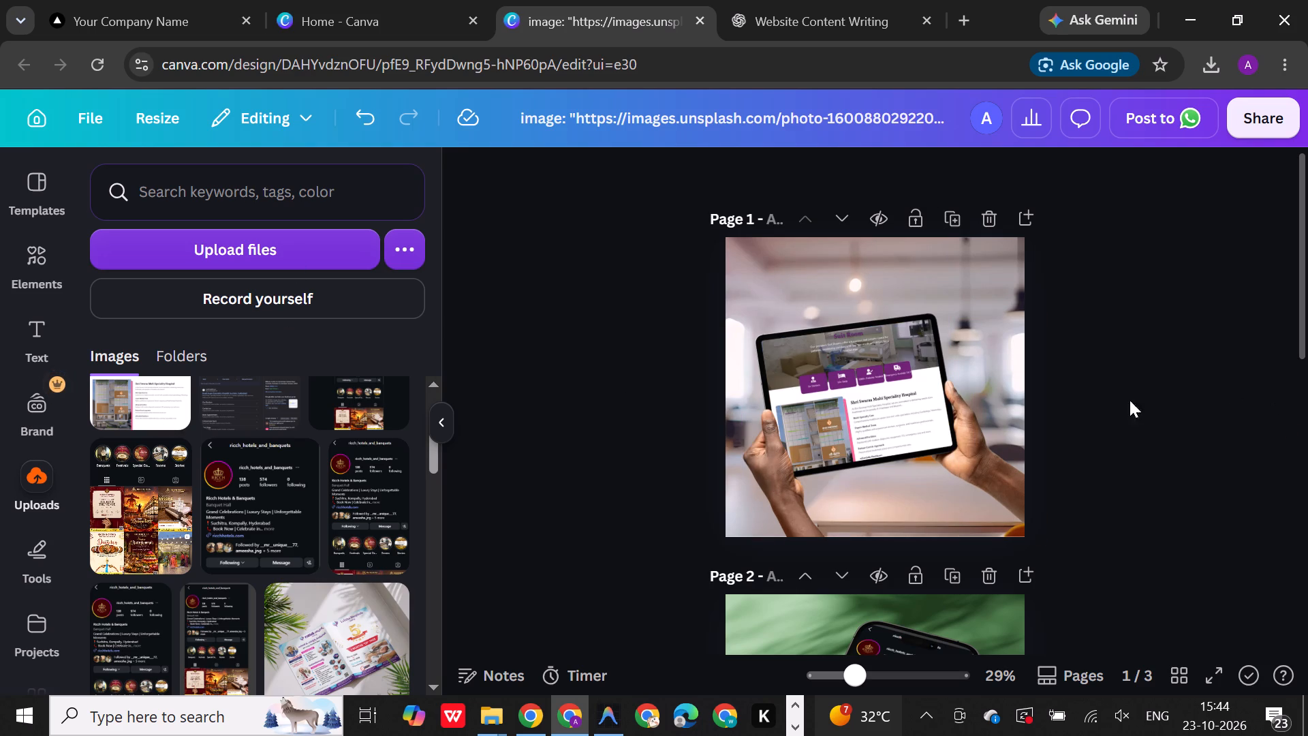
Shift the website screenshot down inside the tablet screen so its header shows, and apply the changes.
{"action": "double_click", "coordinate": [890, 375]}
{"action": "left_click_drag", "start_coordinate": [243, 346], "coordinate": [243, 355]}
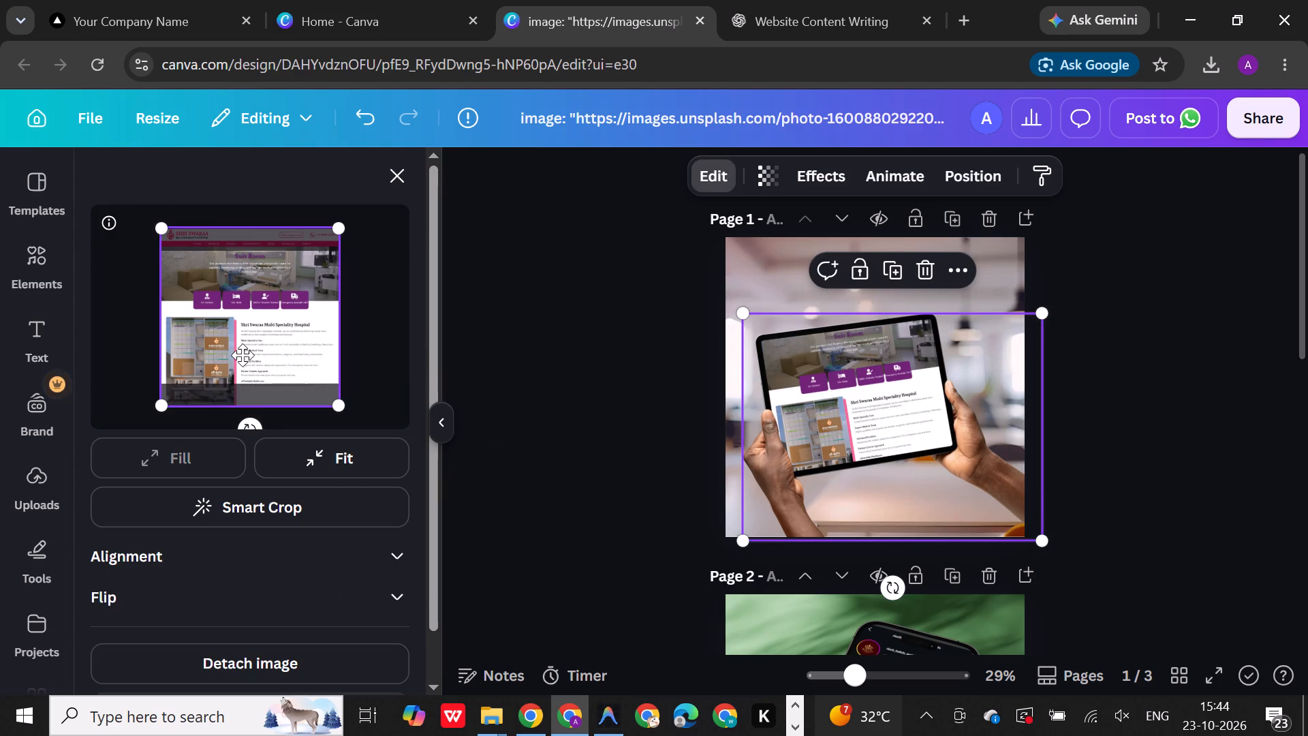
{"action": "left_click_drag", "start_coordinate": [243, 355], "coordinate": [244, 372]}
{"action": "scroll", "coordinate": [320, 672], "scroll_direction": "down", "scroll_amount": 6}
{"action": "left_click", "coordinate": [320, 672]}
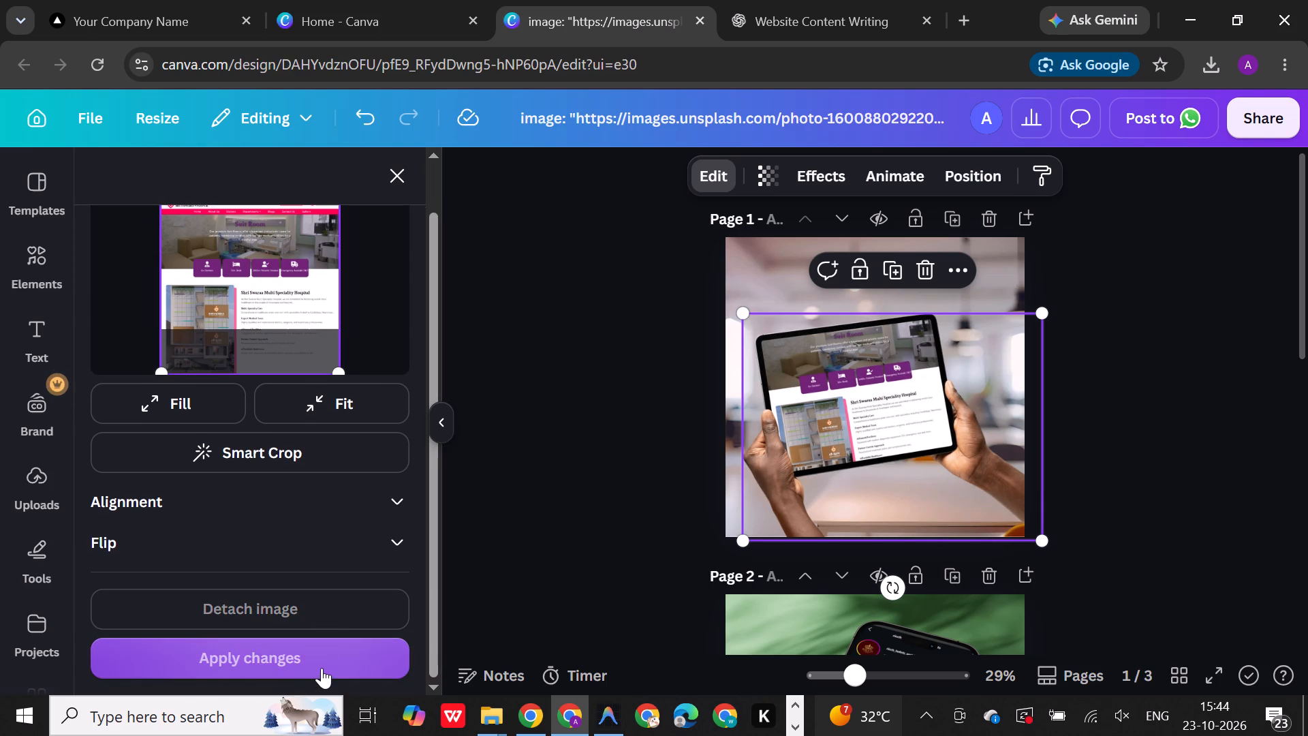
{"action": "left_click", "coordinate": [1179, 455]}
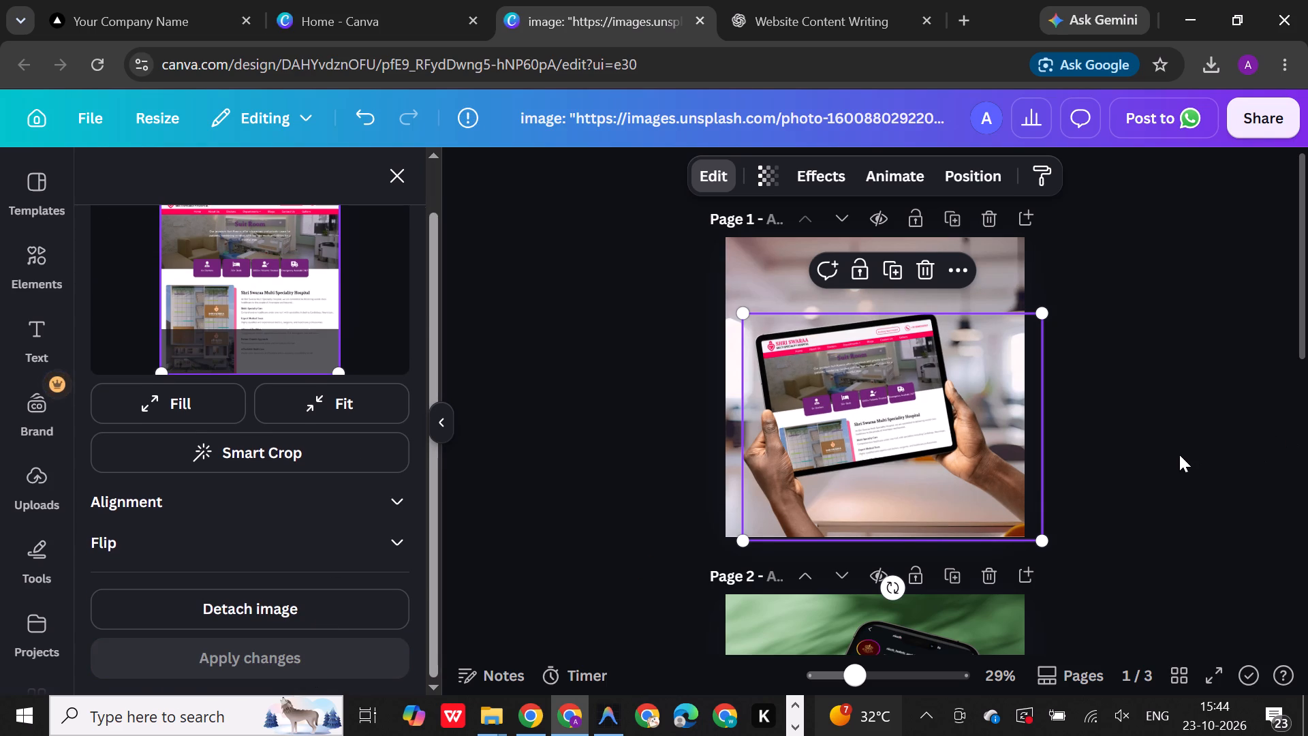
{"action": "left_click", "coordinate": [1176, 456]}
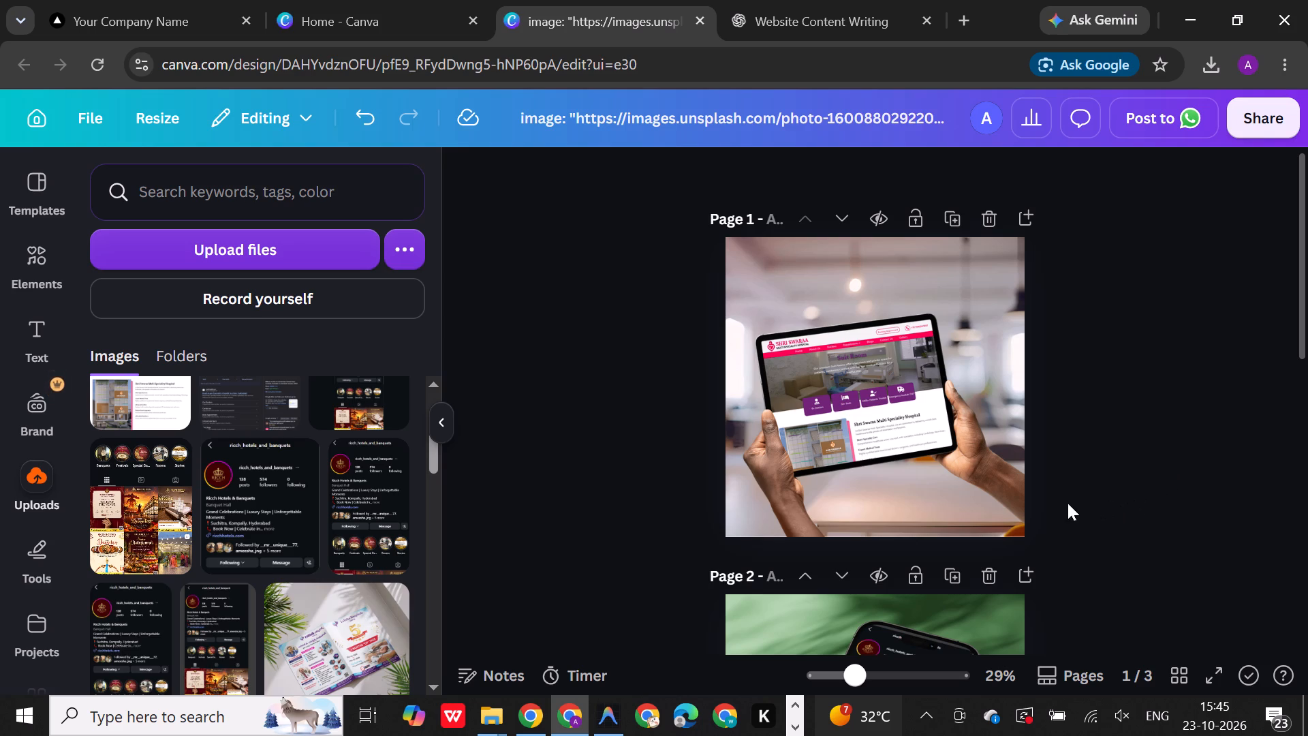
Review the finished tablet mockup on page 1 against the phone mockup on page 2.
{"action": "scroll", "coordinate": [954, 503], "scroll_direction": "down", "scroll_amount": 9}
{"action": "scroll", "coordinate": [954, 503], "scroll_direction": "up", "scroll_amount": 4}
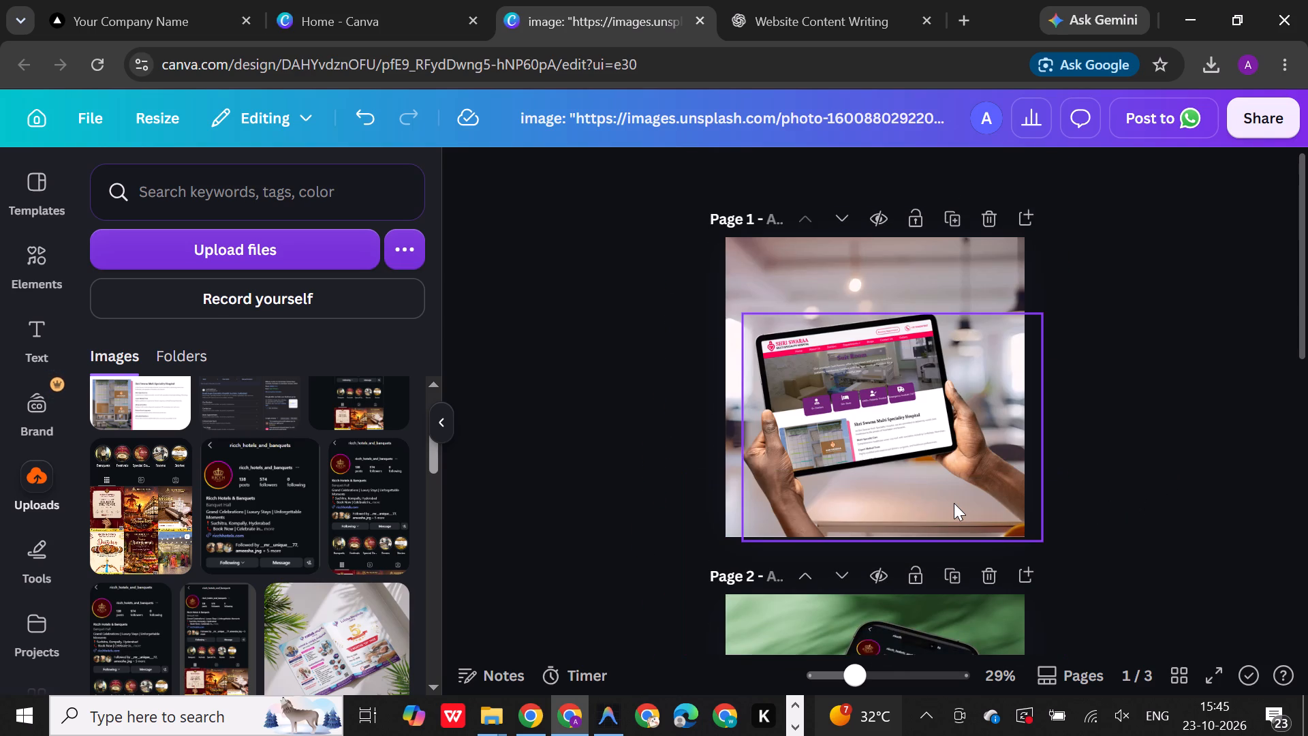
{"action": "scroll", "coordinate": [954, 503], "scroll_direction": "up", "scroll_amount": 6}
{"action": "scroll", "coordinate": [954, 503], "scroll_direction": "down", "scroll_amount": 1}
{"action": "scroll", "coordinate": [954, 503], "scroll_direction": "up", "scroll_amount": 1}
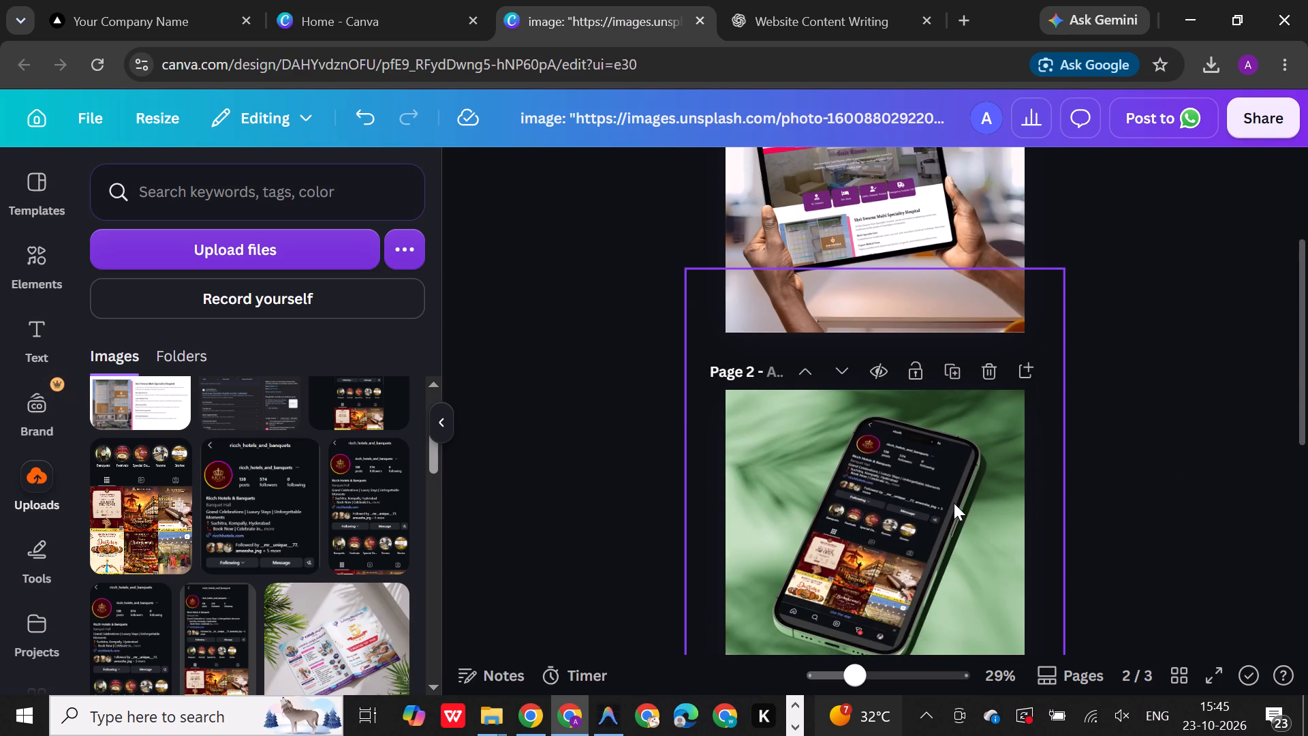
Add the white desk photo with plant, phone and notebook from the office background results and place it over page 1's tablet mockup.
{"action": "left_click", "coordinate": [971, 294]}
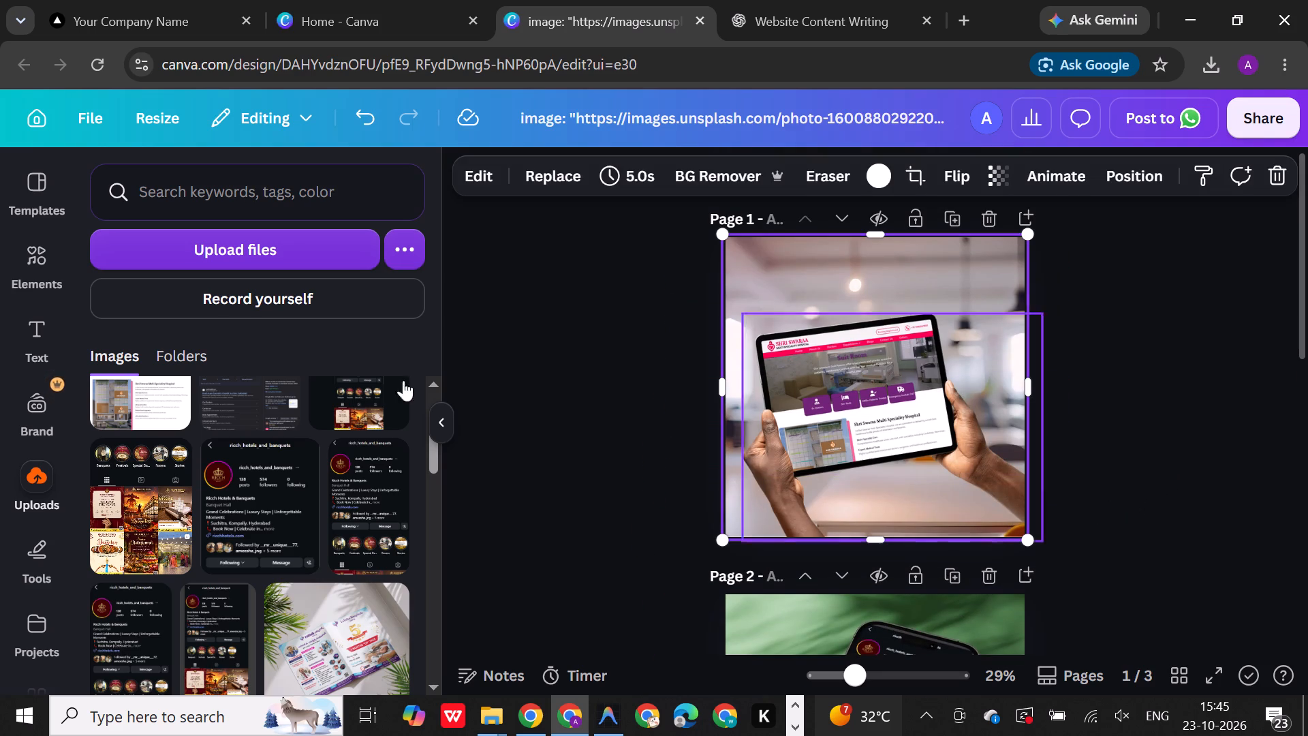
{"action": "left_click", "coordinate": [49, 271]}
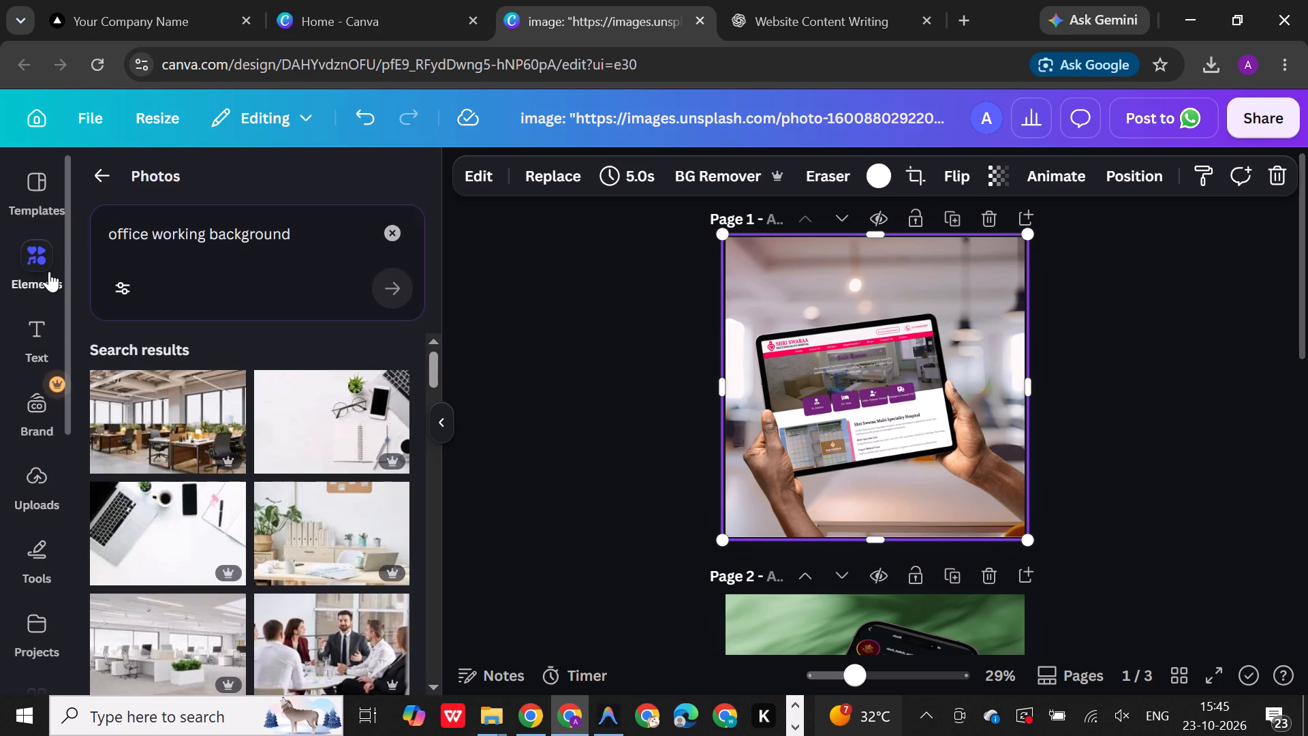
{"action": "left_click", "coordinate": [334, 394]}
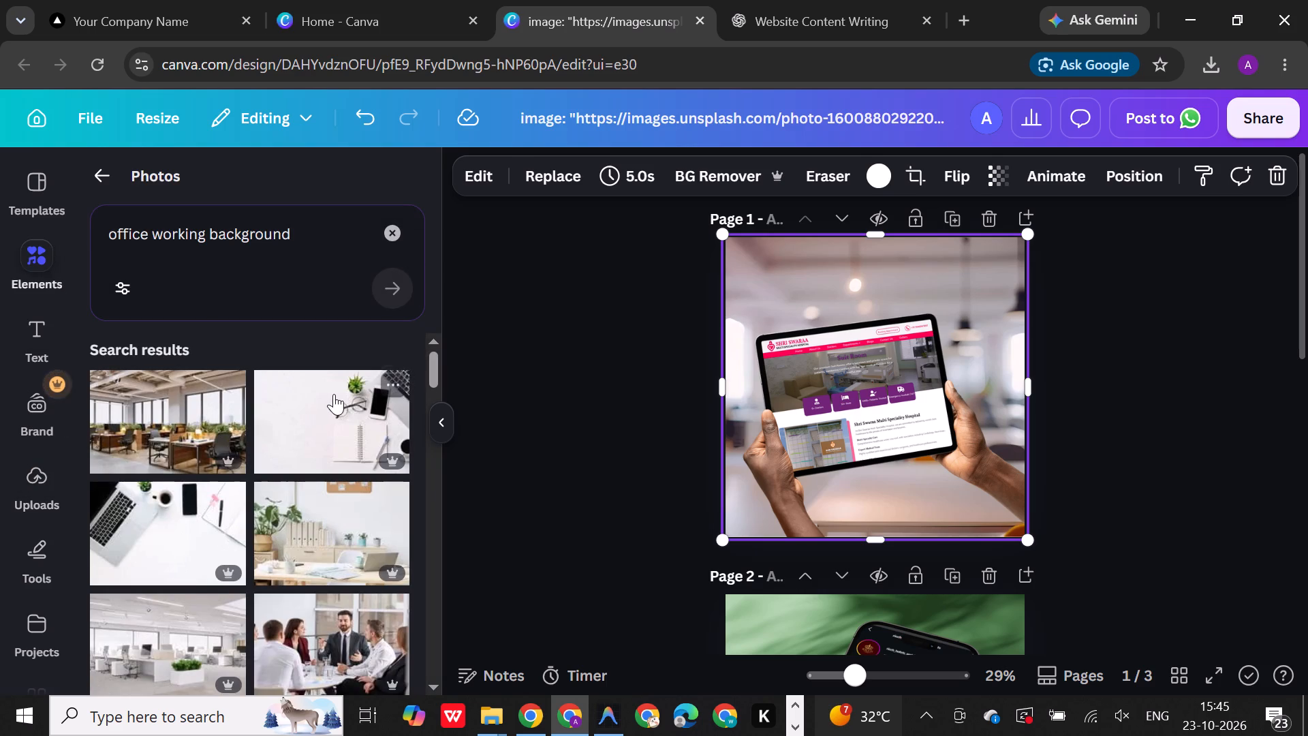
{"action": "left_click_drag", "start_coordinate": [914, 392], "coordinate": [894, 337]}
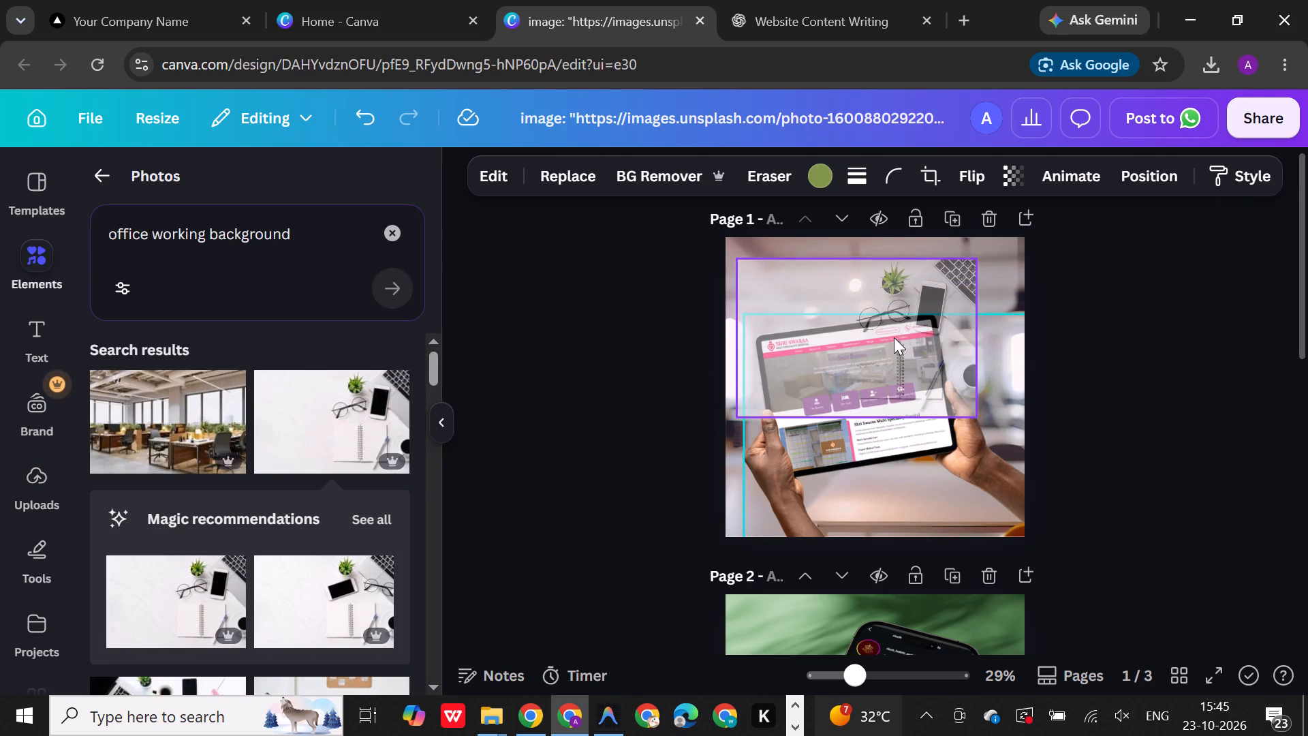
{"action": "left_click_drag", "start_coordinate": [894, 337], "coordinate": [871, 326]}
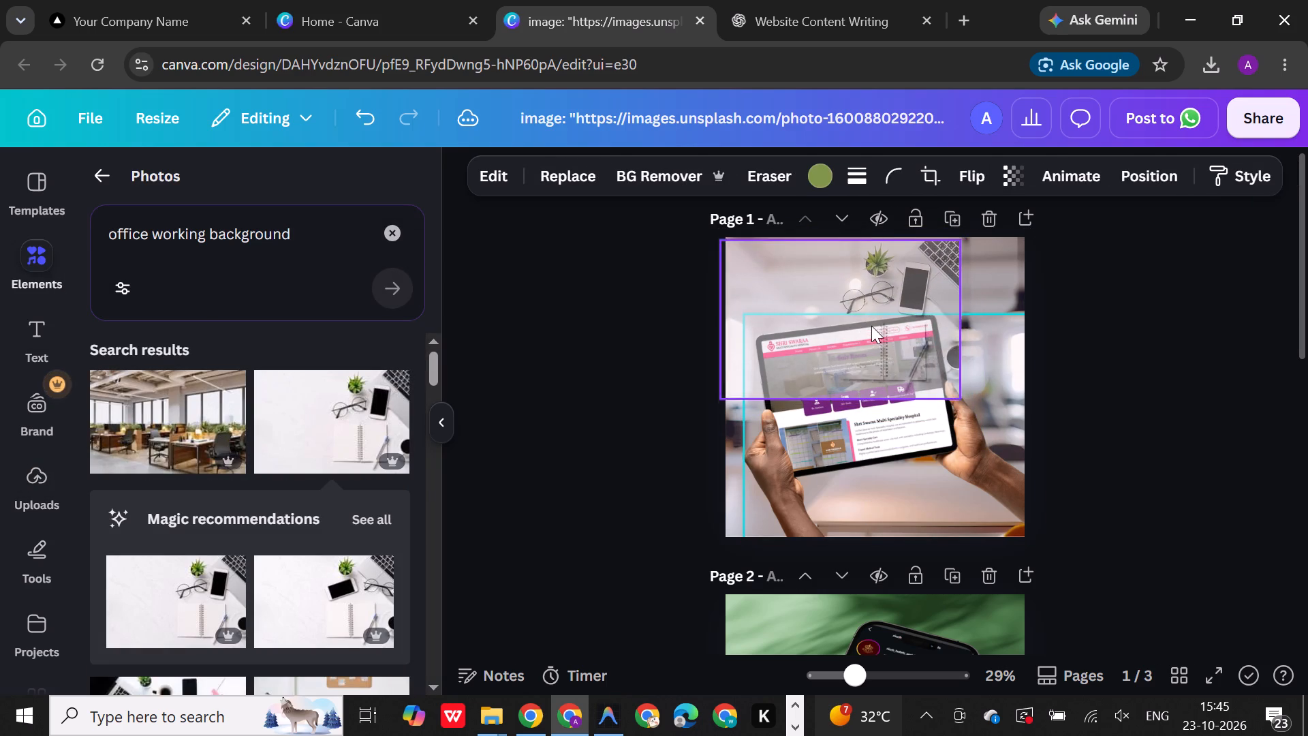
{"action": "left_click_drag", "start_coordinate": [871, 326], "coordinate": [887, 324]}
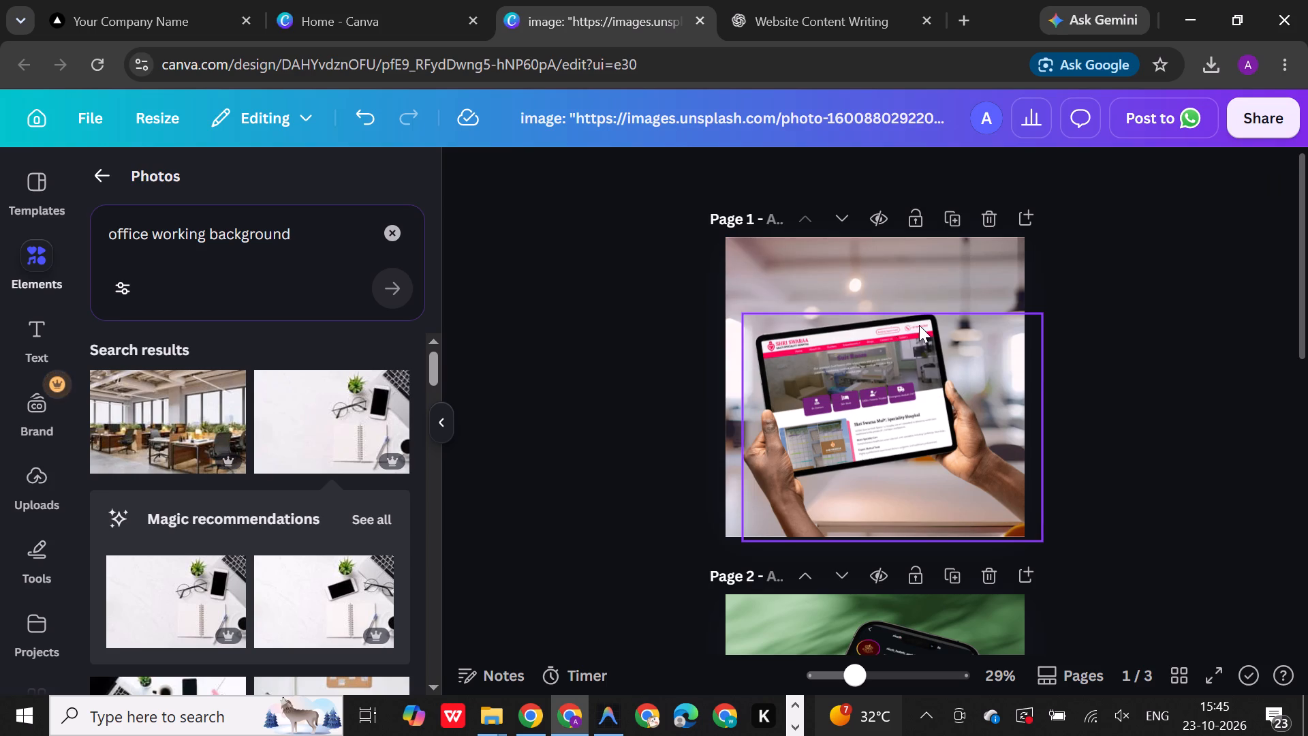
Delete the blurred office background image from page 1.
{"action": "left_click", "coordinate": [970, 279]}
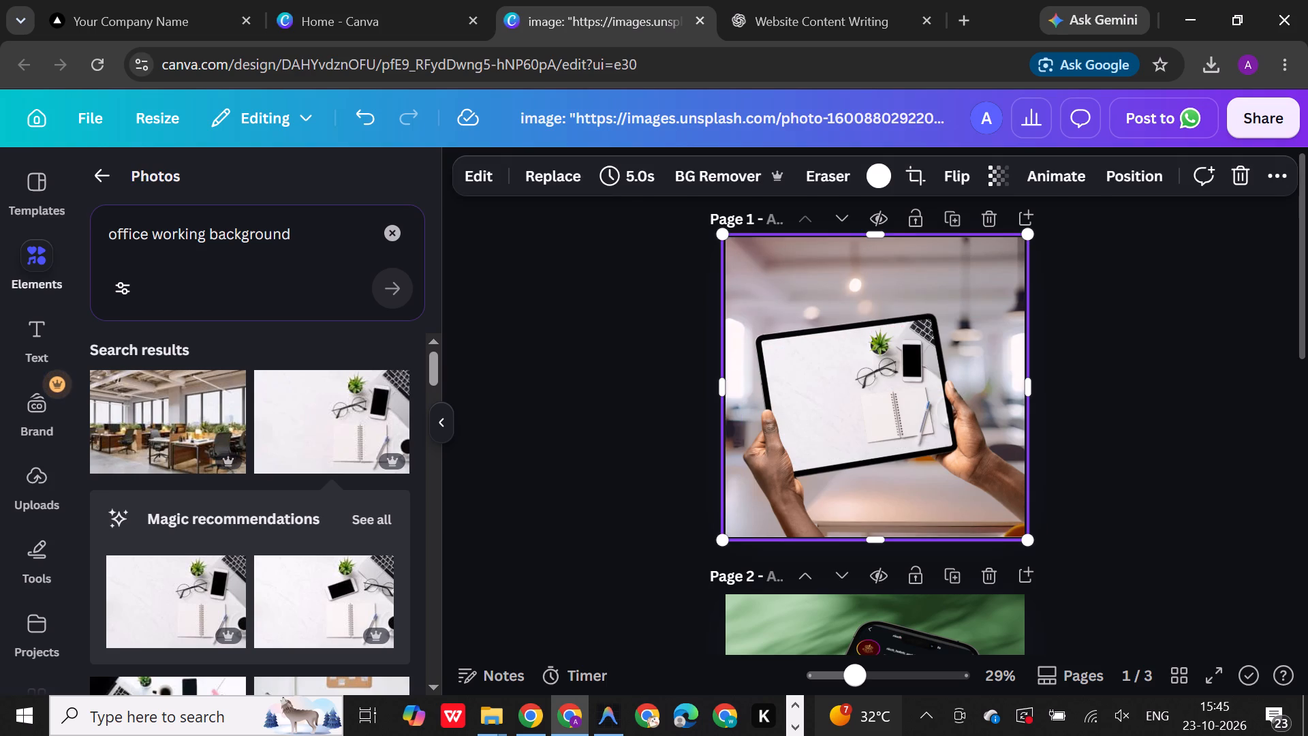
{"action": "key", "text": "BackSpace"}
Add another copy of the white desk photo to page 1, aligned with the page's upper left corner.
{"action": "left_click_drag", "start_coordinate": [339, 399], "coordinate": [730, 304]}
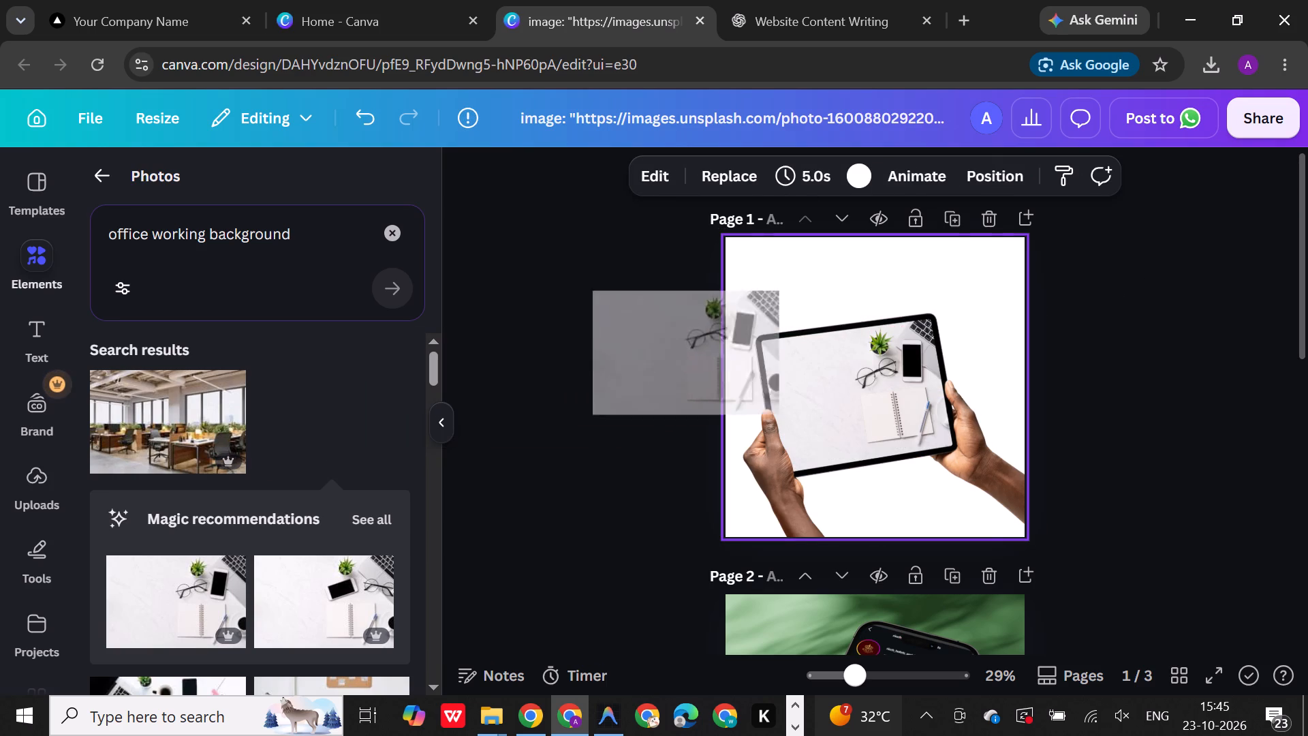
{"action": "left_click_drag", "start_coordinate": [730, 304], "coordinate": [817, 277]}
{"action": "left_click_drag", "start_coordinate": [860, 274], "coordinate": [859, 259]}
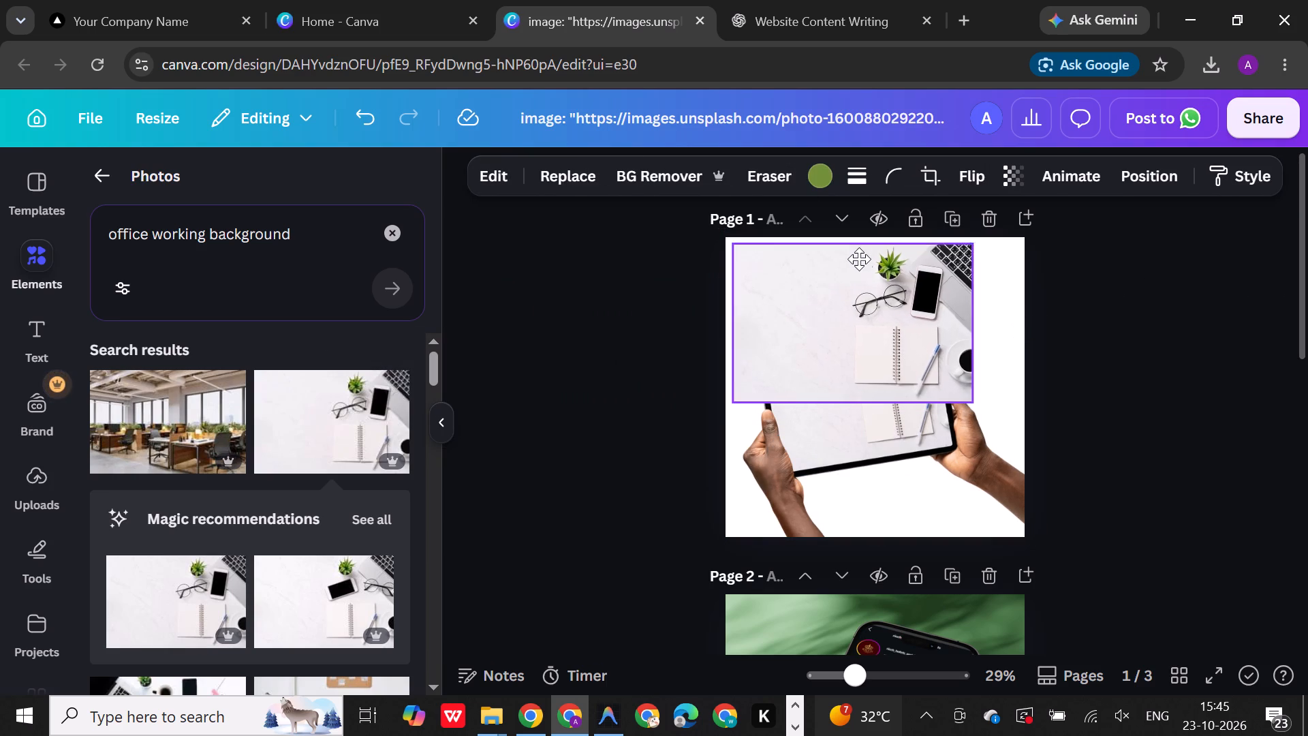
{"action": "left_click_drag", "start_coordinate": [859, 259], "coordinate": [851, 260]}
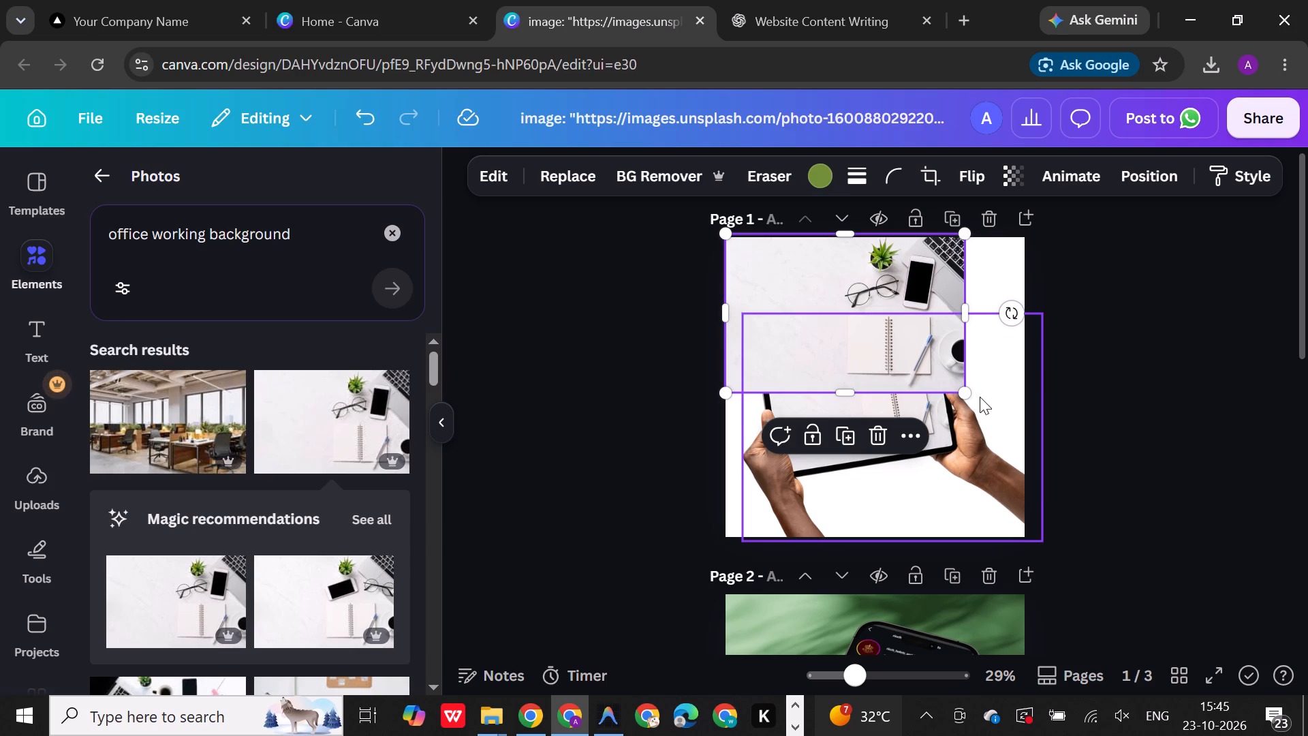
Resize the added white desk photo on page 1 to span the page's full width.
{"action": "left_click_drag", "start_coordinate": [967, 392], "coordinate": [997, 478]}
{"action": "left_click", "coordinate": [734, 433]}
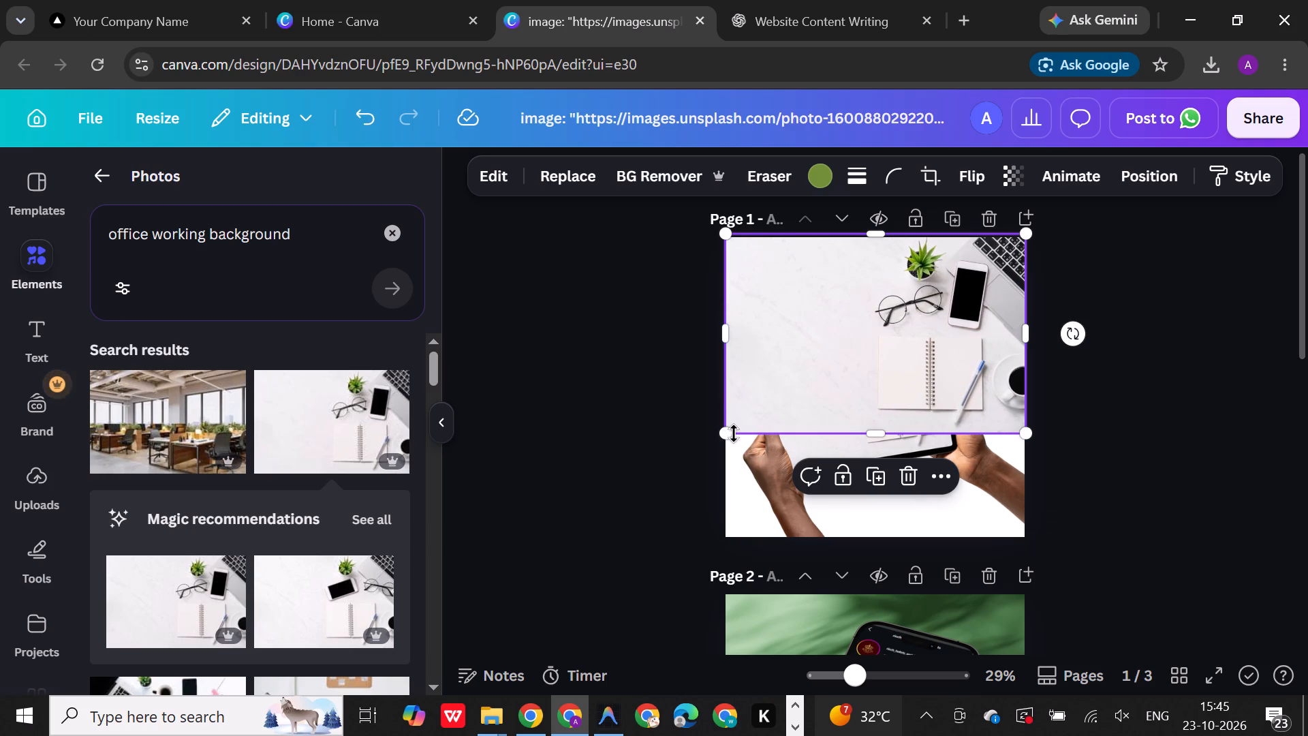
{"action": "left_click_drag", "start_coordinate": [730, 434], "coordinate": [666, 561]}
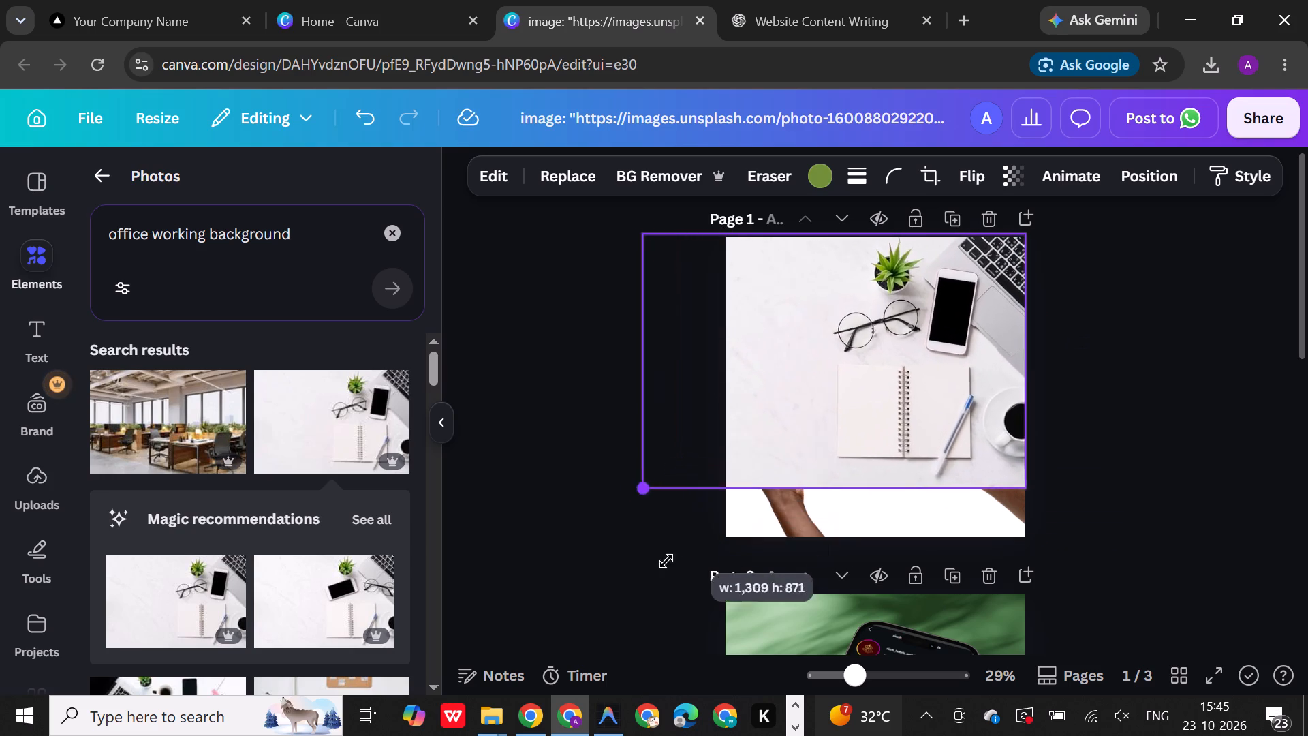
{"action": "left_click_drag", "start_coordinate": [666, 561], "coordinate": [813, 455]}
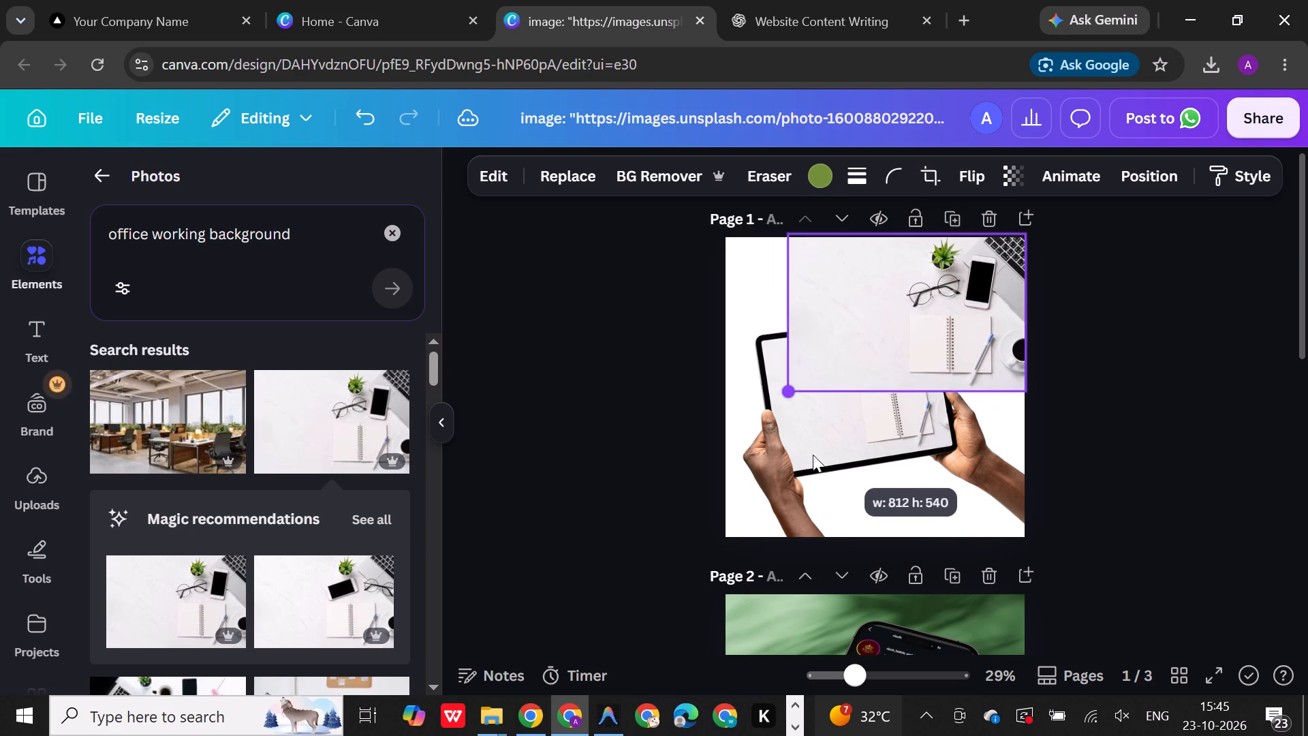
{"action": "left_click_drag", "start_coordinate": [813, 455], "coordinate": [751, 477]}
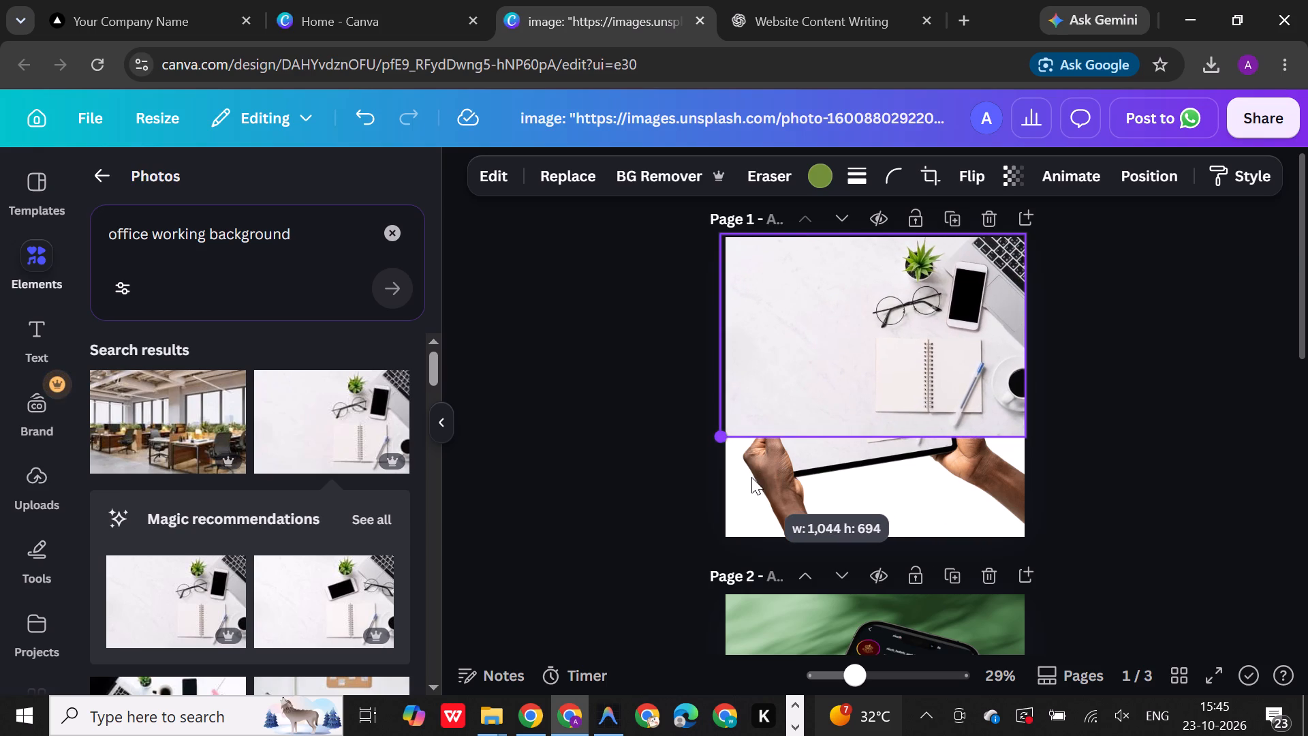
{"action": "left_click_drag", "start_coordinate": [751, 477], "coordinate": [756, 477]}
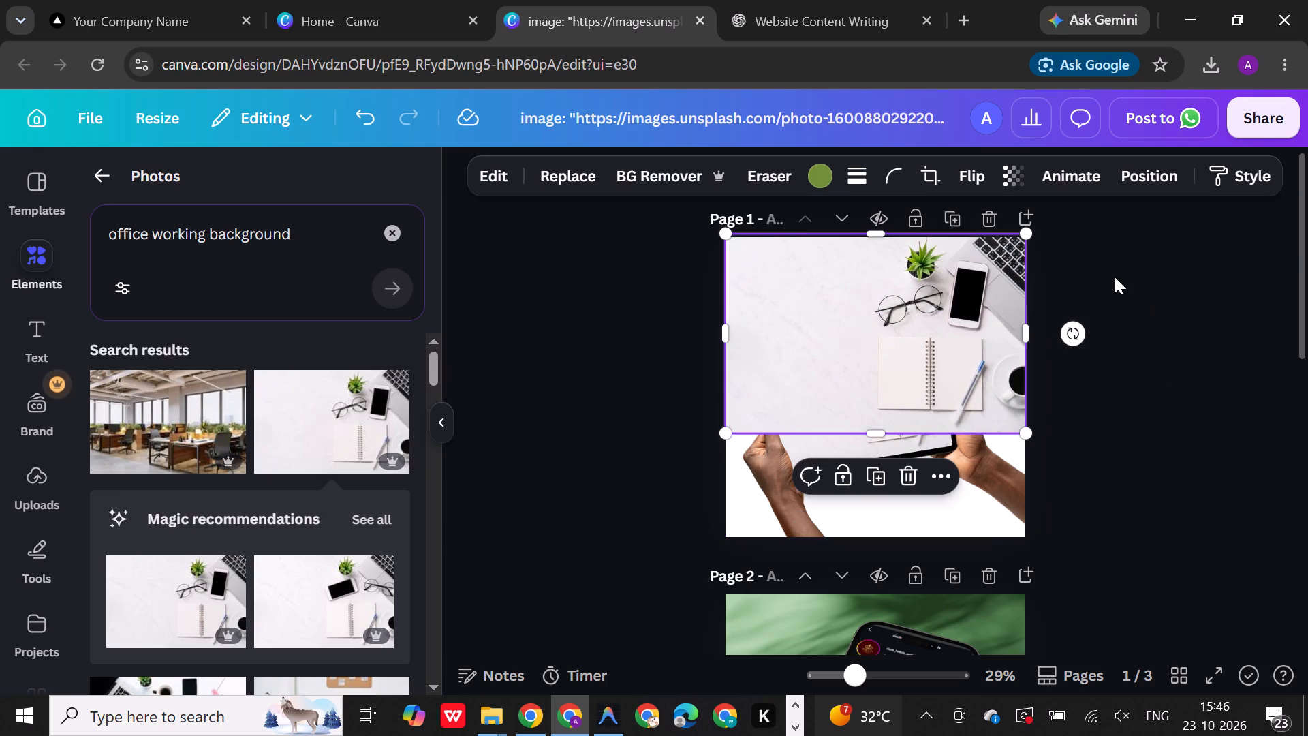
Delete the white desk photo and the hand-held tablet mockup from page 1.
{"action": "key", "text": "BackSpace"}
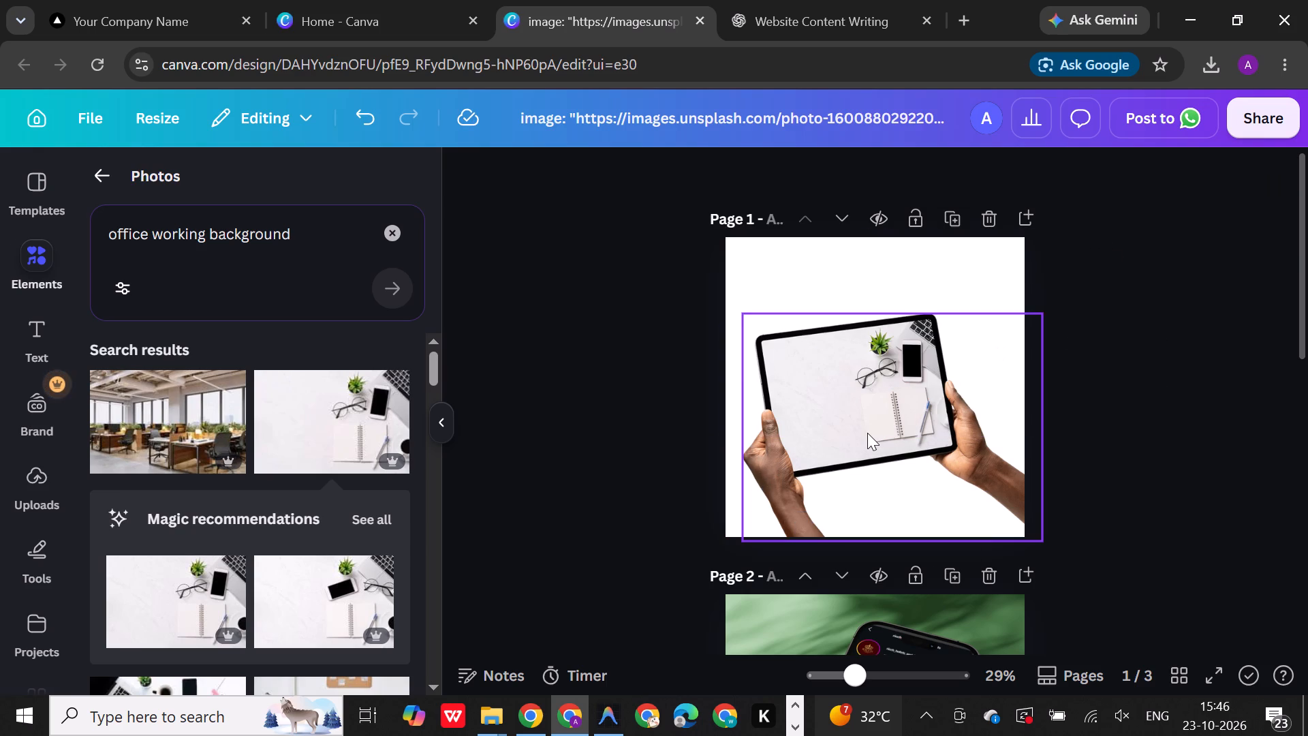
{"action": "left_click", "coordinate": [867, 433]}
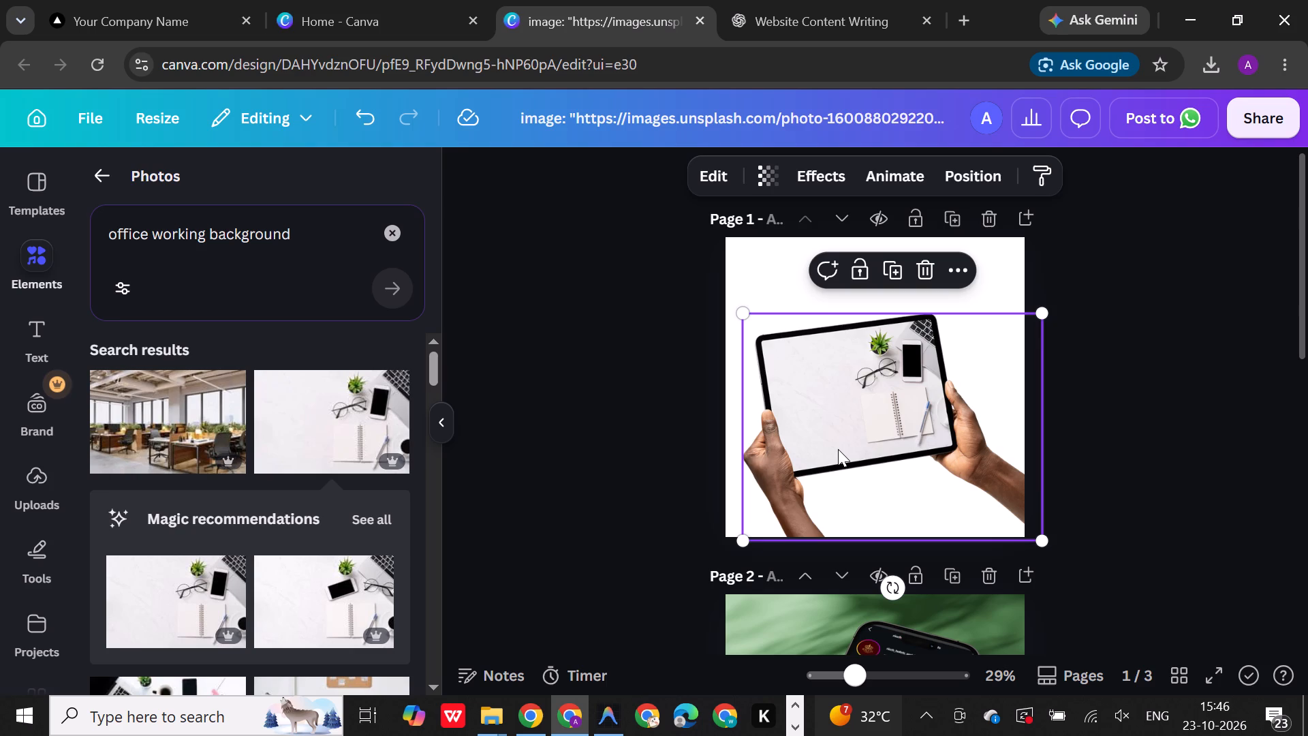
{"action": "key", "text": "BackSpace"}
Add the green flat-lay photo with envelopes and tape from the office background results, aligned with page 1's upper left corner.
{"action": "scroll", "coordinate": [326, 513], "scroll_direction": "down", "scroll_amount": 2}
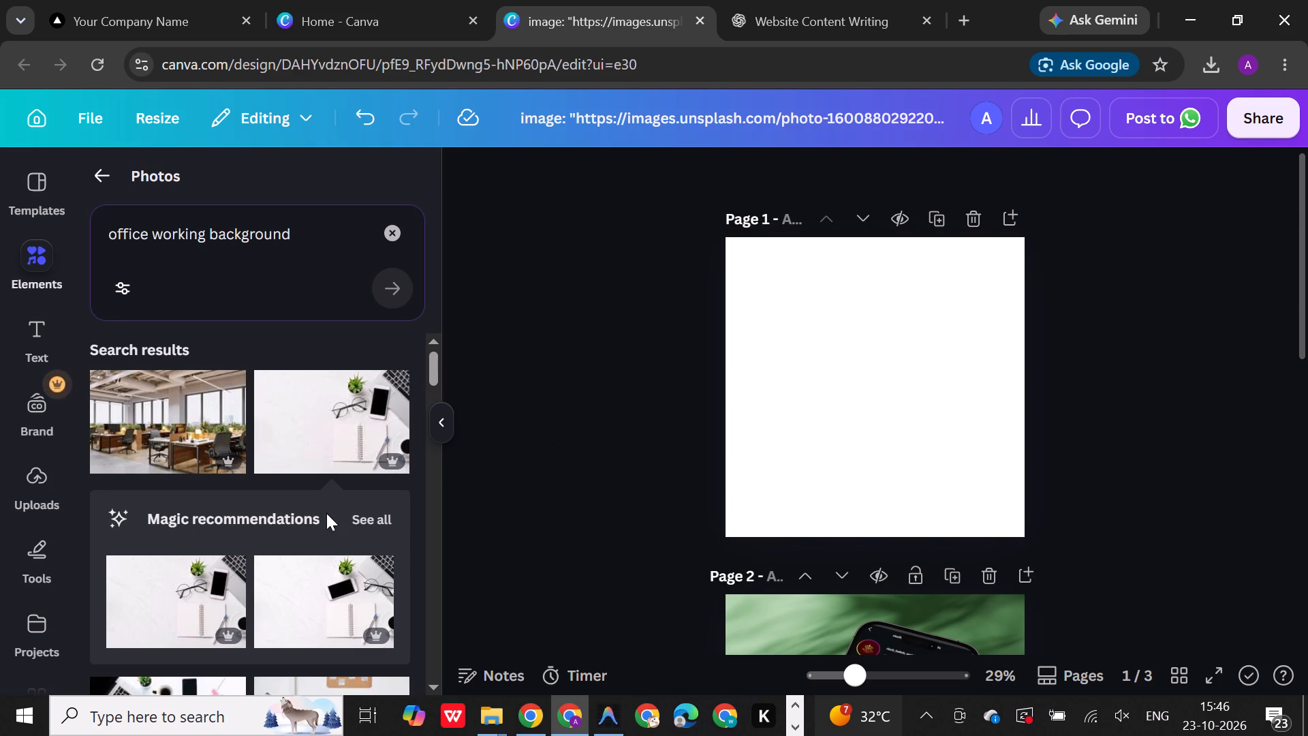
{"action": "scroll", "coordinate": [326, 513], "scroll_direction": "down", "scroll_amount": 5}
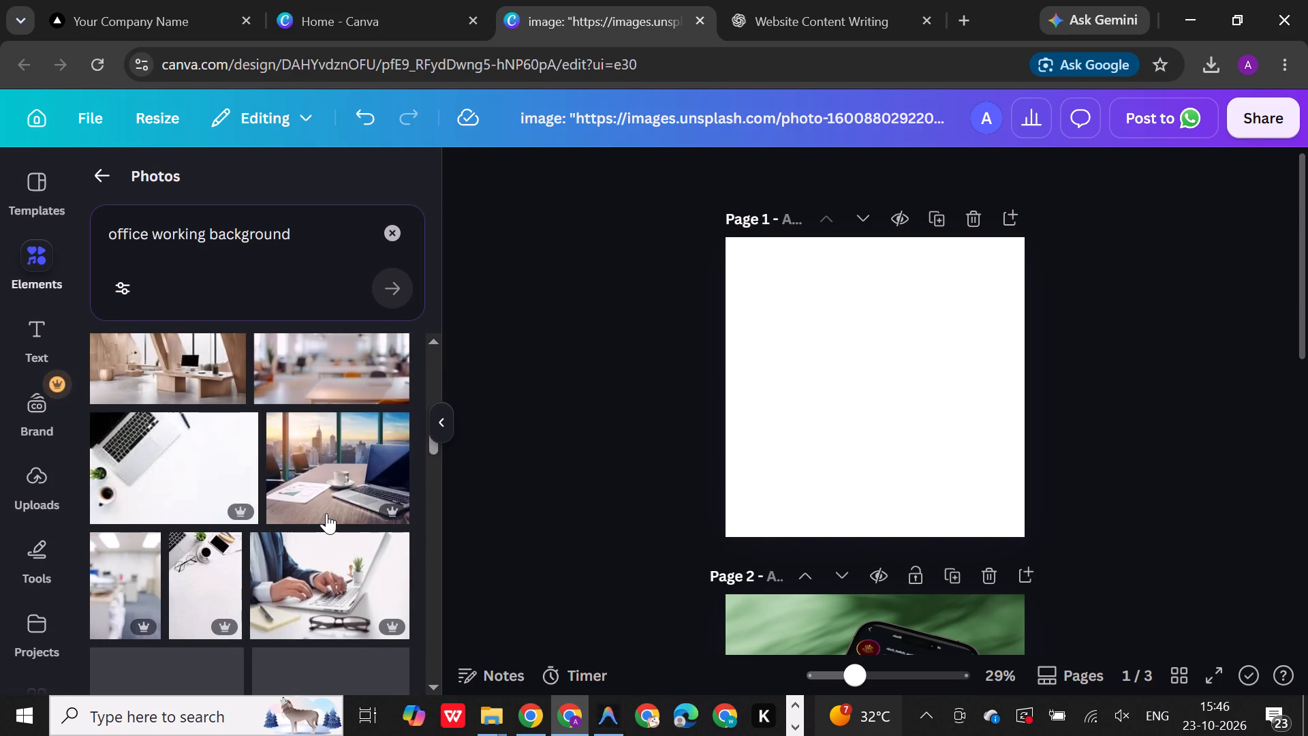
{"action": "scroll", "coordinate": [325, 515], "scroll_direction": "down", "scroll_amount": 7}
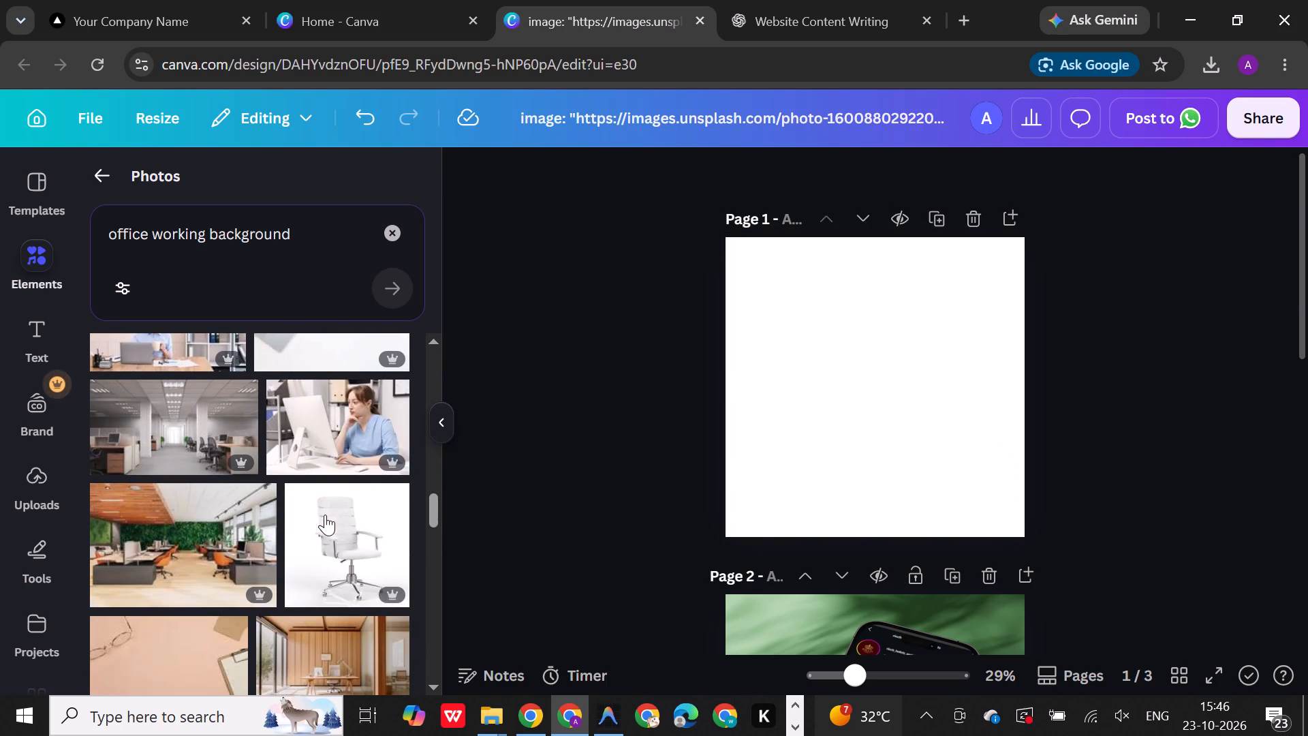
{"action": "scroll", "coordinate": [325, 515], "scroll_direction": "down", "scroll_amount": 4}
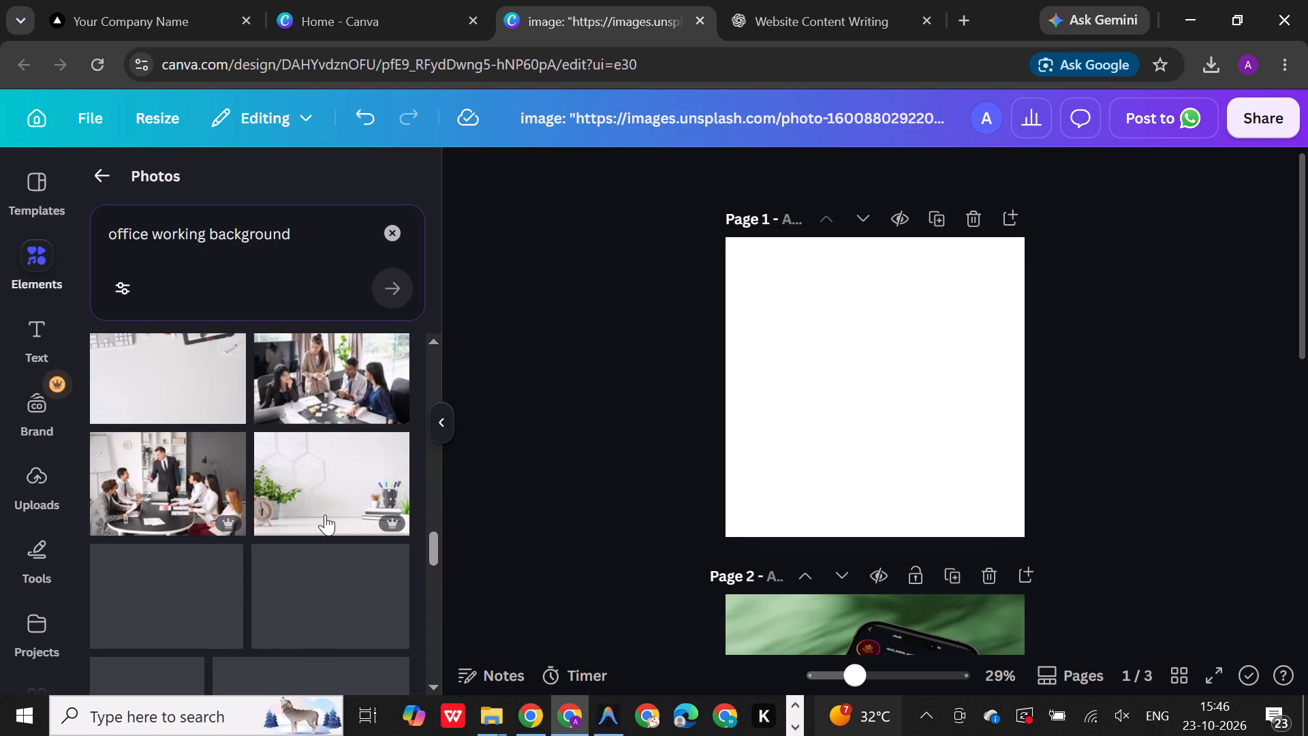
{"action": "scroll", "coordinate": [325, 515], "scroll_direction": "up", "scroll_amount": 4}
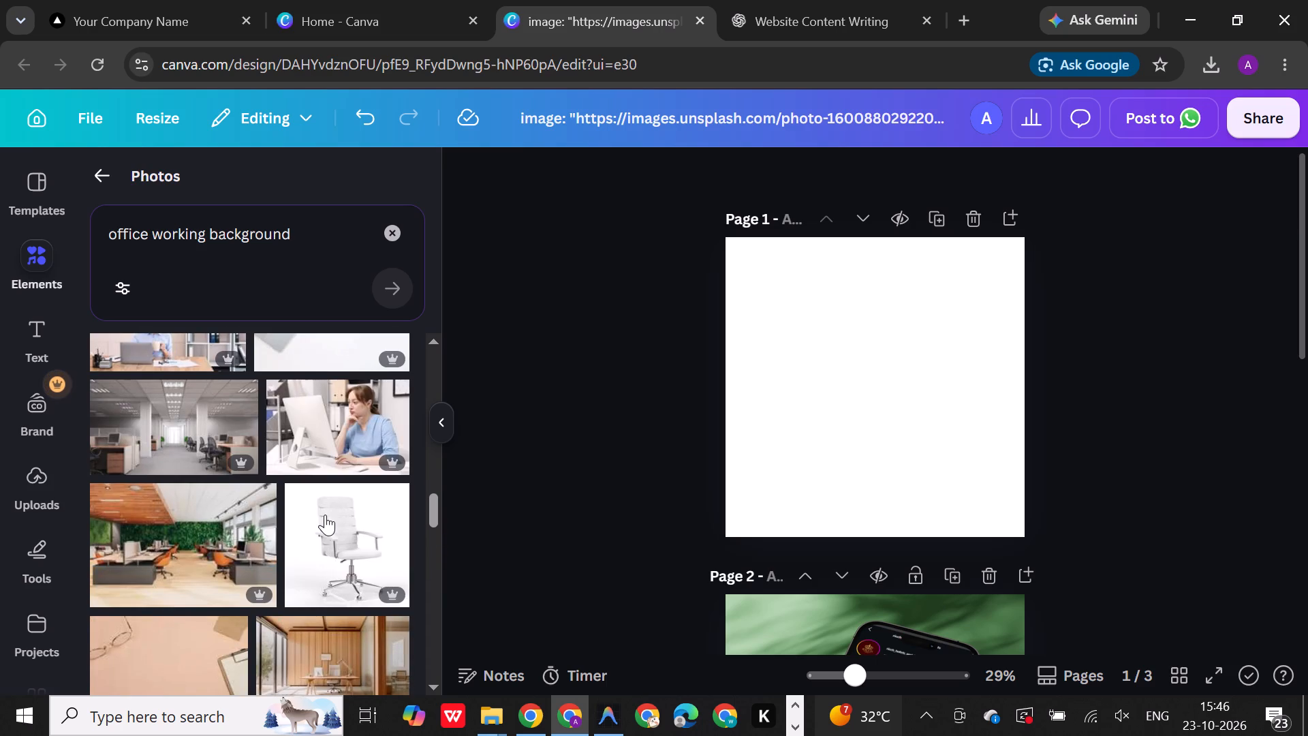
{"action": "scroll", "coordinate": [325, 515], "scroll_direction": "up", "scroll_amount": 1}
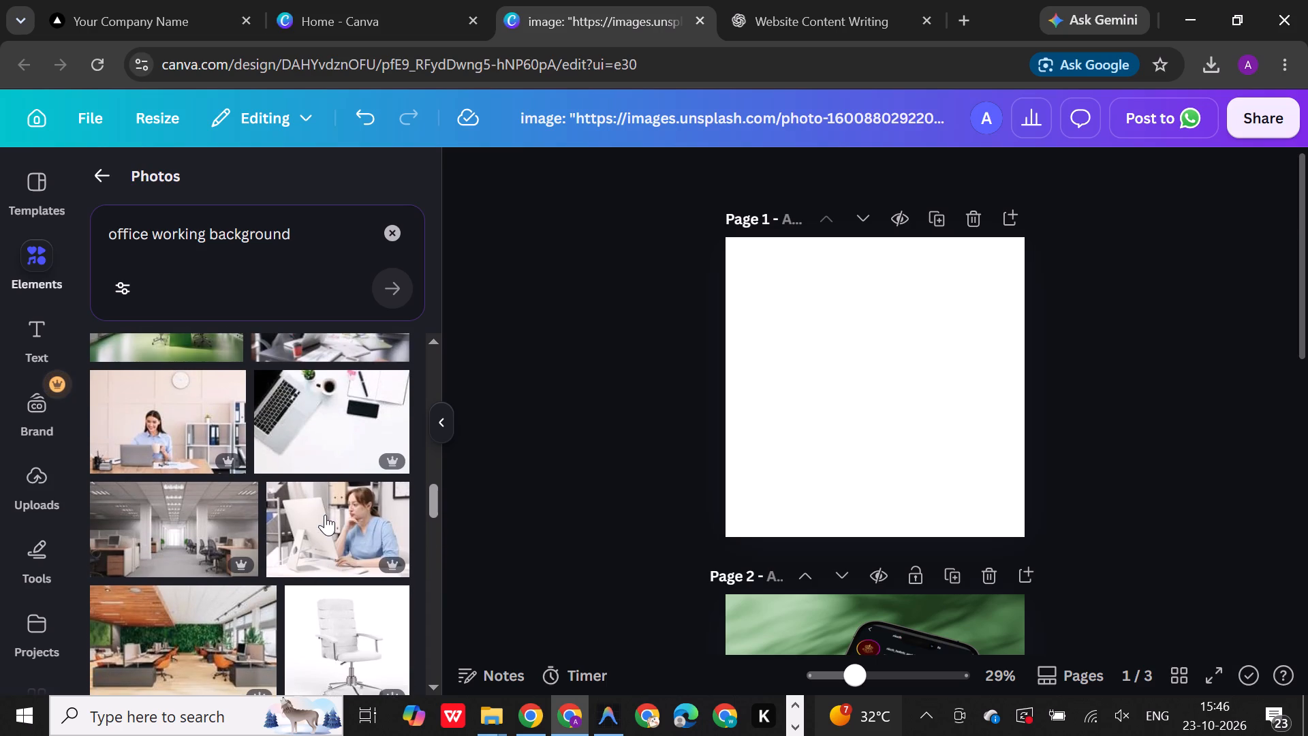
{"action": "scroll", "coordinate": [325, 515], "scroll_direction": "up", "scroll_amount": 7}
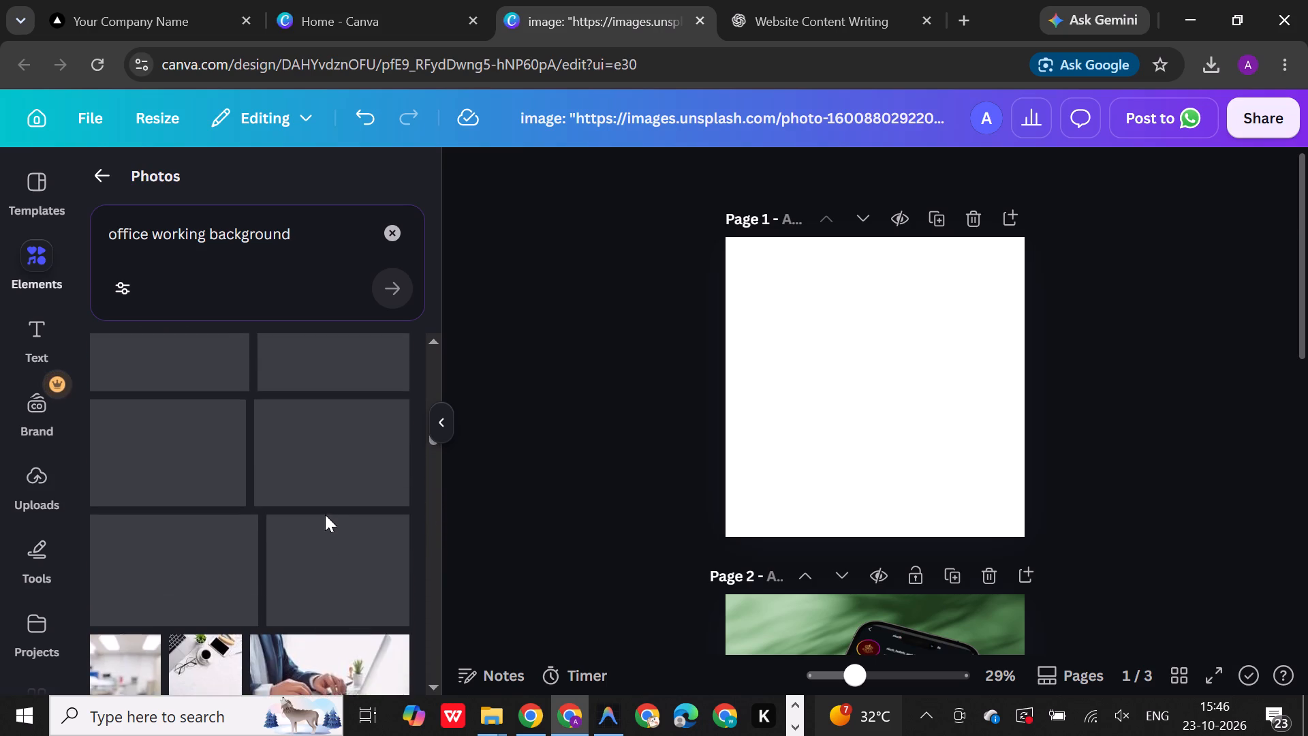
{"action": "scroll", "coordinate": [325, 515], "scroll_direction": "down", "scroll_amount": 3}
{"action": "left_click", "coordinate": [309, 620]}
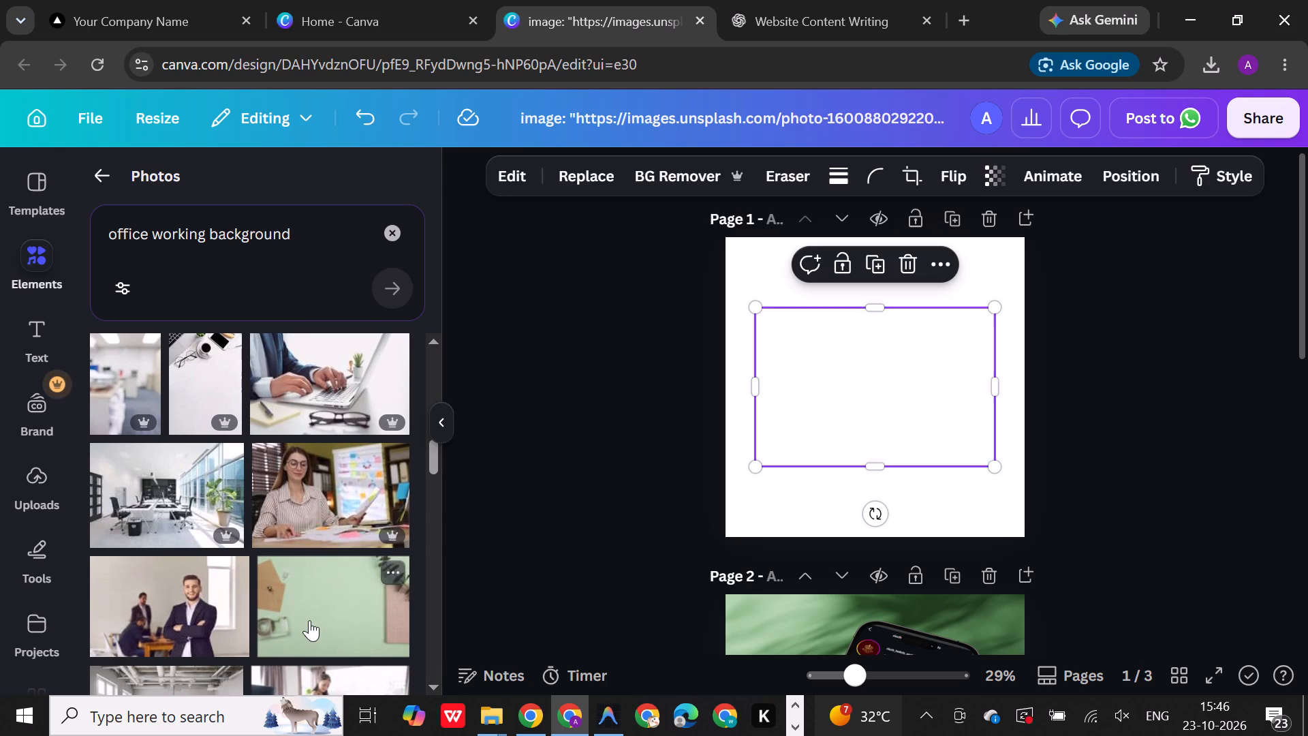
{"action": "left_click_drag", "start_coordinate": [909, 387], "coordinate": [877, 313]}
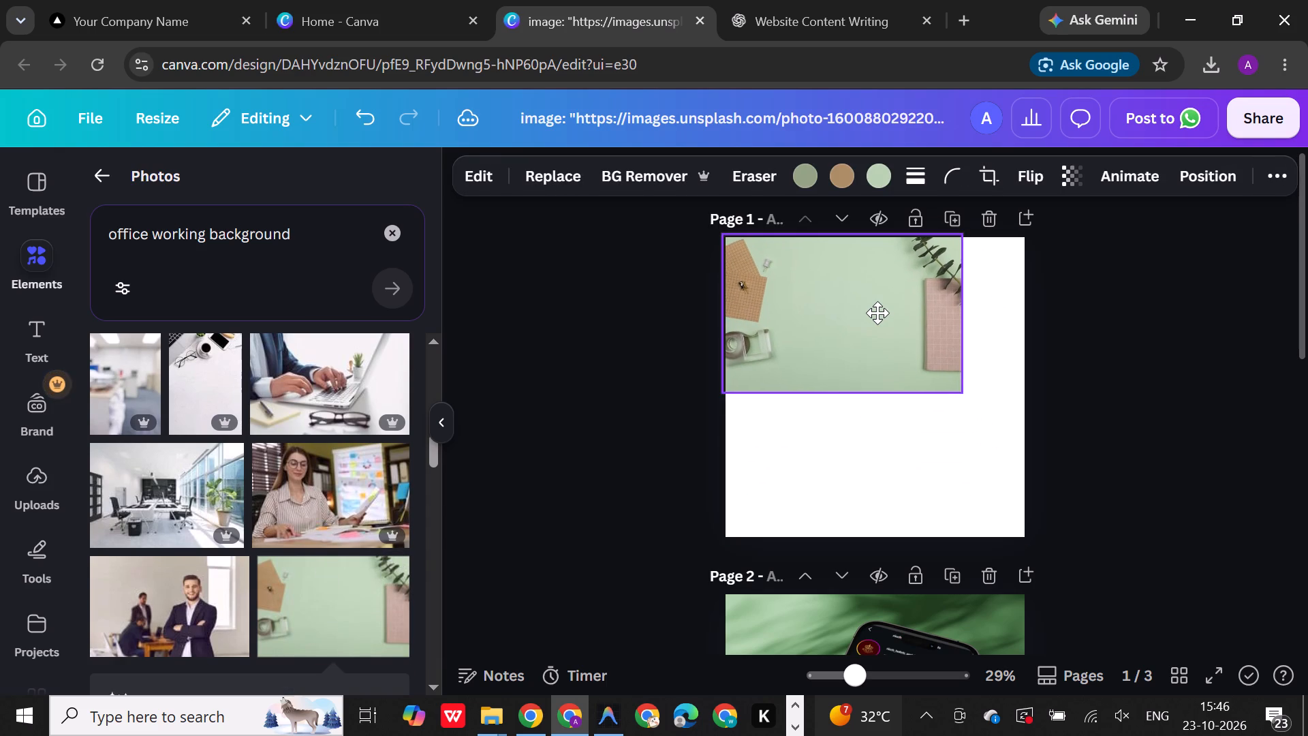
{"action": "left_click_drag", "start_coordinate": [877, 313], "coordinate": [879, 313]}
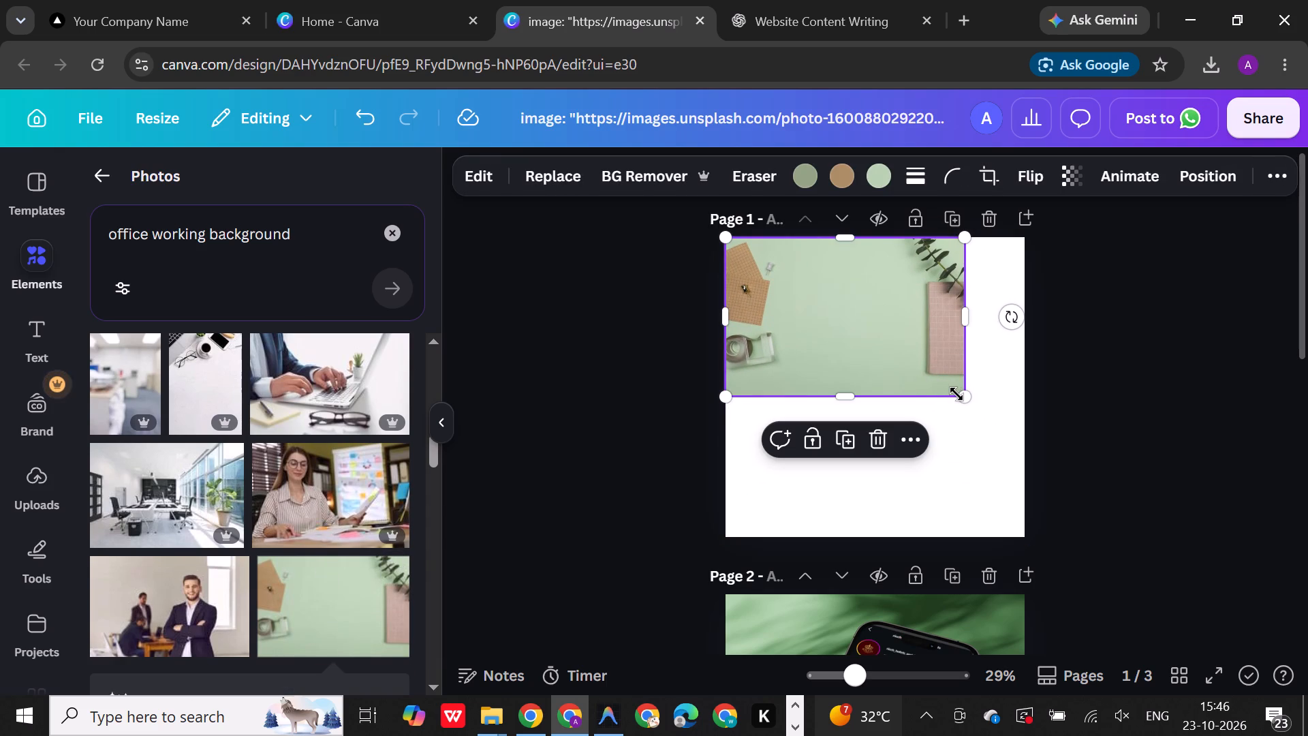
Enlarge the green flat-lay photo until it covers the full height of page 1.
{"action": "left_click_drag", "start_coordinate": [958, 394], "coordinate": [1081, 735]}
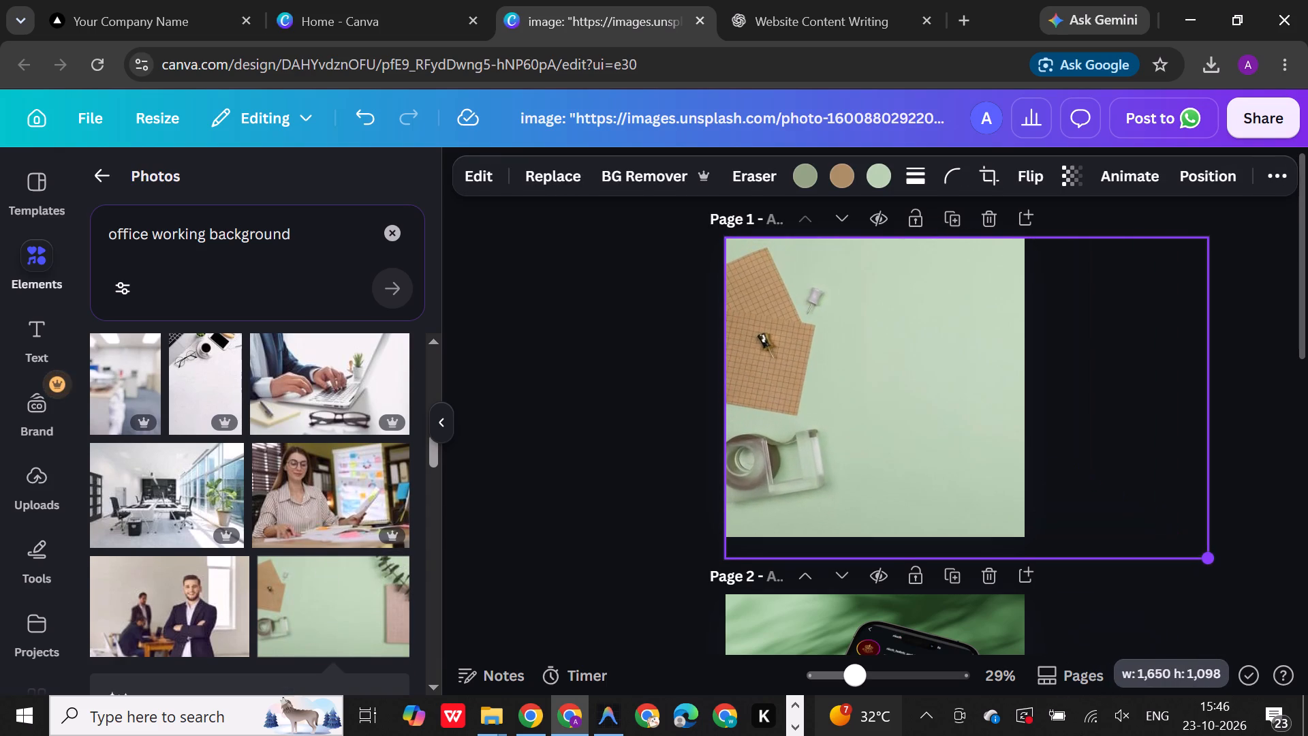
{"action": "left_click_drag", "start_coordinate": [1081, 735], "coordinate": [1074, 679]}
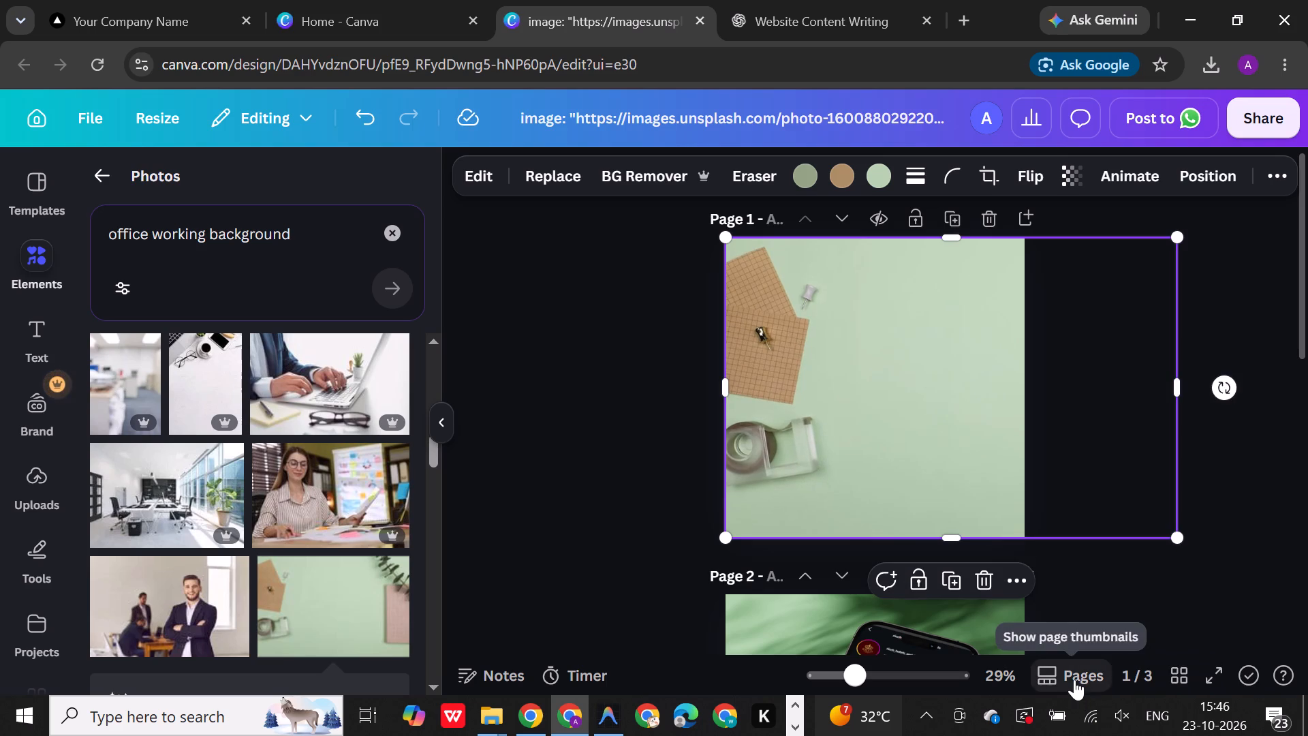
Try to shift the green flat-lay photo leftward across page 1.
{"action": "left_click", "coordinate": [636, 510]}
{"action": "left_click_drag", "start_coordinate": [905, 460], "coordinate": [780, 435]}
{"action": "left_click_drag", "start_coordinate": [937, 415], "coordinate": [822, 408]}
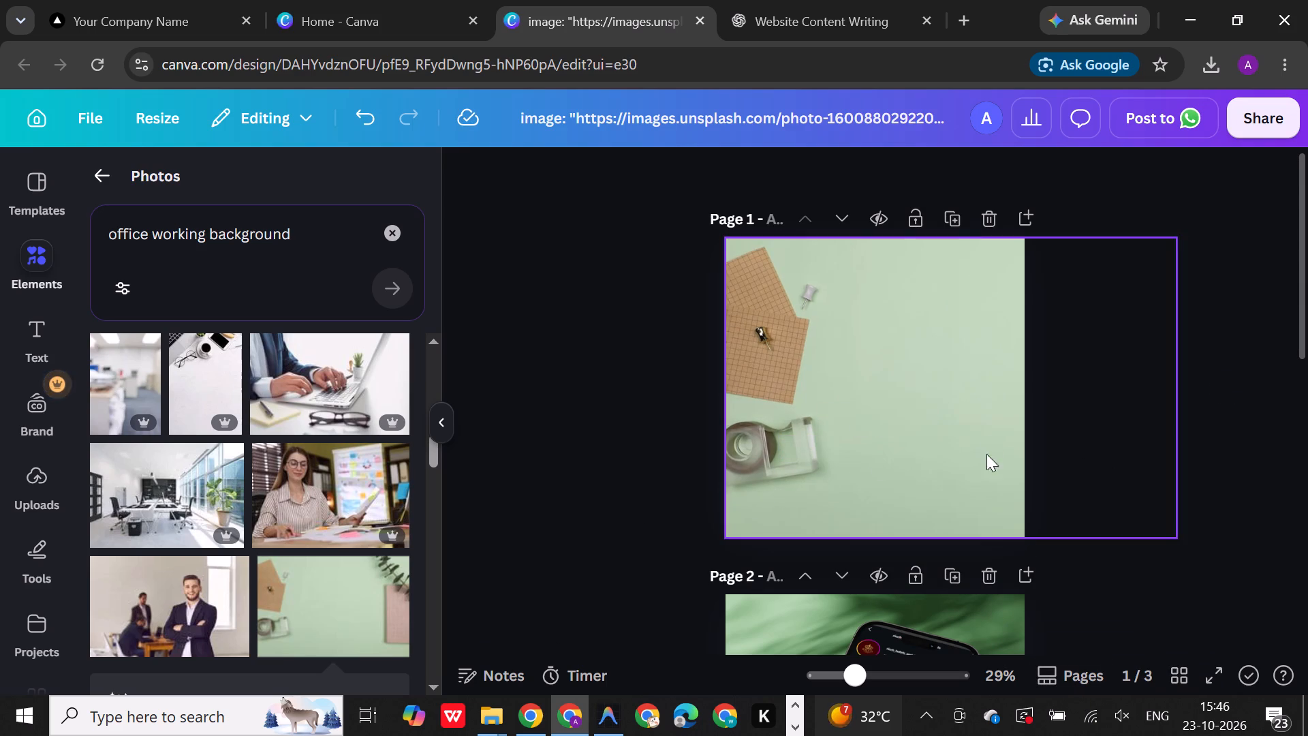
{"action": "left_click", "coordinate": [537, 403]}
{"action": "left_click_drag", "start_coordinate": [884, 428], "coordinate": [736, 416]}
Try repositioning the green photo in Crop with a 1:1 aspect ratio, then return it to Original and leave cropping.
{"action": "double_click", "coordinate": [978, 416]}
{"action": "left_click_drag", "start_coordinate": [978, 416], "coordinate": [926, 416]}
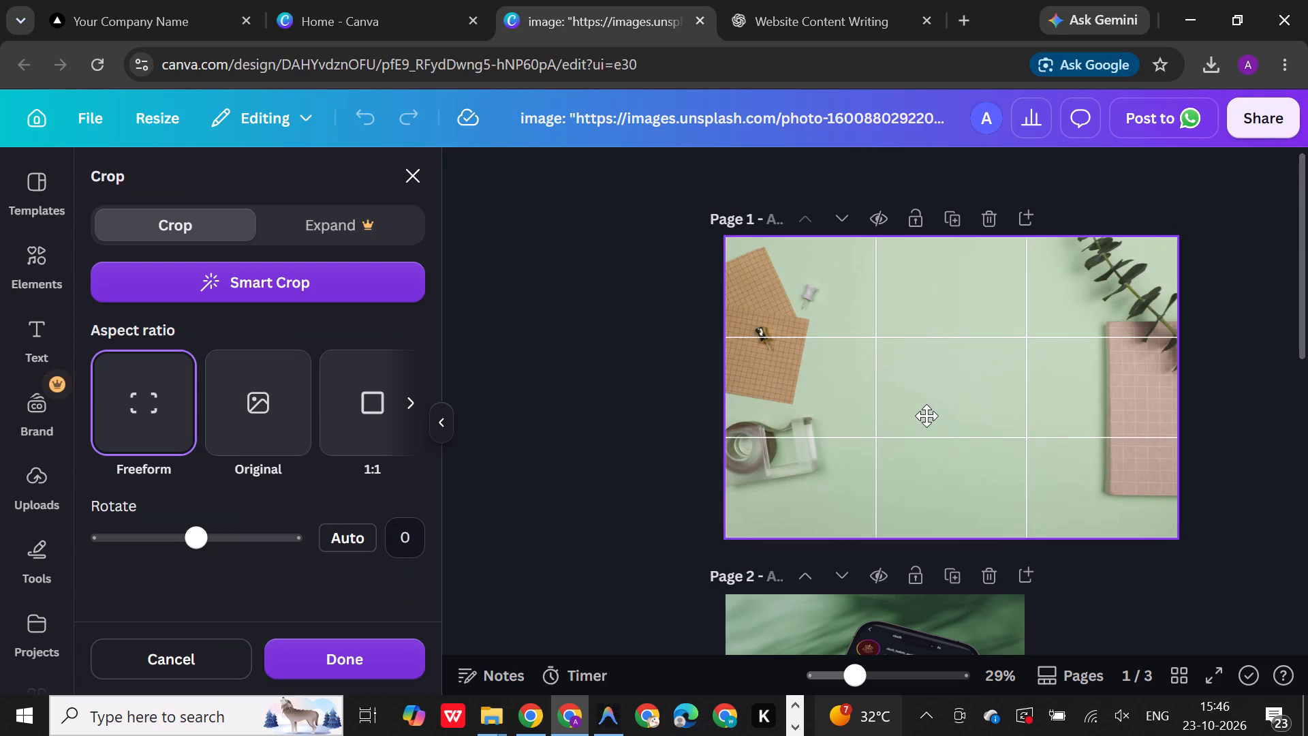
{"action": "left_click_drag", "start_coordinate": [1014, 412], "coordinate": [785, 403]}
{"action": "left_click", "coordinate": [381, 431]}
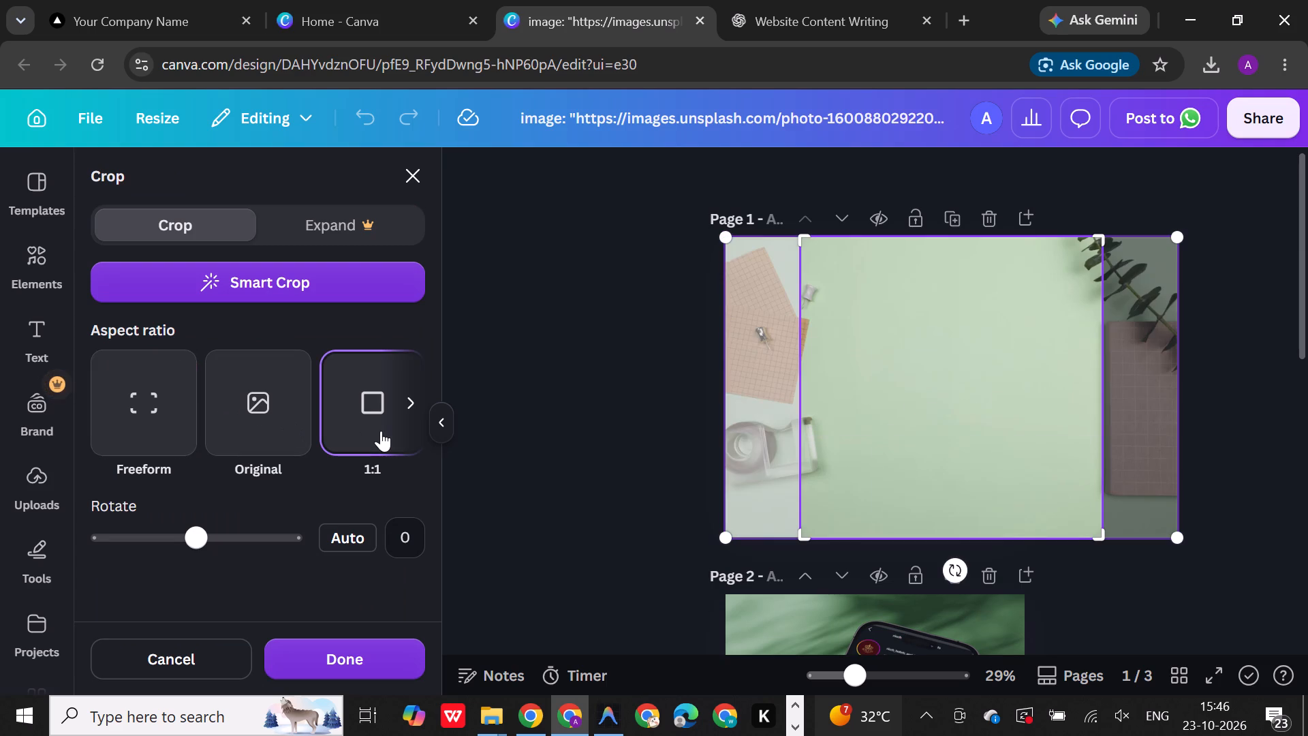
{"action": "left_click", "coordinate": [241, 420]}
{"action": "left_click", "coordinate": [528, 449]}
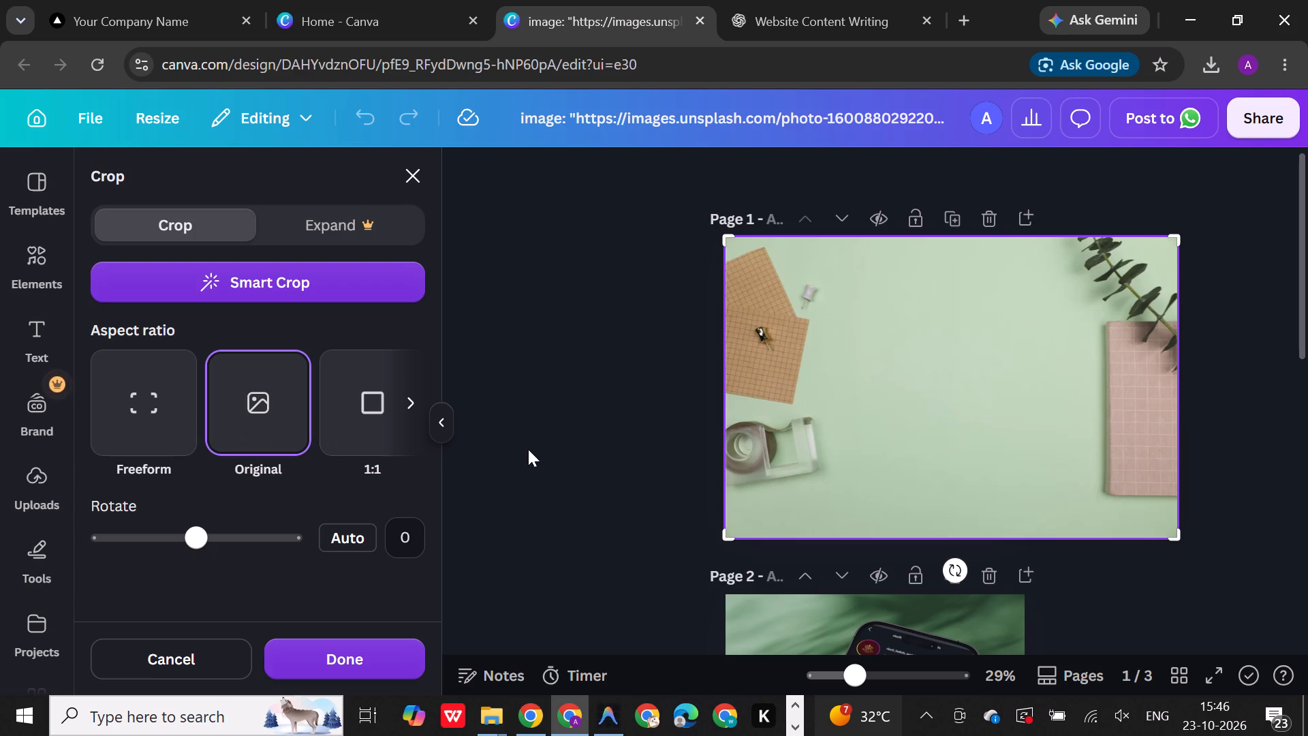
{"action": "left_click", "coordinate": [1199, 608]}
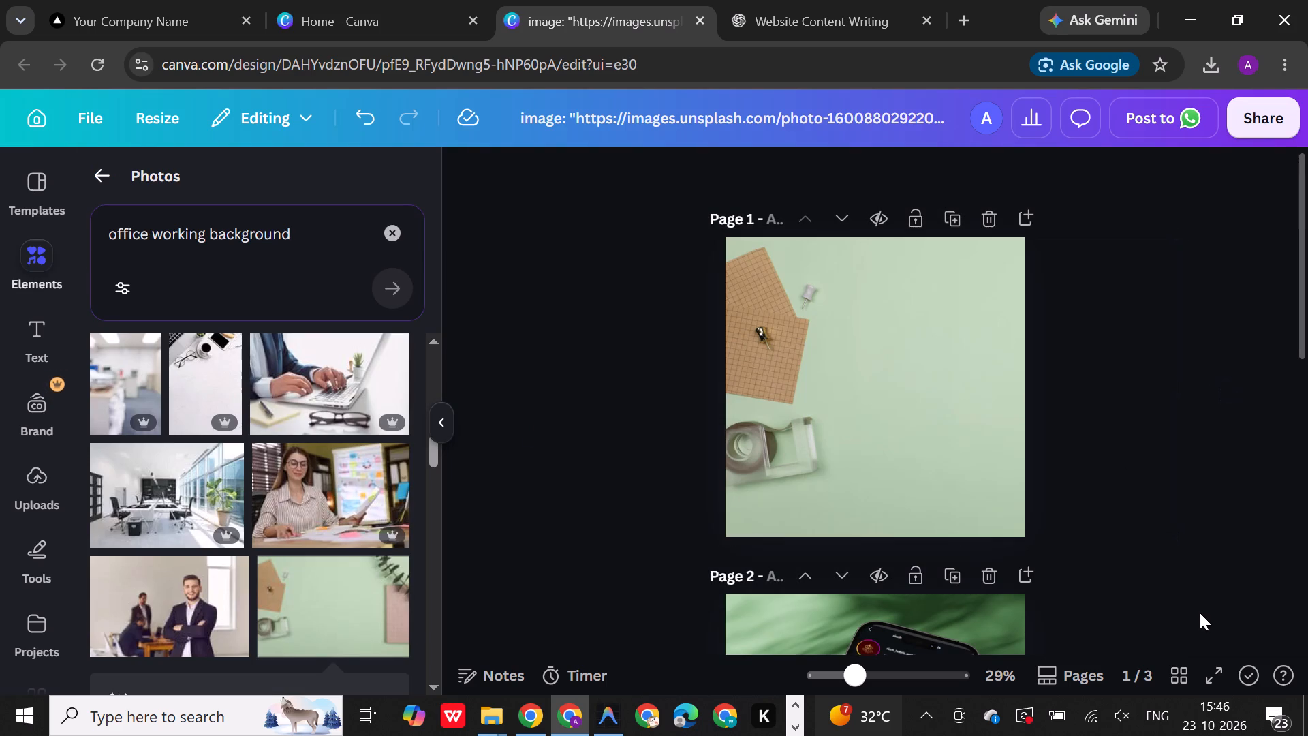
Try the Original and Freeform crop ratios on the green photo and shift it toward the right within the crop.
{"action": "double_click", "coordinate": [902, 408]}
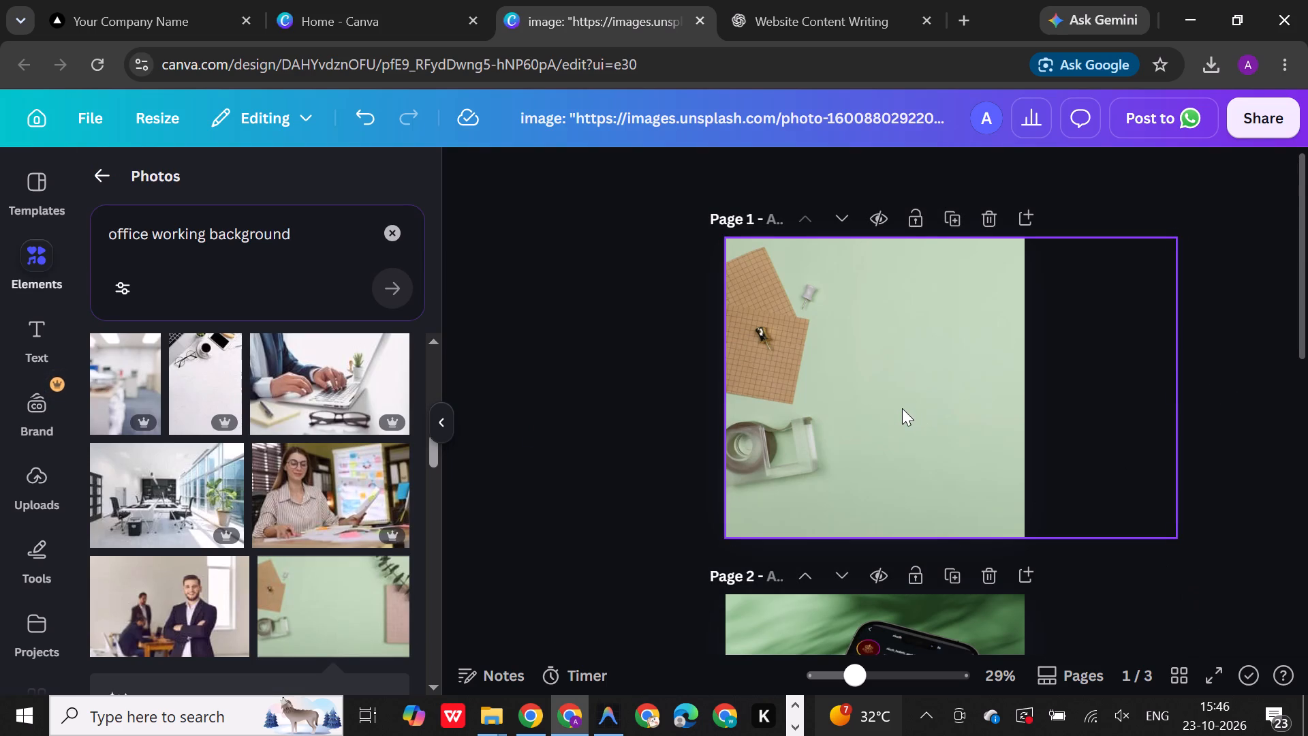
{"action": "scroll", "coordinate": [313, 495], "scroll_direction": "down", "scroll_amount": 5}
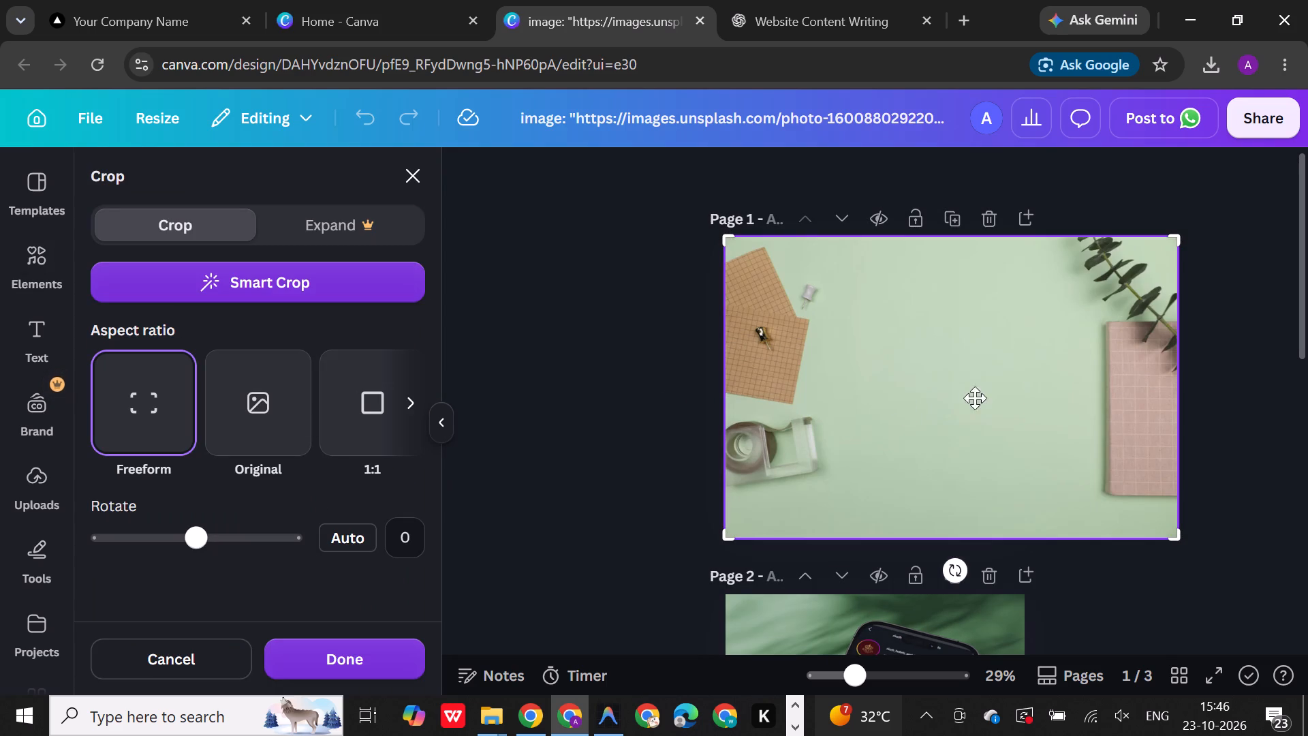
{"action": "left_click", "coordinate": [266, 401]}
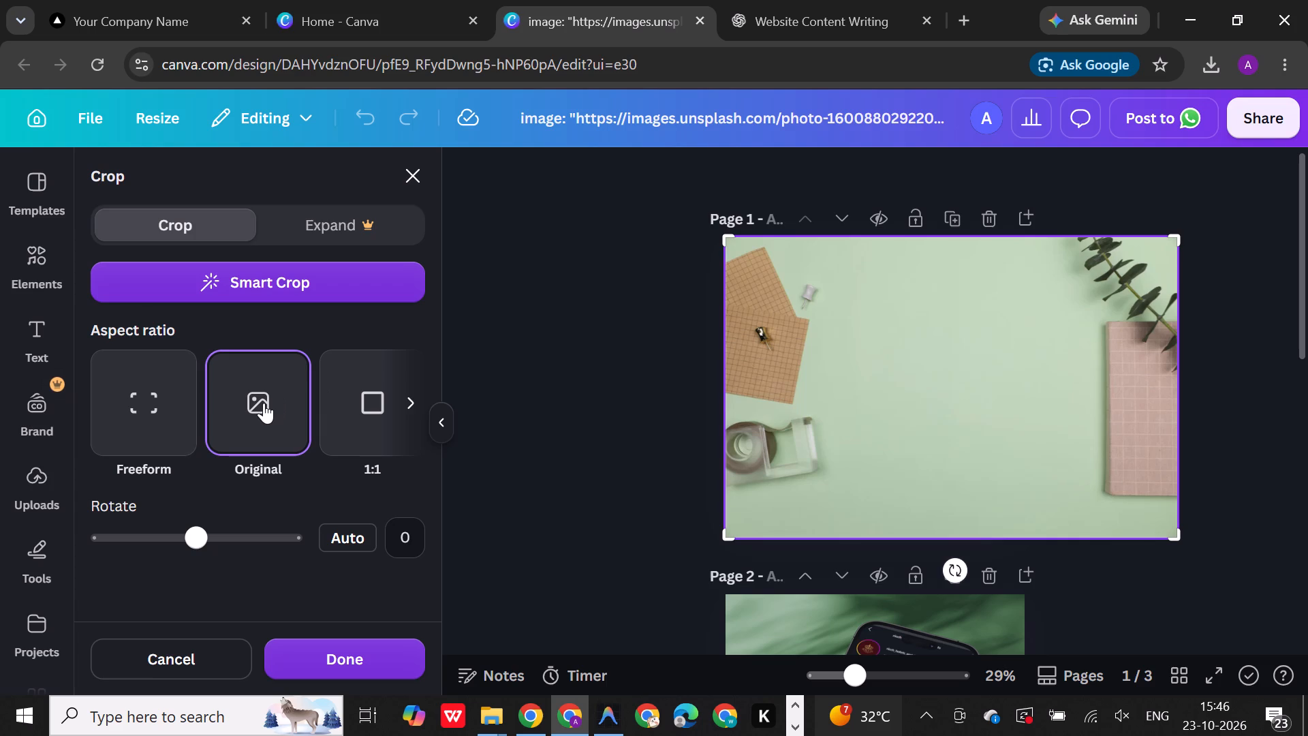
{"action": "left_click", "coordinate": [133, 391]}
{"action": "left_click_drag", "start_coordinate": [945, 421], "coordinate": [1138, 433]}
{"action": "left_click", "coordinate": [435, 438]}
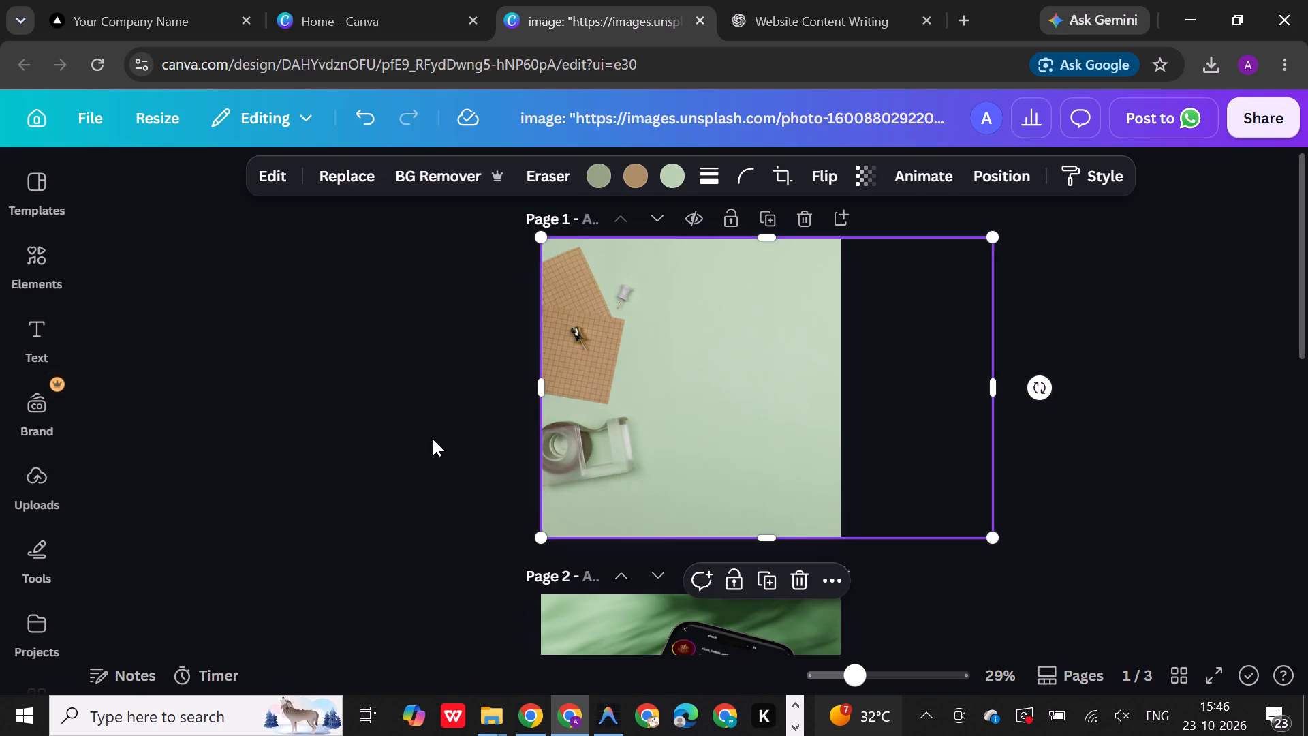
Look through the crop aspect ratios available for the green flat-lay photo on page 1, leaving the crop unchanged.
{"action": "double_click", "coordinate": [710, 371]}
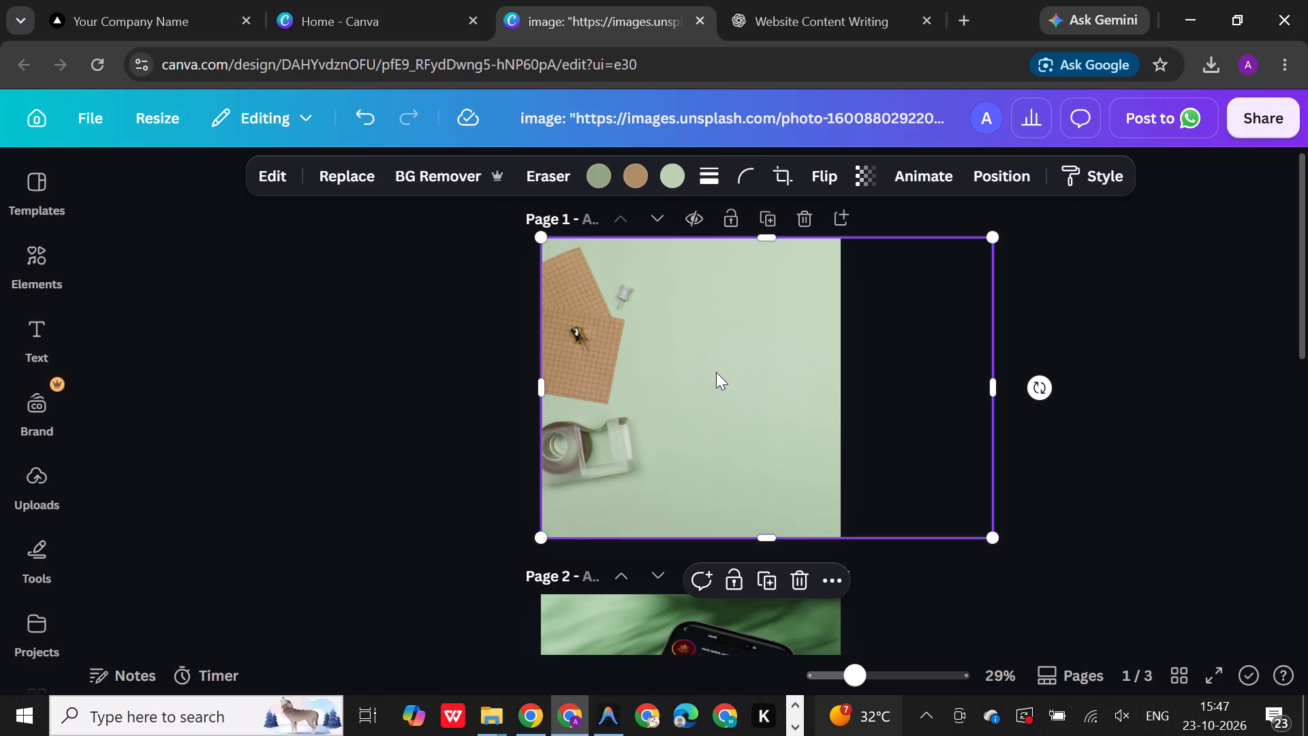
{"action": "left_click", "coordinate": [1212, 418]}
{"action": "double_click", "coordinate": [709, 381]}
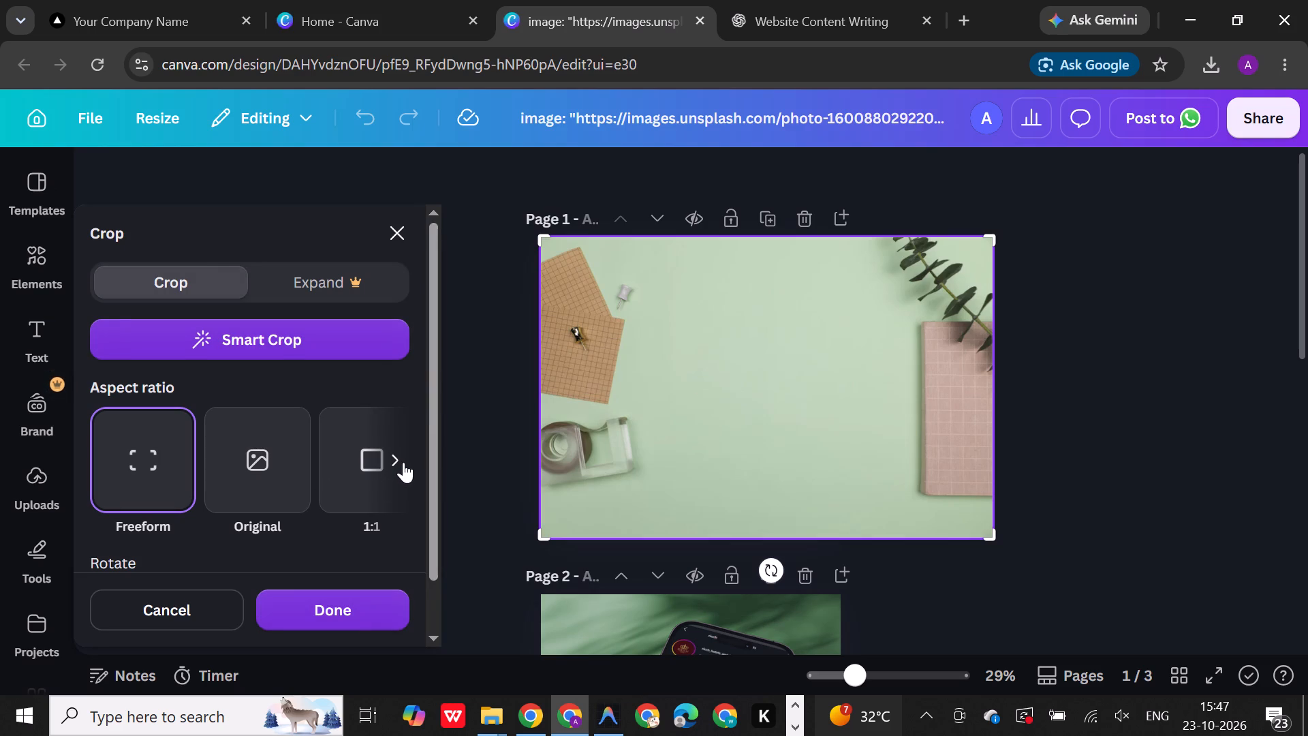
{"action": "left_click", "coordinate": [395, 462]}
{"action": "left_click", "coordinate": [395, 462]}
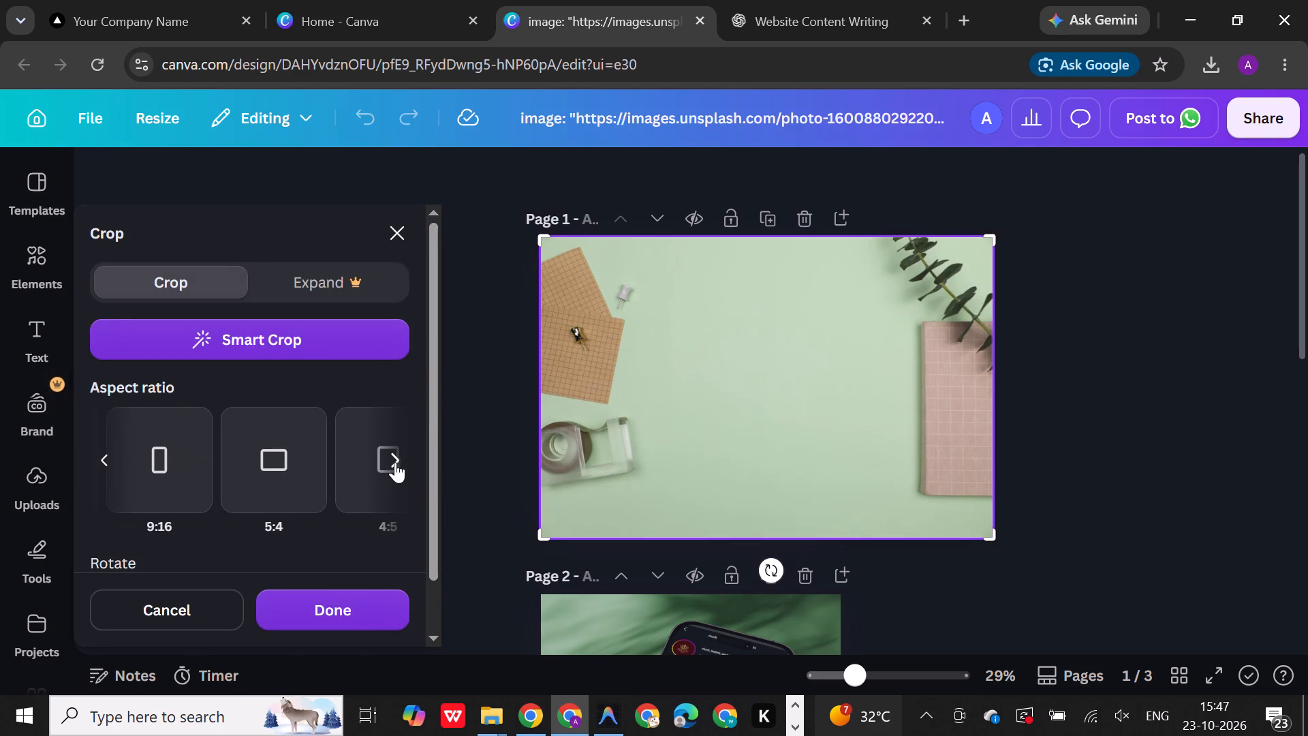
{"action": "left_click", "coordinate": [395, 462]}
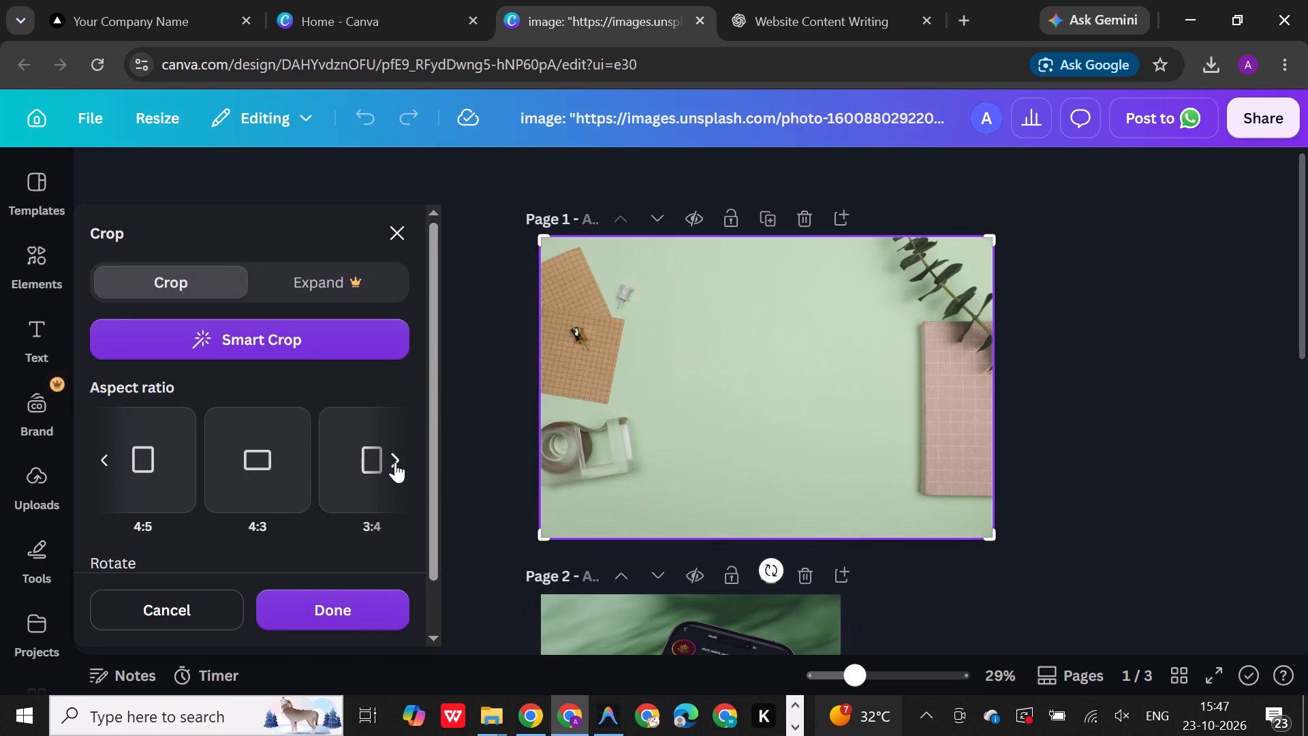
{"action": "left_click", "coordinate": [395, 462]}
{"action": "left_click", "coordinate": [395, 462]}
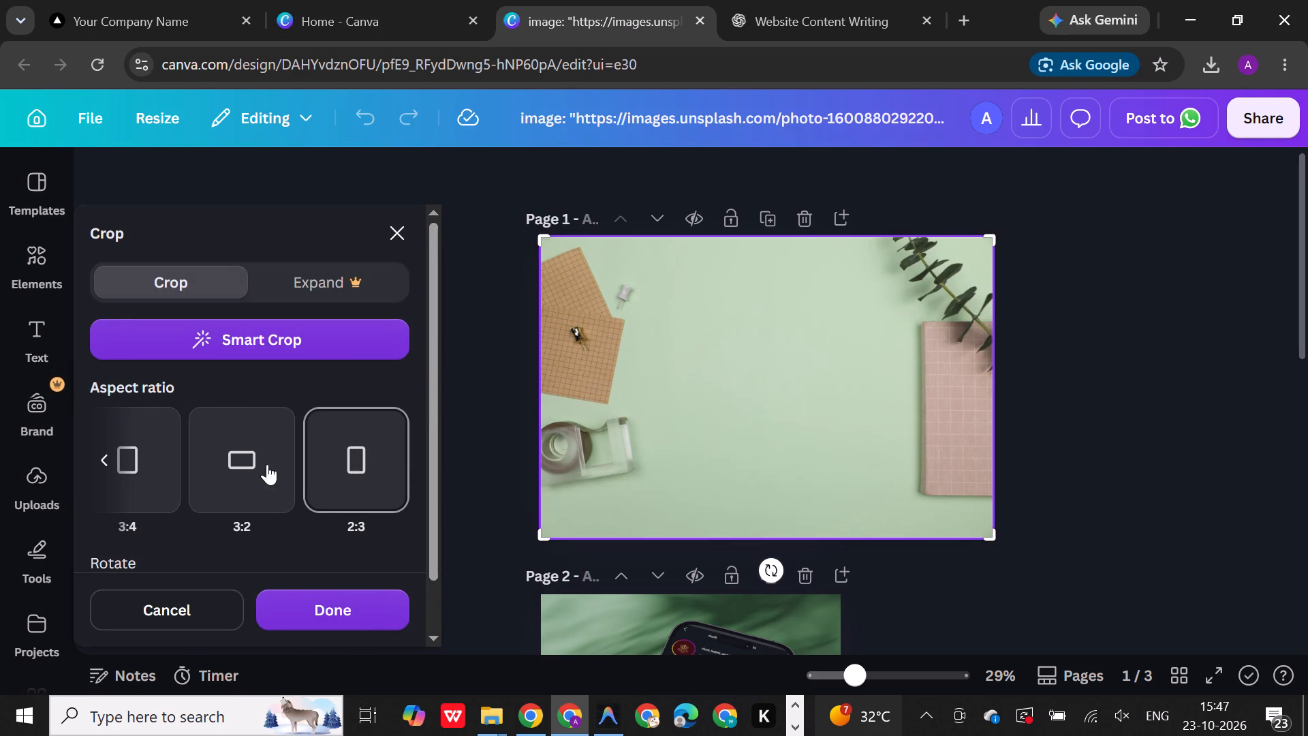
{"action": "triple_click", "coordinate": [99, 463]}
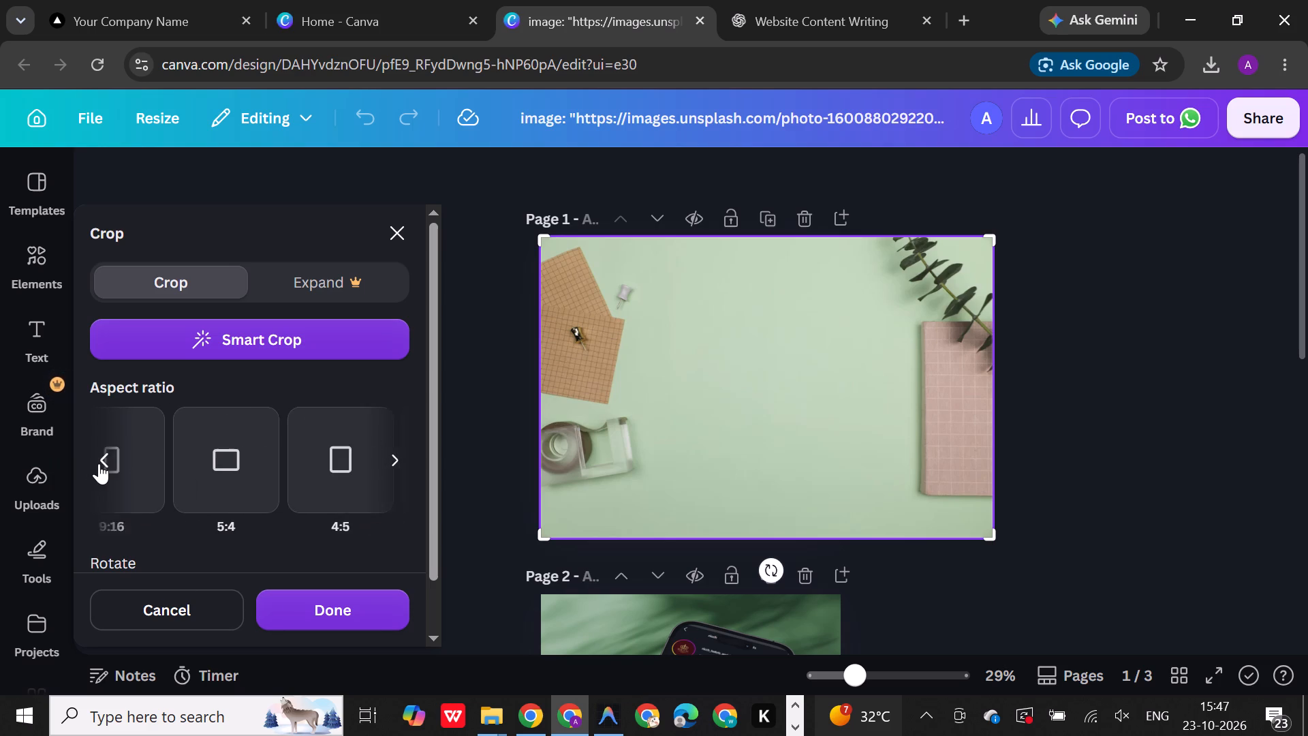
{"action": "left_click", "coordinate": [99, 463]}
{"action": "left_click", "coordinate": [131, 474]}
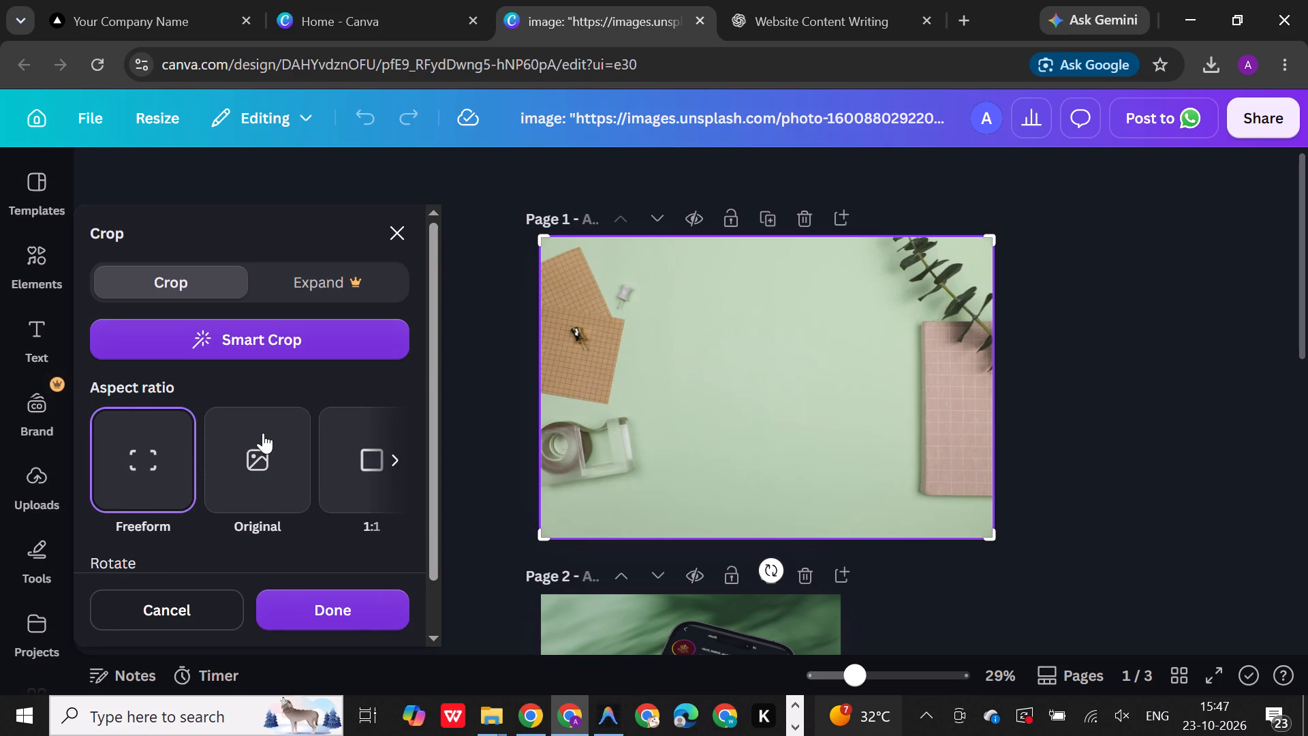
{"action": "scroll", "coordinate": [263, 440], "scroll_direction": "down", "scroll_amount": 6}
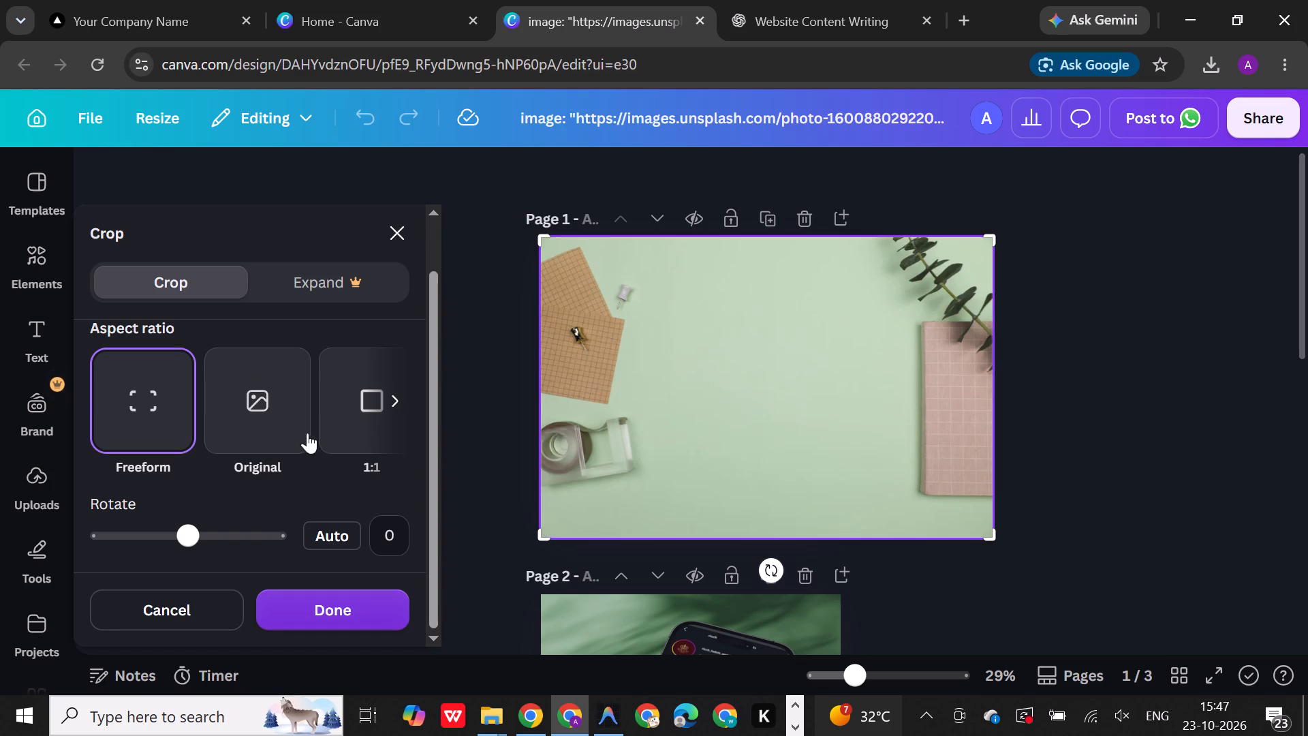
{"action": "double_click", "coordinate": [799, 421]}
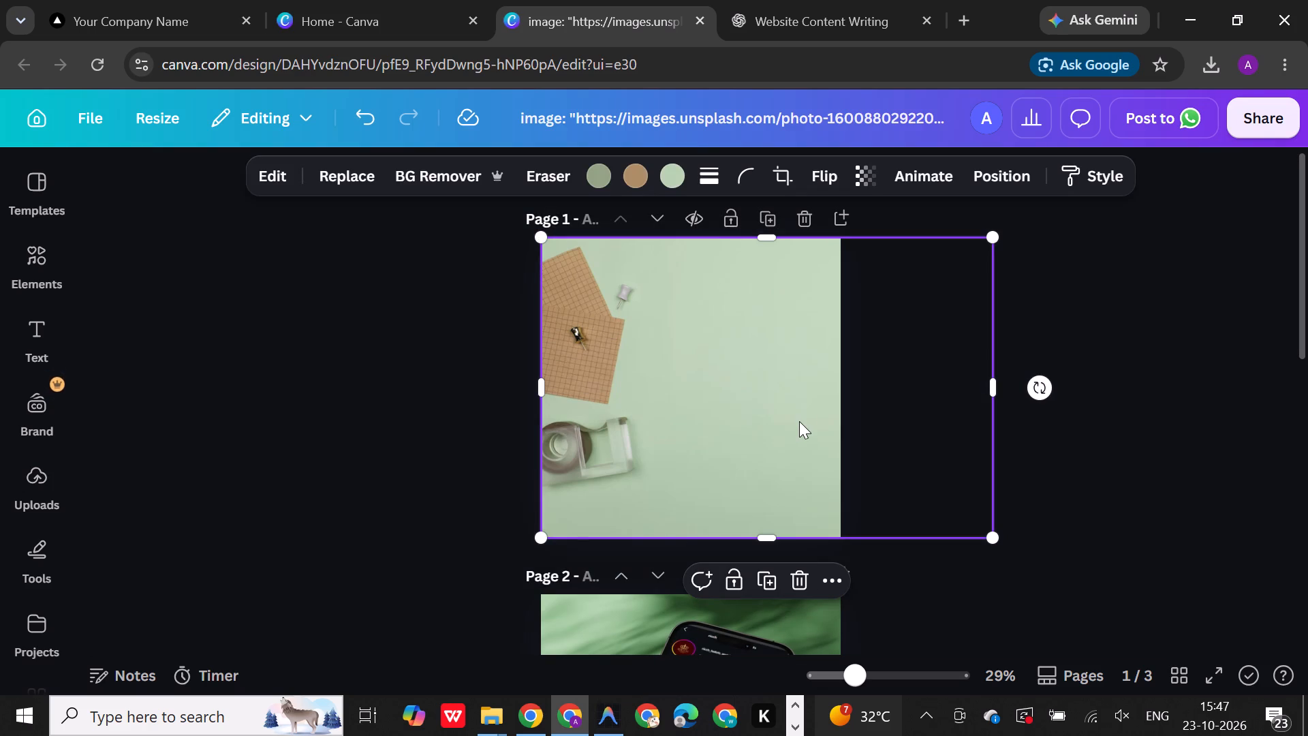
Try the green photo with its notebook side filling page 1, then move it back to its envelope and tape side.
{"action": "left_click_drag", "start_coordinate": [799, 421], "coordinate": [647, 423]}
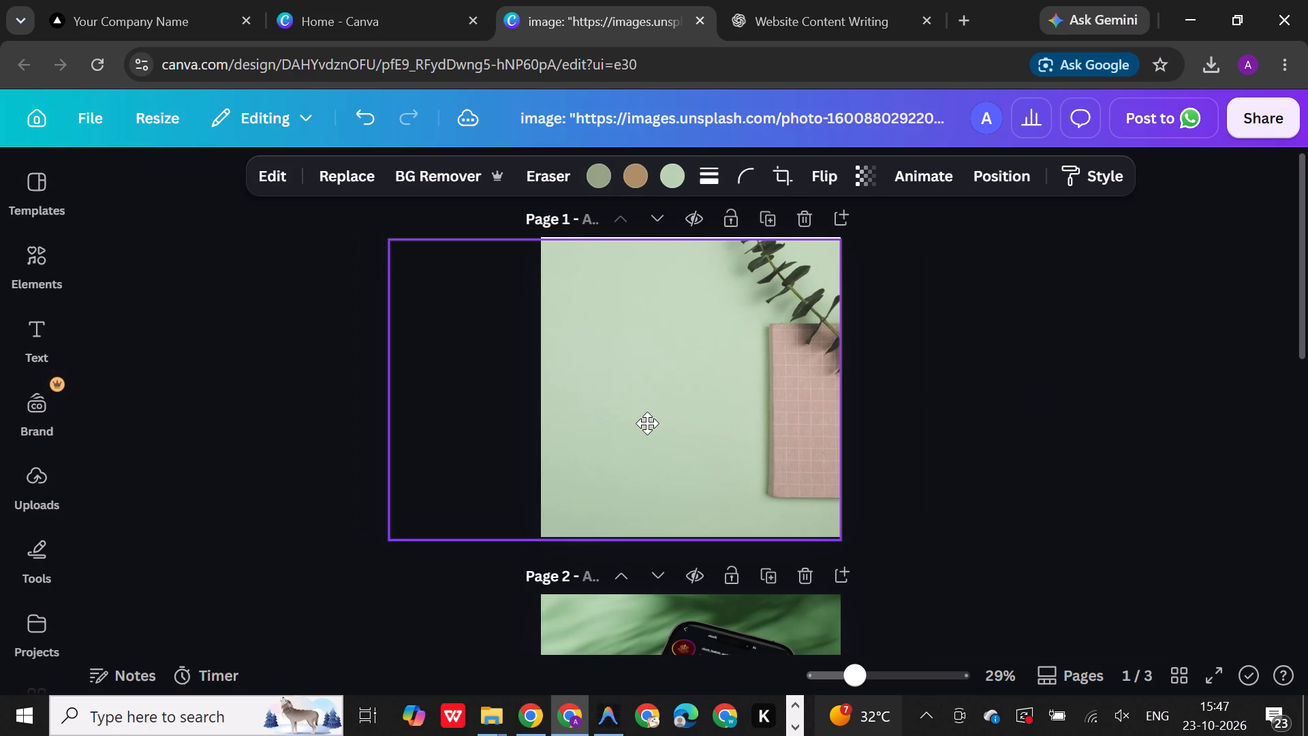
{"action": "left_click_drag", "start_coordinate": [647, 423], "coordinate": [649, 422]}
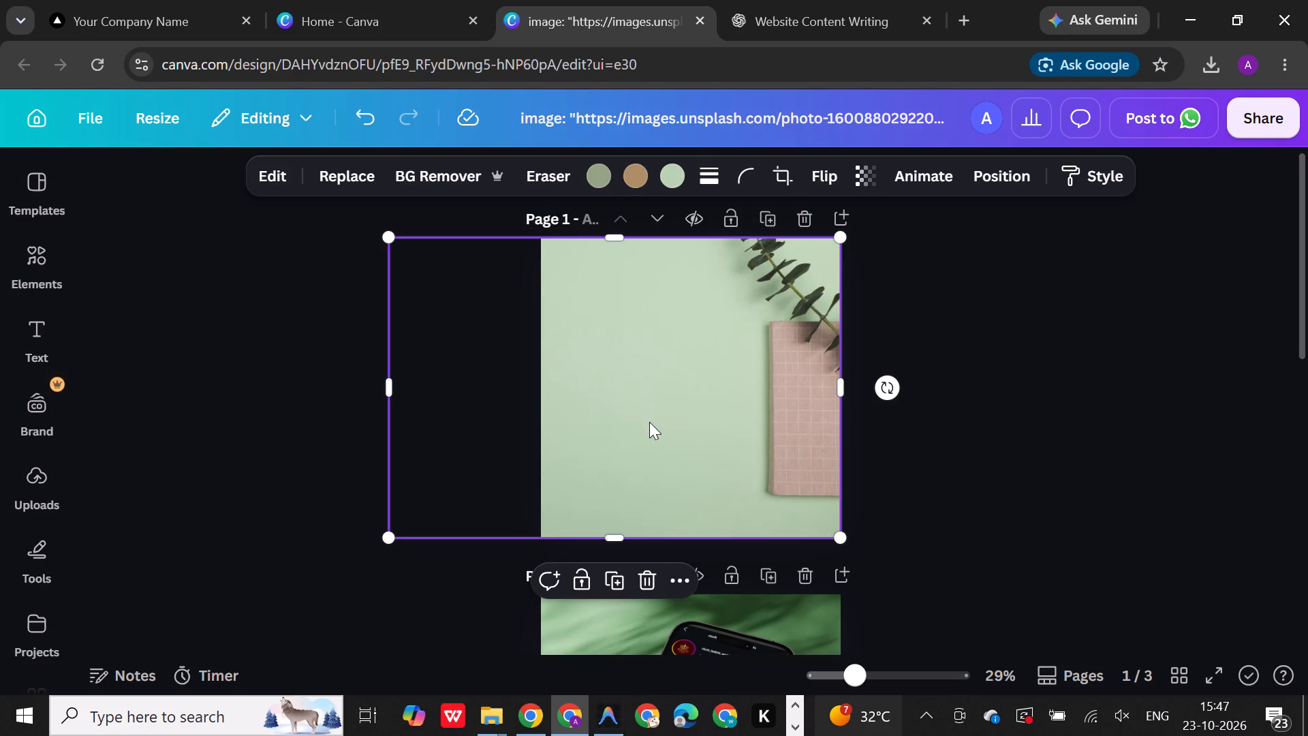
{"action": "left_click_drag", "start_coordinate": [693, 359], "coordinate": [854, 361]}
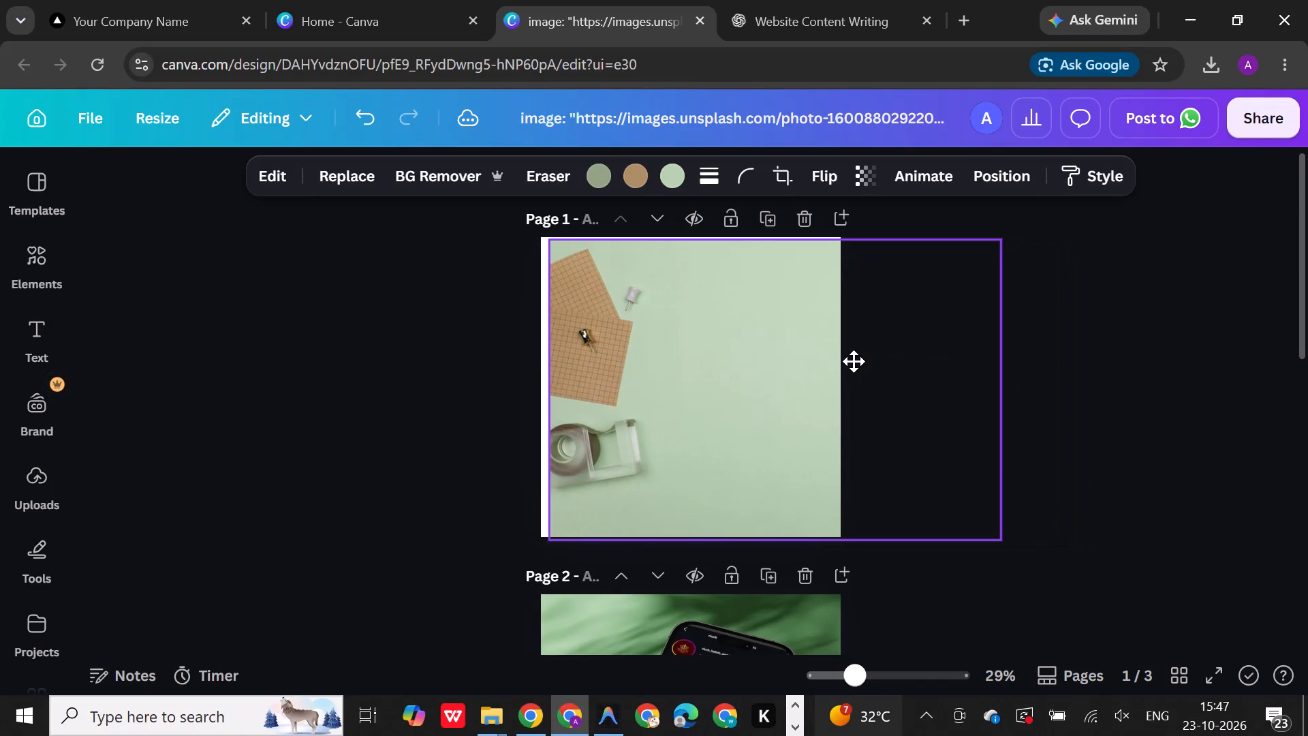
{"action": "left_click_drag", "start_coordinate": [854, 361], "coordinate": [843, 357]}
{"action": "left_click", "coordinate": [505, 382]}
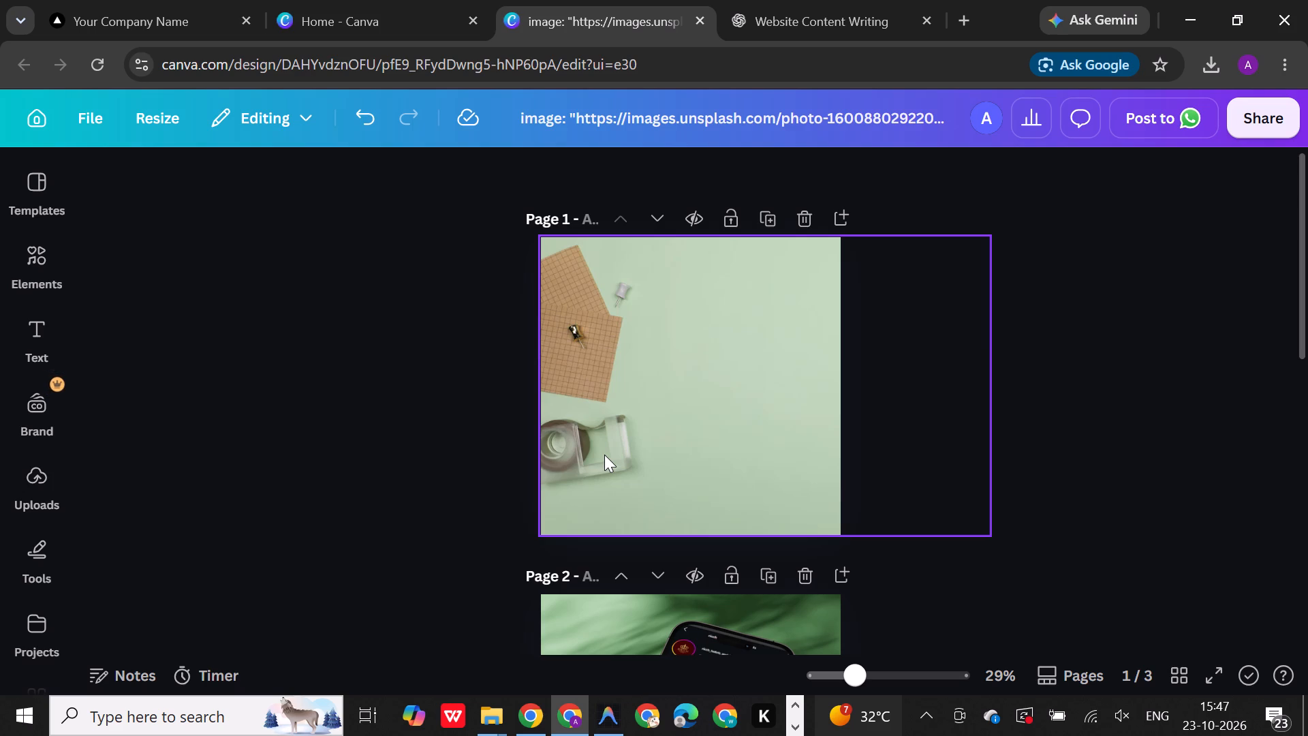
Shift the green photo until its right edge meets page 1's right edge, framing the eucalyptus and pink notebook.
{"action": "left_click_drag", "start_coordinate": [694, 441], "coordinate": [528, 442]}
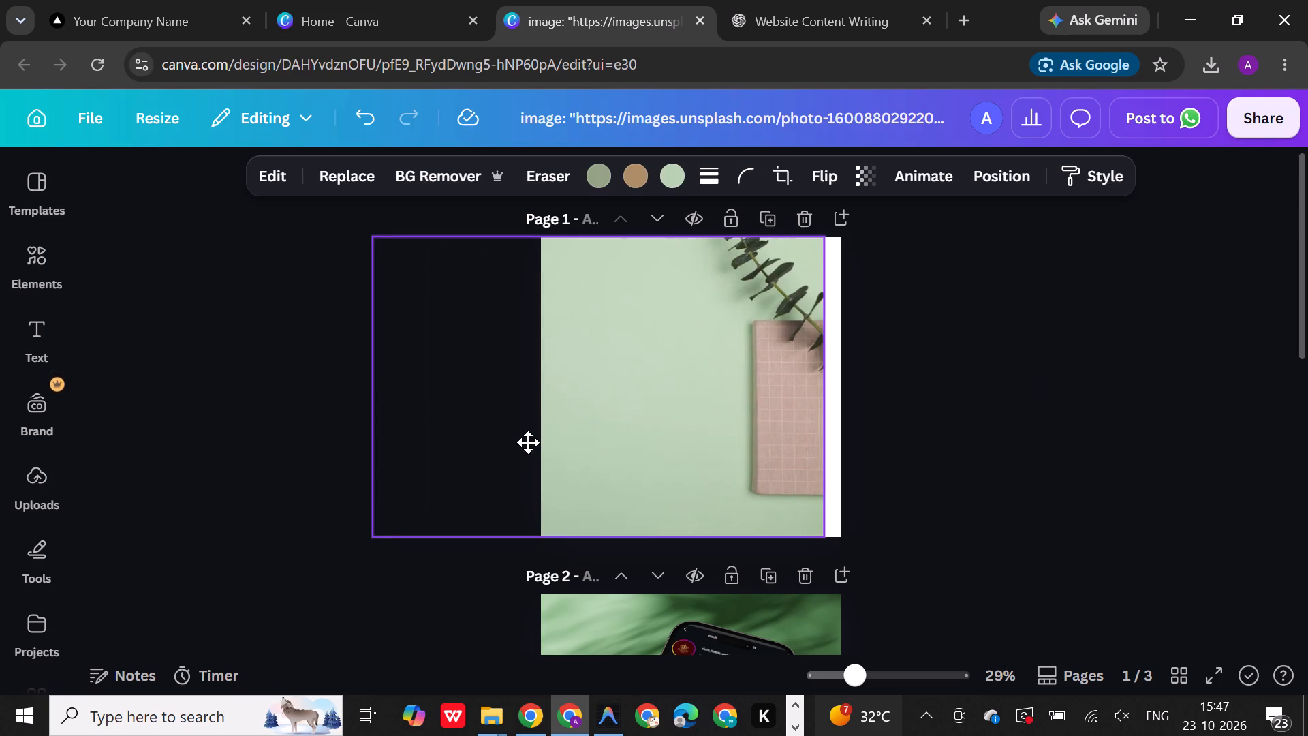
{"action": "left_click_drag", "start_coordinate": [528, 442], "coordinate": [545, 442]}
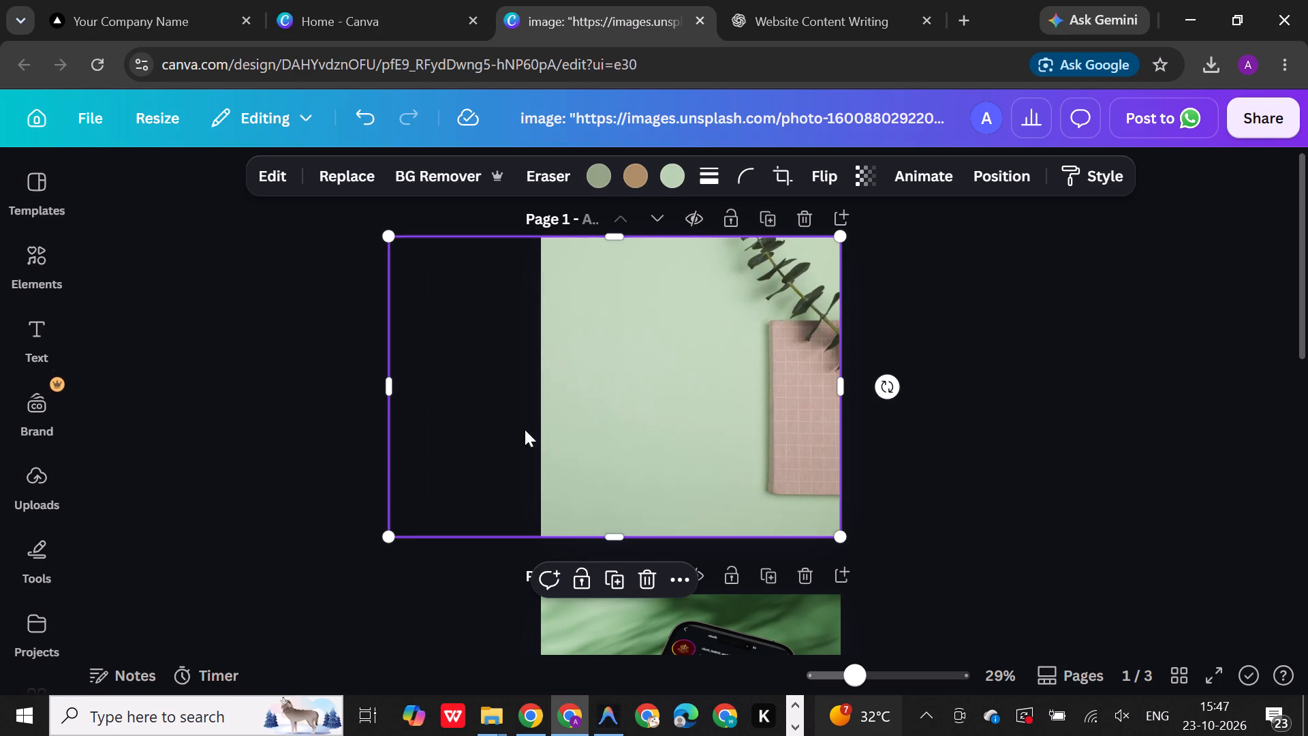
{"action": "left_click", "coordinate": [244, 427]}
Add the recently used mockup of two hands holding a clockwise-tilted tablet to page 1, over the green photo.
{"action": "left_click", "coordinate": [48, 271]}
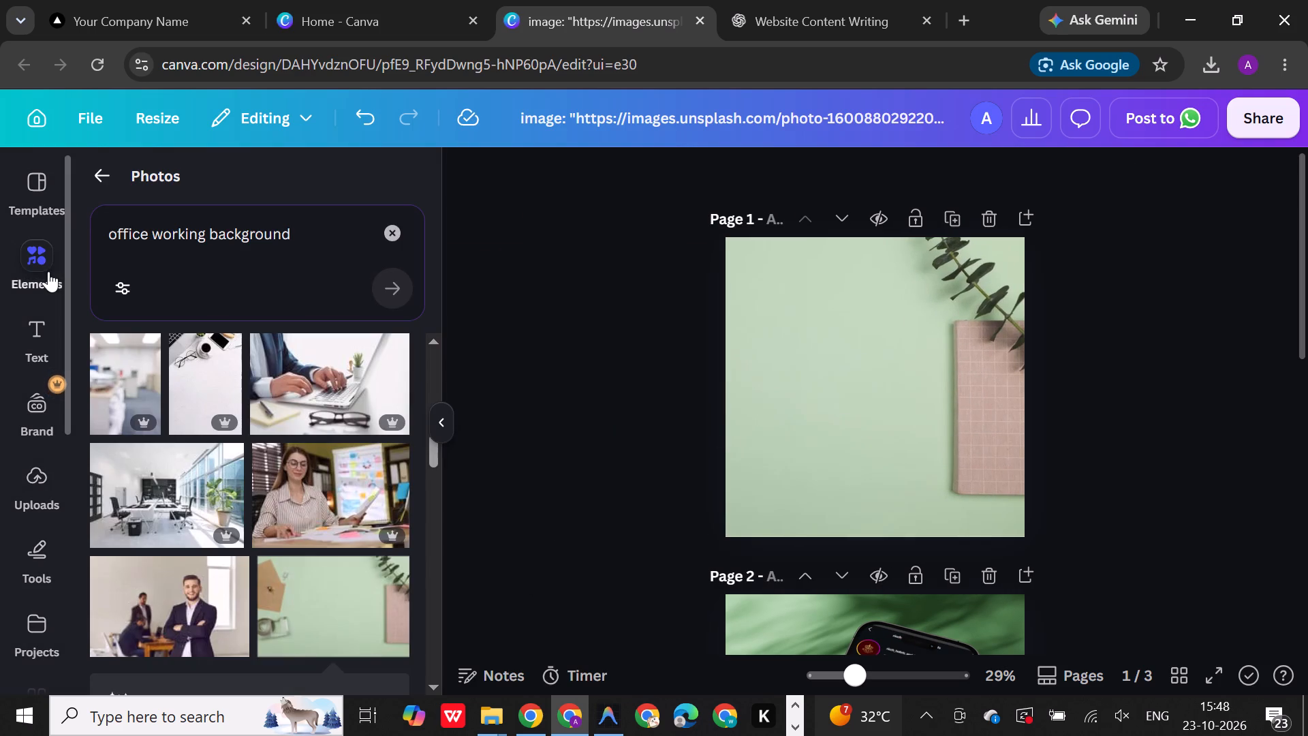
{"action": "left_click", "coordinate": [101, 180]}
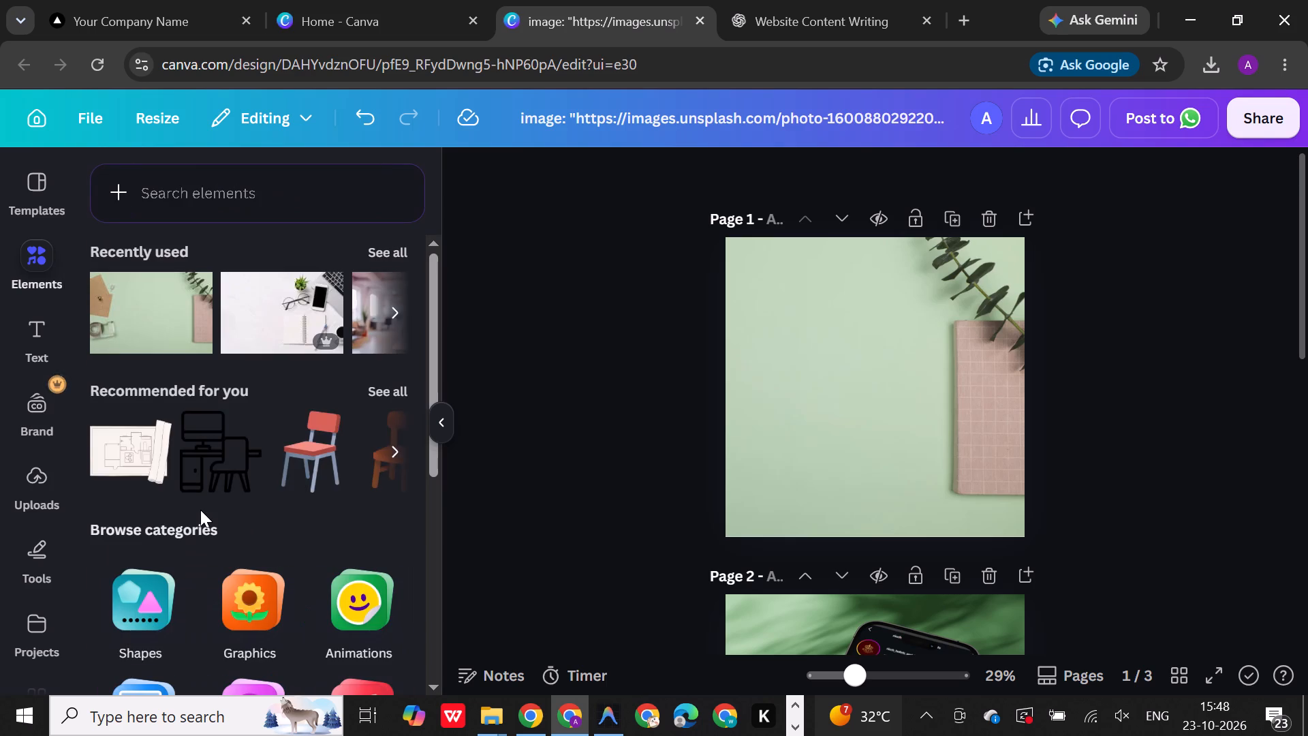
{"action": "scroll", "coordinate": [200, 510], "scroll_direction": "up", "scroll_amount": 6}
{"action": "scroll", "coordinate": [200, 510], "scroll_direction": "down", "scroll_amount": 5}
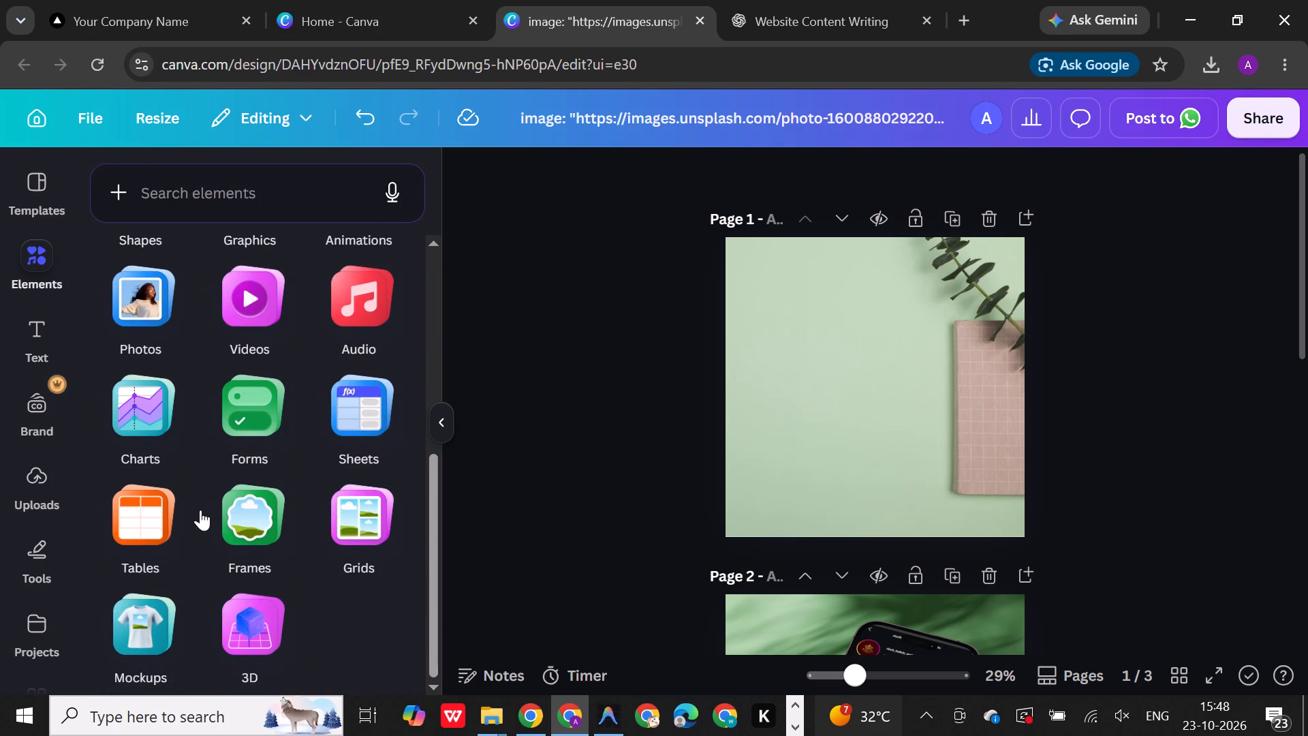
{"action": "scroll", "coordinate": [200, 510], "scroll_direction": "up", "scroll_amount": 6}
{"action": "left_click", "coordinate": [384, 247]}
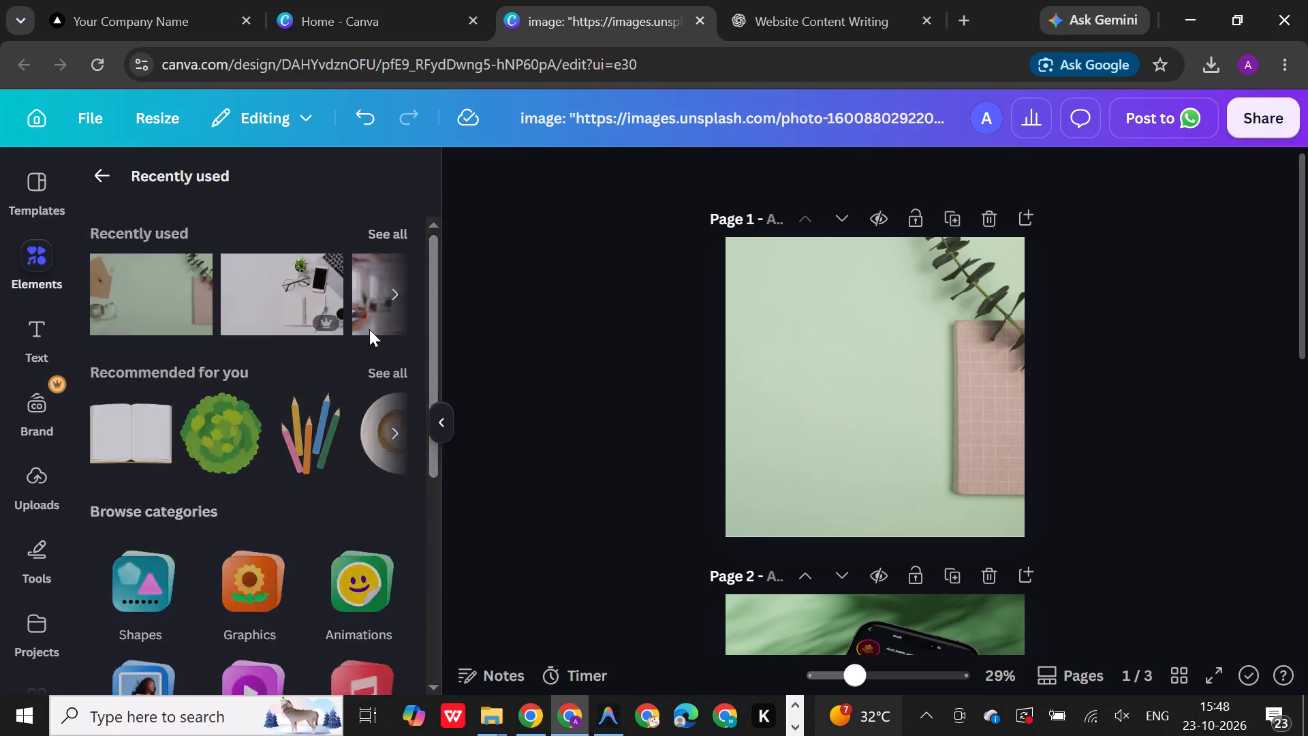
{"action": "left_click_drag", "start_coordinate": [125, 494], "coordinate": [136, 482]}
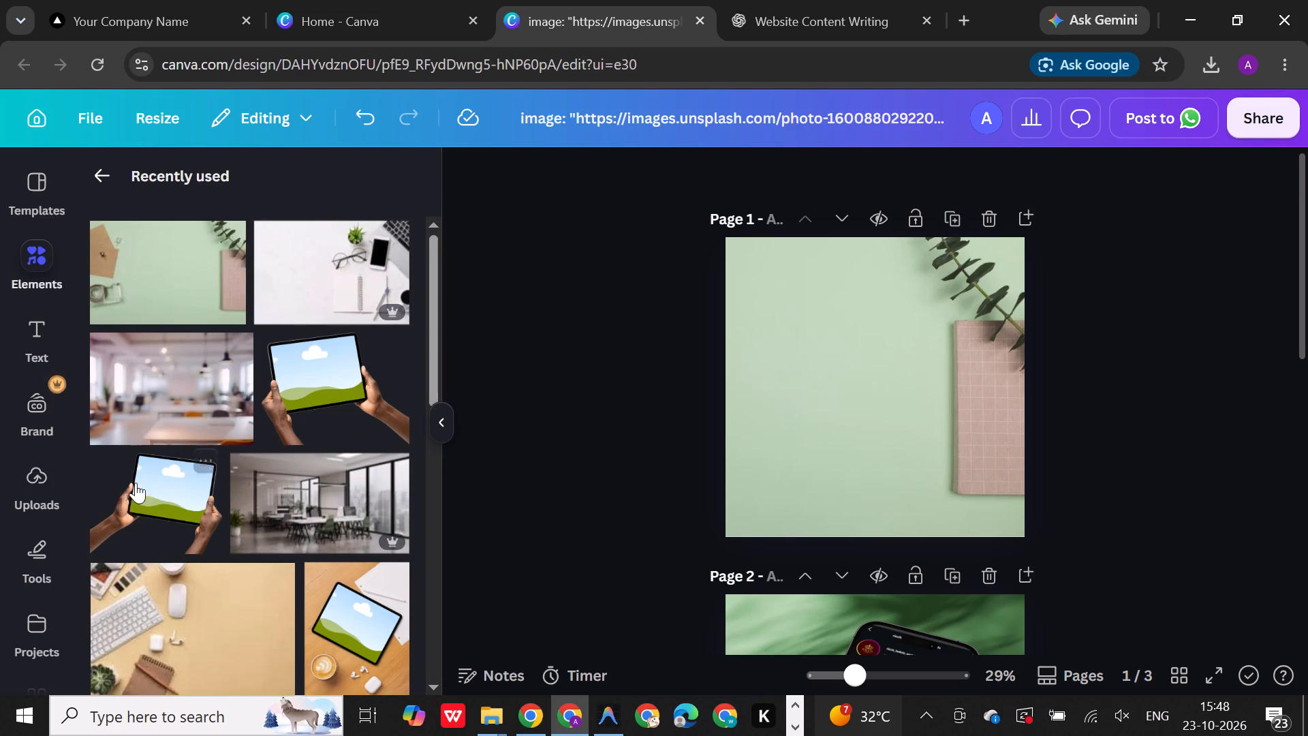
{"action": "left_click_drag", "start_coordinate": [136, 482], "coordinate": [755, 405]}
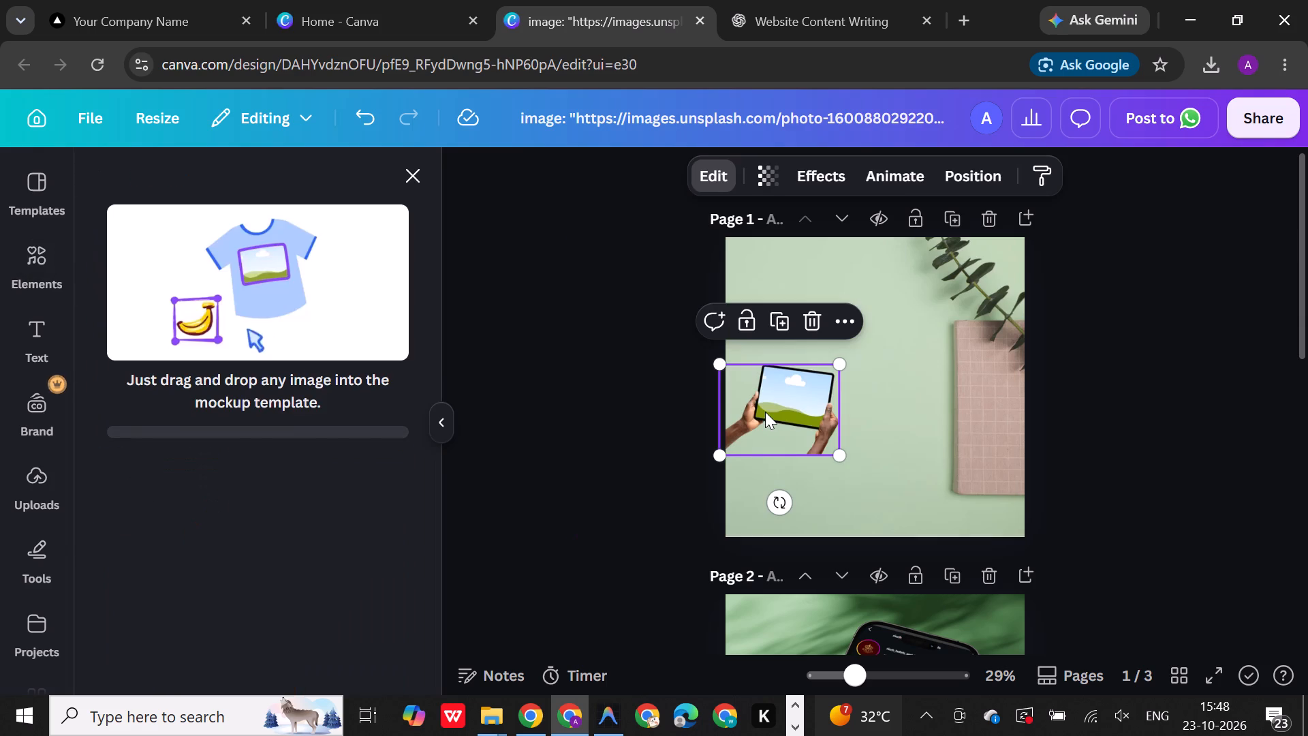
{"action": "left_click", "coordinate": [411, 172]}
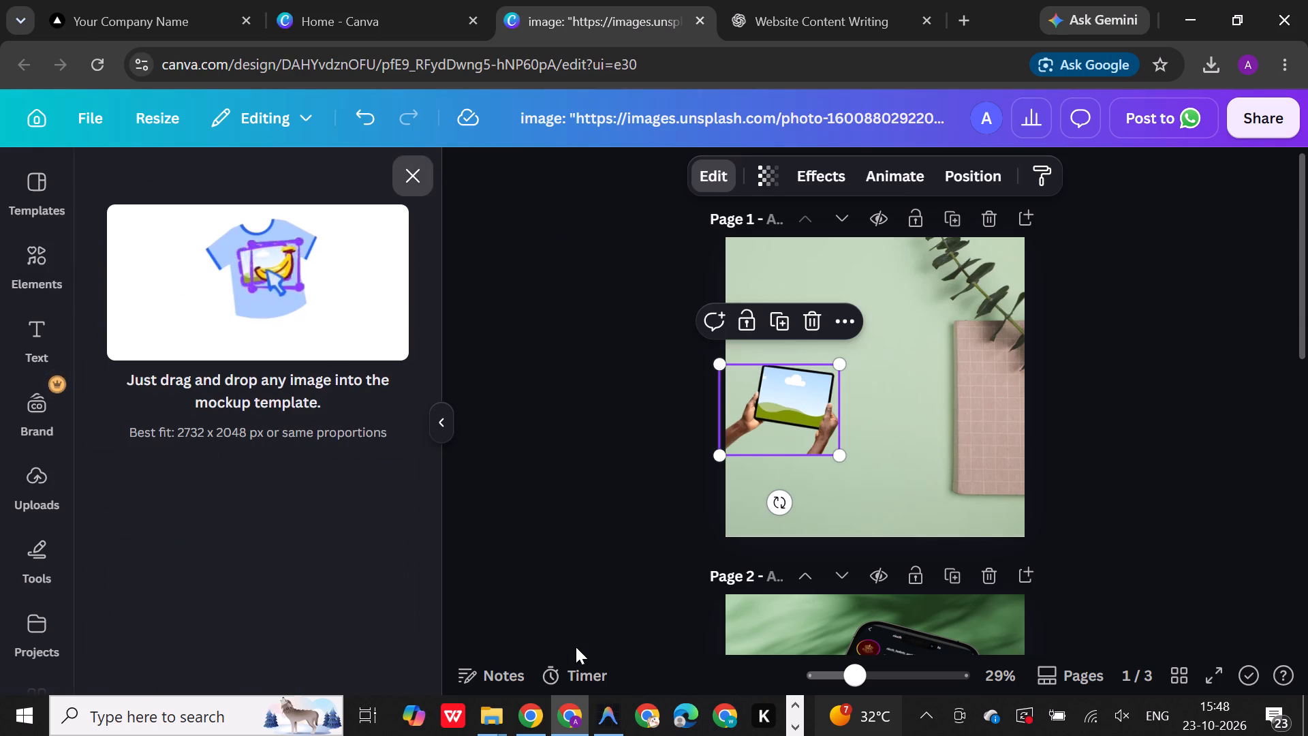
Align the tablet mockup with page 1's left edge and enlarge it until it reaches the pink notebook.
{"action": "left_click_drag", "start_coordinate": [778, 397], "coordinate": [788, 375]}
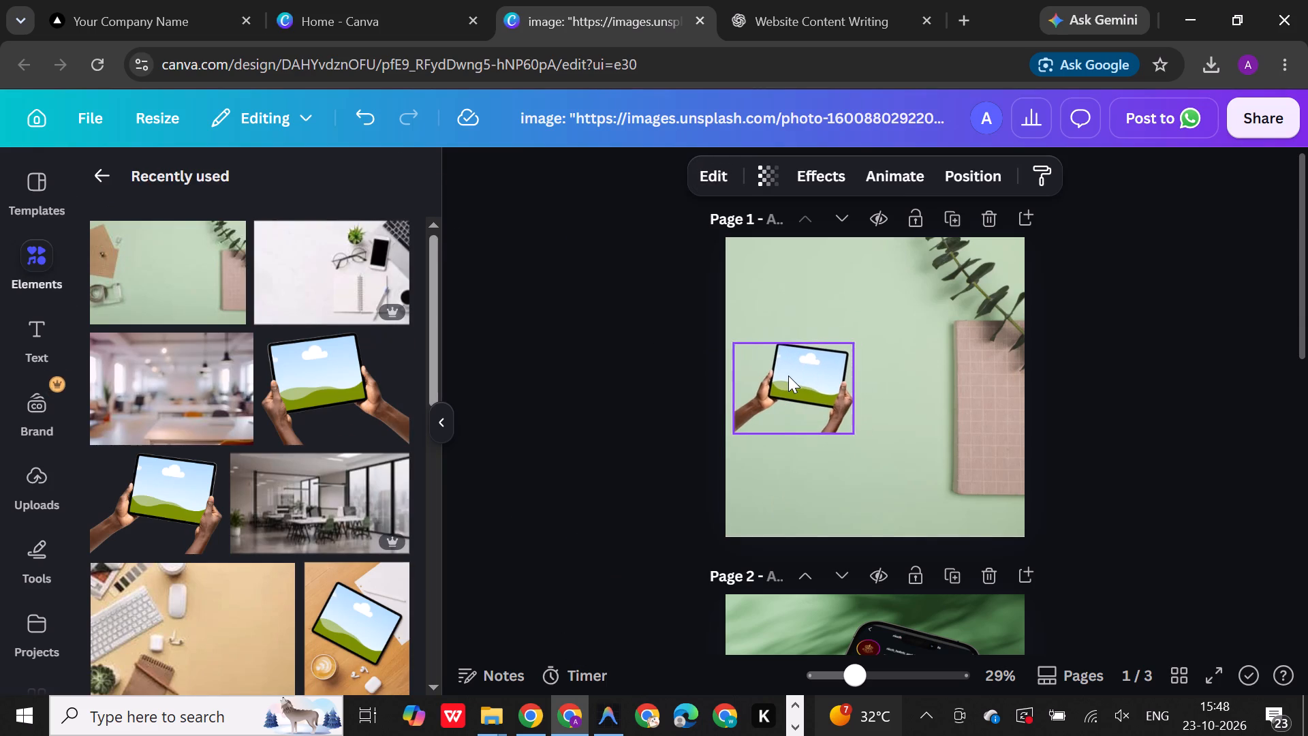
{"action": "left_click_drag", "start_coordinate": [788, 375], "coordinate": [785, 373]}
{"action": "left_click_drag", "start_coordinate": [847, 434], "coordinate": [863, 461]}
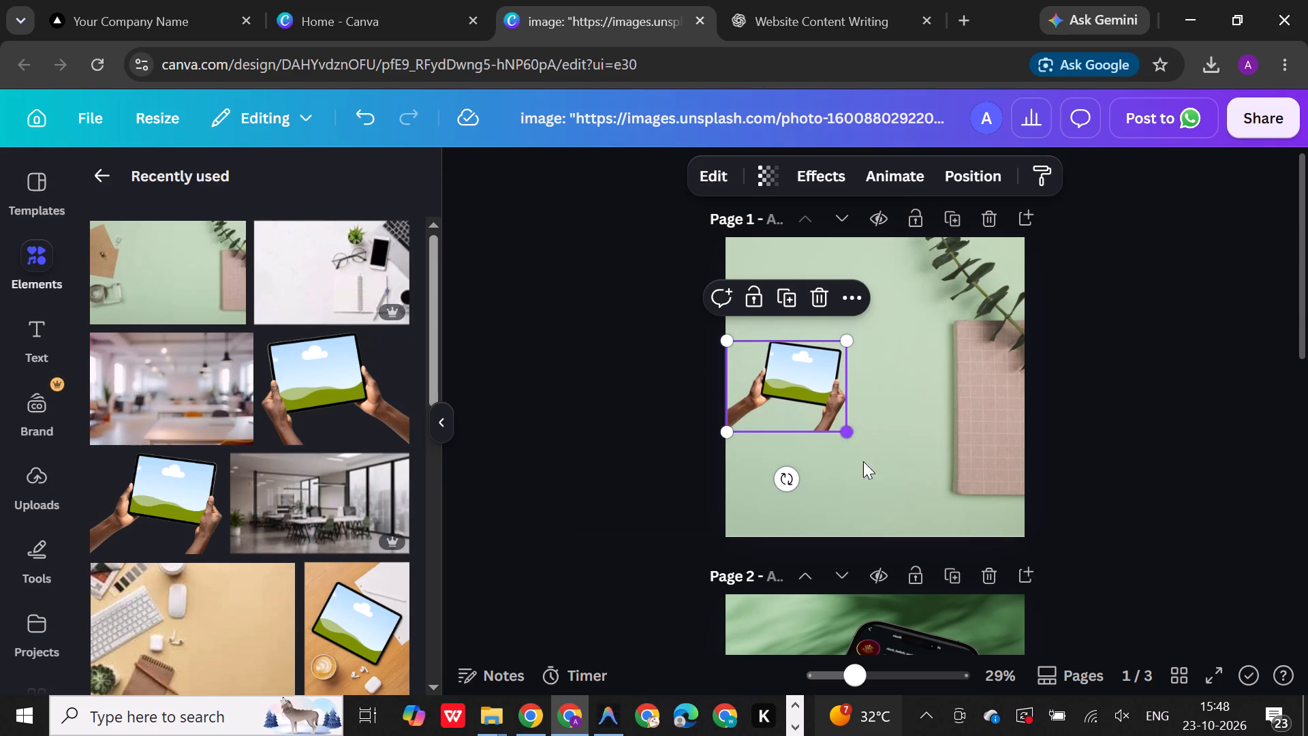
{"action": "left_click_drag", "start_coordinate": [863, 461], "coordinate": [929, 568]}
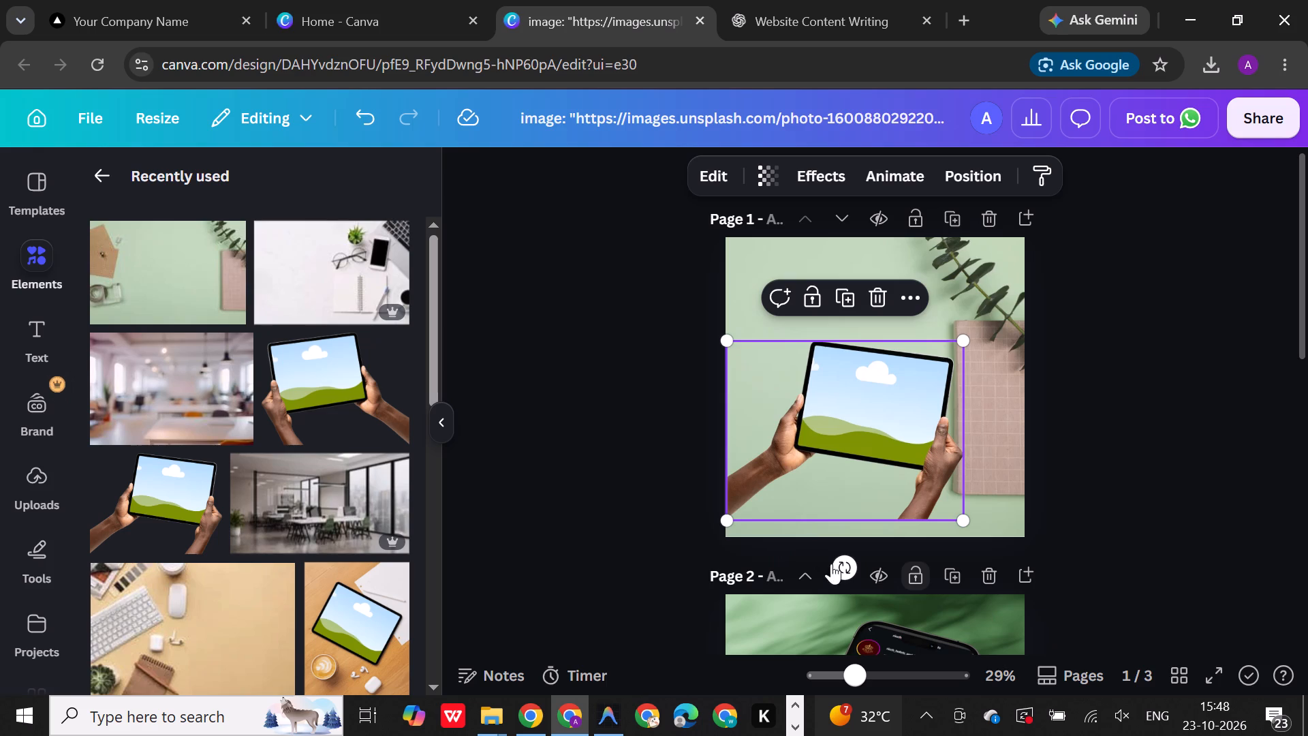
Rotate the tablet mockup slightly clockwise and shift it left so the wrist runs off page 1's edge.
{"action": "left_click_drag", "start_coordinate": [839, 565], "coordinate": [788, 547]}
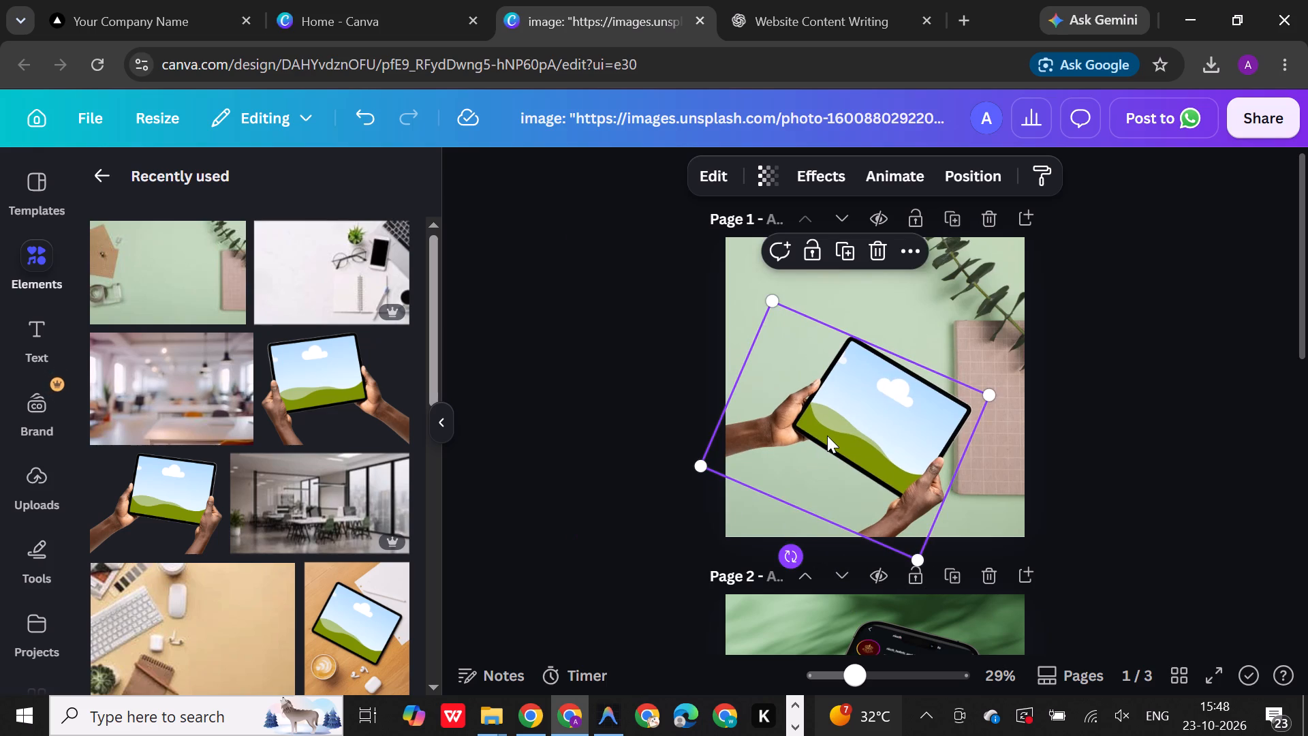
{"action": "left_click_drag", "start_coordinate": [828, 447], "coordinate": [805, 431]}
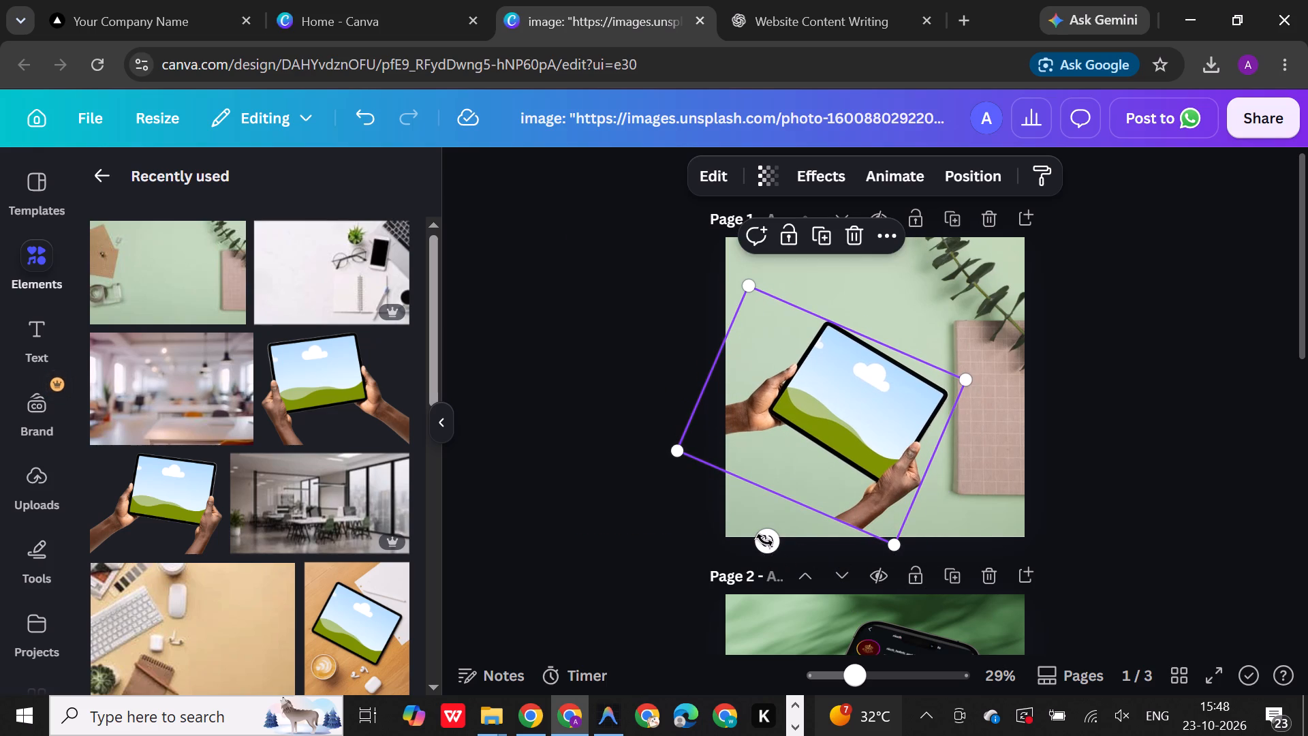
{"action": "left_click_drag", "start_coordinate": [764, 540], "coordinate": [772, 554]}
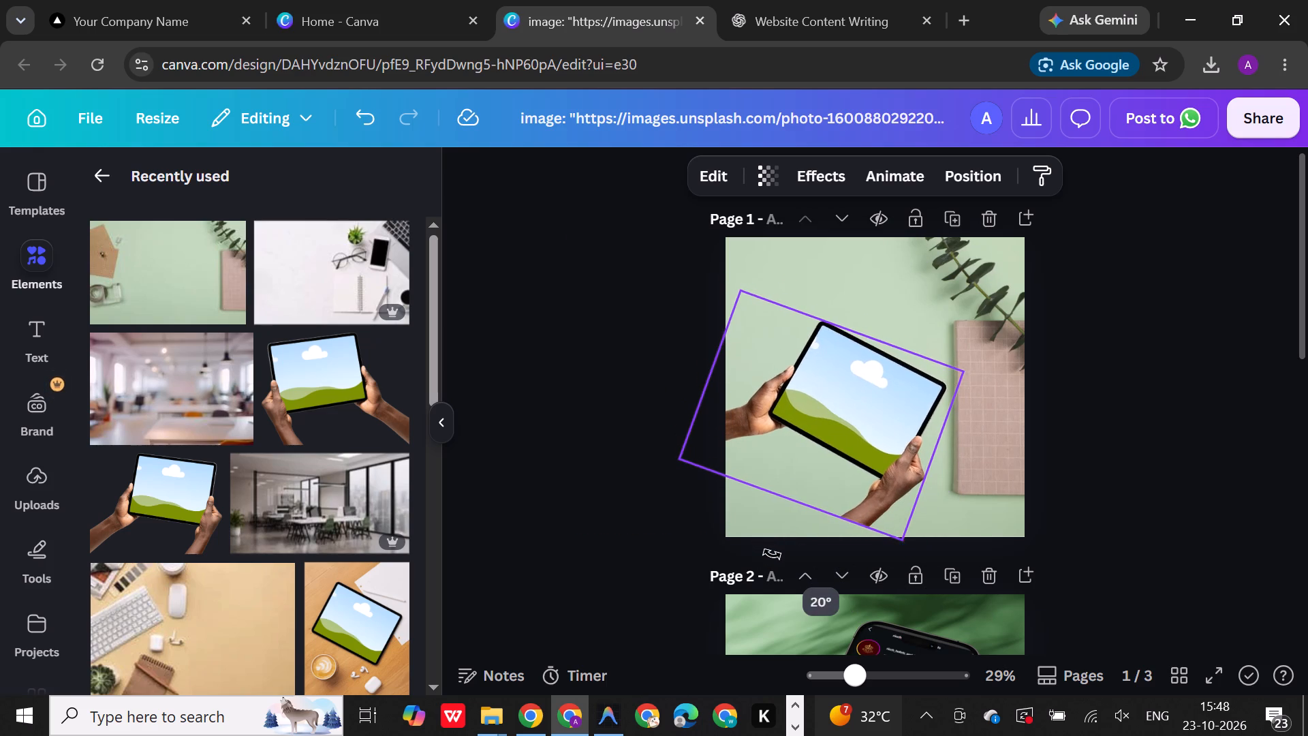
{"action": "left_click_drag", "start_coordinate": [772, 554], "coordinate": [787, 572]}
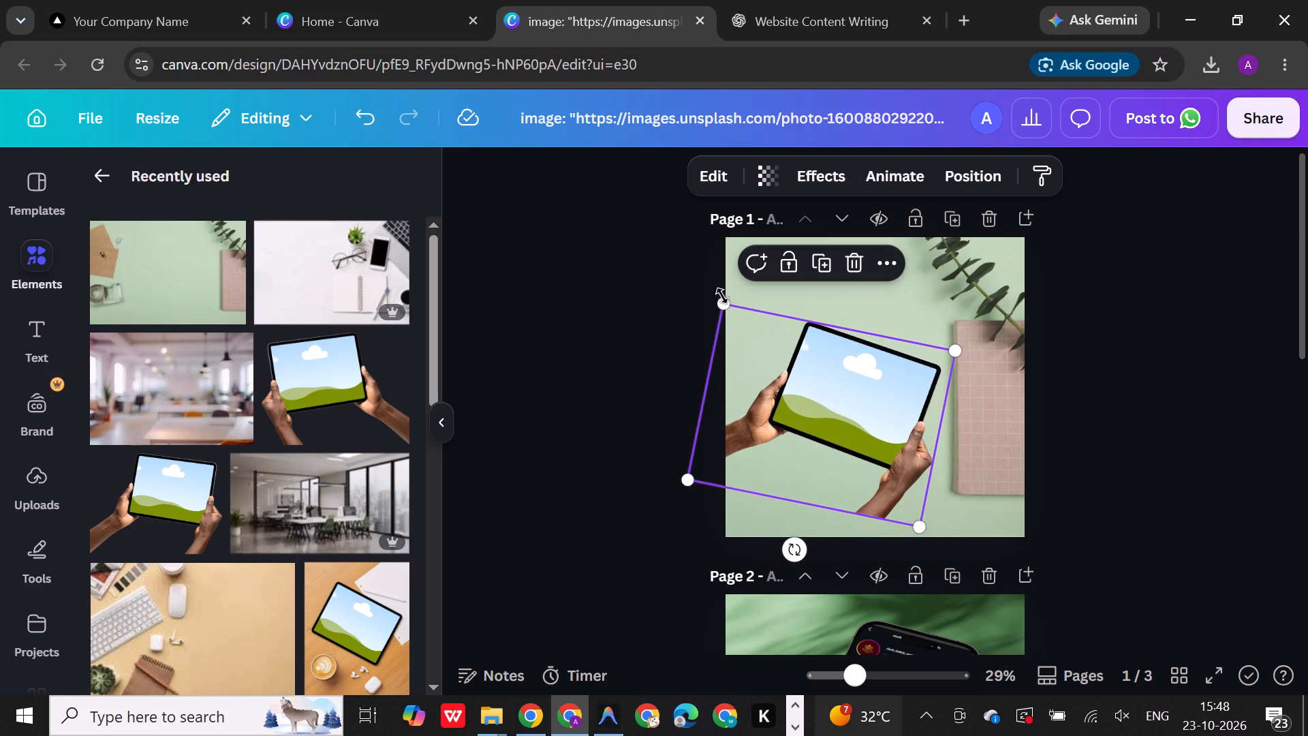
Enlarge the tilted tablet mockup further and nudge it down so the lower forearm runs off the bottom of page 1.
{"action": "left_click_drag", "start_coordinate": [722, 309], "coordinate": [686, 233]}
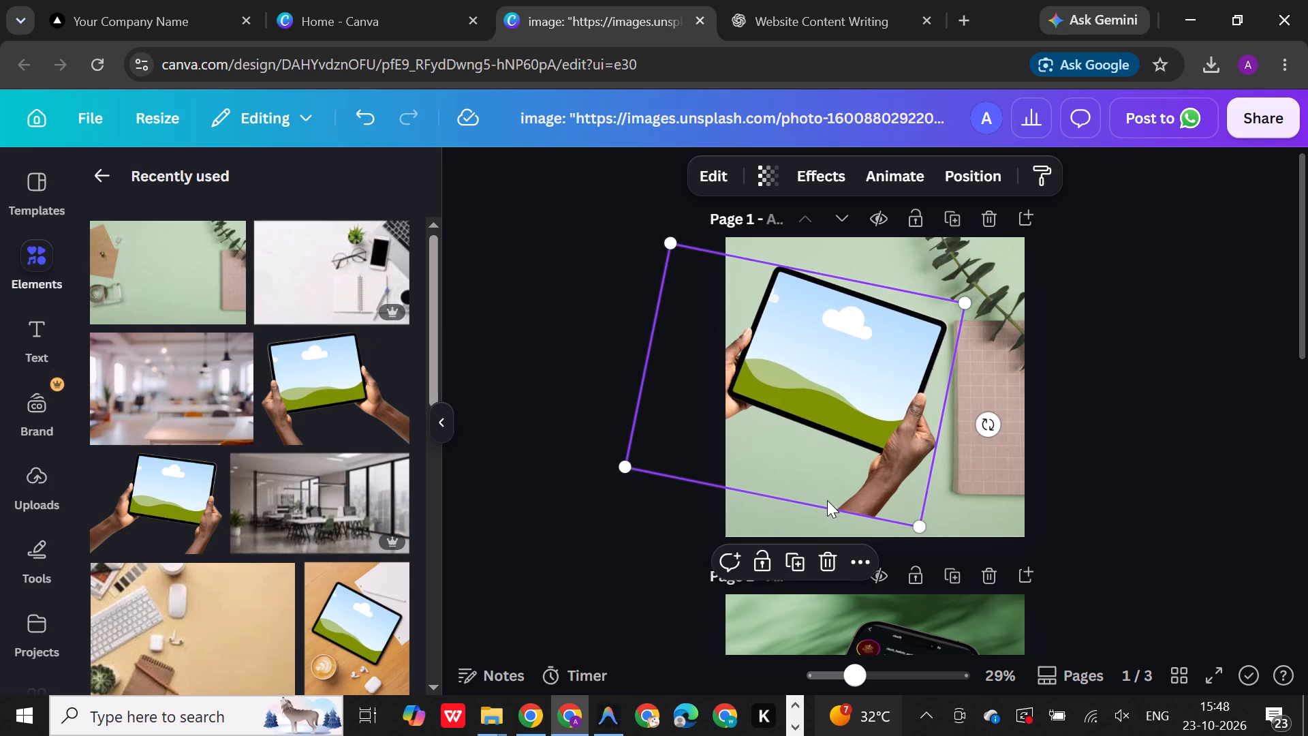
{"action": "left_click_drag", "start_coordinate": [827, 500], "coordinate": [837, 521]}
{"action": "left_click", "coordinate": [559, 408]}
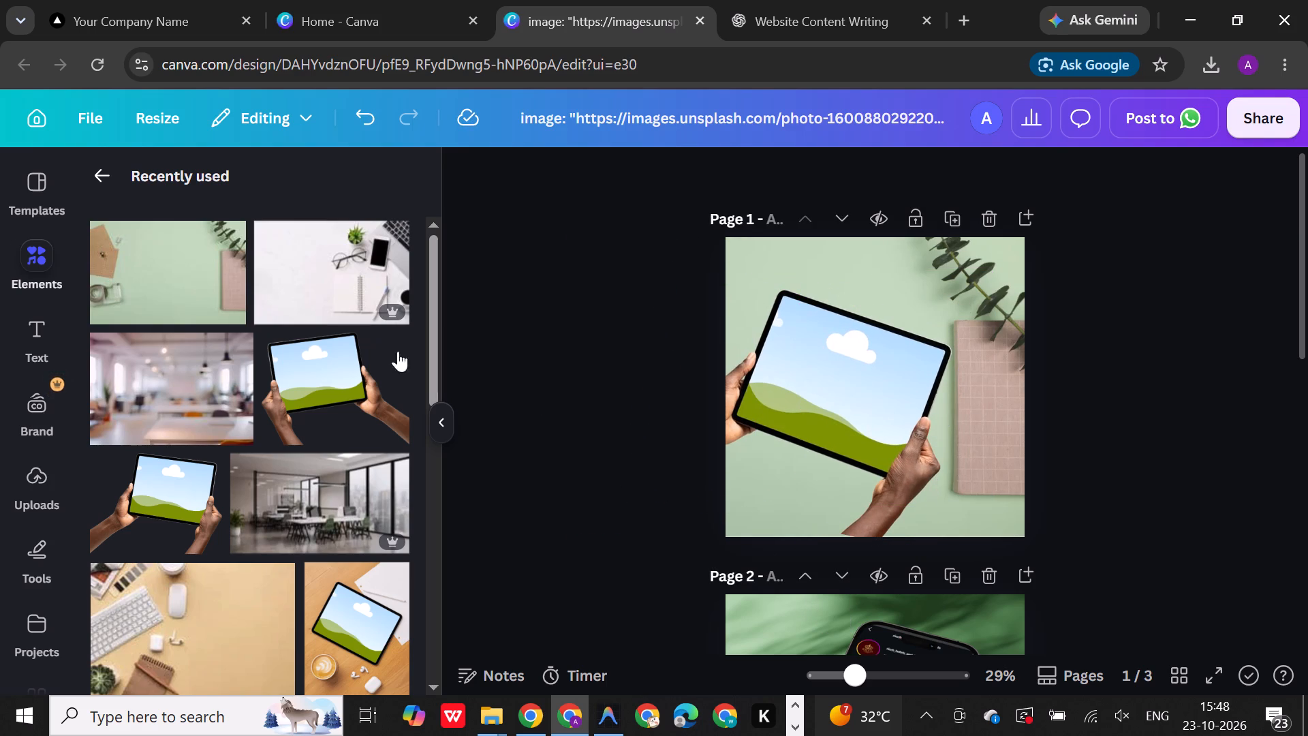
Place the uploaded hospital website screenshot on the tablet mockup's screen, shift it down to include the site header, and apply the changes.
{"action": "left_click", "coordinate": [43, 485]}
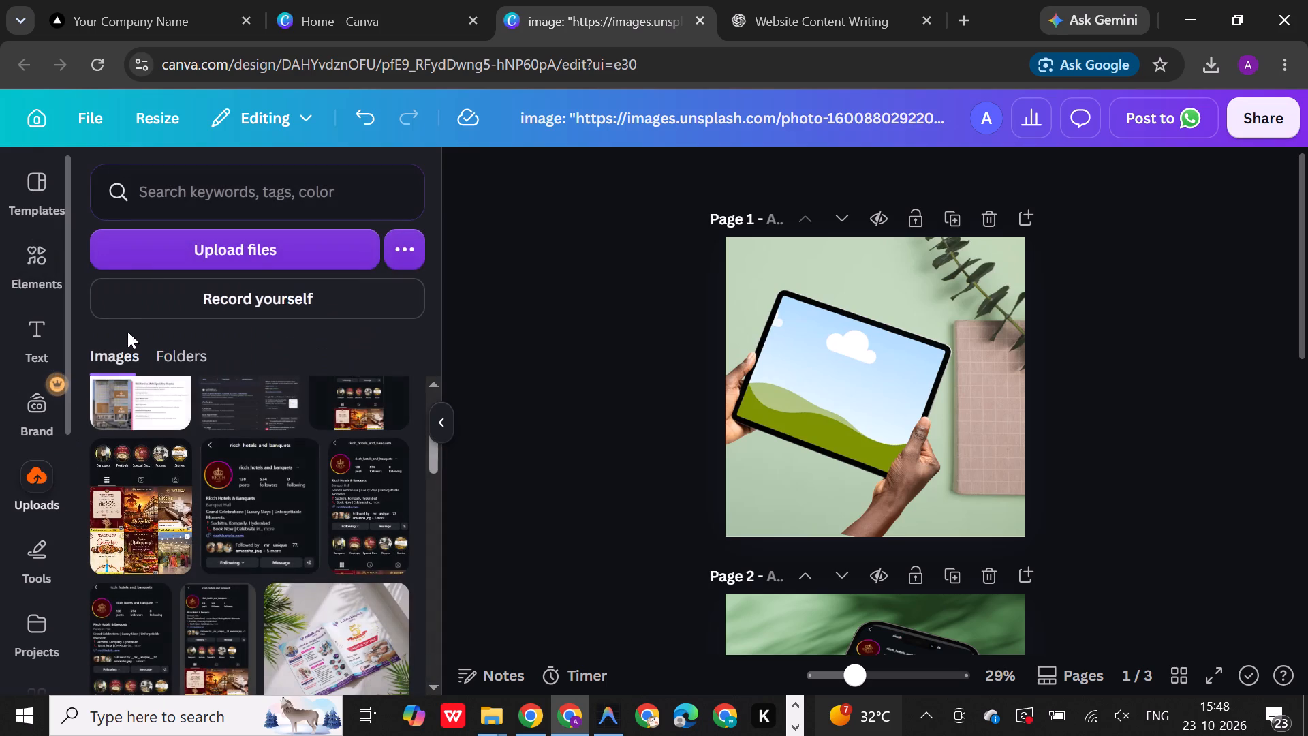
{"action": "left_click_drag", "start_coordinate": [141, 397], "coordinate": [790, 375]}
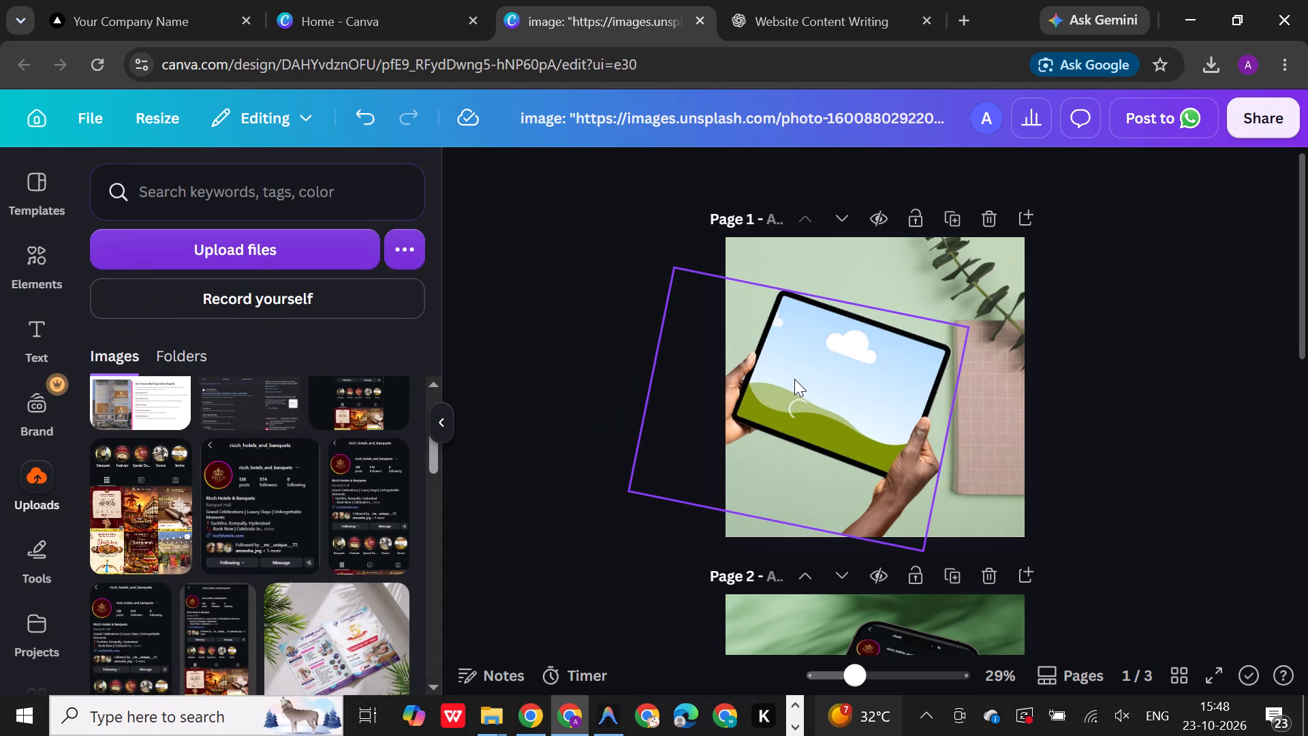
{"action": "double_click", "coordinate": [794, 379]}
{"action": "left_click_drag", "start_coordinate": [229, 370], "coordinate": [232, 393]}
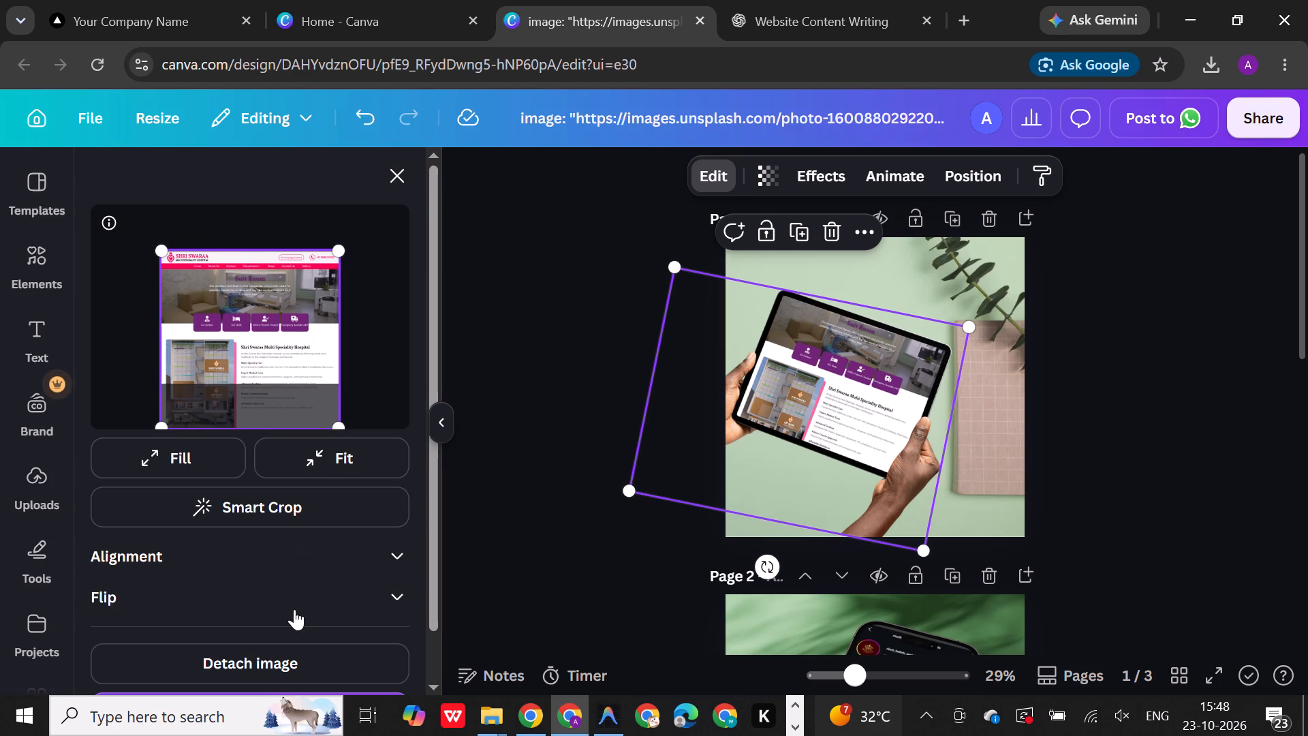
{"action": "scroll", "coordinate": [294, 609], "scroll_direction": "down", "scroll_amount": 4}
{"action": "left_click", "coordinate": [283, 666]}
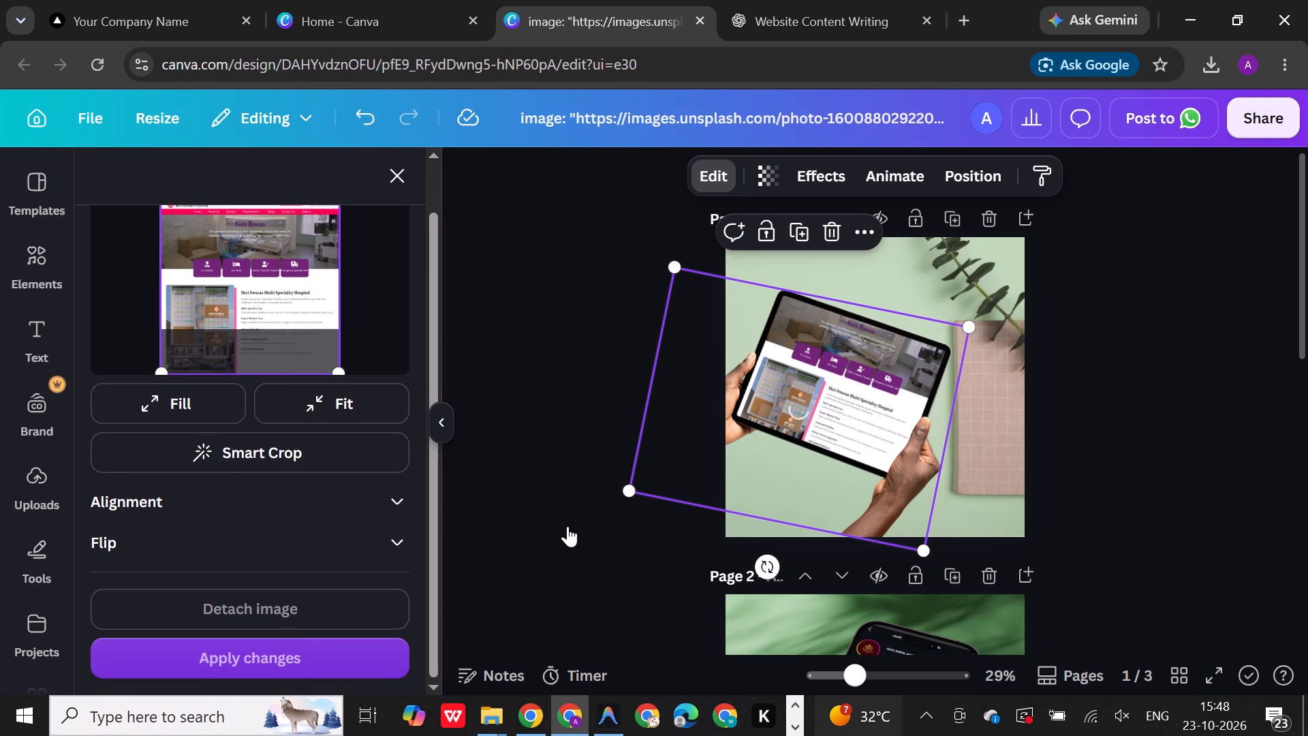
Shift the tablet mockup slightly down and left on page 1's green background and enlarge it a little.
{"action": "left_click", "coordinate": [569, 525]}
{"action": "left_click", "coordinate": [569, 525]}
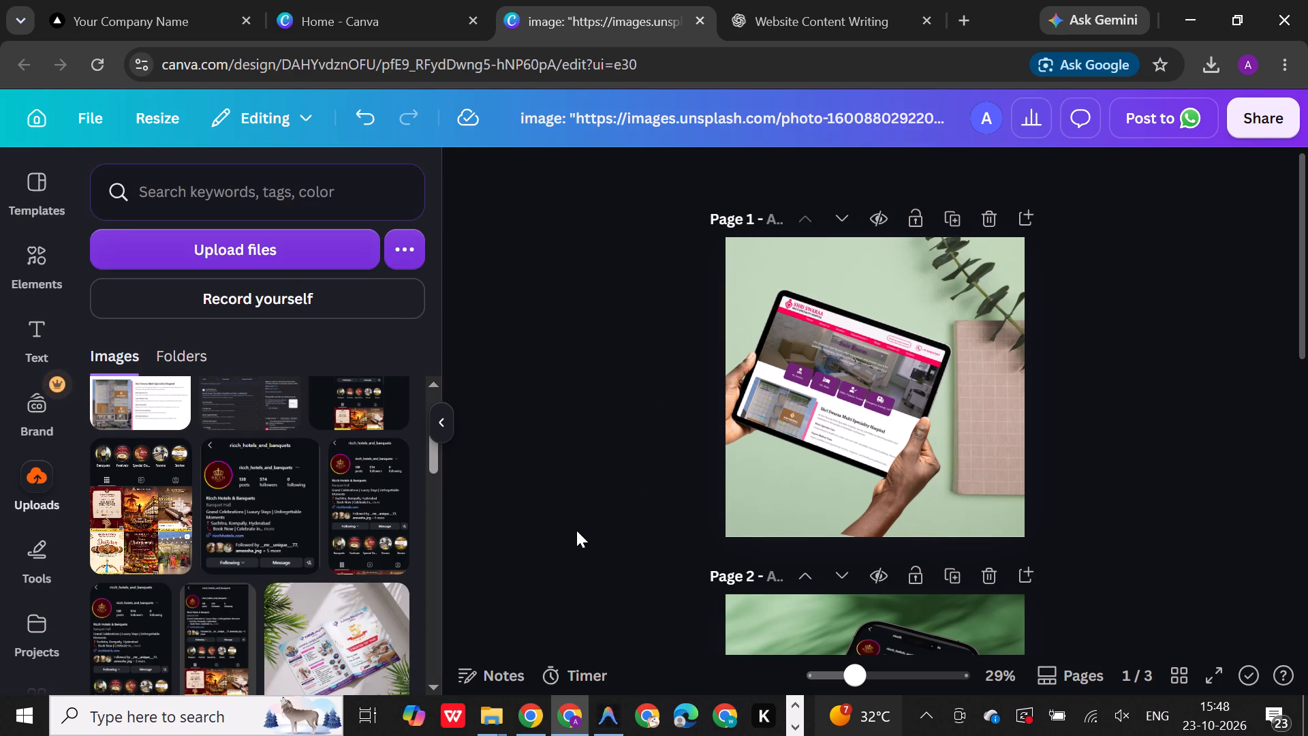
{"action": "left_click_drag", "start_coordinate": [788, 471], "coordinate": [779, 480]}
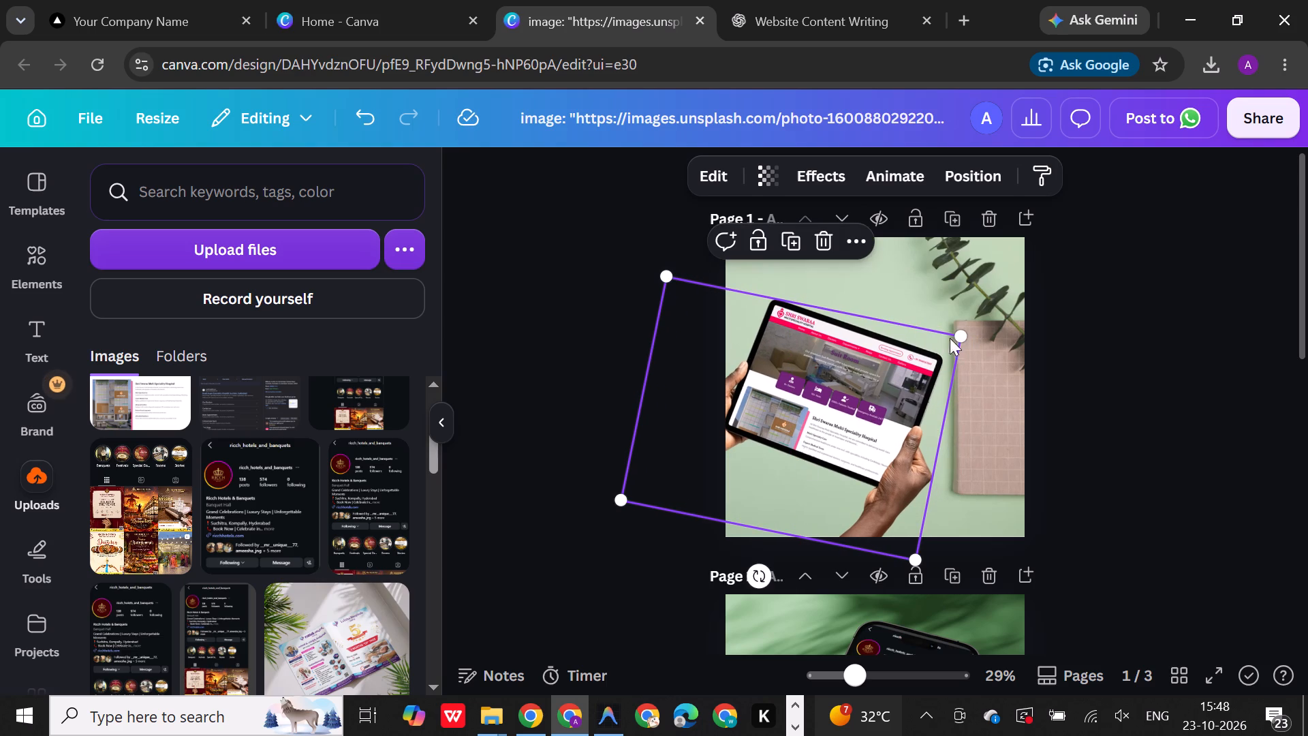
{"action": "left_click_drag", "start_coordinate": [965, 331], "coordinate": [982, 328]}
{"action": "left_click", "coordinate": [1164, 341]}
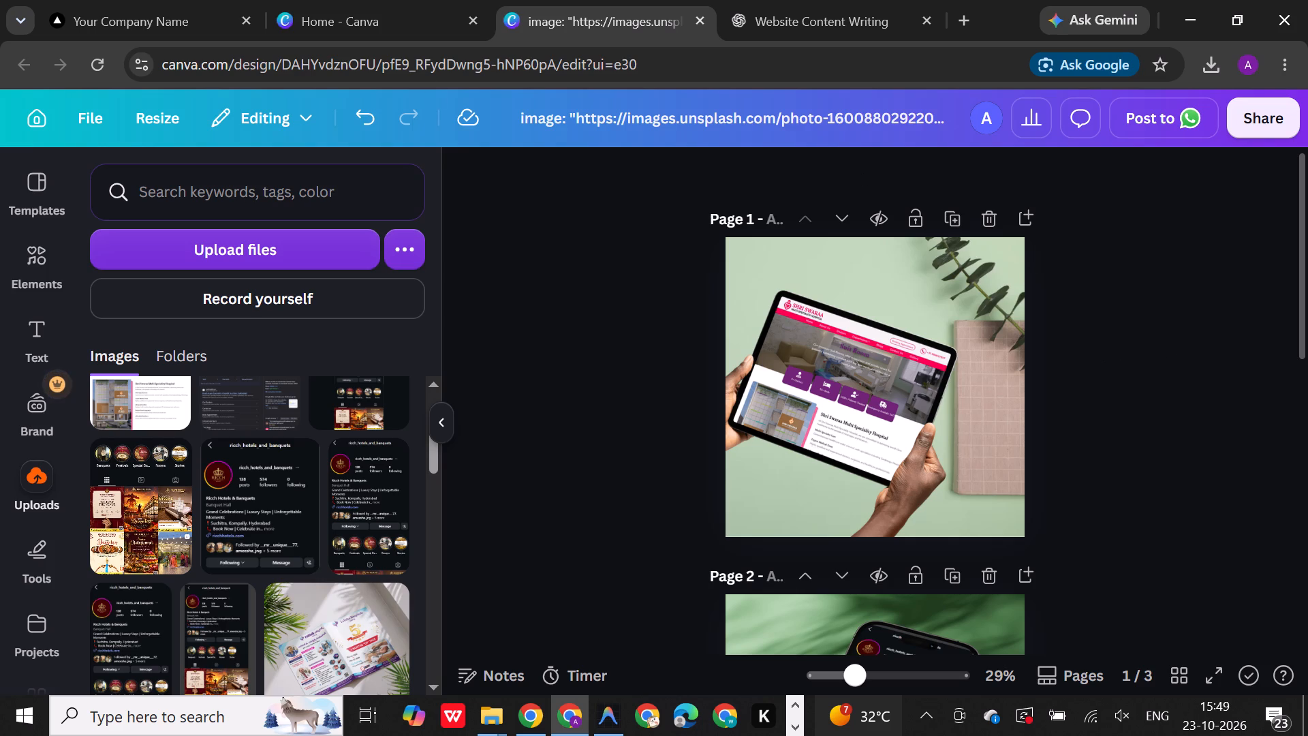
Replace page 1's green background and hand-held tablet with the recently used mockup of a man holding a tablet at a table.
{"action": "left_click", "coordinate": [15, 247]}
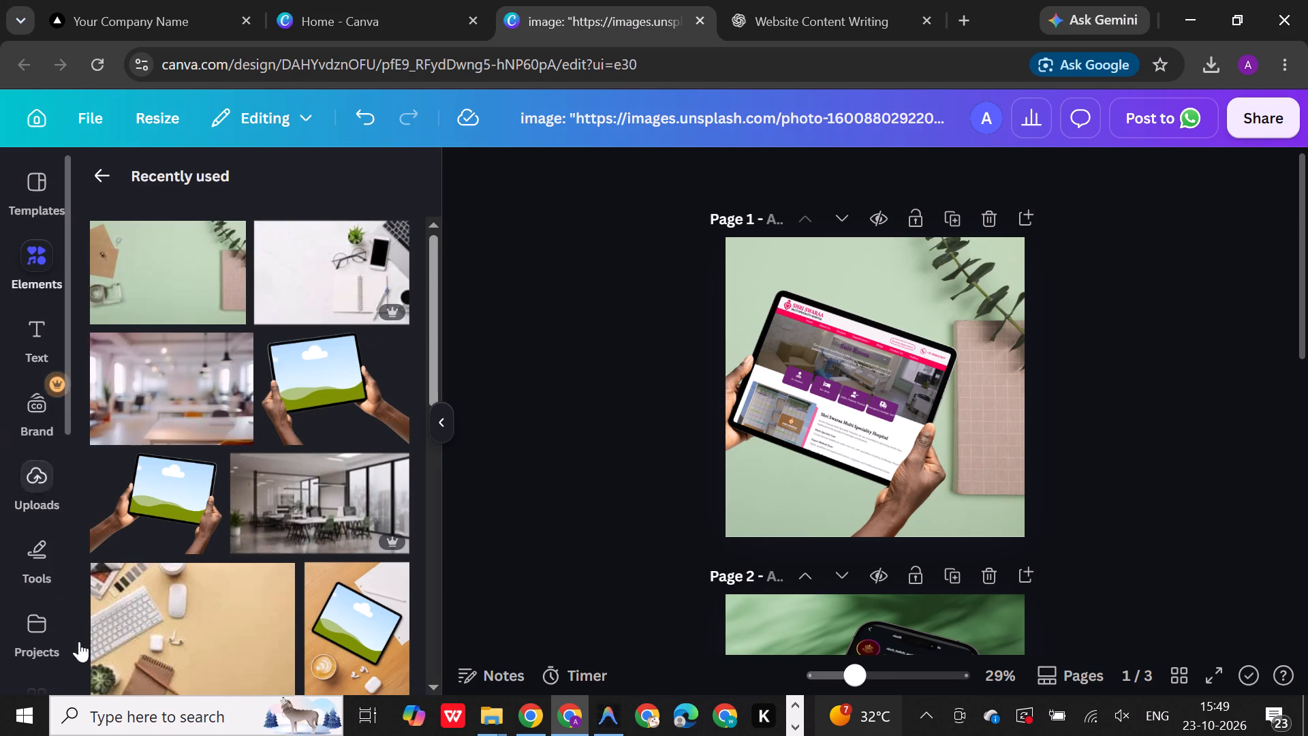
{"action": "scroll", "coordinate": [384, 588], "scroll_direction": "down", "scroll_amount": 6}
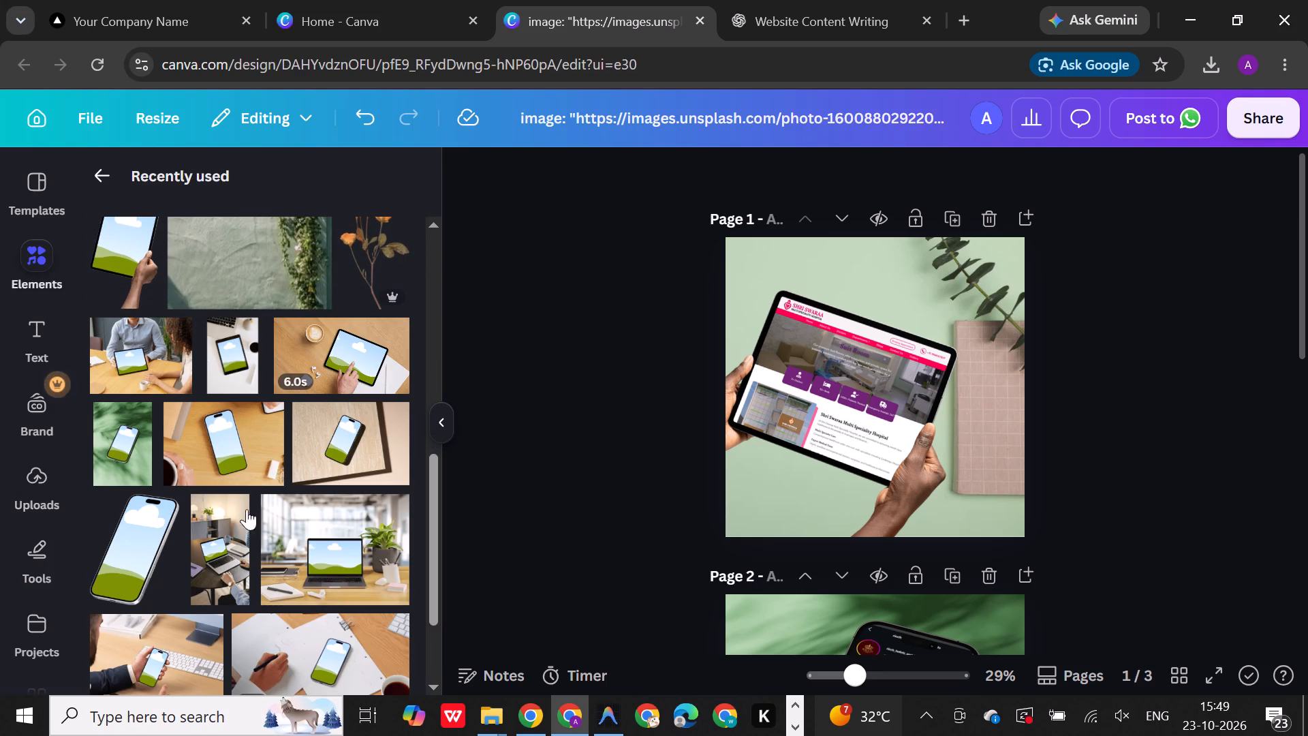
{"action": "left_click", "coordinate": [161, 358]}
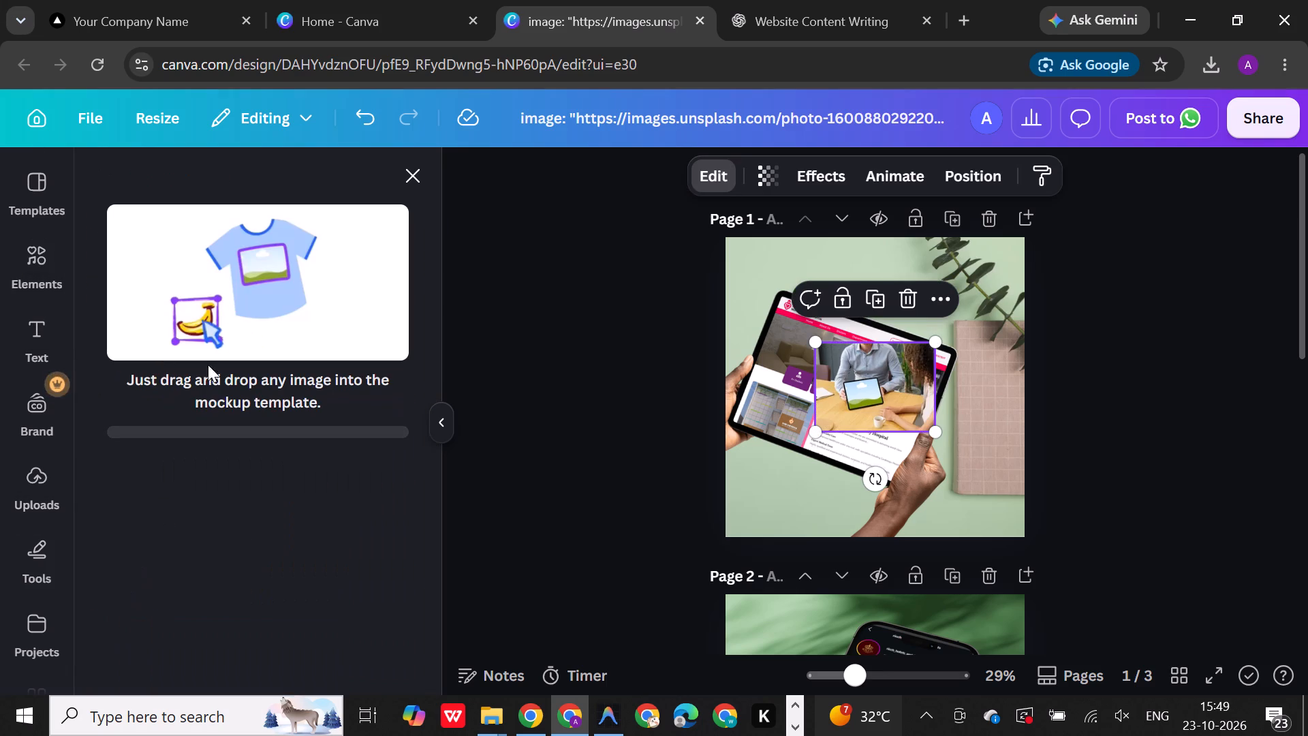
{"action": "left_click", "coordinate": [995, 342]}
{"action": "key", "text": "BackSpace"}
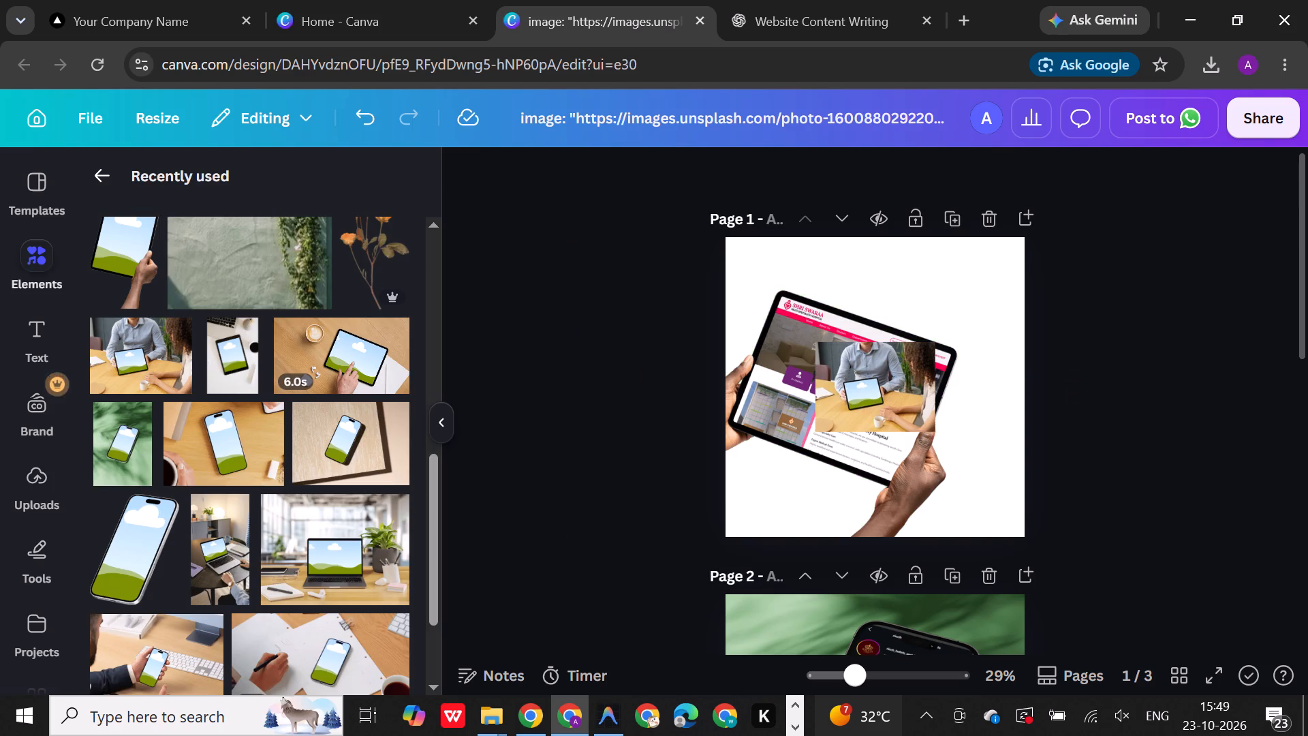
{"action": "left_click", "coordinate": [808, 301]}
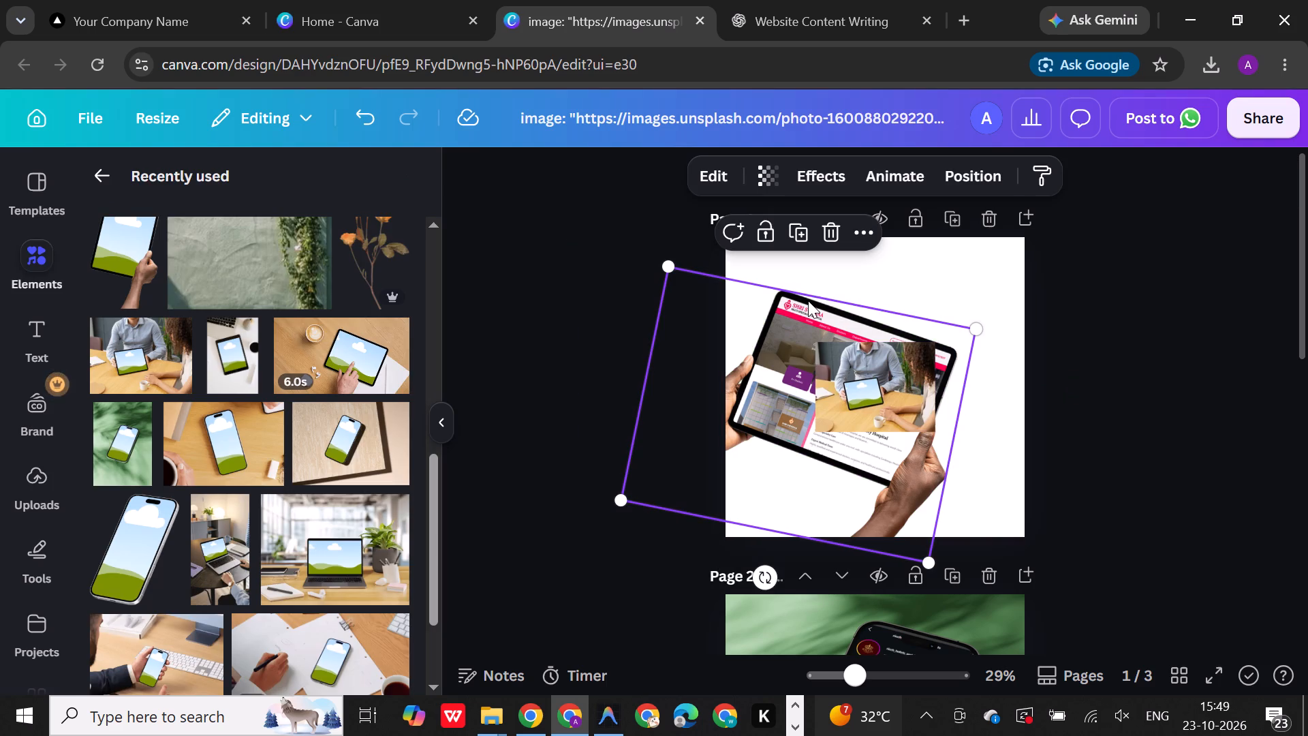
{"action": "key", "text": "BackSpace"}
Align the table-scene mockup with page 1's top-left corner and enlarge it to cover the page's full height.
{"action": "left_click_drag", "start_coordinate": [877, 366], "coordinate": [790, 276]}
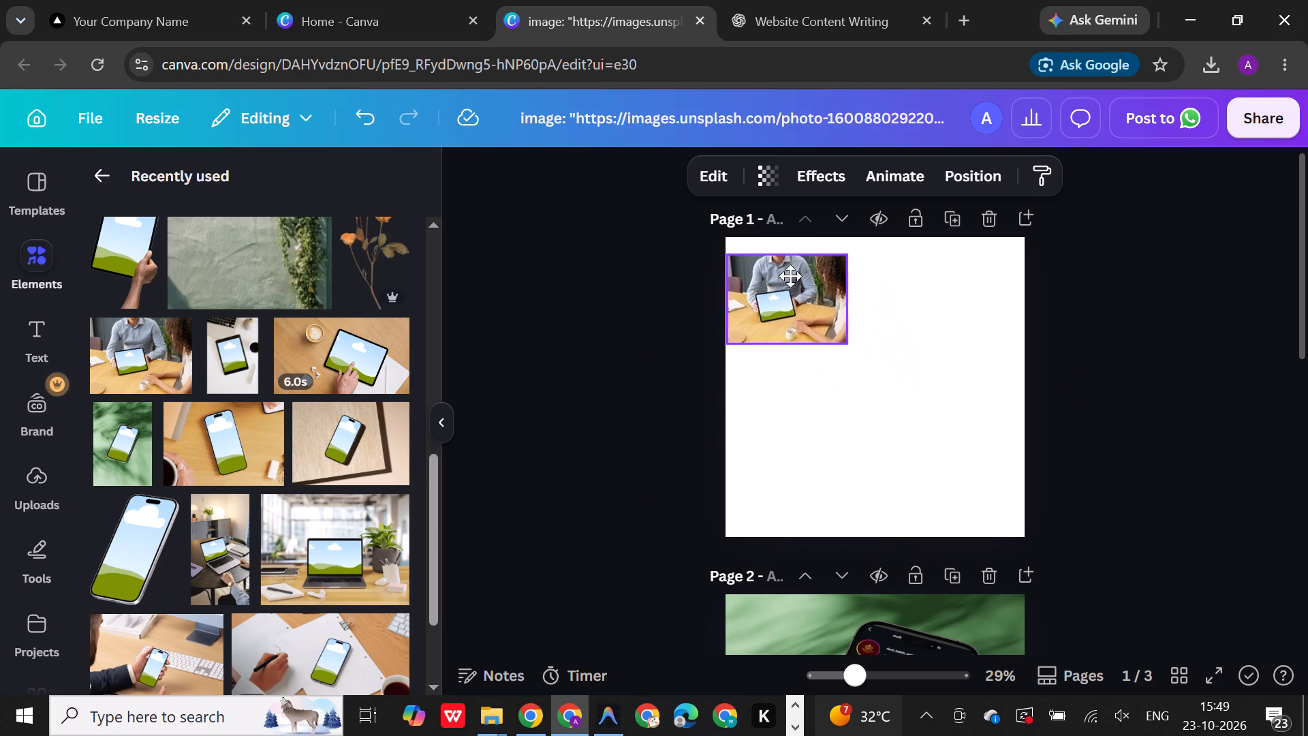
{"action": "left_click_drag", "start_coordinate": [790, 276], "coordinate": [788, 262]}
{"action": "left_click", "coordinate": [839, 318]}
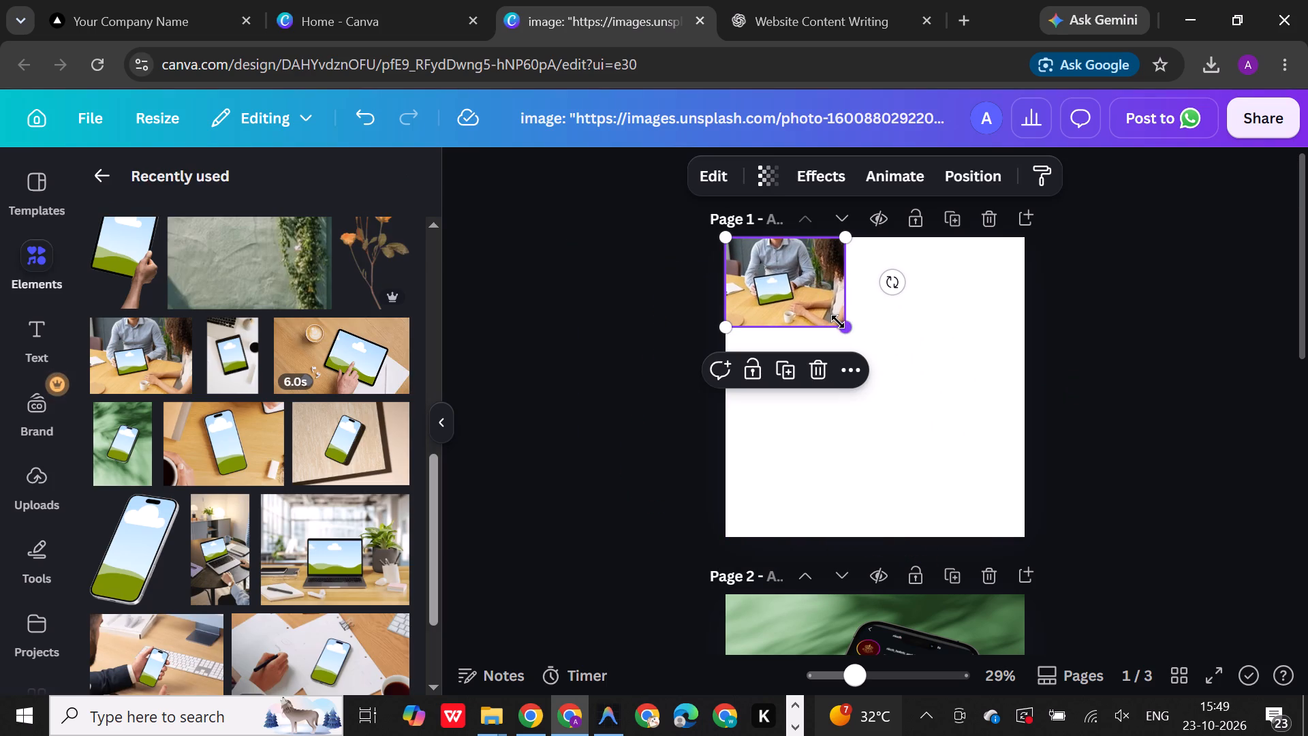
{"action": "left_click_drag", "start_coordinate": [845, 326], "coordinate": [947, 611]}
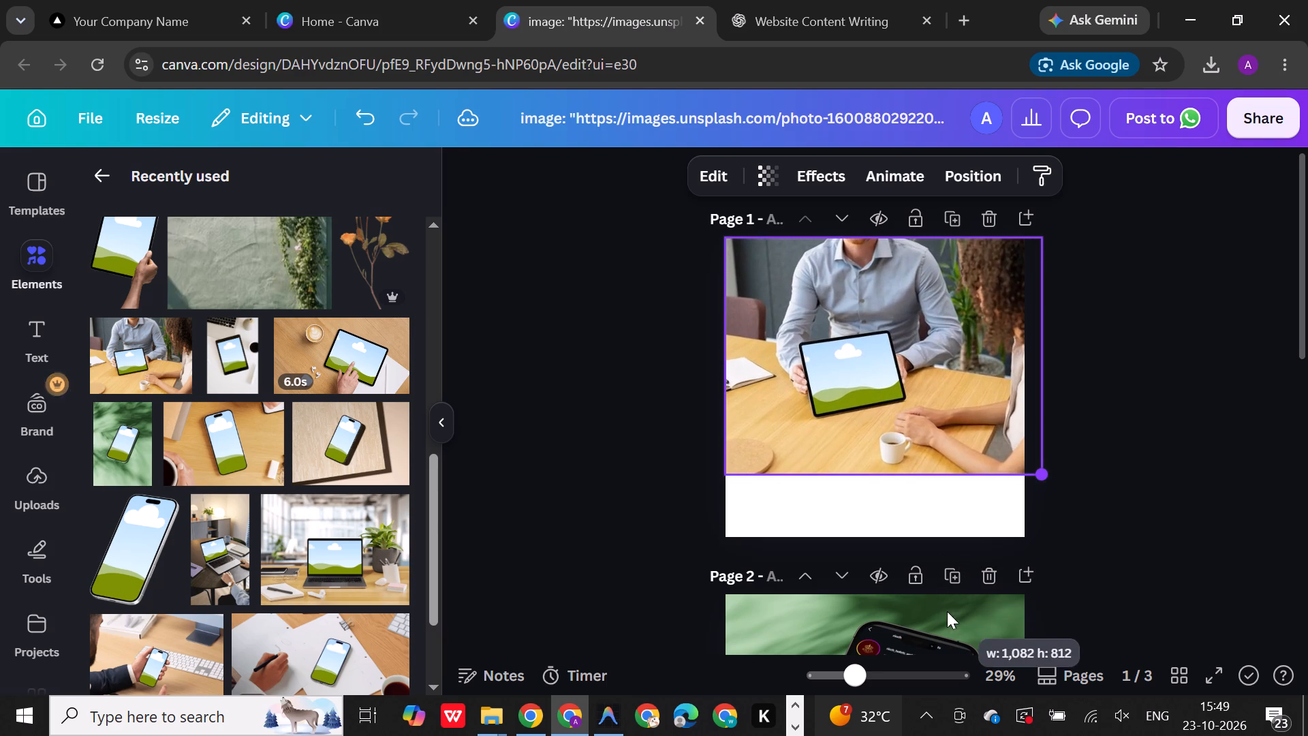
{"action": "left_click_drag", "start_coordinate": [947, 611], "coordinate": [955, 735]}
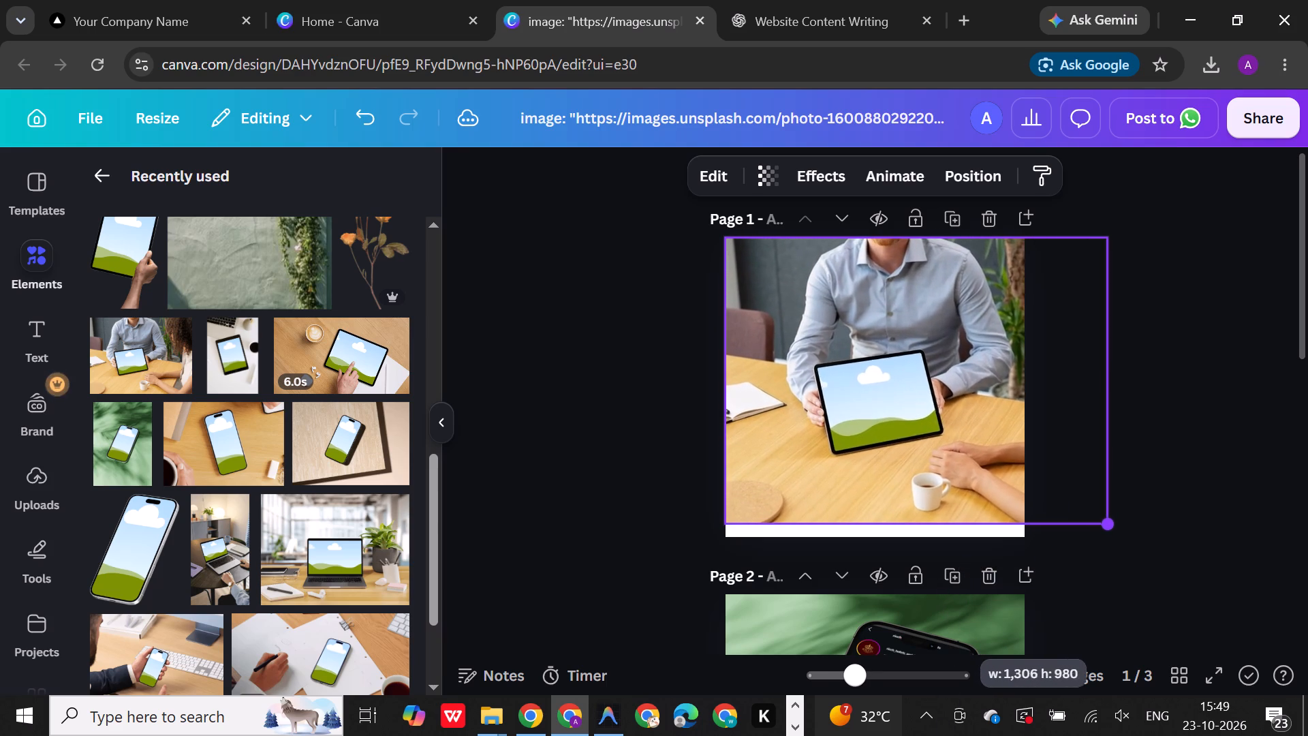
{"action": "left_click_drag", "start_coordinate": [955, 735], "coordinate": [979, 735]}
Enlarge the table-scene mockup further and reposition it so the tablet sits near page 1's centre, with the scene still covering the page.
{"action": "left_click_drag", "start_coordinate": [896, 450], "coordinate": [865, 448]}
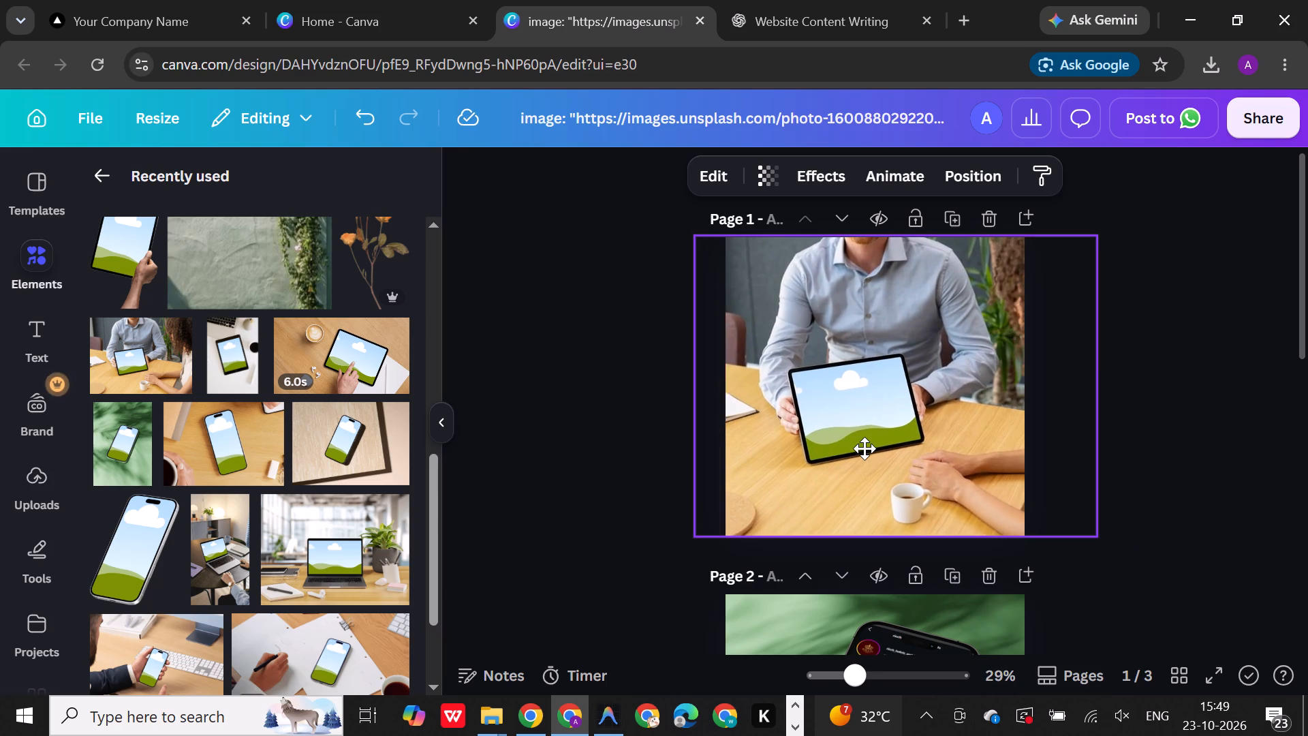
{"action": "left_click_drag", "start_coordinate": [865, 448], "coordinate": [823, 449]}
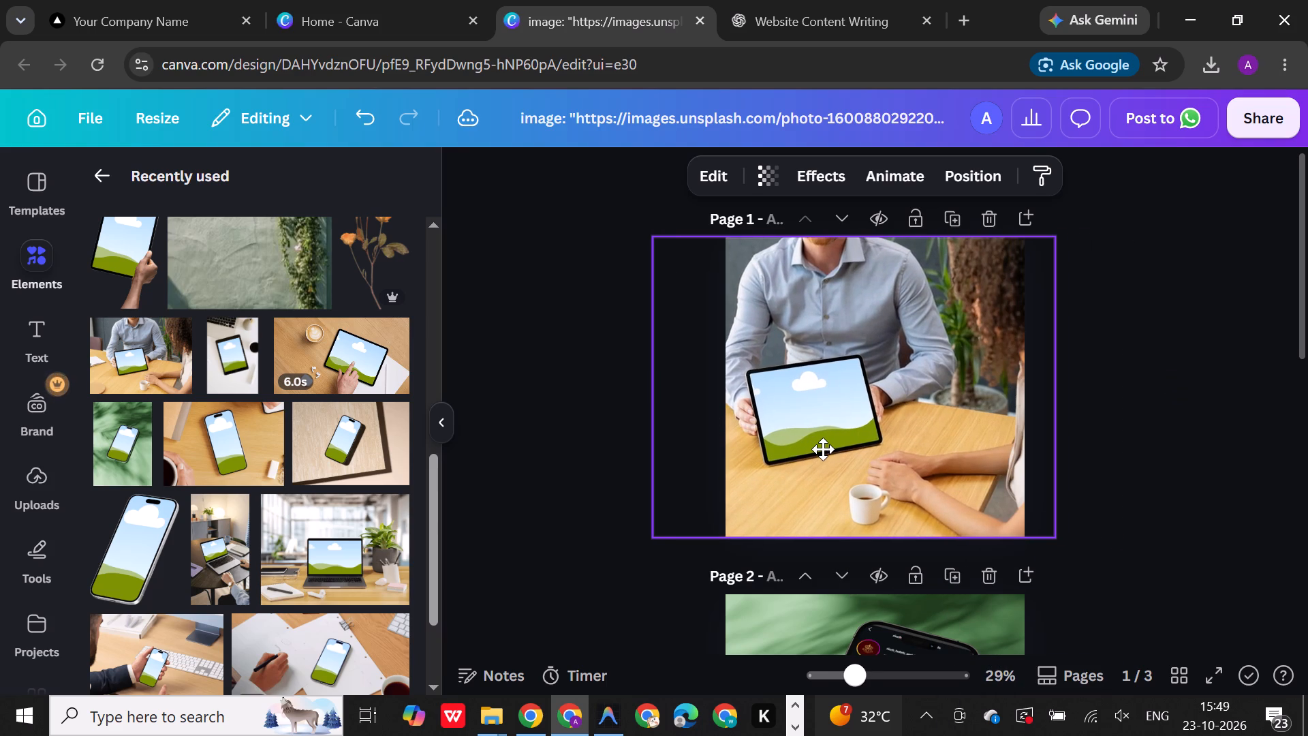
{"action": "left_click_drag", "start_coordinate": [823, 449], "coordinate": [877, 452]}
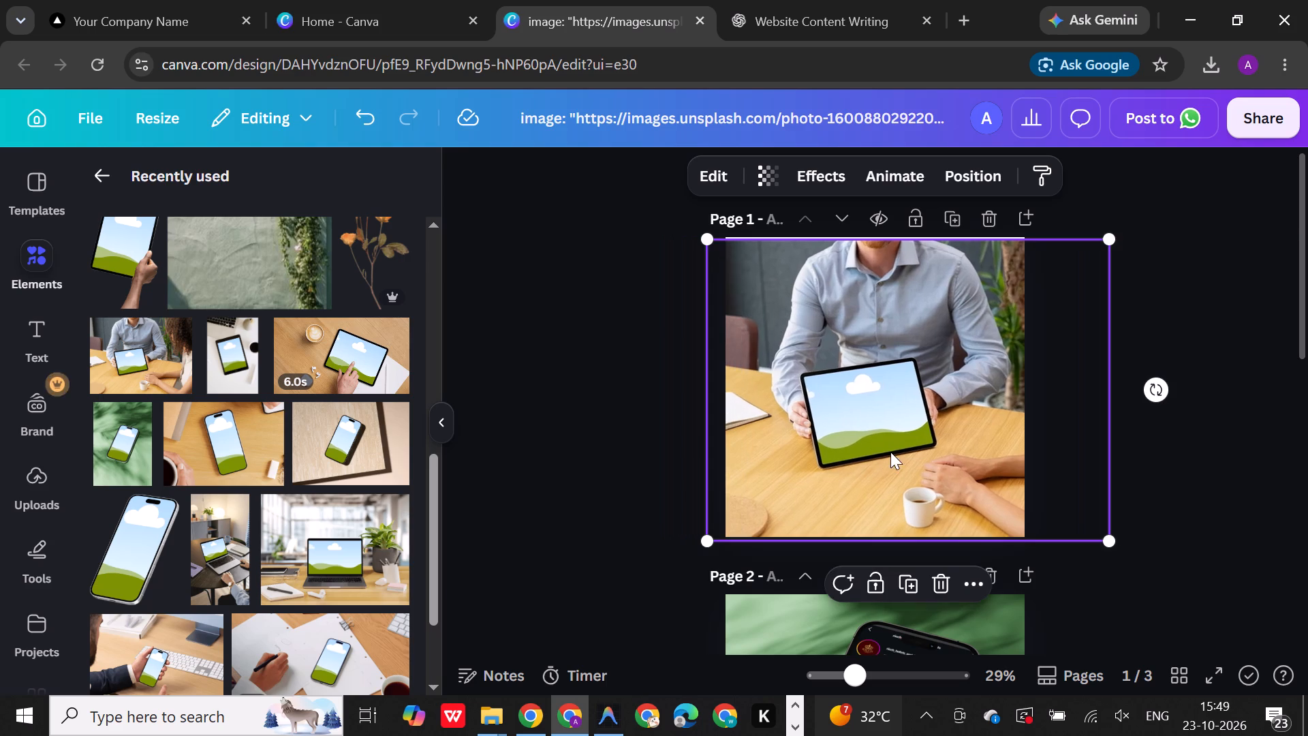
{"action": "left_click_drag", "start_coordinate": [1108, 239], "coordinate": [1132, 232]}
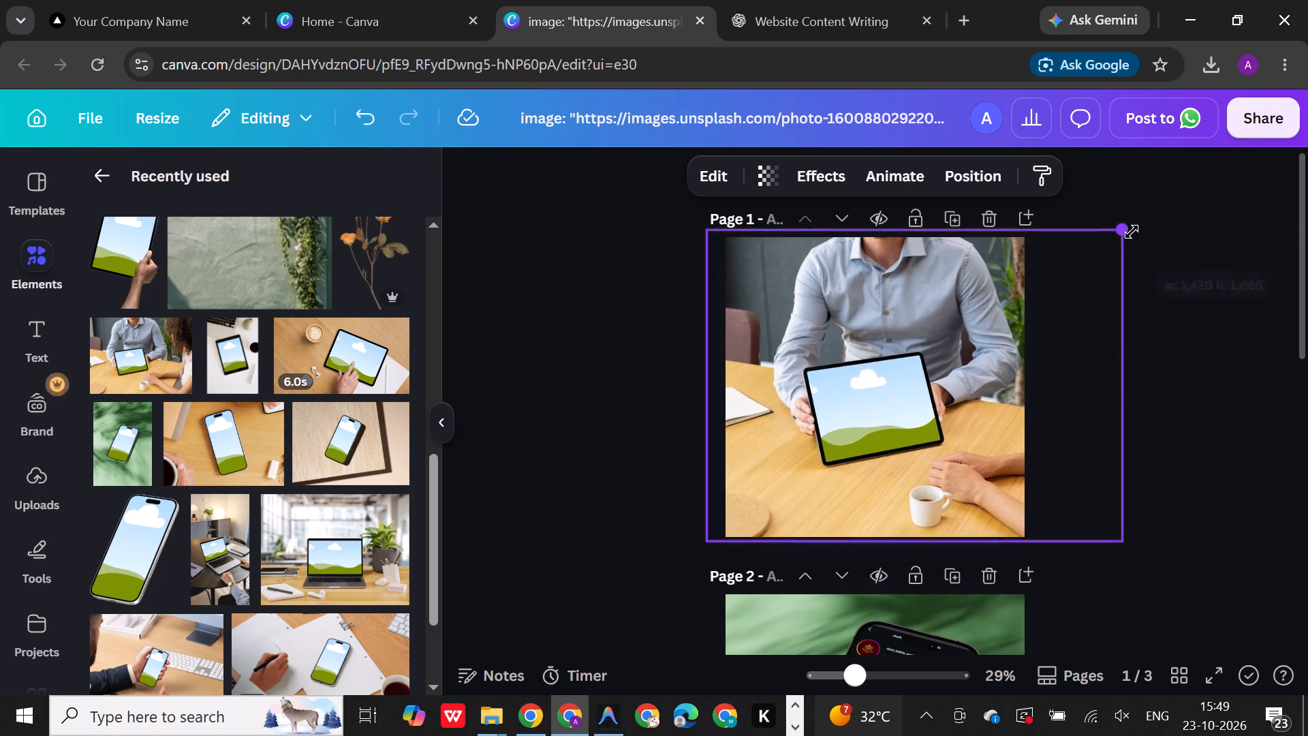
{"action": "left_click_drag", "start_coordinate": [1132, 232], "coordinate": [1163, 220]}
{"action": "left_click_drag", "start_coordinate": [943, 316], "coordinate": [931, 352]}
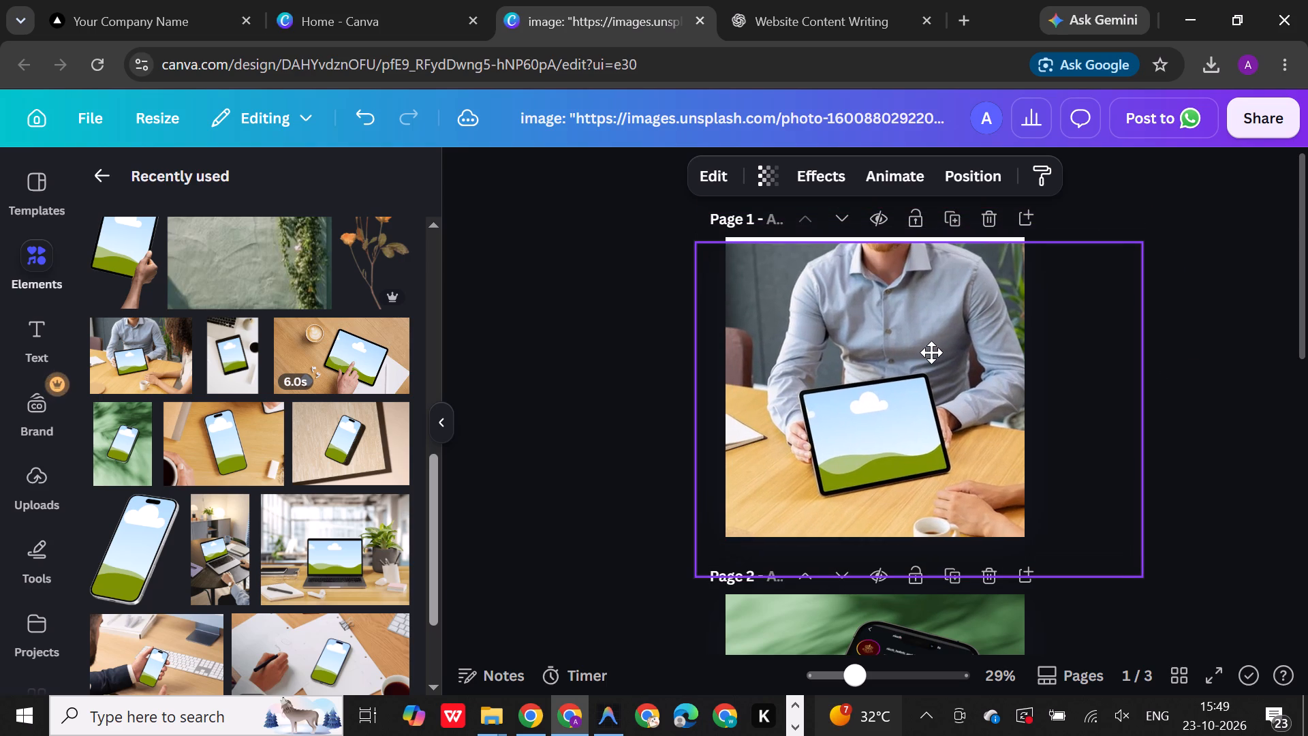
{"action": "left_click_drag", "start_coordinate": [931, 352], "coordinate": [931, 343]}
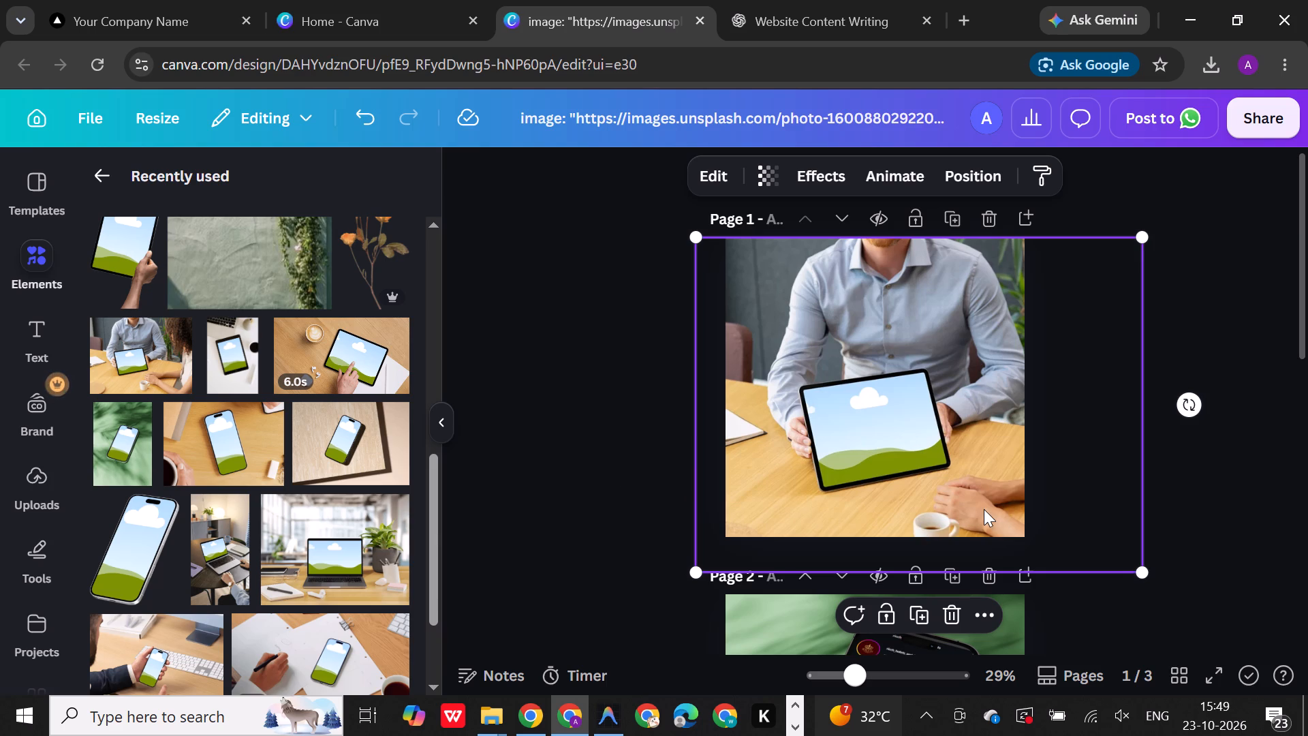
{"action": "left_click_drag", "start_coordinate": [984, 509], "coordinate": [957, 512]}
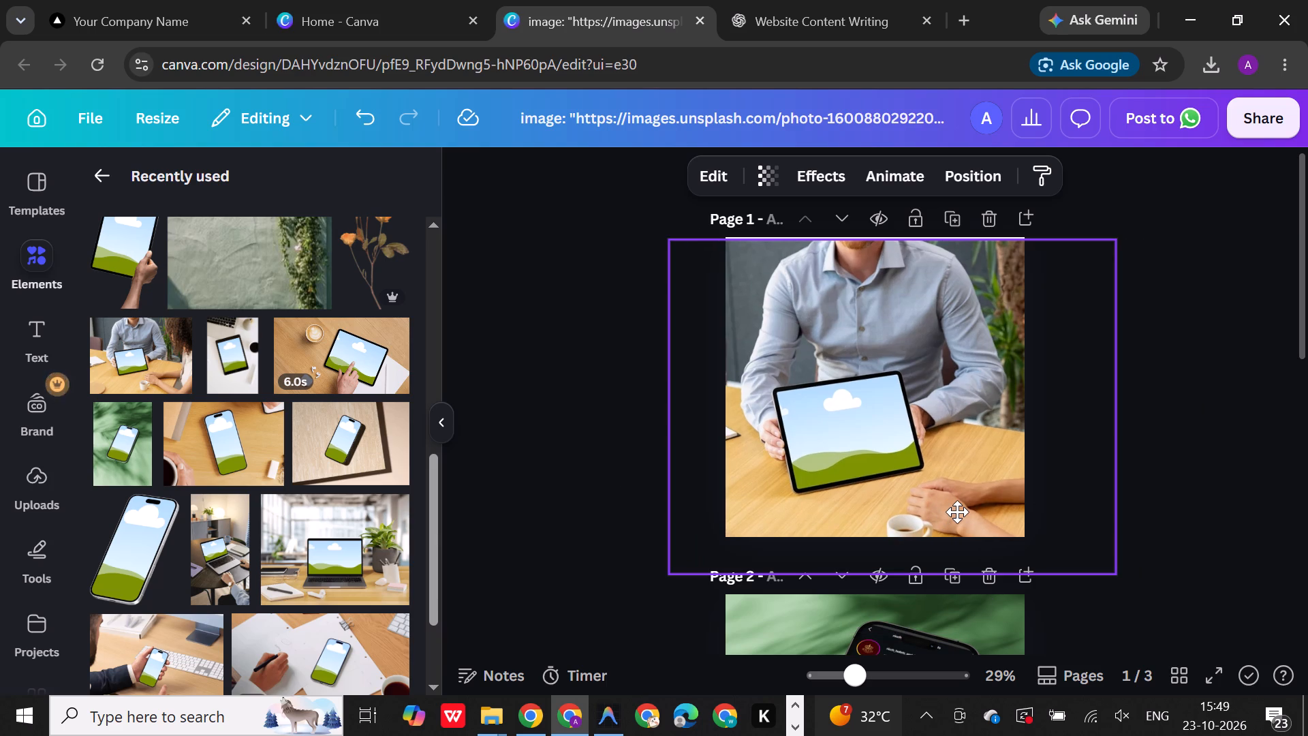
{"action": "left_click_drag", "start_coordinate": [957, 512], "coordinate": [957, 508]}
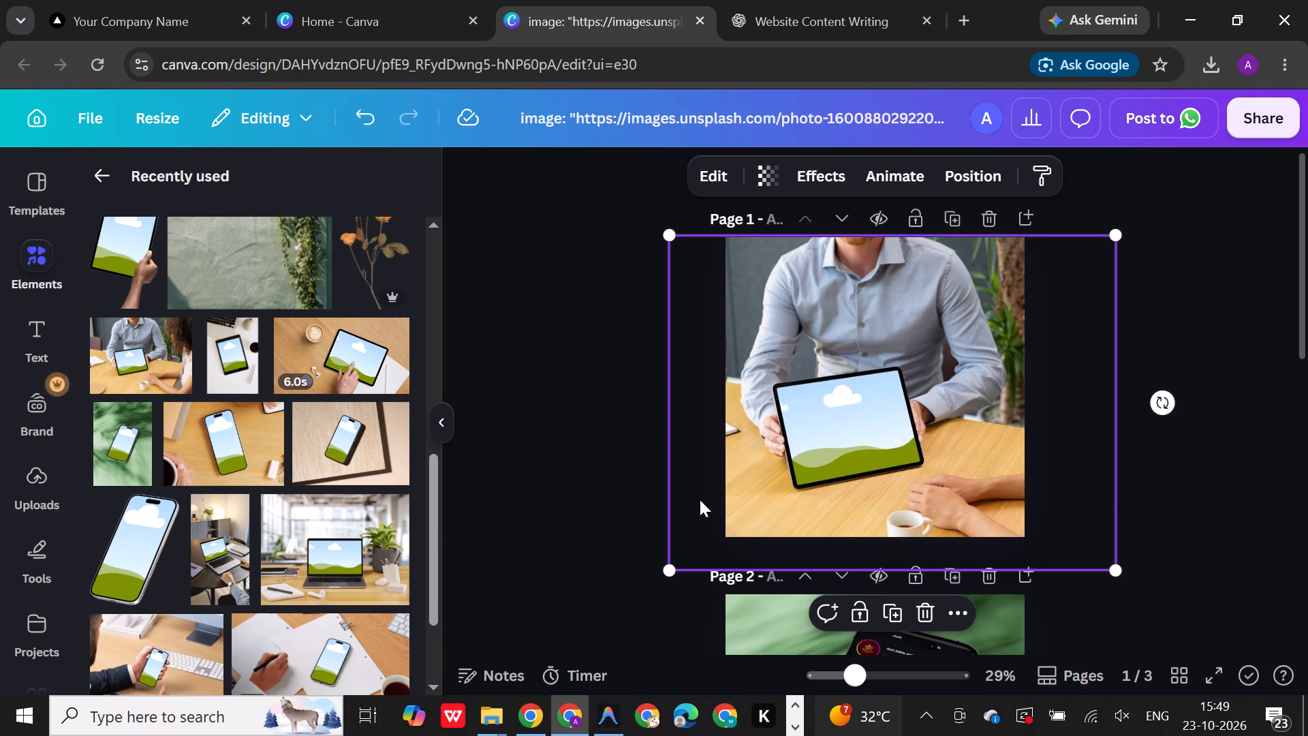
Place the uploaded hospital website screenshot on the tablet's screen, shift it down to include the site header, and apply the changes.
{"action": "left_click", "coordinate": [629, 489]}
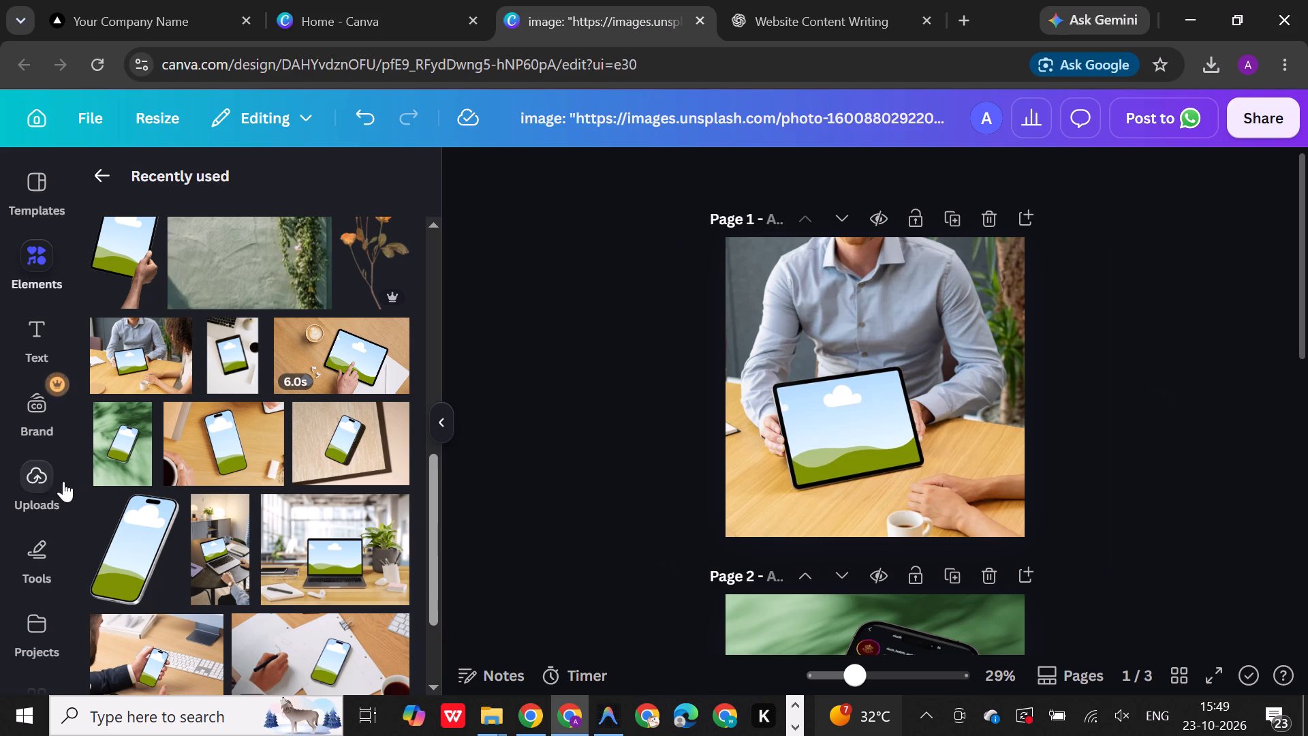
{"action": "left_click", "coordinate": [31, 471]}
{"action": "left_click_drag", "start_coordinate": [117, 412], "coordinate": [411, 401]}
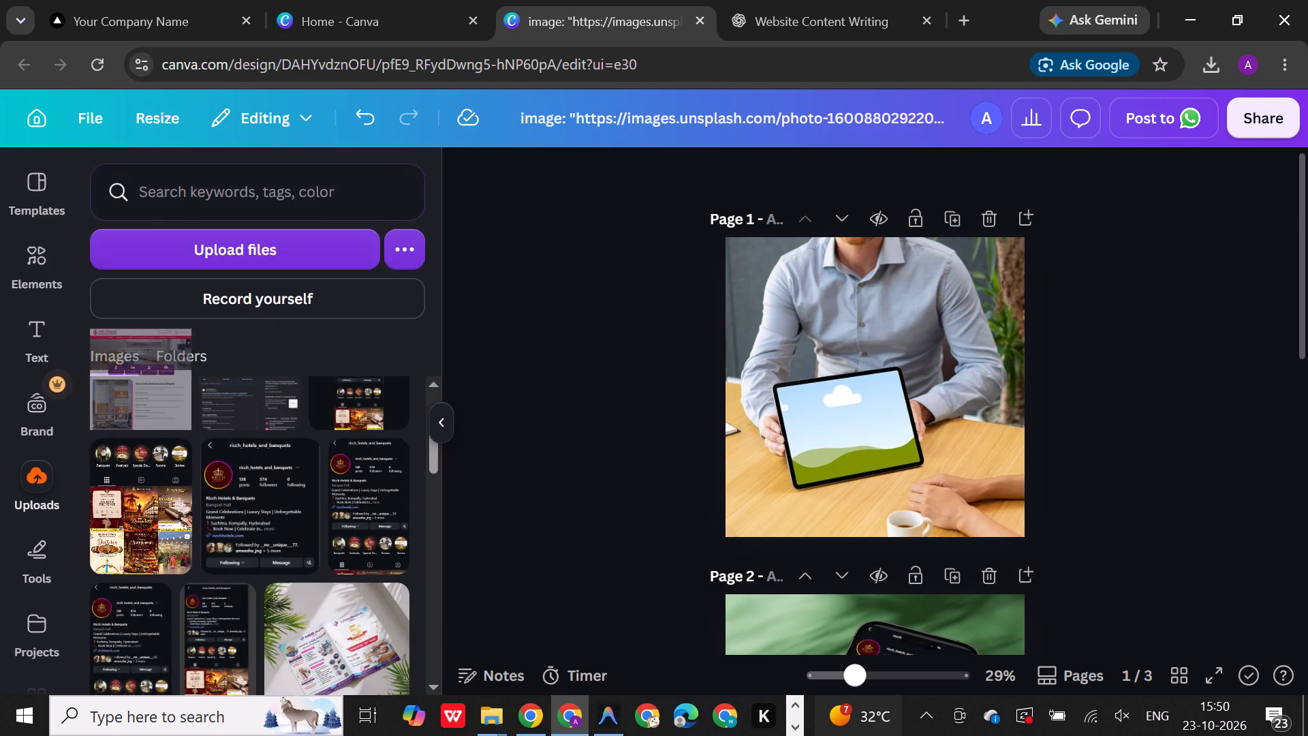
{"action": "left_click_drag", "start_coordinate": [411, 401], "coordinate": [847, 451]}
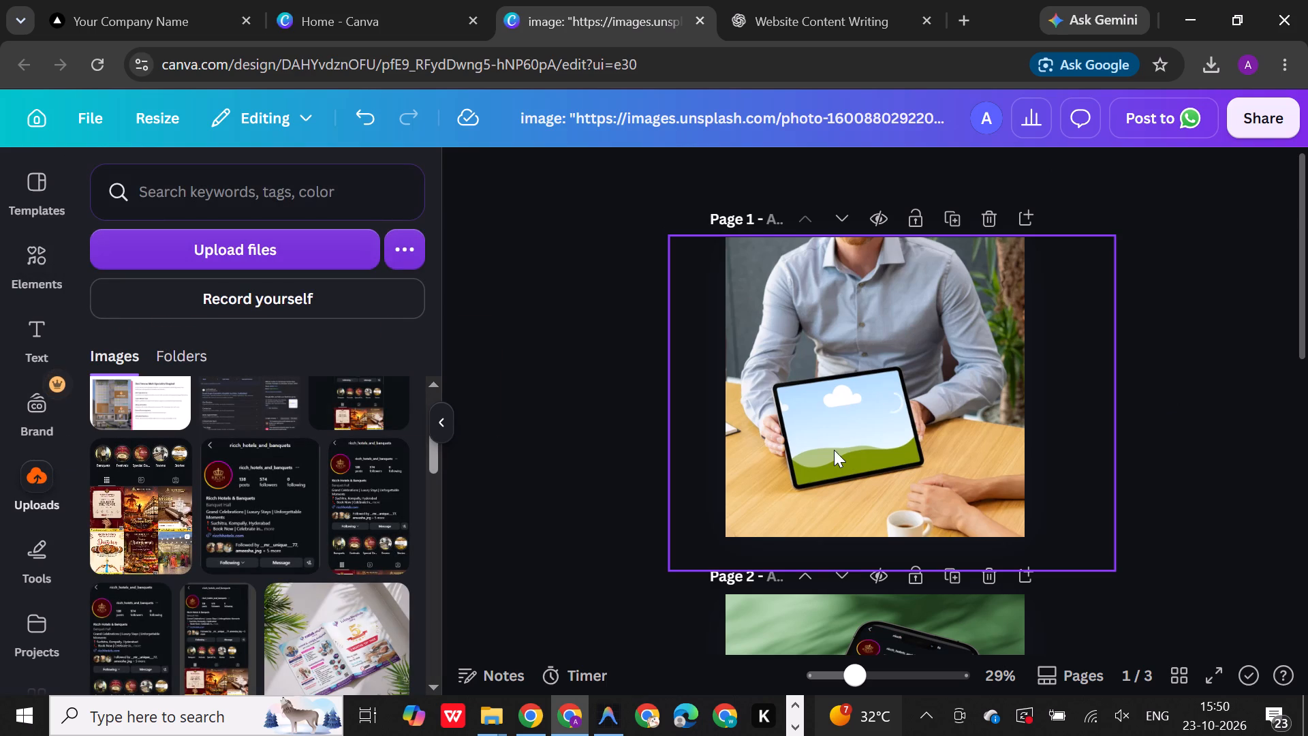
{"action": "left_click", "coordinate": [439, 423]}
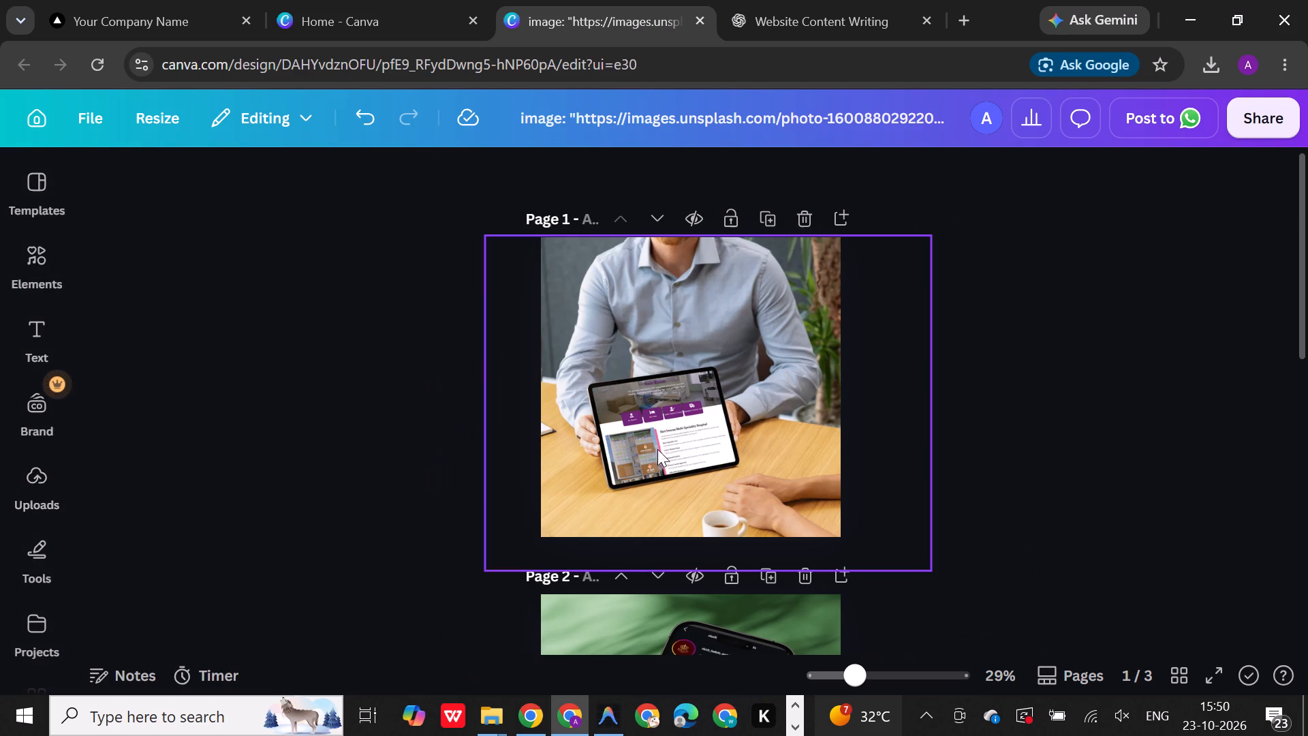
{"action": "double_click", "coordinate": [670, 449]}
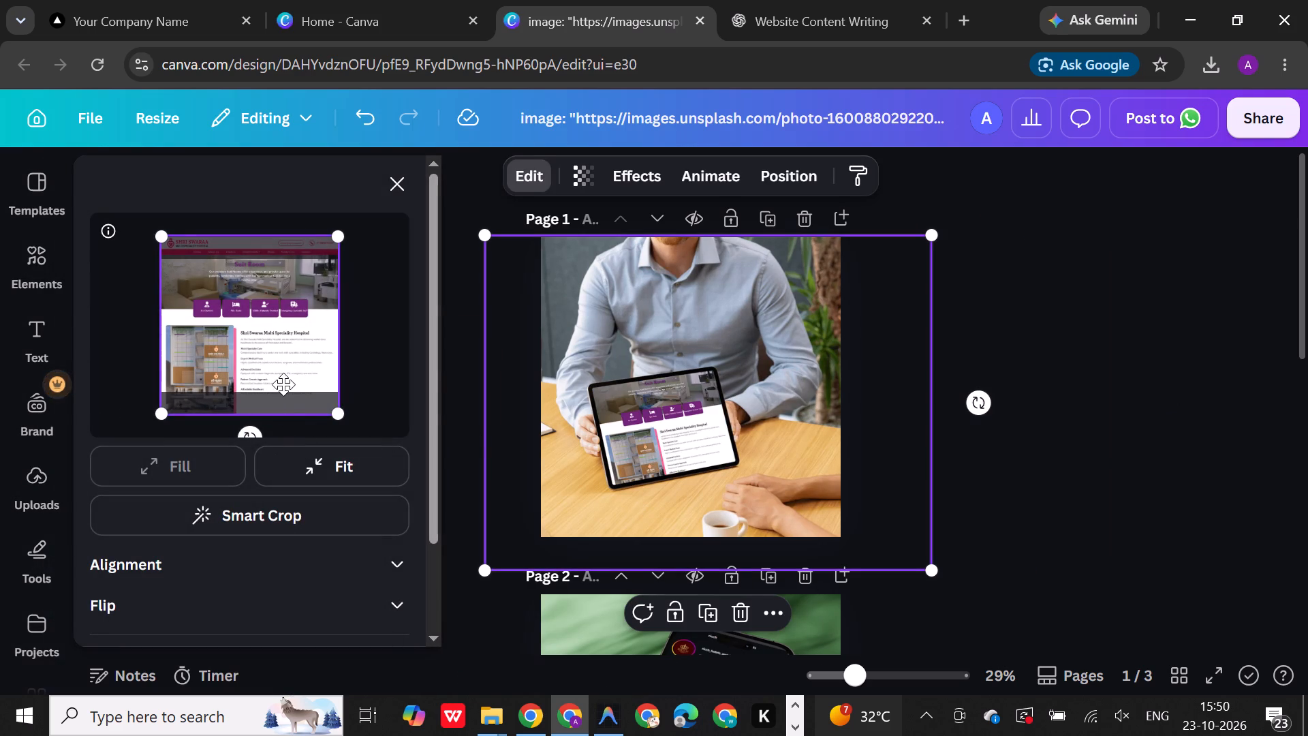
{"action": "left_click_drag", "start_coordinate": [283, 384], "coordinate": [287, 409]}
{"action": "scroll", "coordinate": [265, 613], "scroll_direction": "down", "scroll_amount": 7}
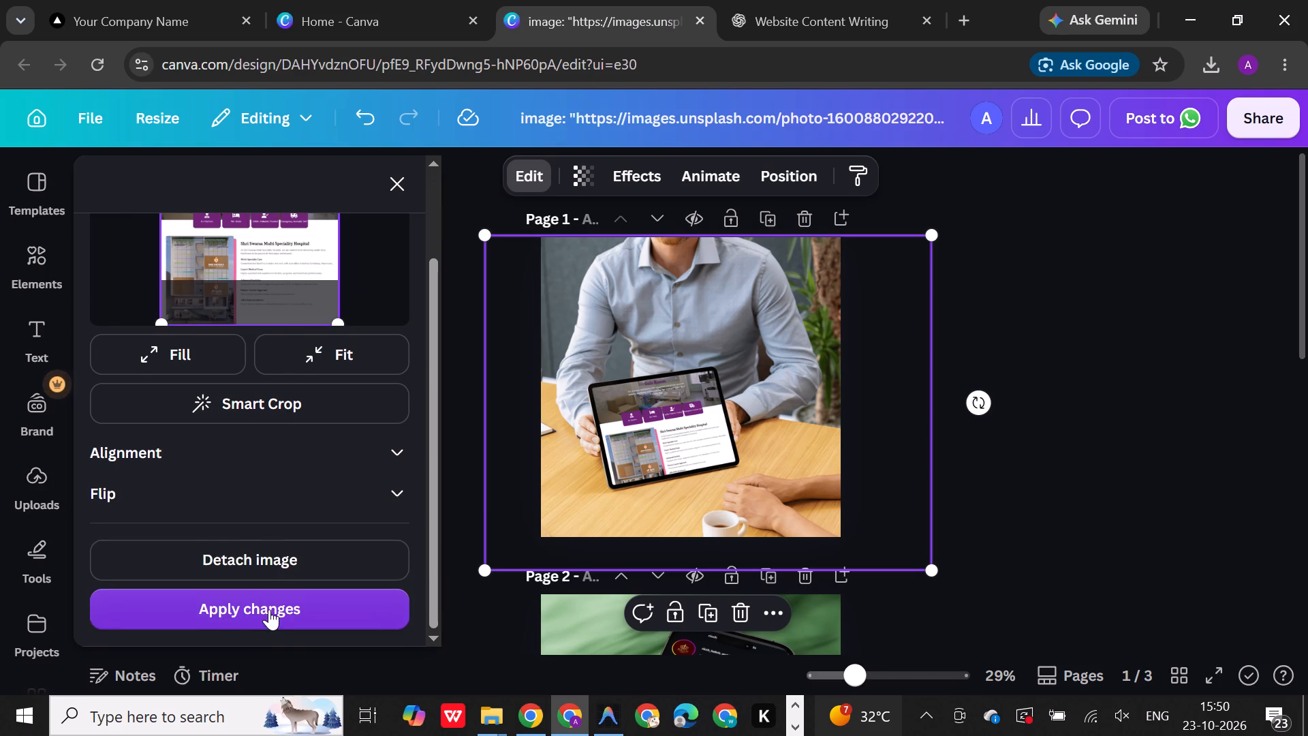
{"action": "left_click", "coordinate": [269, 609]}
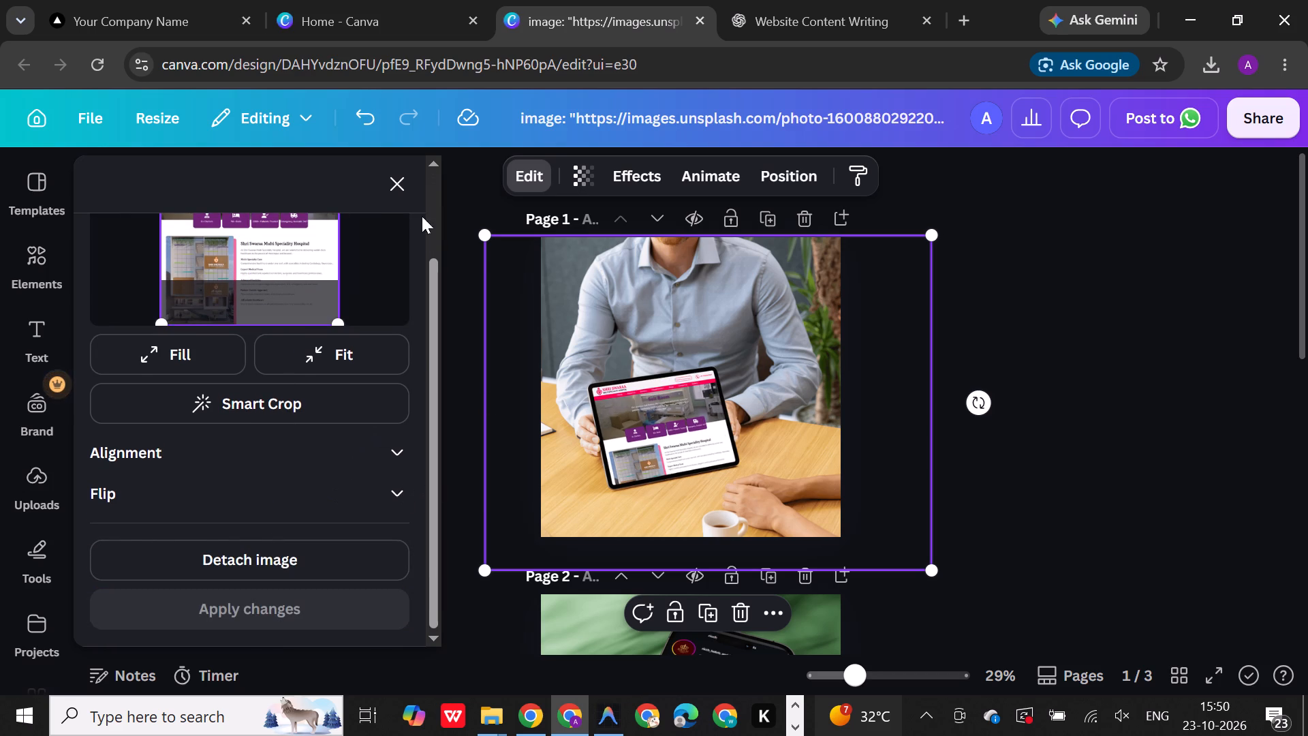
{"action": "left_click", "coordinate": [1156, 363]}
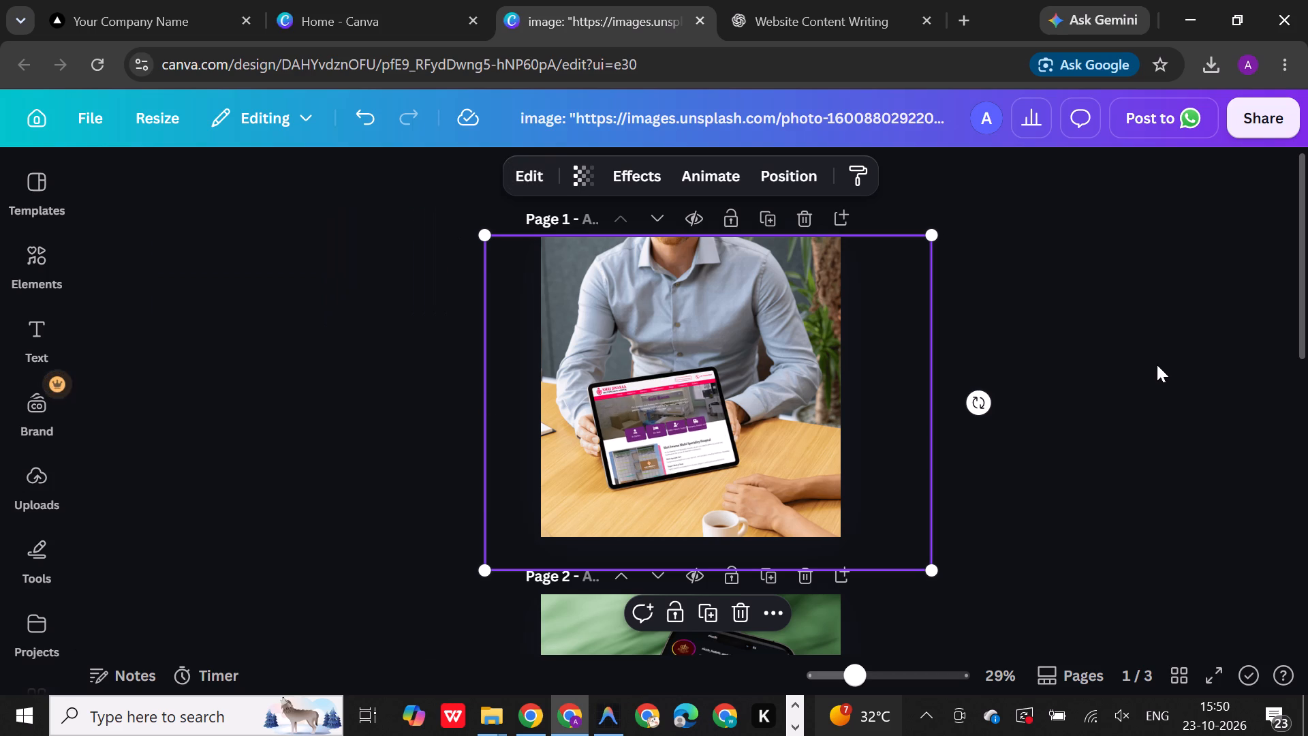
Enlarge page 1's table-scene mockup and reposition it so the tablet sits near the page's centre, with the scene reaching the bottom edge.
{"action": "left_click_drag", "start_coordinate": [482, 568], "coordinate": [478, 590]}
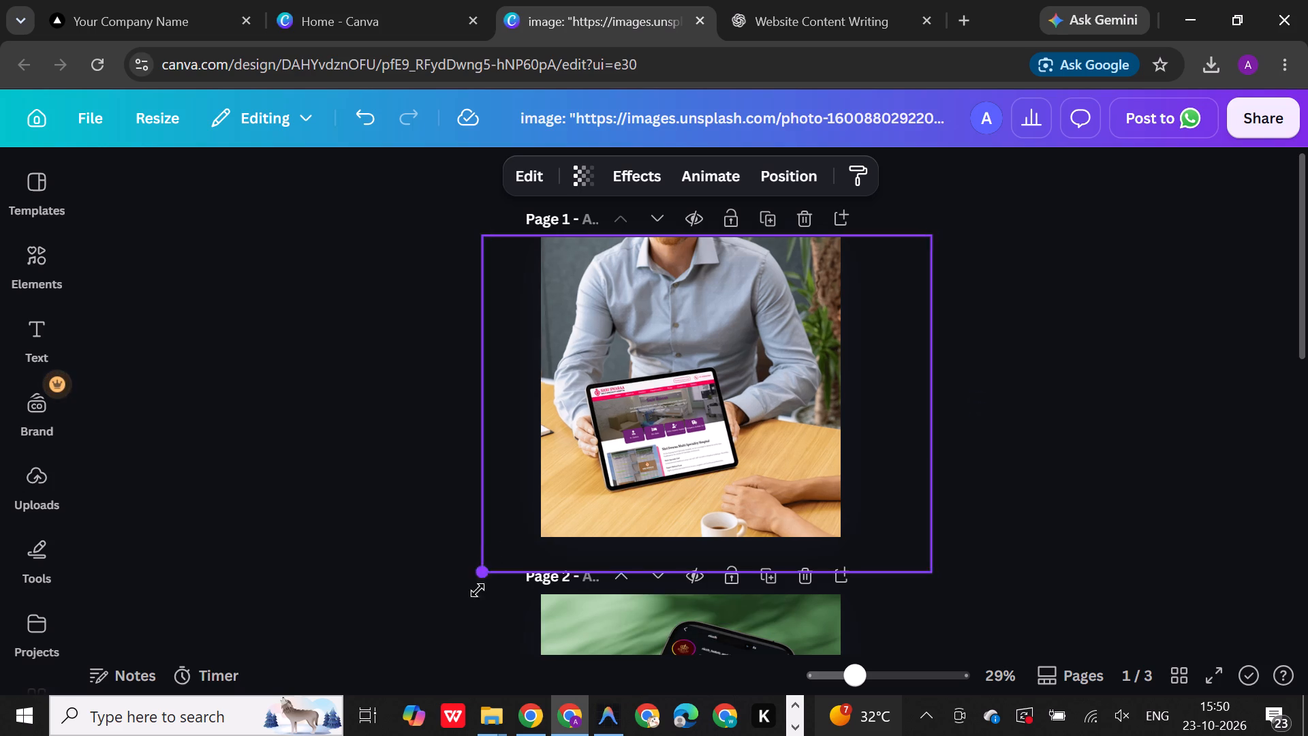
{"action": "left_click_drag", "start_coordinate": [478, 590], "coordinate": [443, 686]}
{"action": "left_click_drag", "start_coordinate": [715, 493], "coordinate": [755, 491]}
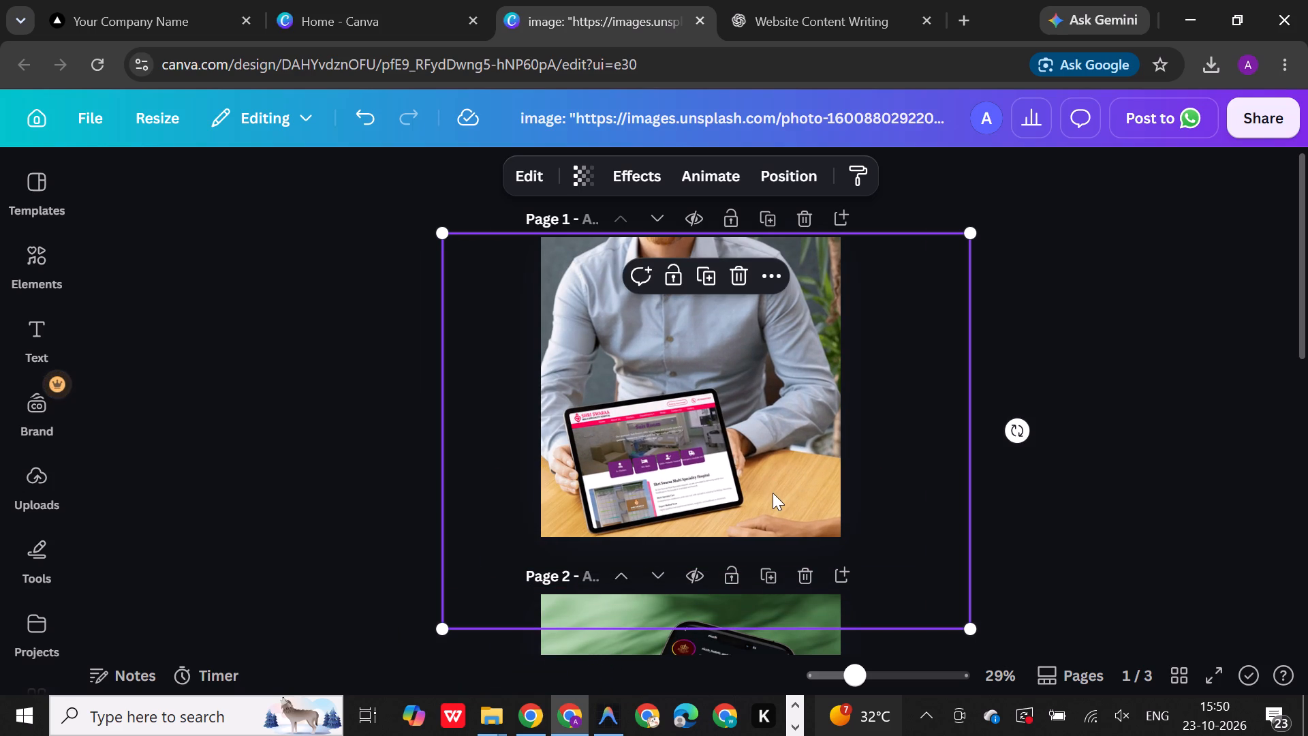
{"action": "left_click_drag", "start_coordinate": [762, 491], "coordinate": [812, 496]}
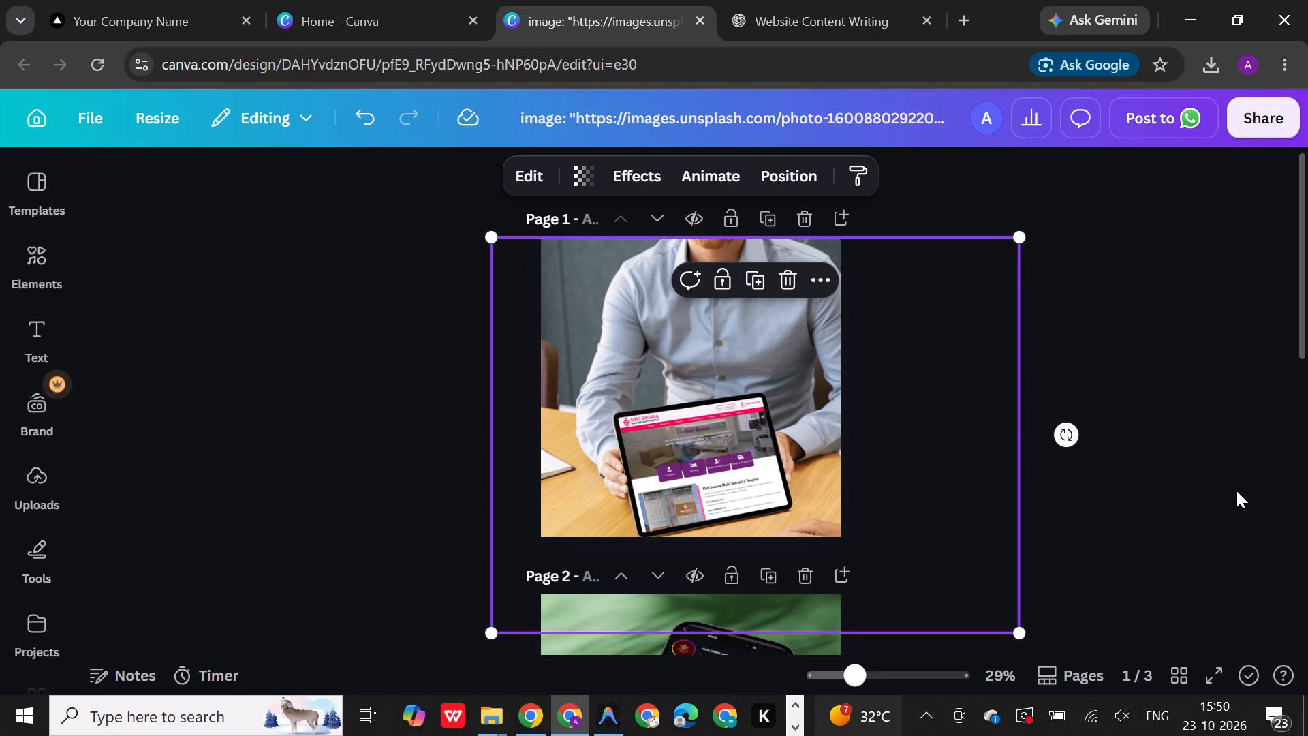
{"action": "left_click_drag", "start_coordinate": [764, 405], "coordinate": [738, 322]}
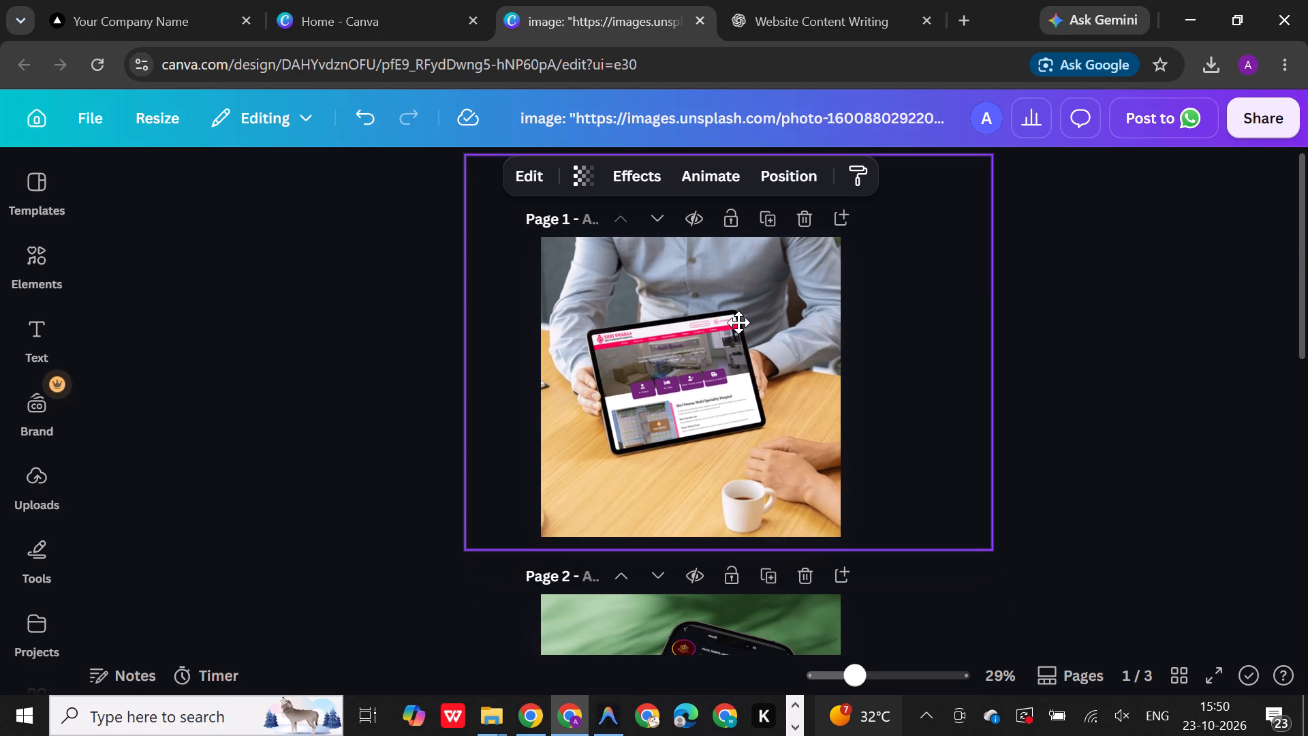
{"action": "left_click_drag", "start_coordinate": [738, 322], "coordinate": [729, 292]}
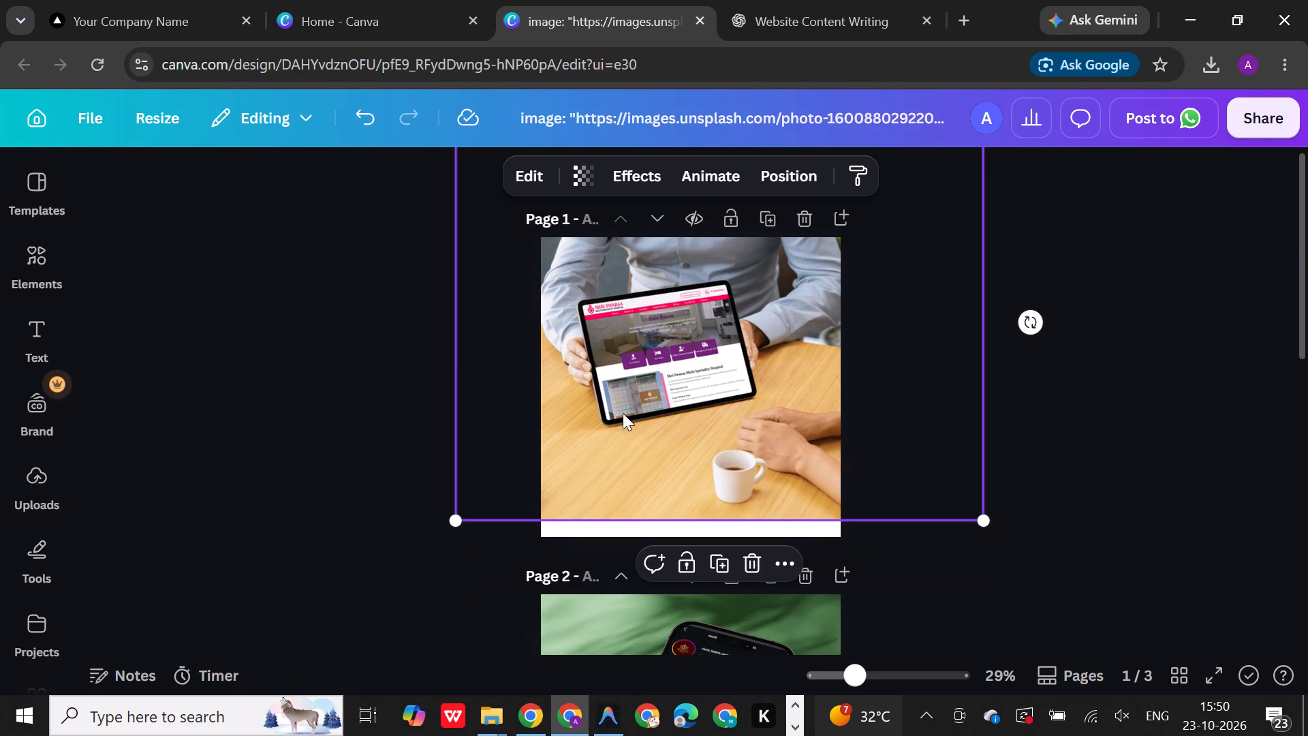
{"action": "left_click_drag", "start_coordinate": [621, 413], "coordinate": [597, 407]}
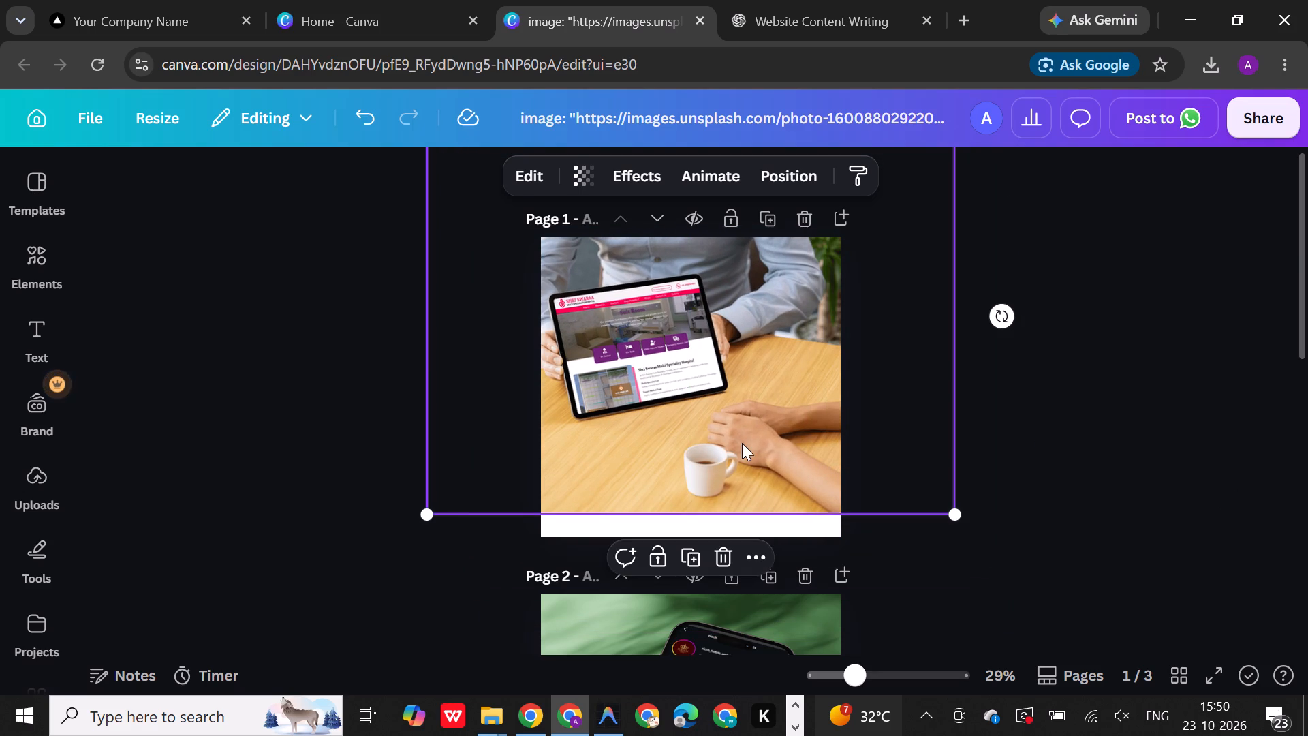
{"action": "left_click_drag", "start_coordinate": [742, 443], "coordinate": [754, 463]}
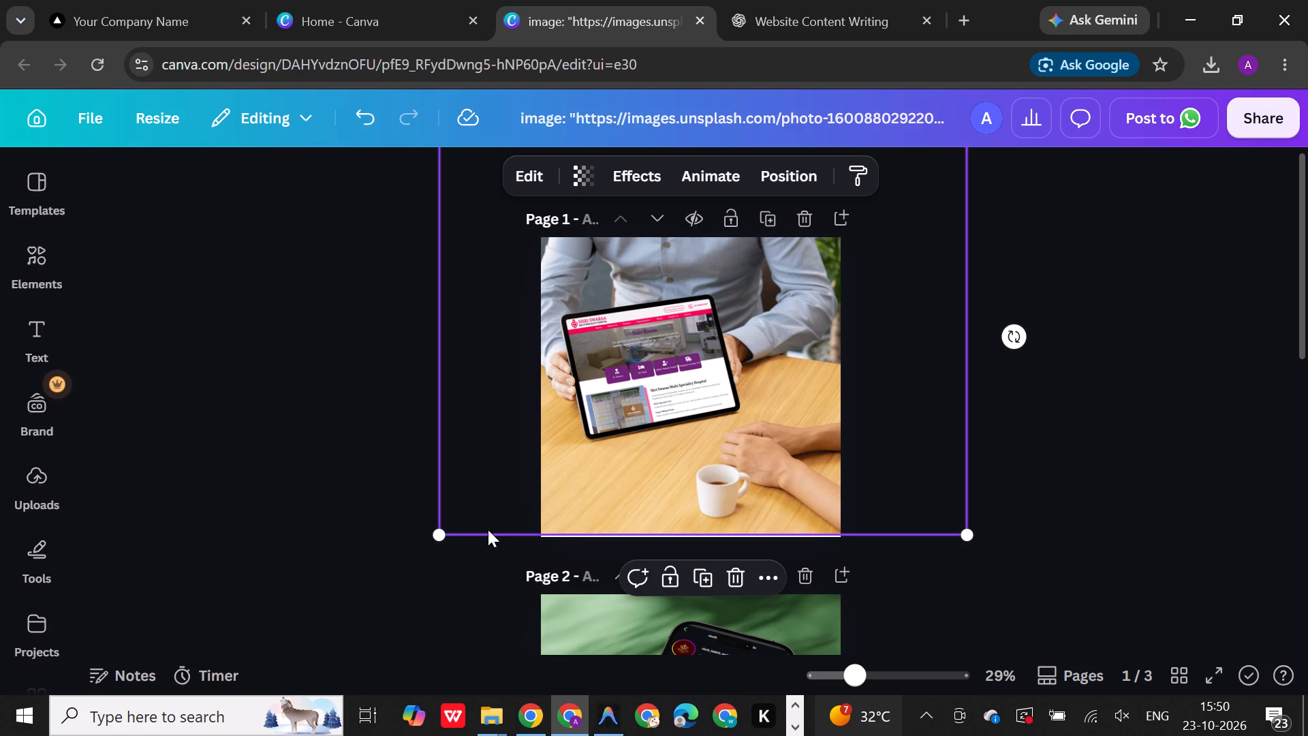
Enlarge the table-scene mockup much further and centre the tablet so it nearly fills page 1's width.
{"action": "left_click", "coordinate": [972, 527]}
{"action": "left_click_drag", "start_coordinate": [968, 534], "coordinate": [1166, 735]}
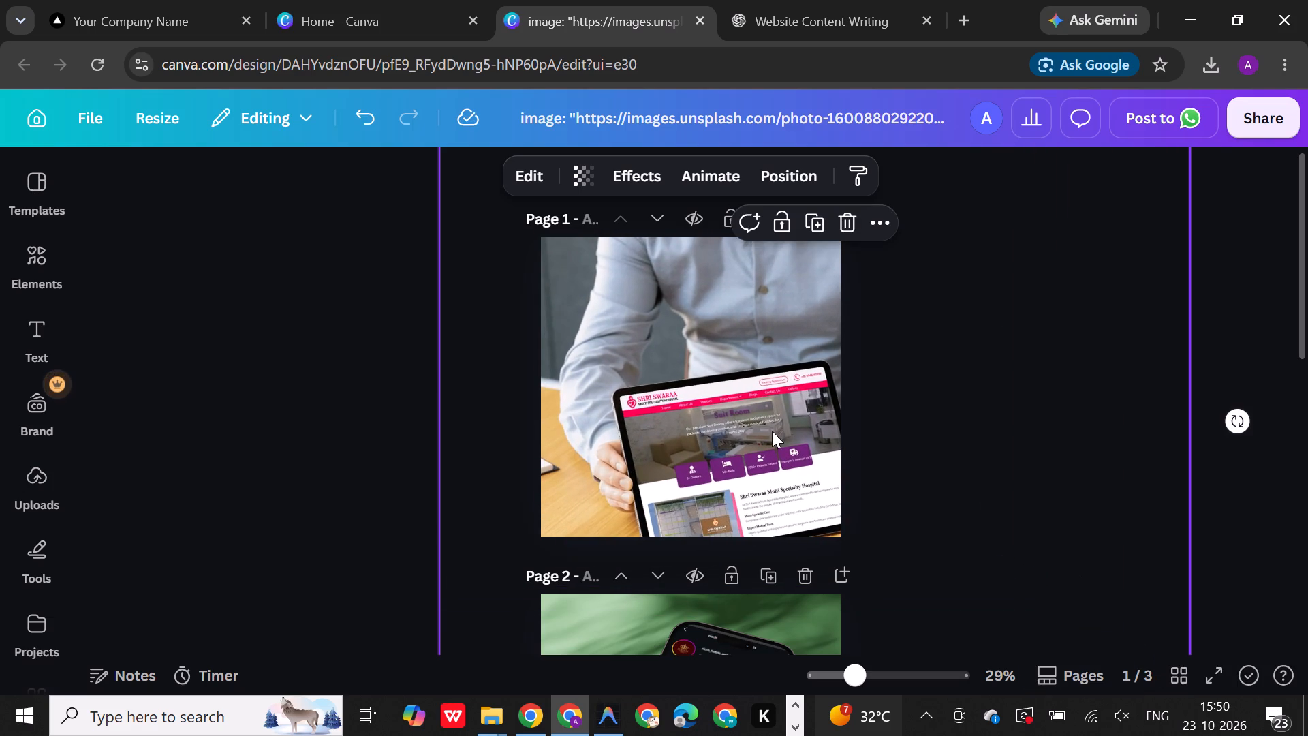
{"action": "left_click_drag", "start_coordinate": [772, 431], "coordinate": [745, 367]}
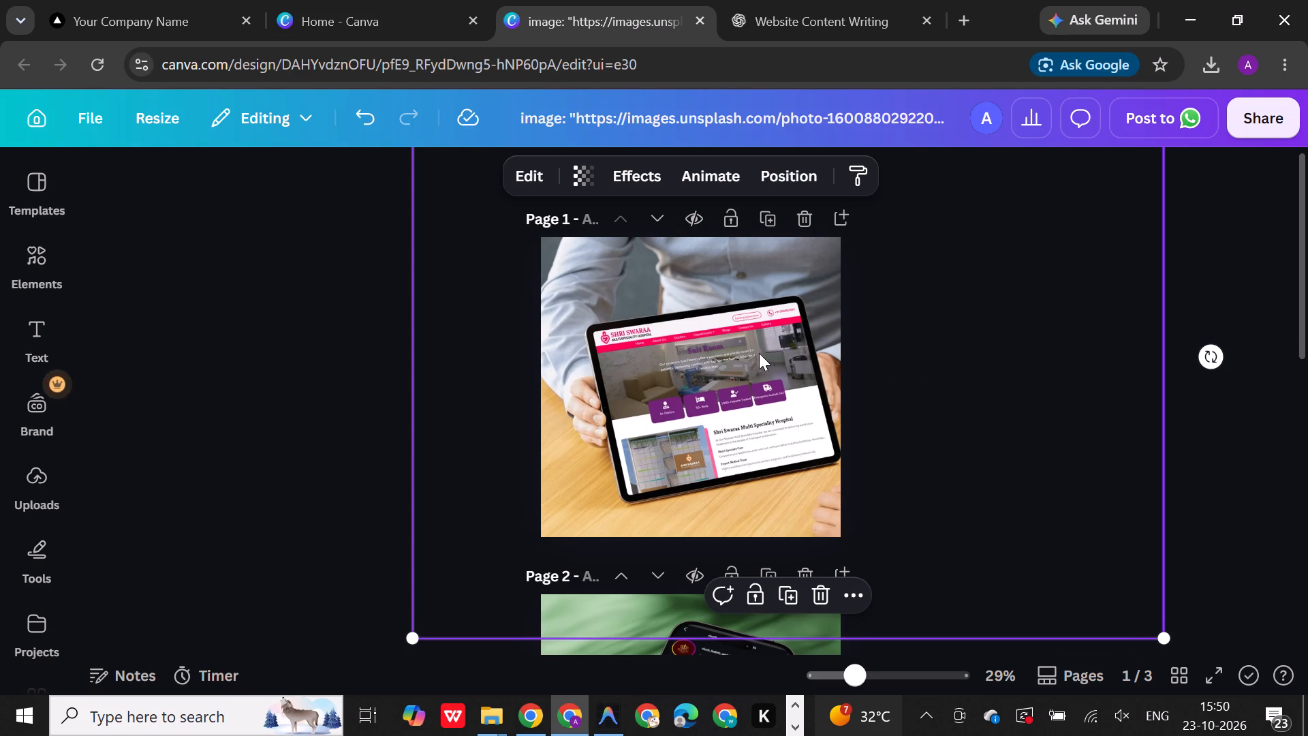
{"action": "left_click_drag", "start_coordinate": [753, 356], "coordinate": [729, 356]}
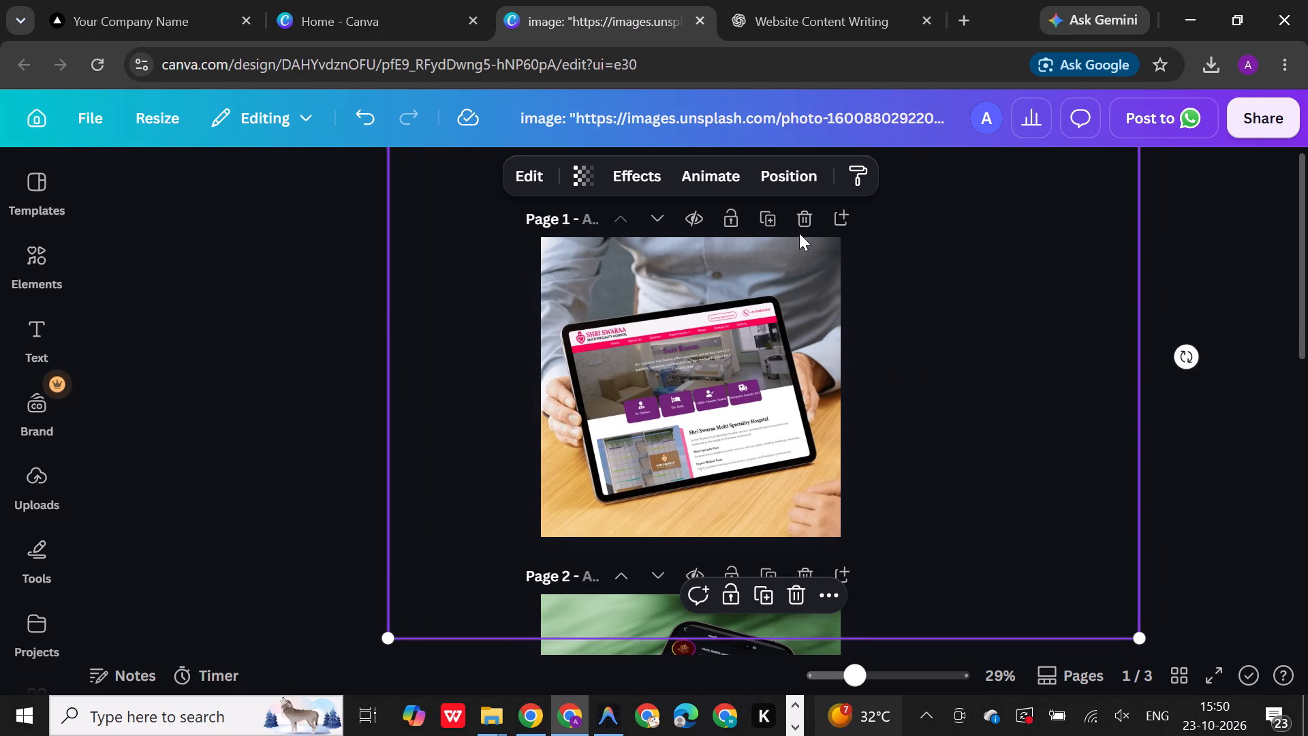
Delete page 1 with the table-scene tablet mockup.
{"action": "left_click", "coordinate": [804, 213]}
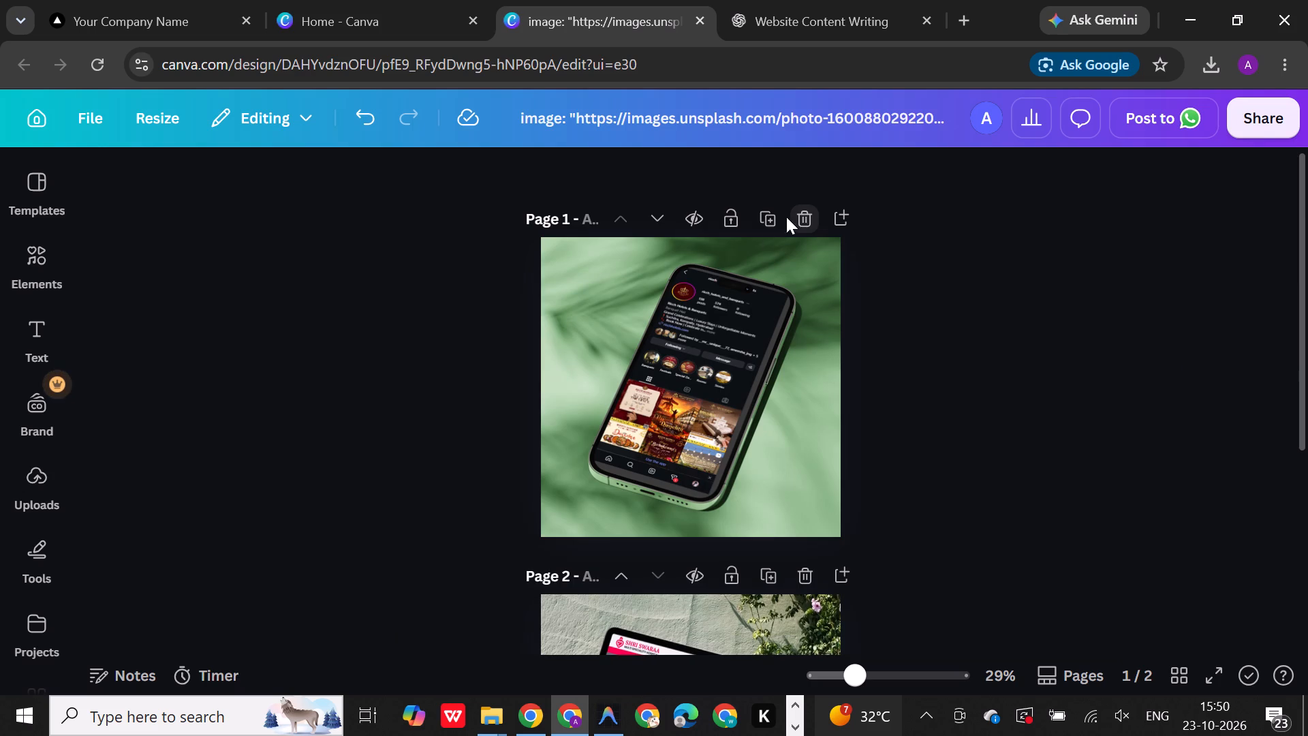
Look through the recently used elements and the mockup categories, and open the full Tablets & TV collection.
{"action": "scroll", "coordinate": [738, 366], "scroll_direction": "down", "scroll_amount": 5}
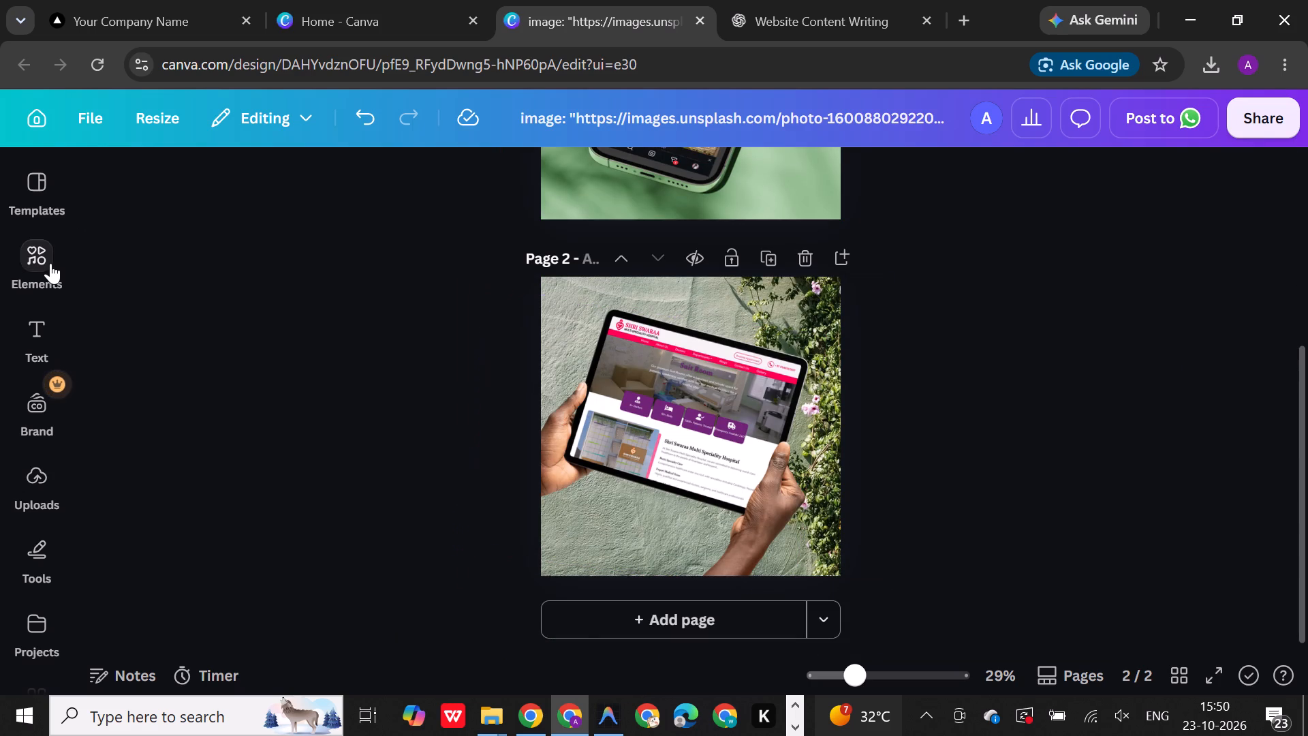
{"action": "left_click", "coordinate": [50, 263]}
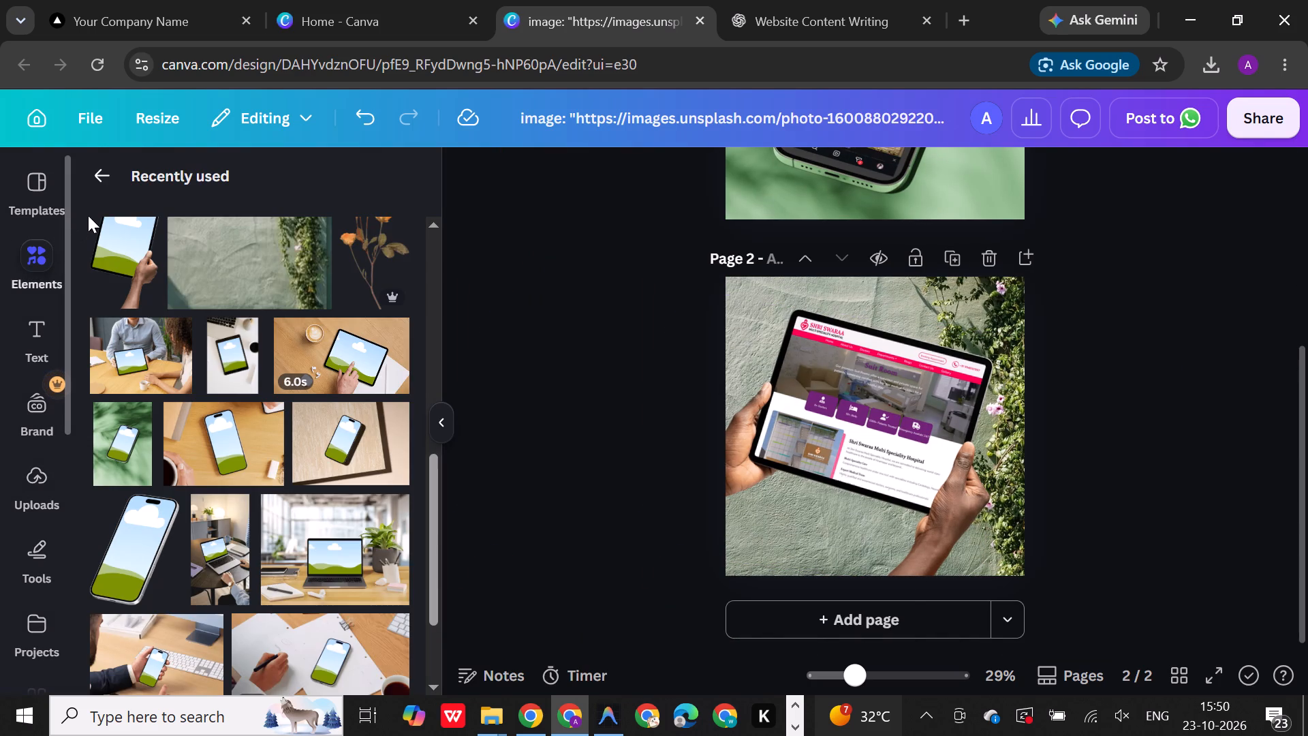
{"action": "scroll", "coordinate": [308, 578], "scroll_direction": "down", "scroll_amount": 4}
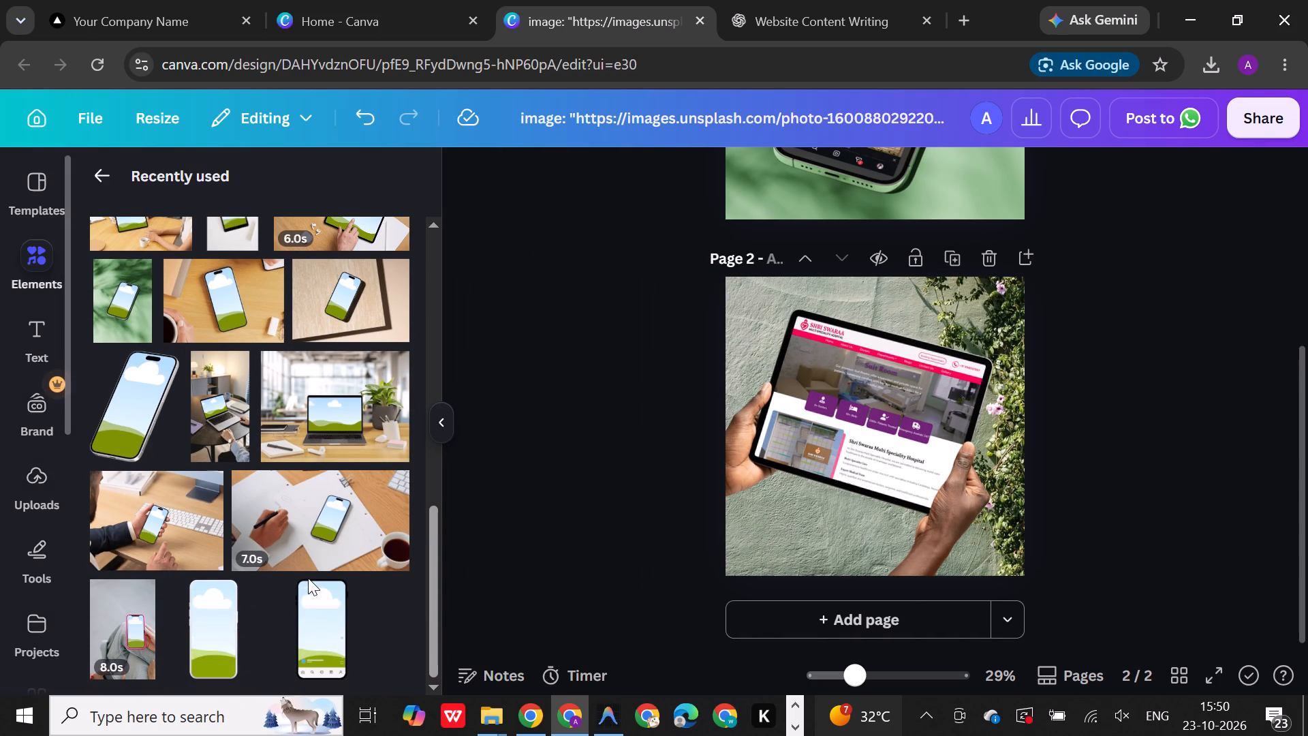
{"action": "scroll", "coordinate": [308, 578], "scroll_direction": "down", "scroll_amount": 4}
{"action": "scroll", "coordinate": [308, 574], "scroll_direction": "up", "scroll_amount": 14}
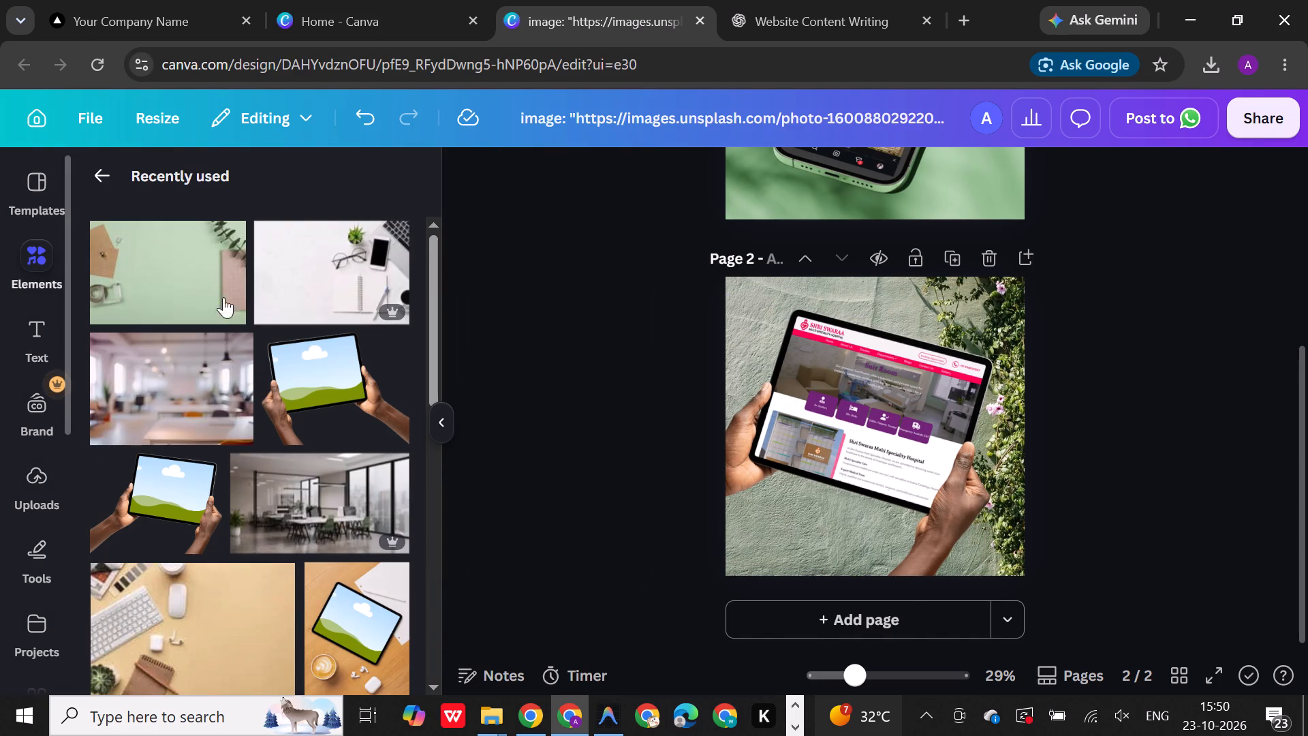
{"action": "left_click", "coordinate": [103, 177]}
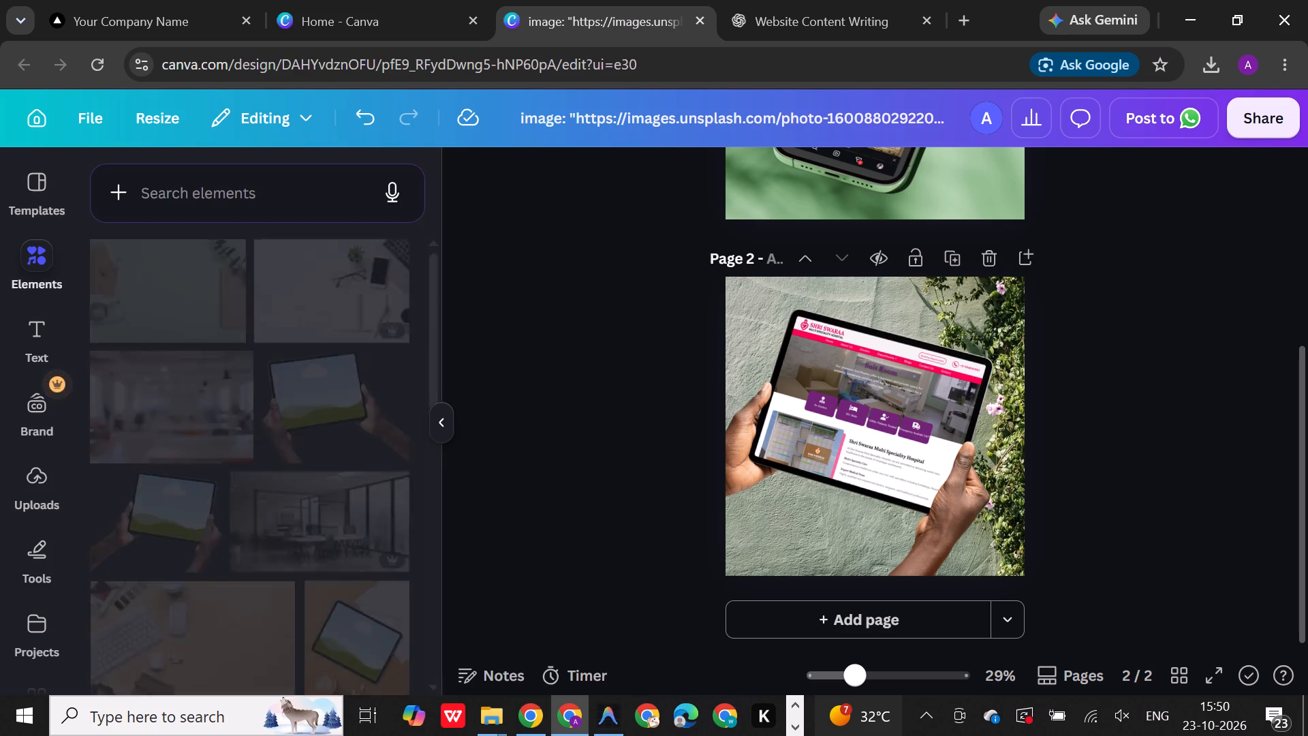
{"action": "scroll", "coordinate": [240, 512], "scroll_direction": "down", "scroll_amount": 6}
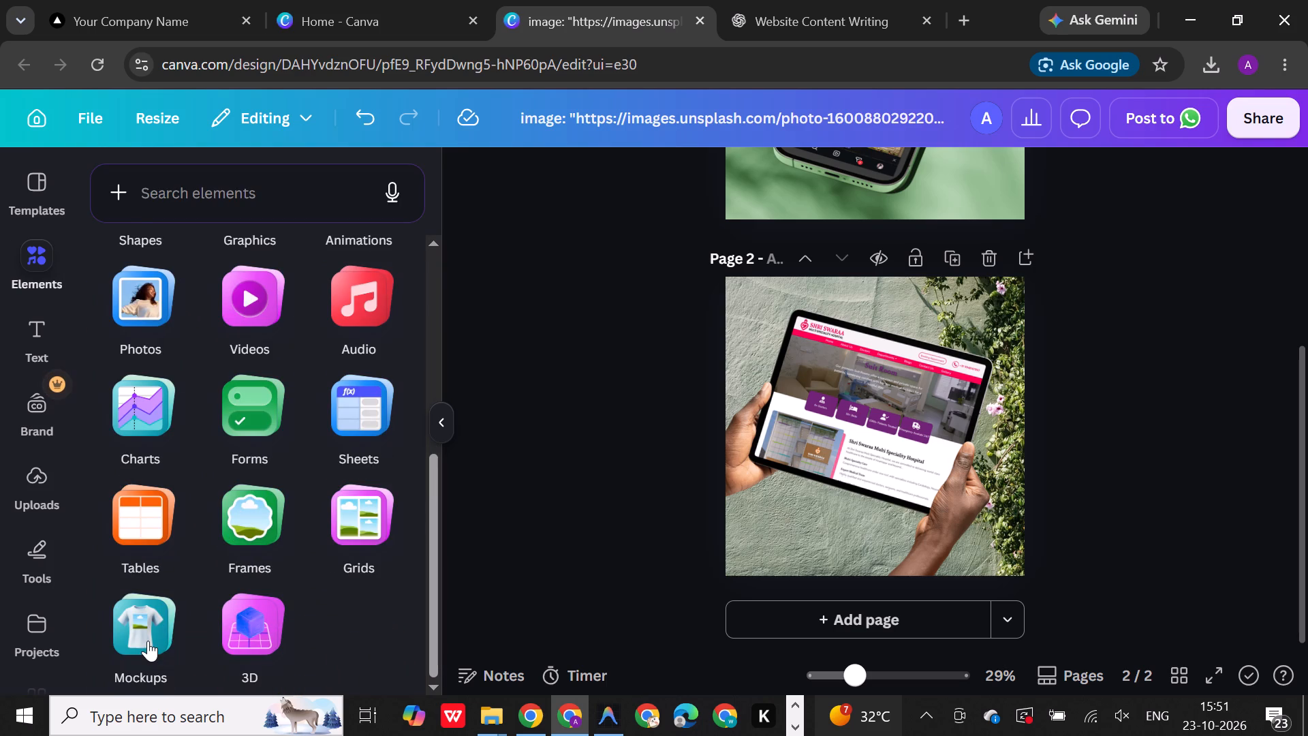
{"action": "left_click", "coordinate": [148, 641]}
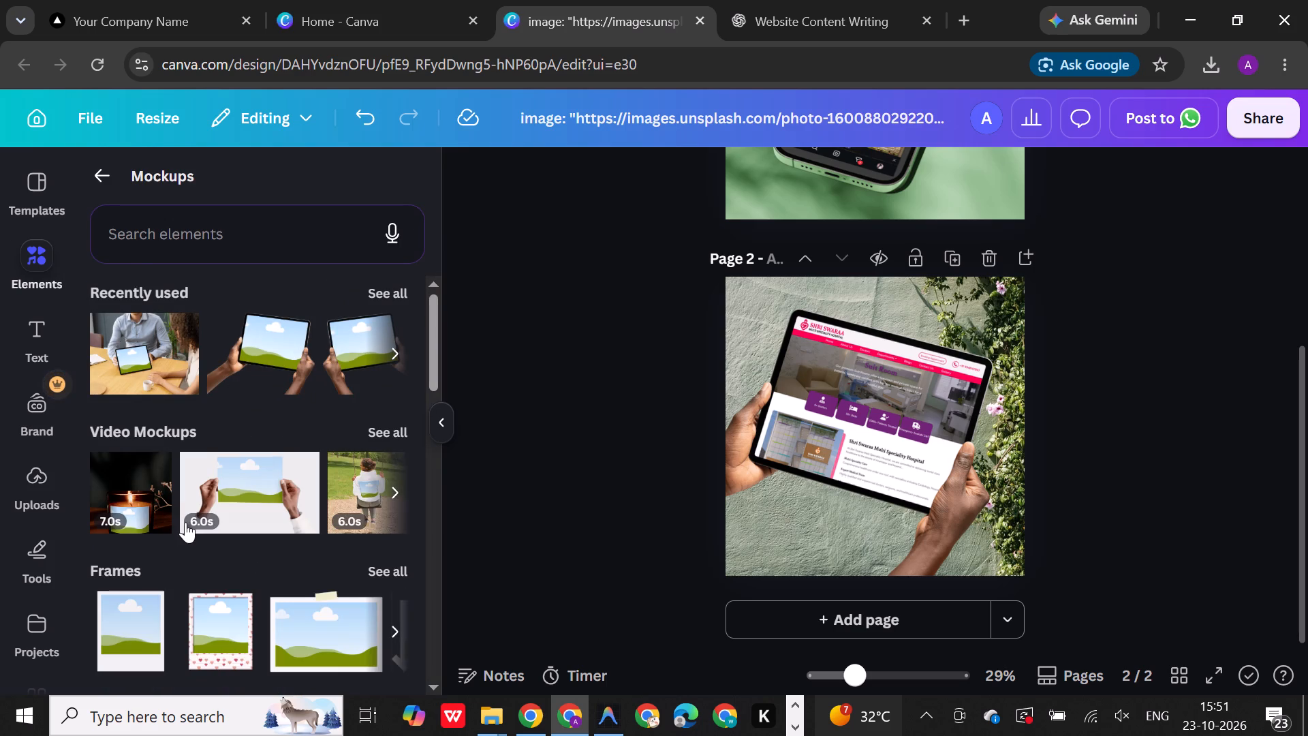
{"action": "scroll", "coordinate": [185, 522], "scroll_direction": "down", "scroll_amount": 15}
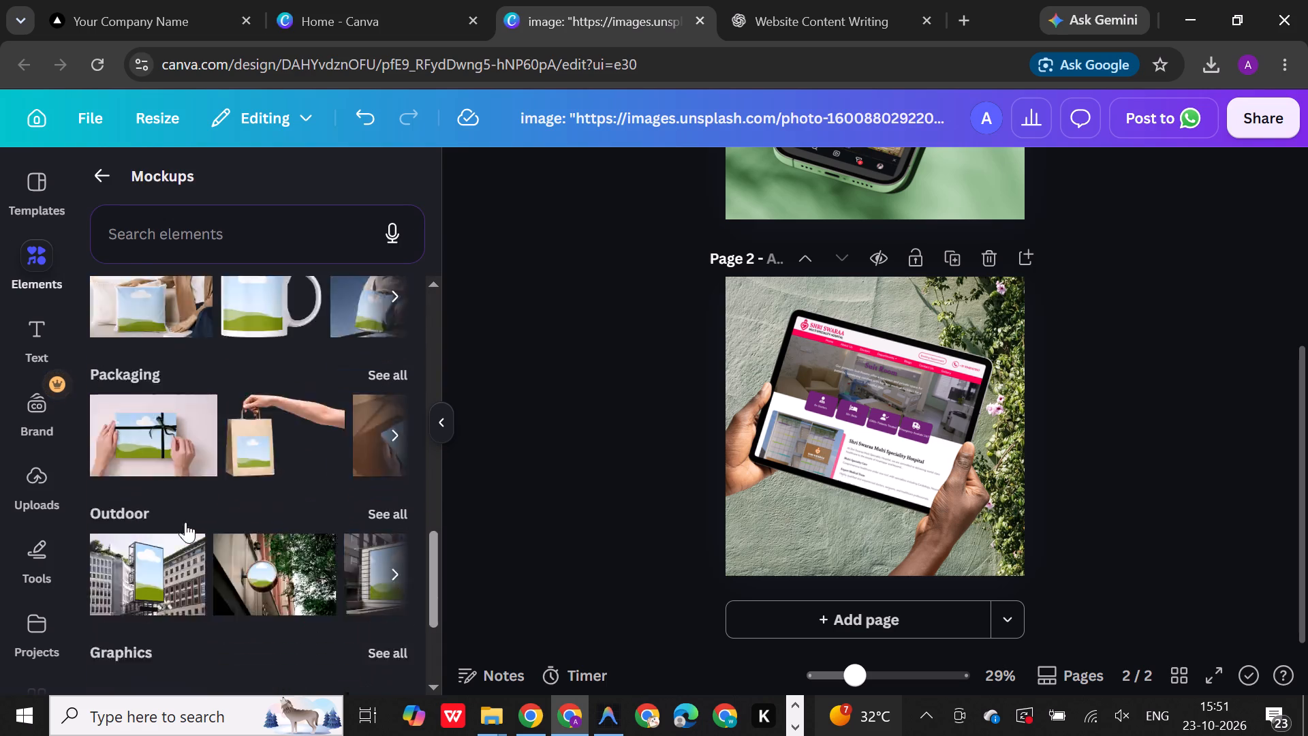
{"action": "left_click", "coordinate": [399, 578]}
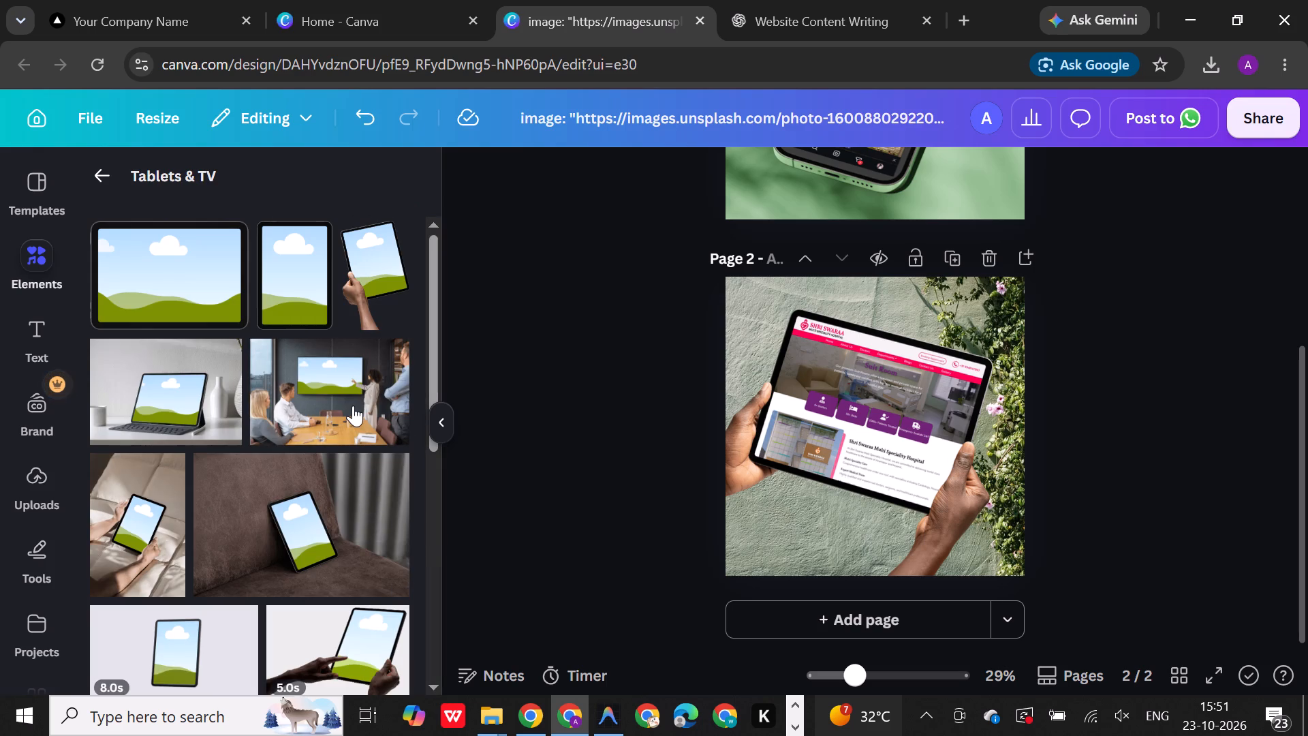
Add a blank page 3 and place the meeting-room mockup with a wall-mounted TV from the Tablets & TV collection on it.
{"action": "left_click", "coordinate": [860, 626]}
{"action": "scroll", "coordinate": [268, 521], "scroll_direction": "down", "scroll_amount": 4}
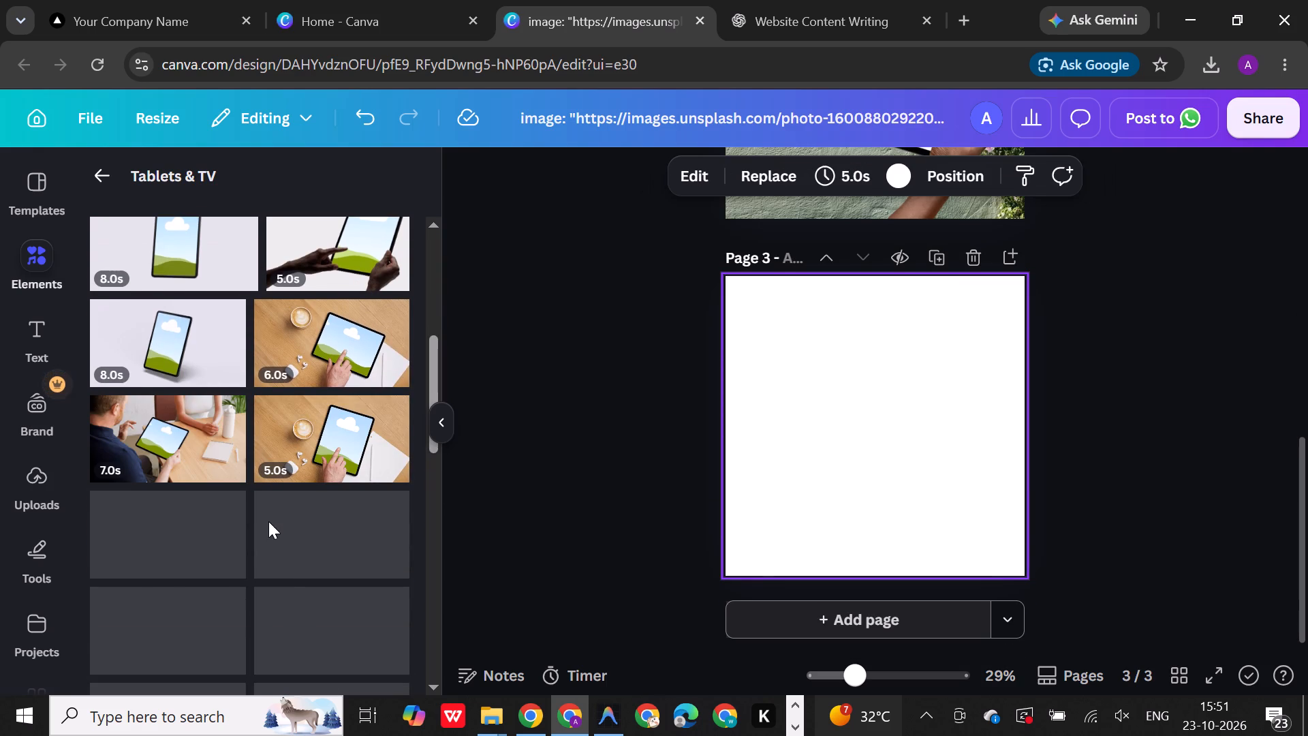
{"action": "scroll", "coordinate": [268, 521], "scroll_direction": "up", "scroll_amount": 2}
{"action": "scroll", "coordinate": [268, 521], "scroll_direction": "down", "scroll_amount": 2}
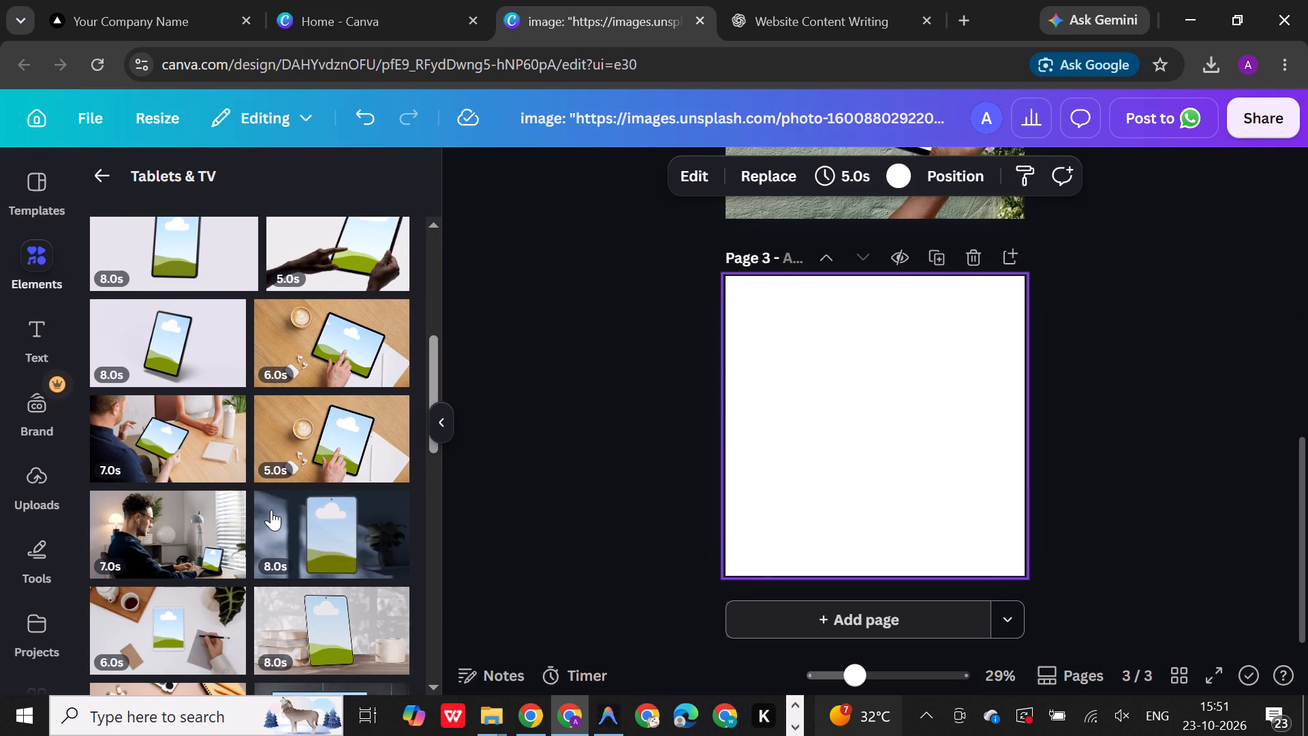
{"action": "scroll", "coordinate": [271, 510], "scroll_direction": "down", "scroll_amount": 4}
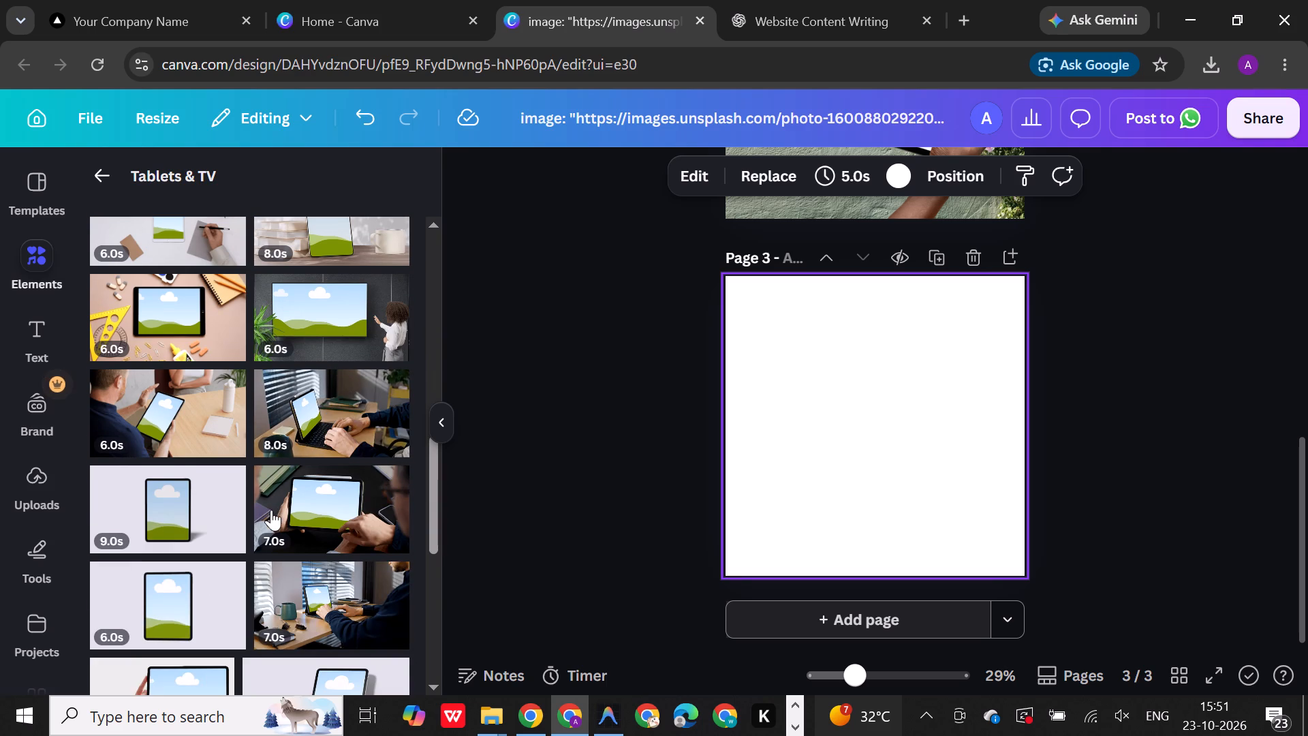
{"action": "scroll", "coordinate": [271, 510], "scroll_direction": "down", "scroll_amount": 5}
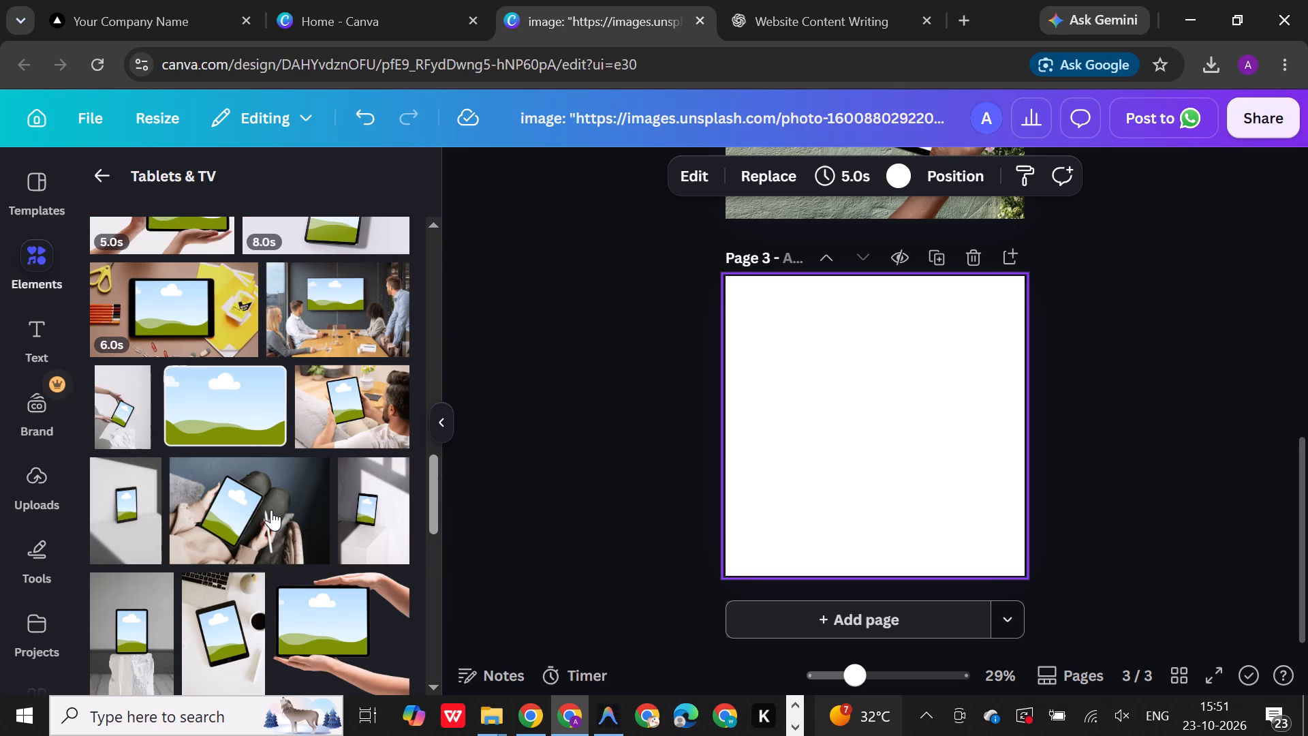
{"action": "left_click_drag", "start_coordinate": [361, 288], "coordinate": [826, 408]}
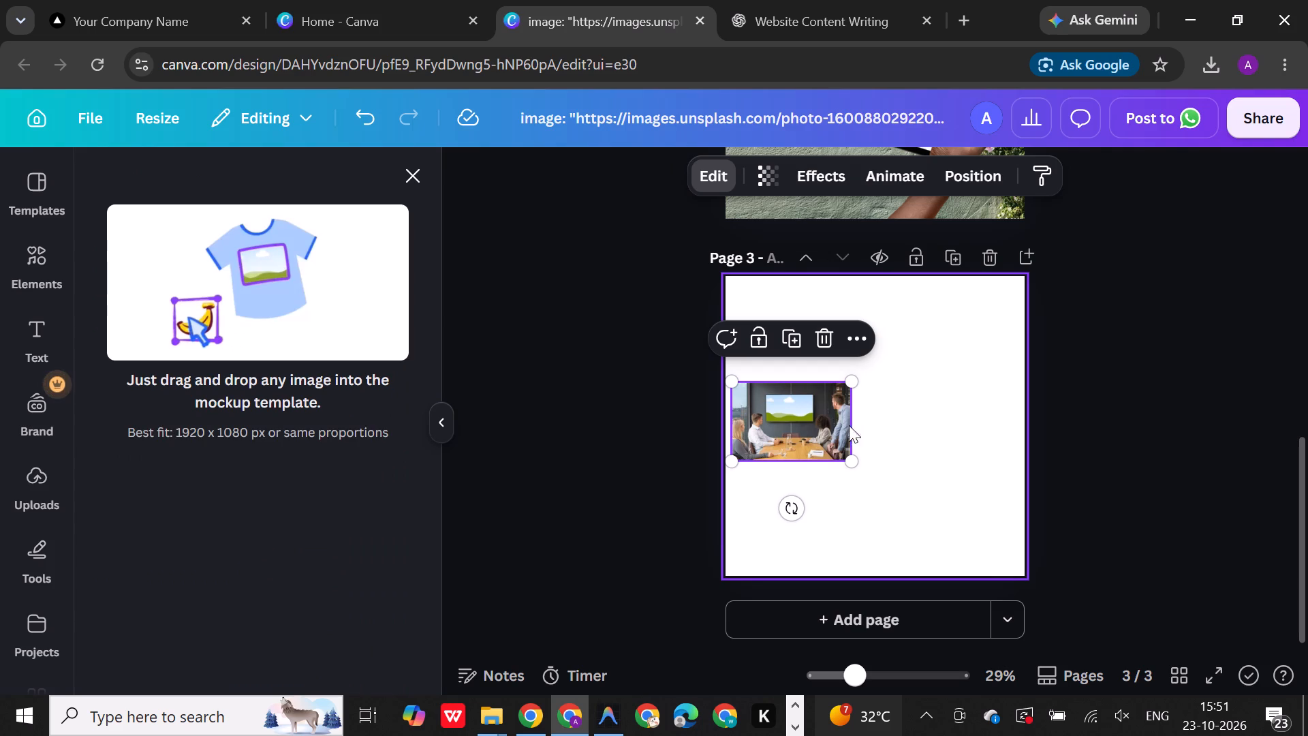
Enlarge the meeting-room mockup to cover all of page 3 and position it so the wall TV is roughly centred horizontally.
{"action": "left_click_drag", "start_coordinate": [830, 428], "coordinate": [822, 322]}
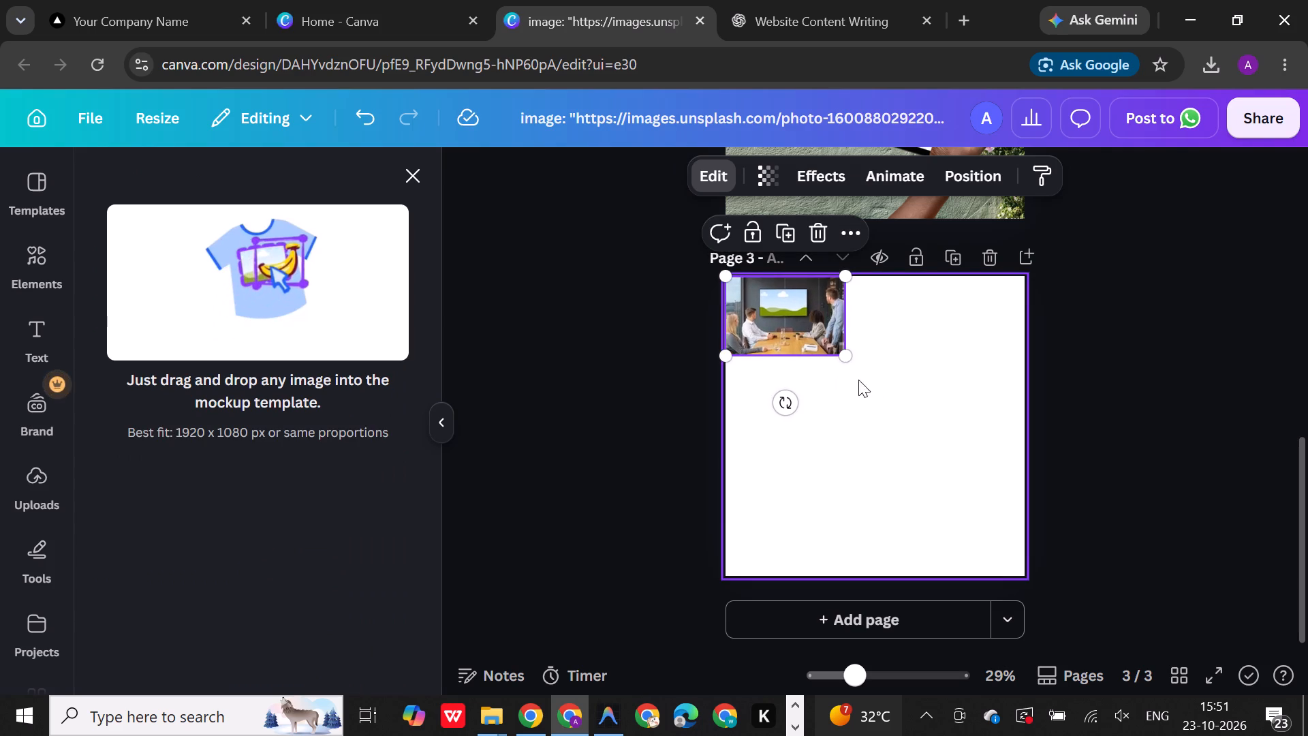
{"action": "left_click_drag", "start_coordinate": [848, 355], "coordinate": [1012, 735]}
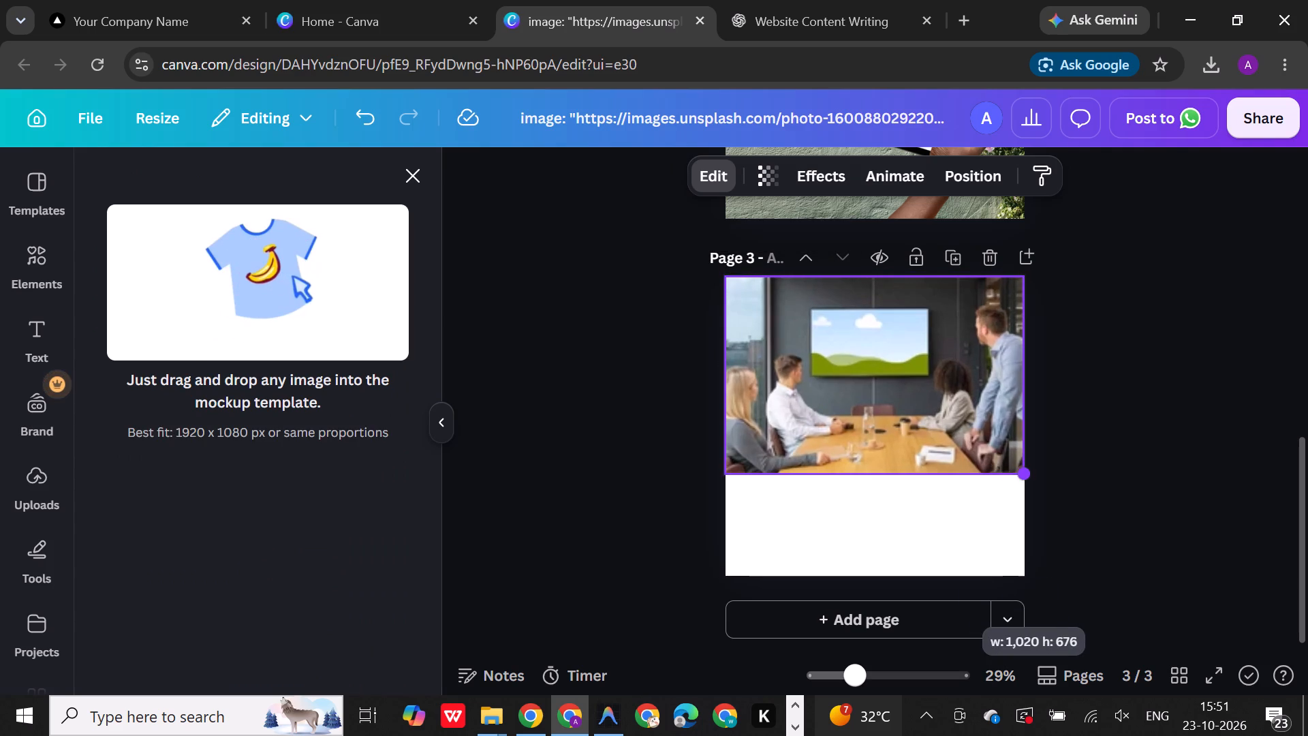
{"action": "left_click_drag", "start_coordinate": [1012, 735], "coordinate": [1065, 692]}
{"action": "left_click_drag", "start_coordinate": [983, 473], "coordinate": [927, 501]}
{"action": "left_click_drag", "start_coordinate": [675, 305], "coordinate": [664, 223]}
{"action": "left_click", "coordinate": [1239, 420]}
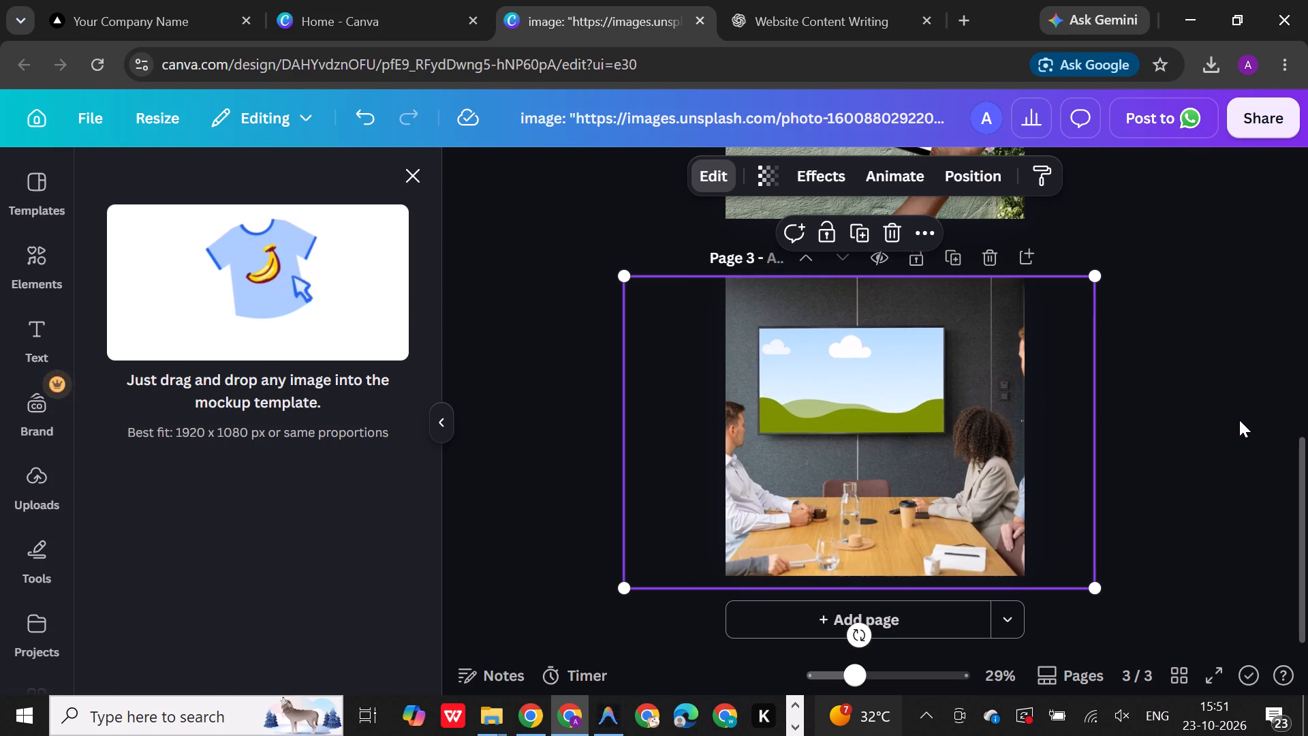
{"action": "double_click", "coordinate": [1239, 420]}
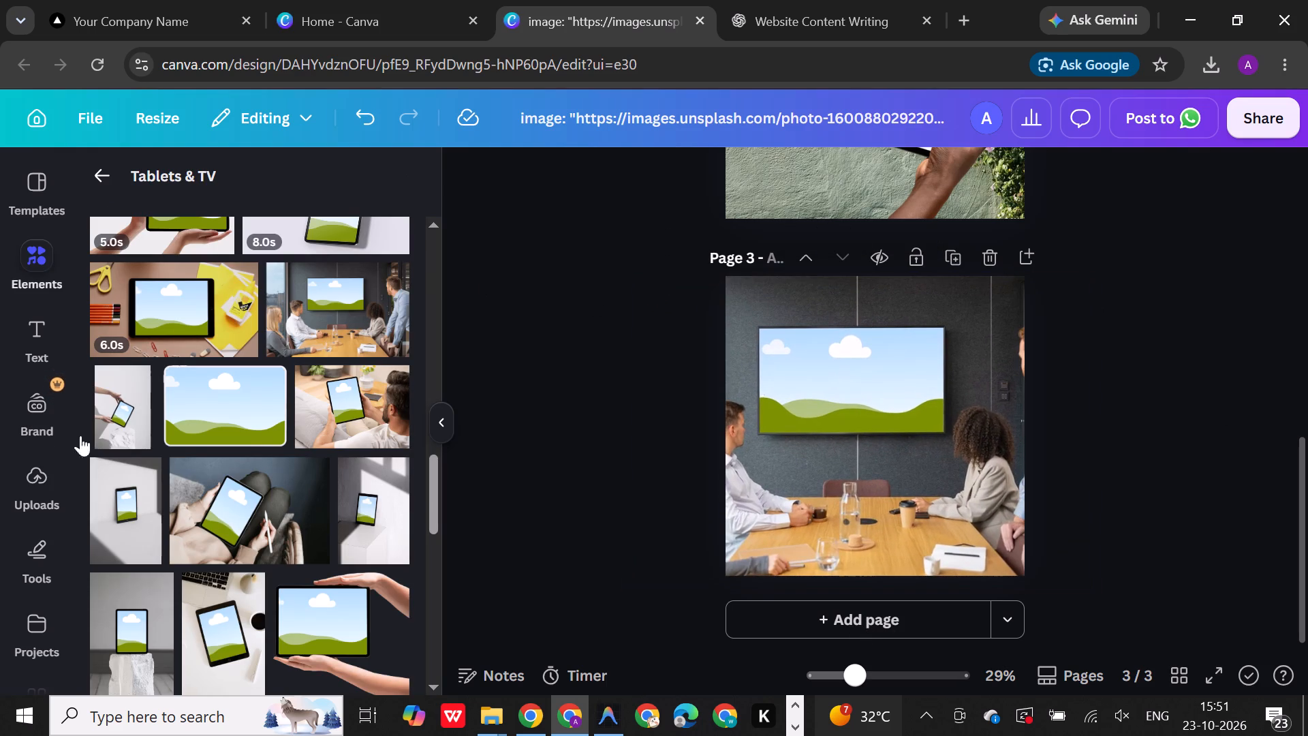
Place the uploaded hospital website screenshot on the meeting-room TV, shift it down to include the site header, and apply the changes.
{"action": "left_click", "coordinate": [42, 476]}
{"action": "left_click_drag", "start_coordinate": [170, 410], "coordinate": [790, 500]}
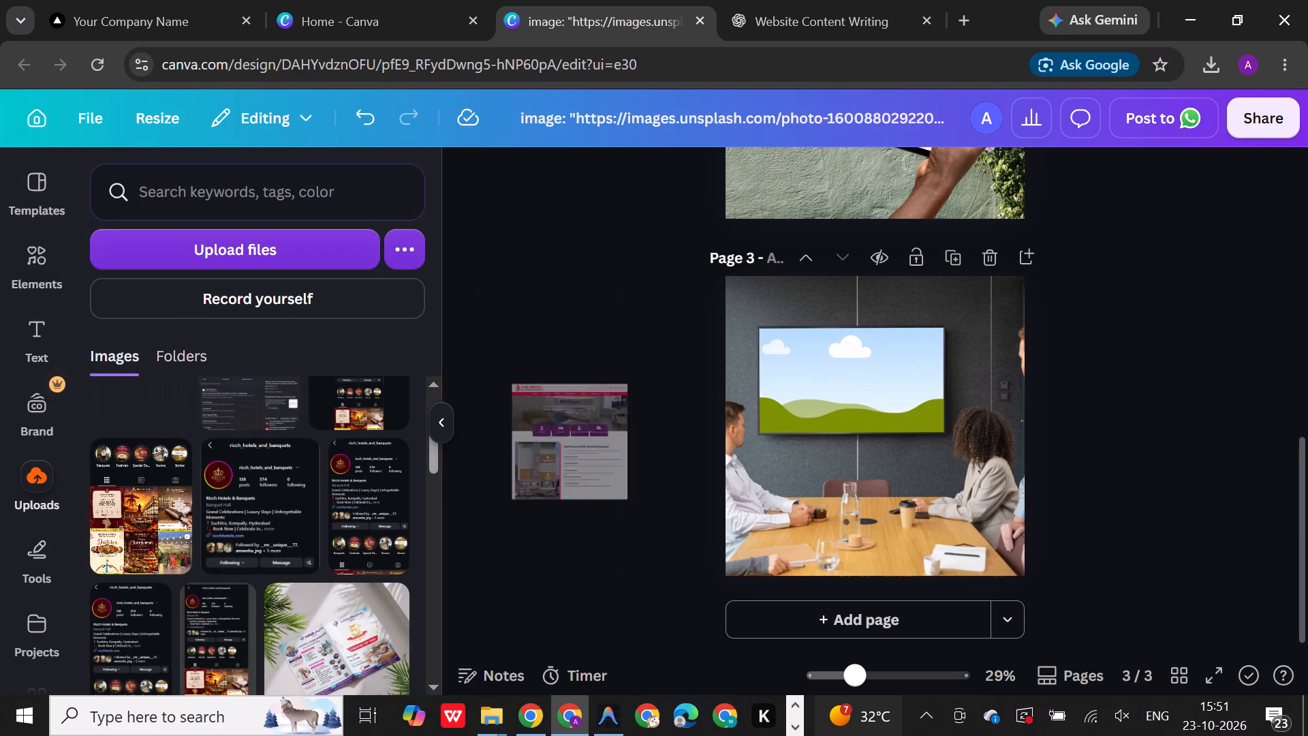
{"action": "left_click_drag", "start_coordinate": [790, 500], "coordinate": [886, 409]}
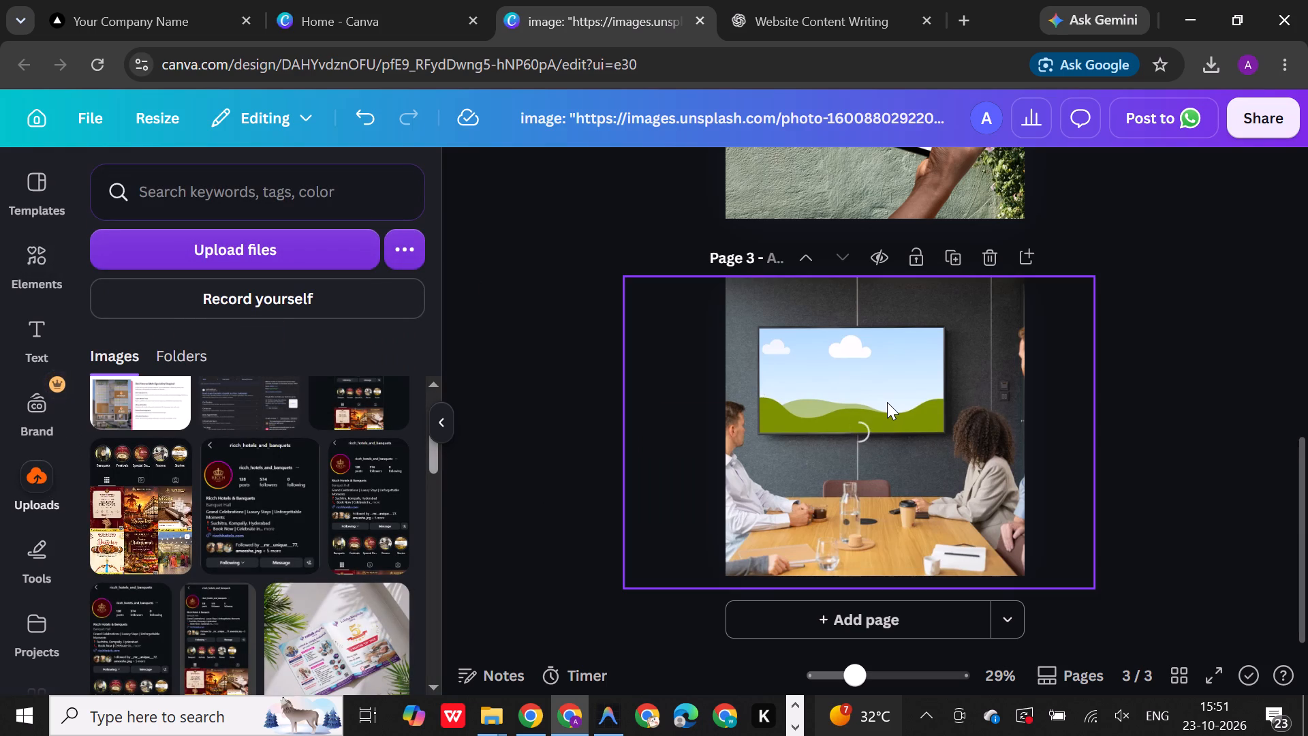
{"action": "double_click", "coordinate": [887, 402]}
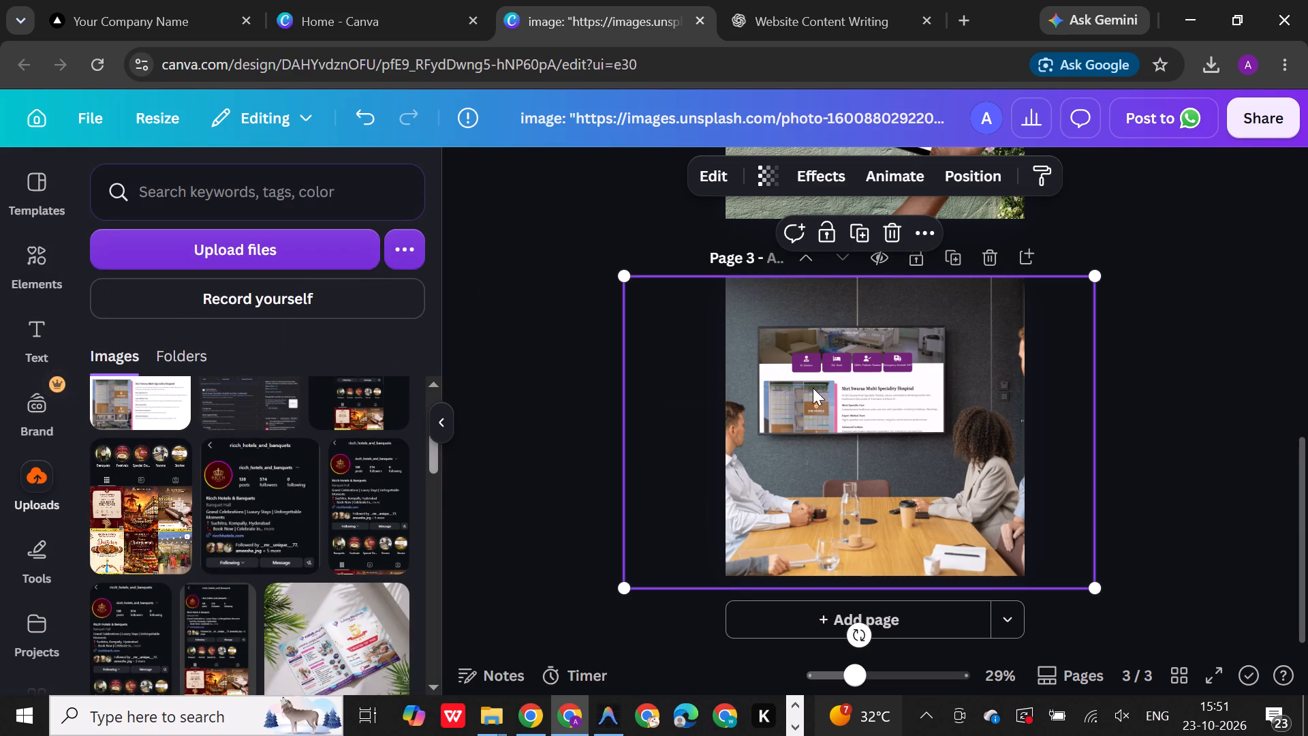
{"action": "left_click_drag", "start_coordinate": [277, 350], "coordinate": [277, 401]}
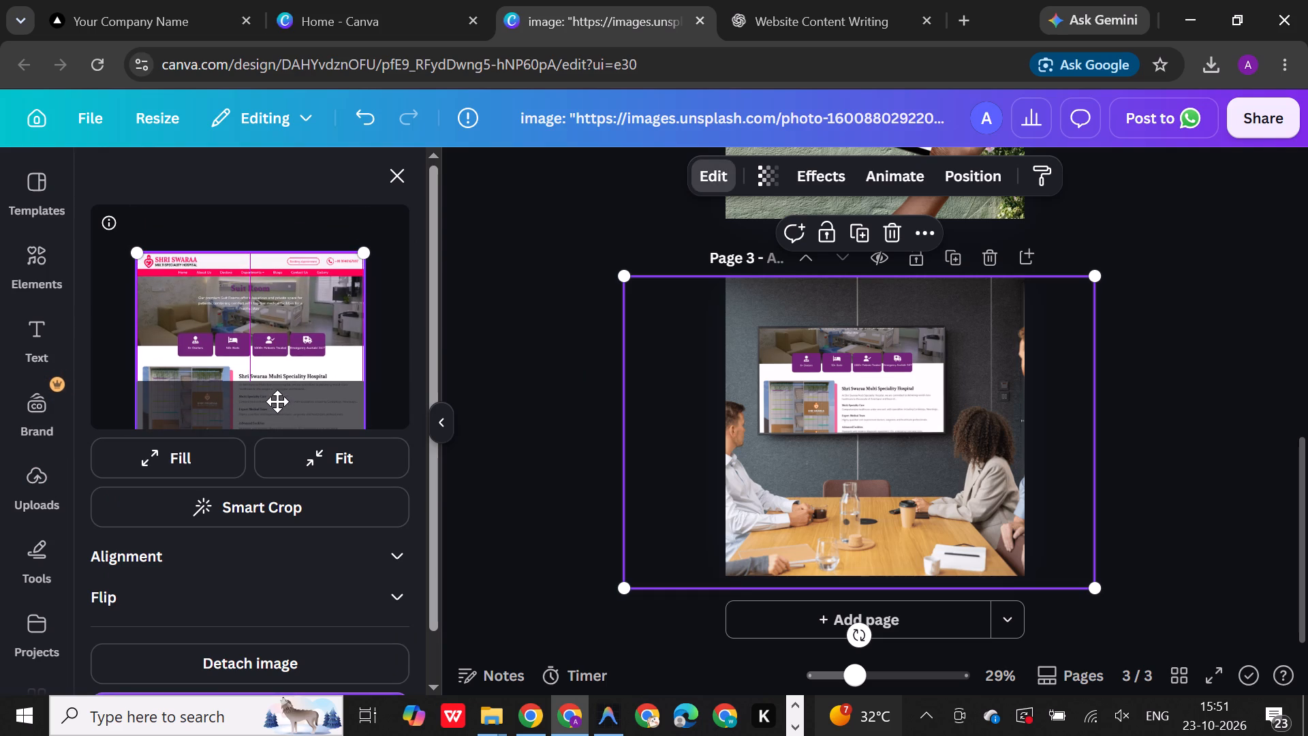
{"action": "left_click_drag", "start_coordinate": [277, 401], "coordinate": [277, 404]}
{"action": "scroll", "coordinate": [352, 566], "scroll_direction": "down", "scroll_amount": 6}
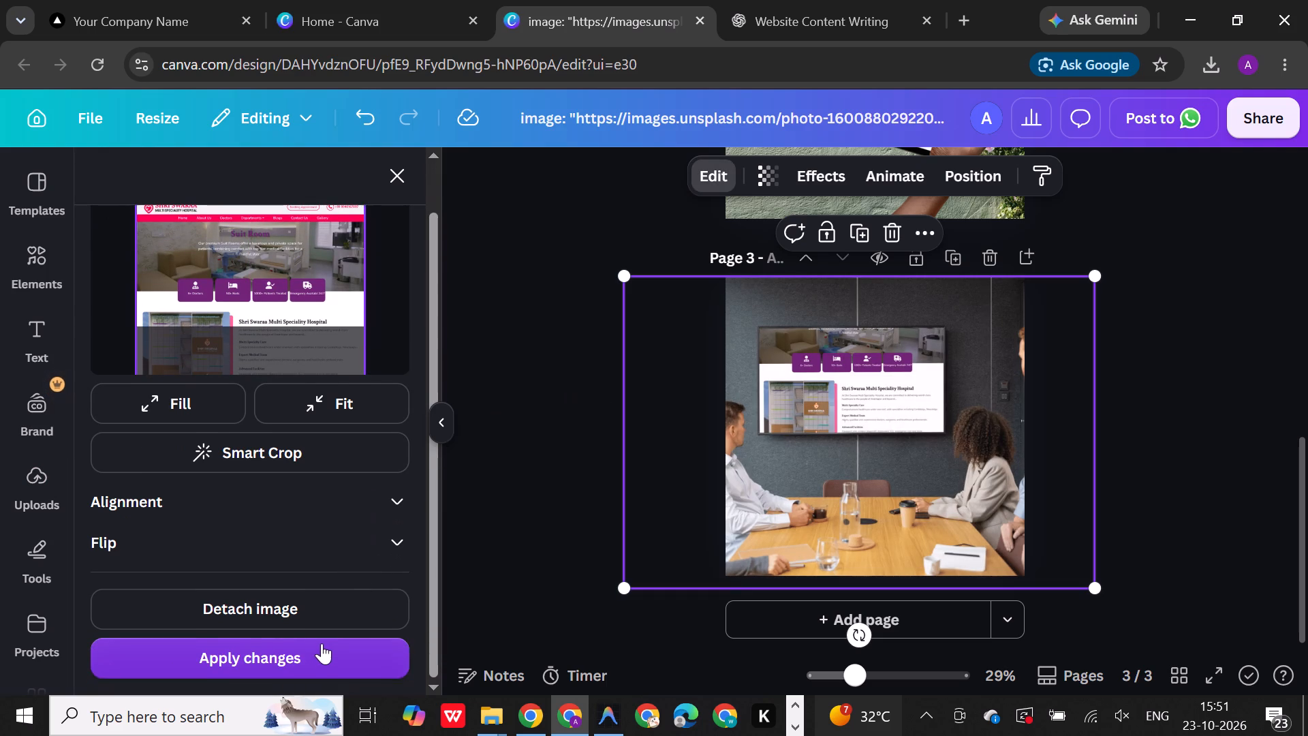
{"action": "left_click", "coordinate": [317, 649]}
{"action": "left_click", "coordinate": [1228, 542]}
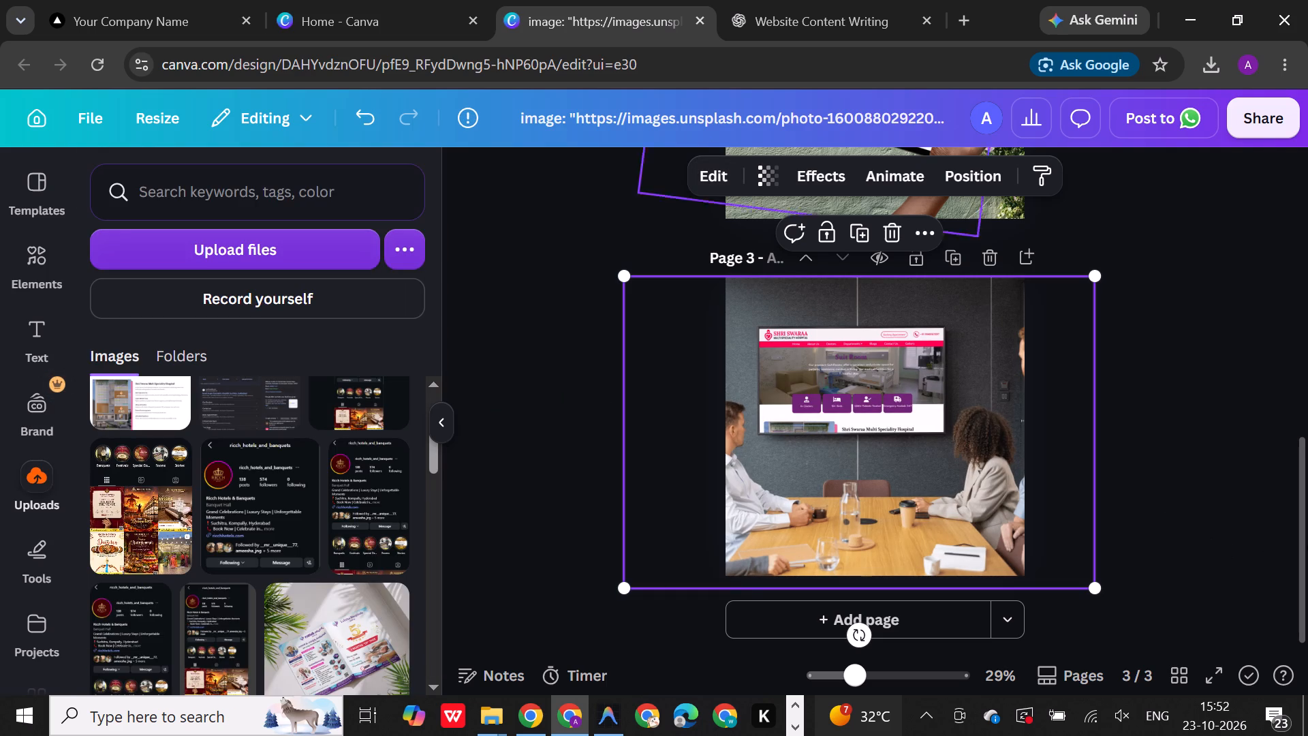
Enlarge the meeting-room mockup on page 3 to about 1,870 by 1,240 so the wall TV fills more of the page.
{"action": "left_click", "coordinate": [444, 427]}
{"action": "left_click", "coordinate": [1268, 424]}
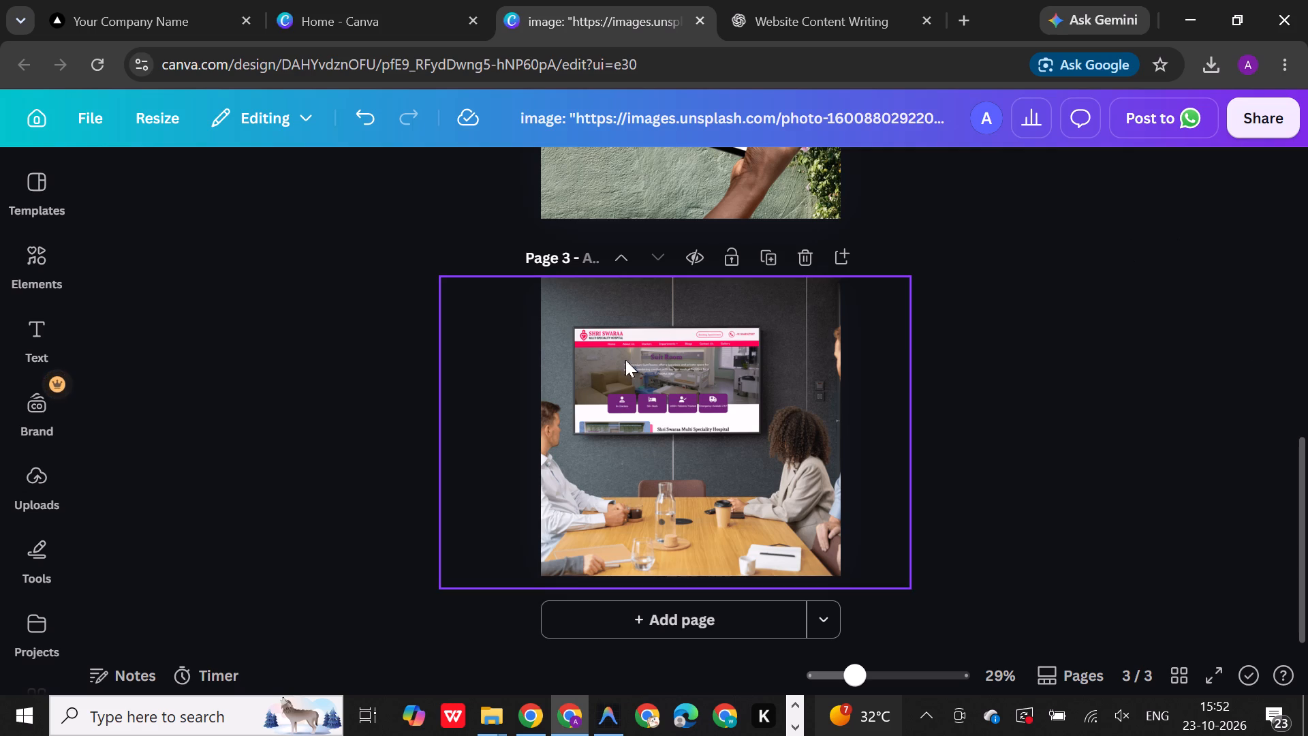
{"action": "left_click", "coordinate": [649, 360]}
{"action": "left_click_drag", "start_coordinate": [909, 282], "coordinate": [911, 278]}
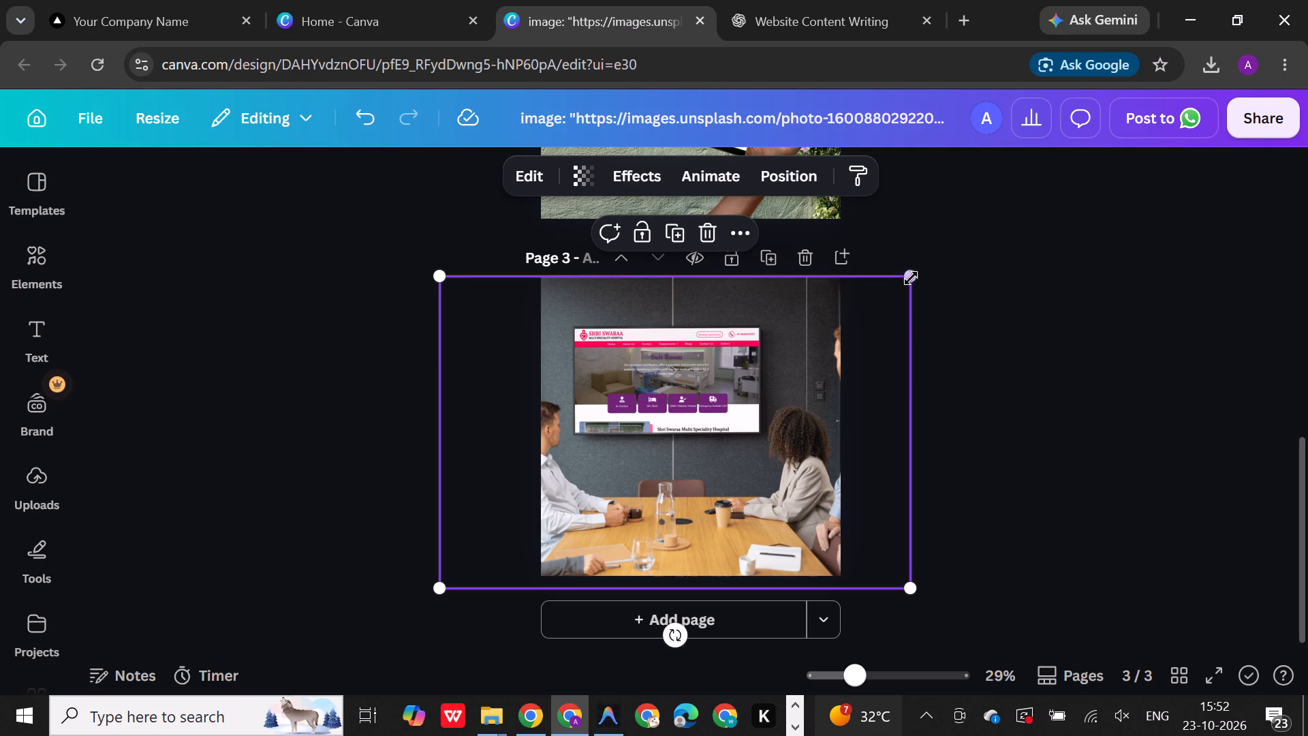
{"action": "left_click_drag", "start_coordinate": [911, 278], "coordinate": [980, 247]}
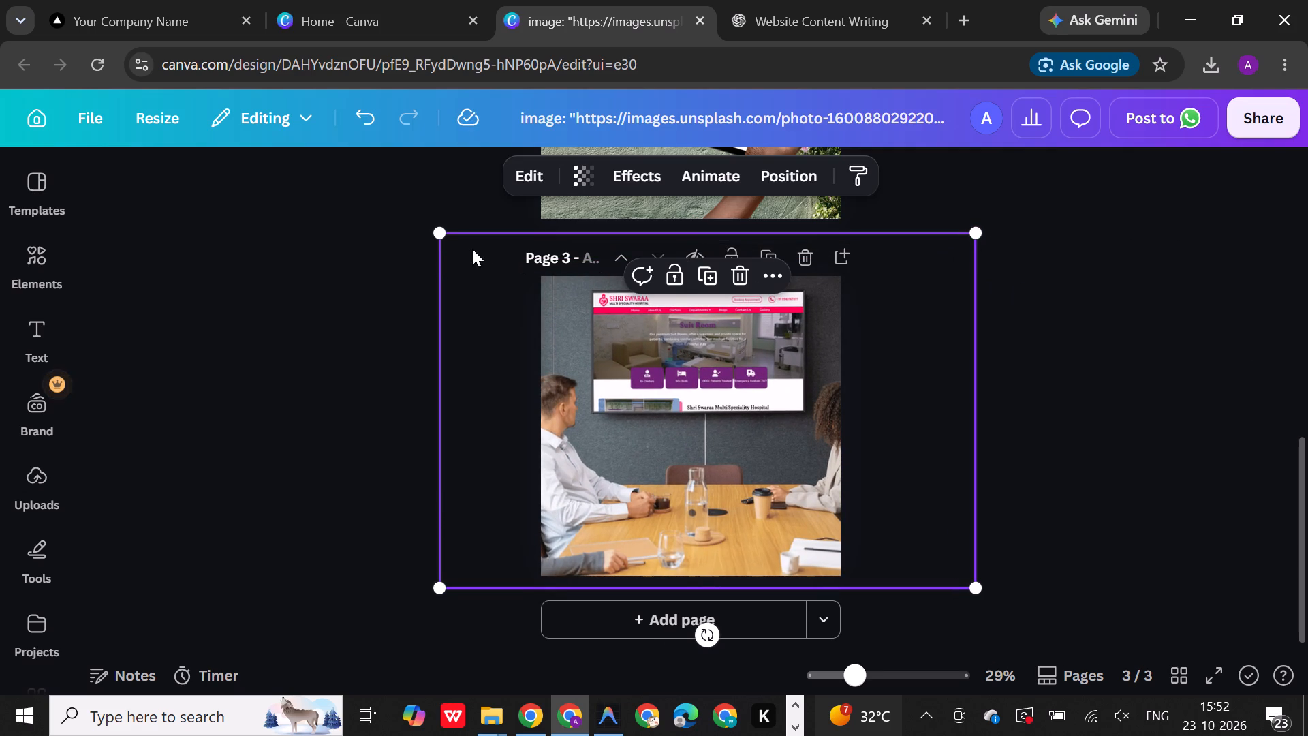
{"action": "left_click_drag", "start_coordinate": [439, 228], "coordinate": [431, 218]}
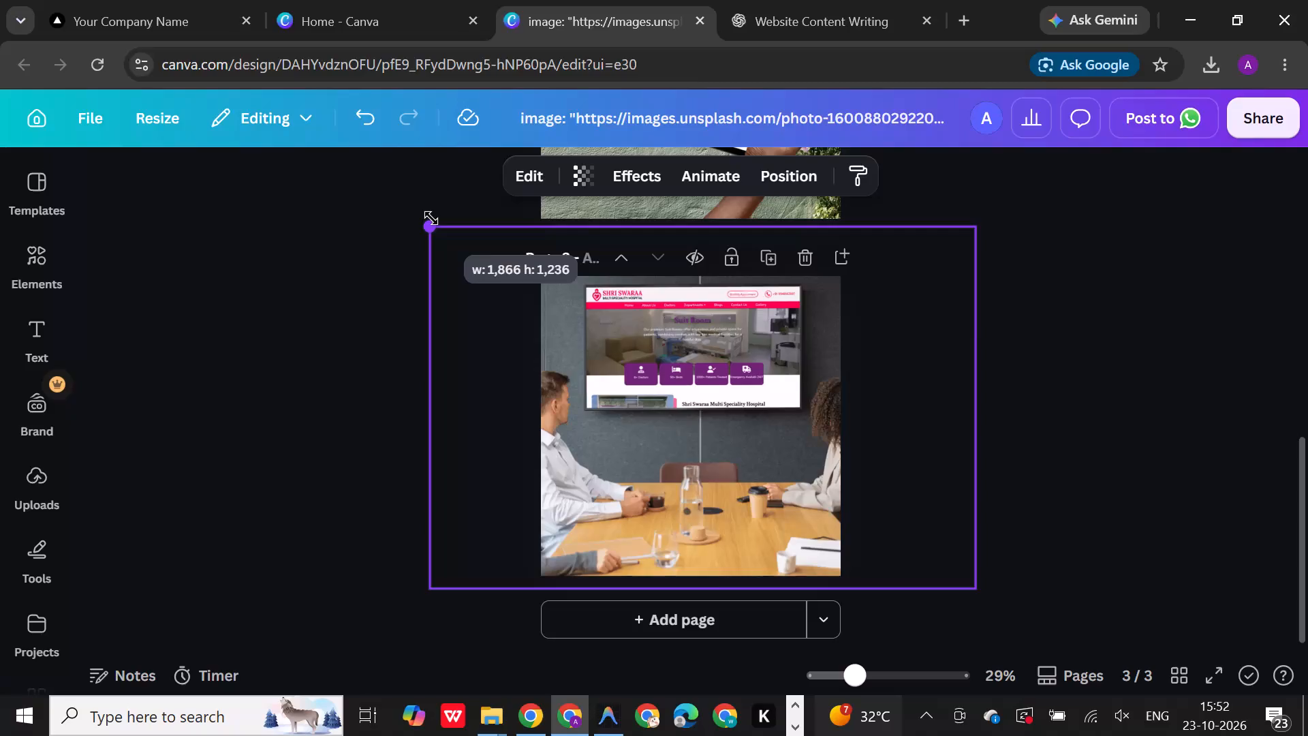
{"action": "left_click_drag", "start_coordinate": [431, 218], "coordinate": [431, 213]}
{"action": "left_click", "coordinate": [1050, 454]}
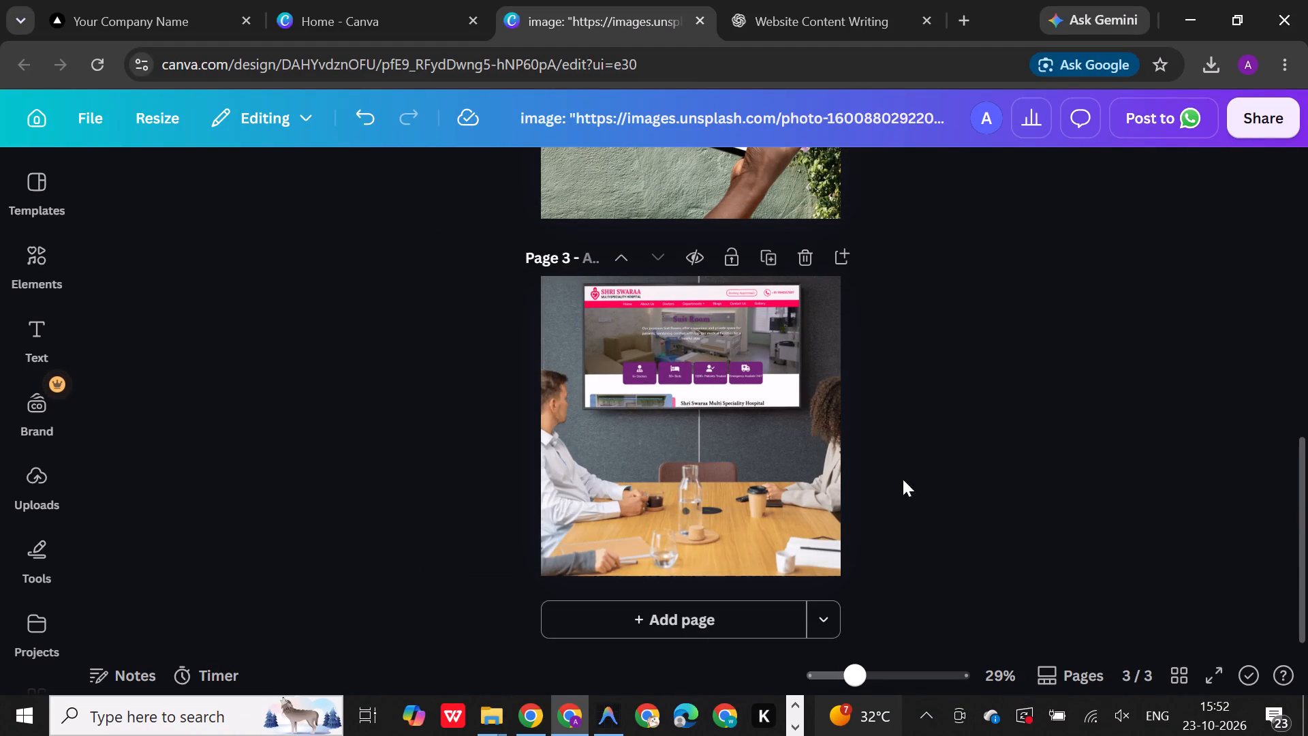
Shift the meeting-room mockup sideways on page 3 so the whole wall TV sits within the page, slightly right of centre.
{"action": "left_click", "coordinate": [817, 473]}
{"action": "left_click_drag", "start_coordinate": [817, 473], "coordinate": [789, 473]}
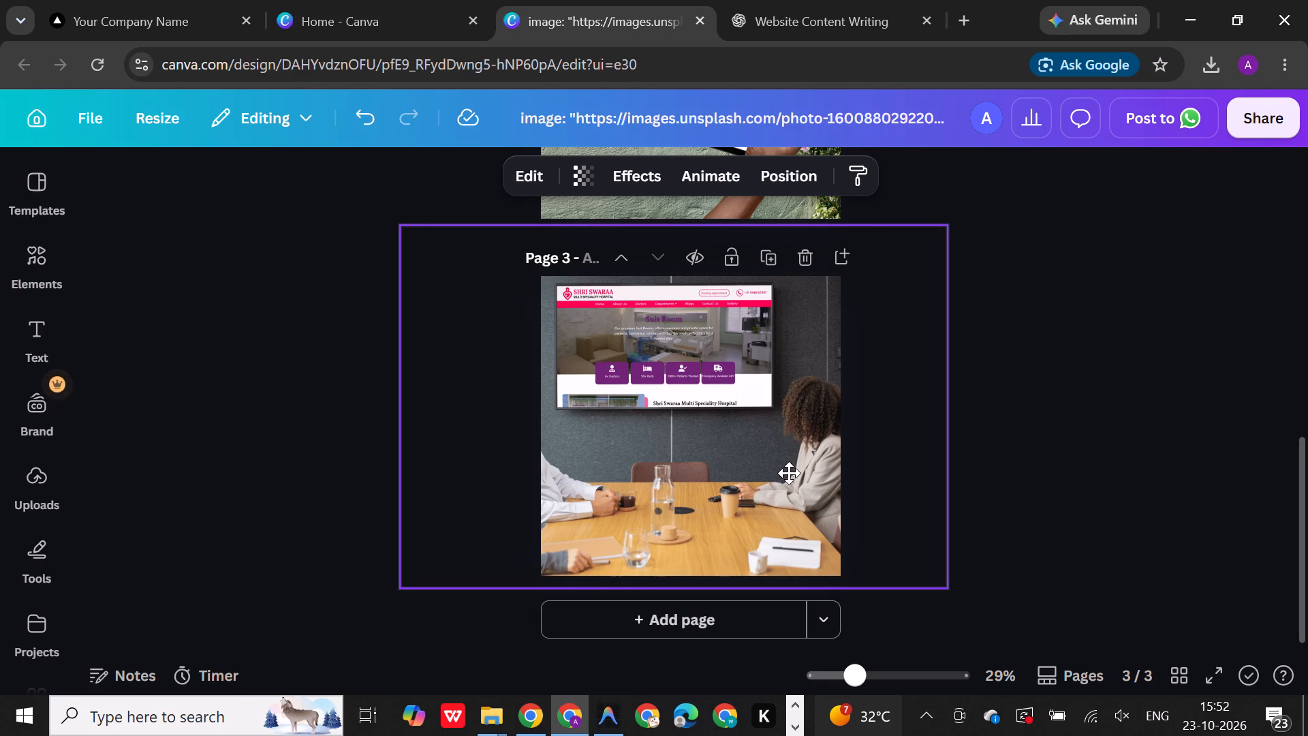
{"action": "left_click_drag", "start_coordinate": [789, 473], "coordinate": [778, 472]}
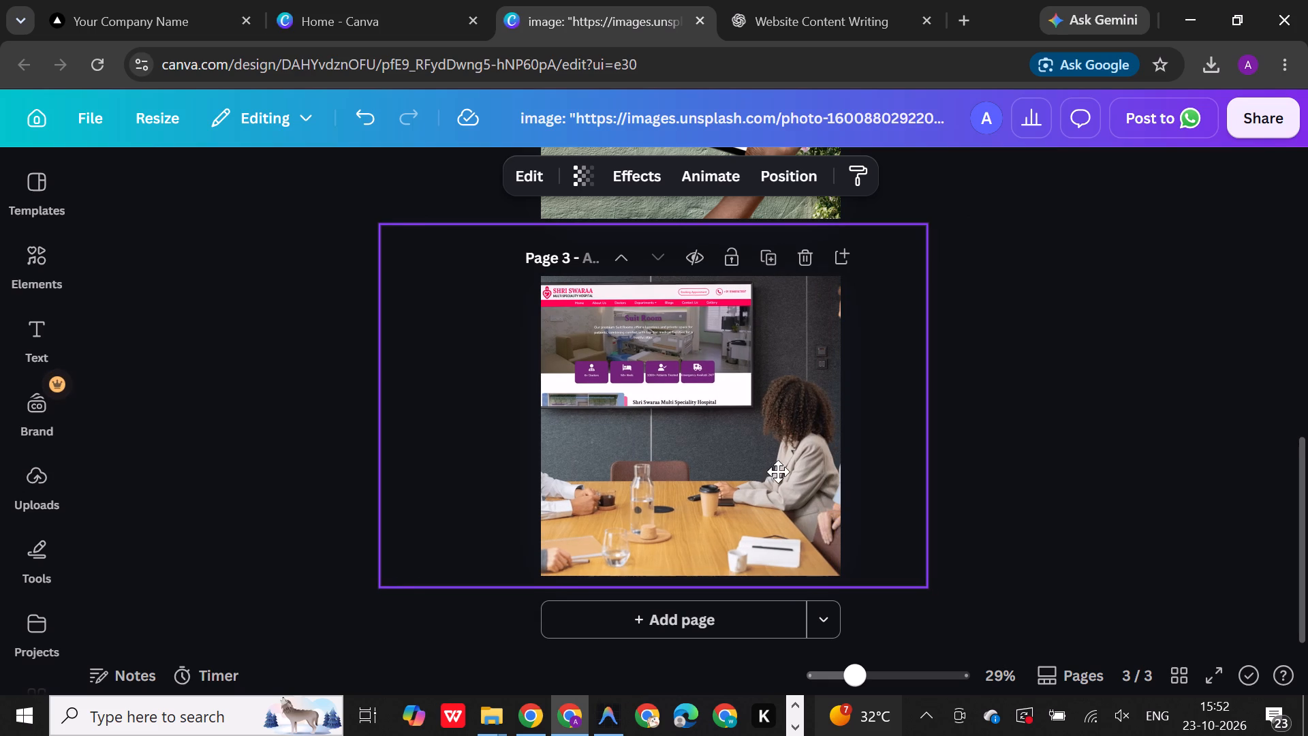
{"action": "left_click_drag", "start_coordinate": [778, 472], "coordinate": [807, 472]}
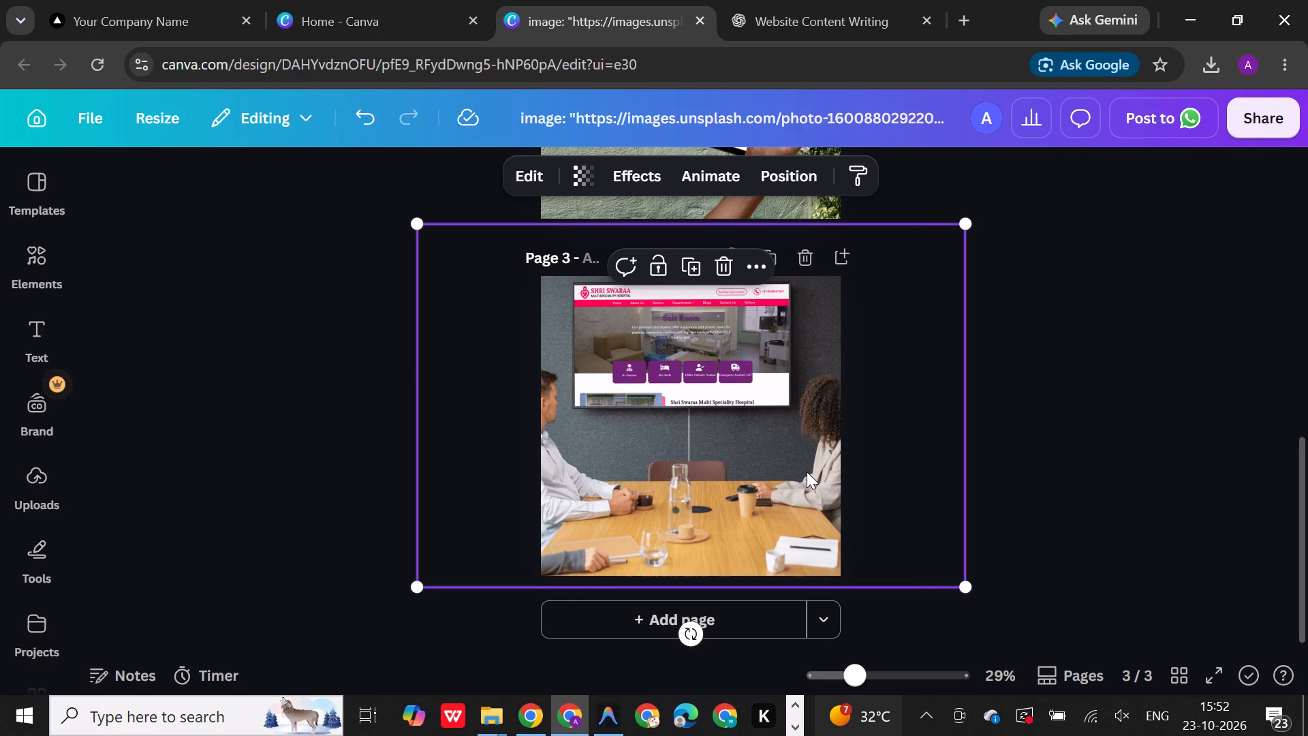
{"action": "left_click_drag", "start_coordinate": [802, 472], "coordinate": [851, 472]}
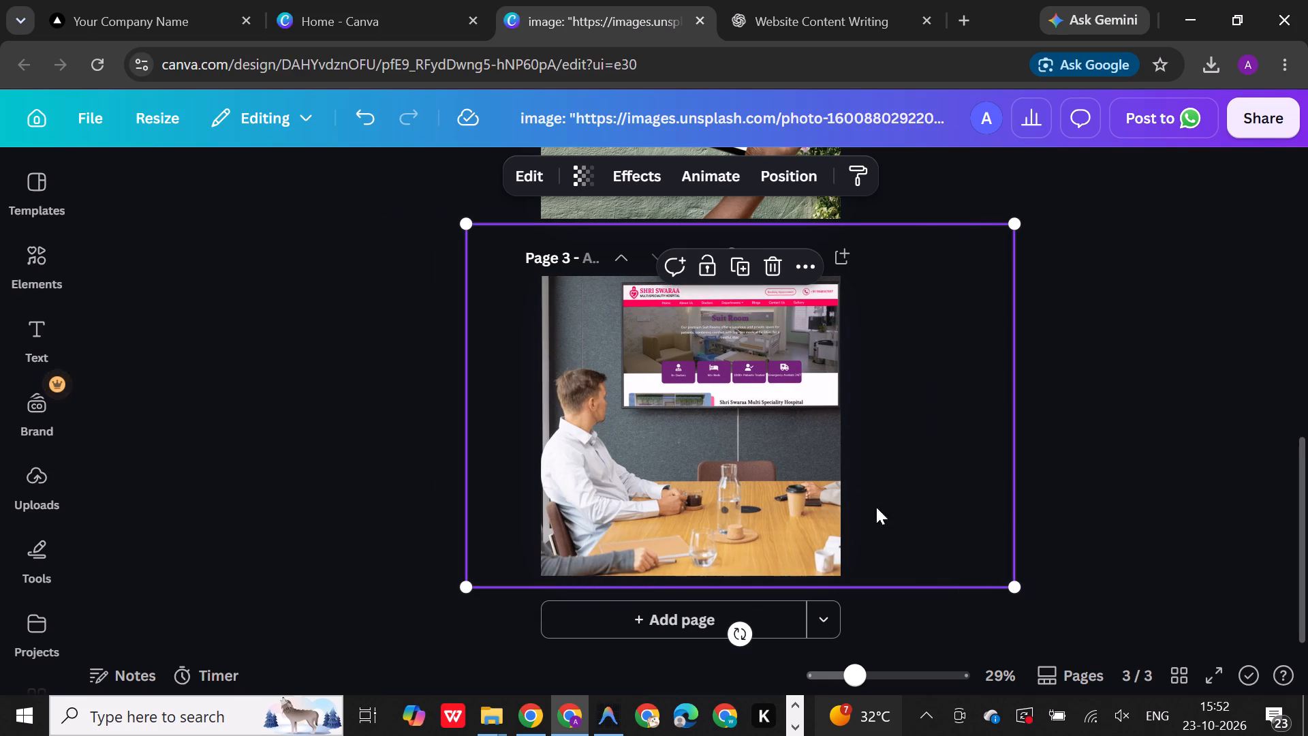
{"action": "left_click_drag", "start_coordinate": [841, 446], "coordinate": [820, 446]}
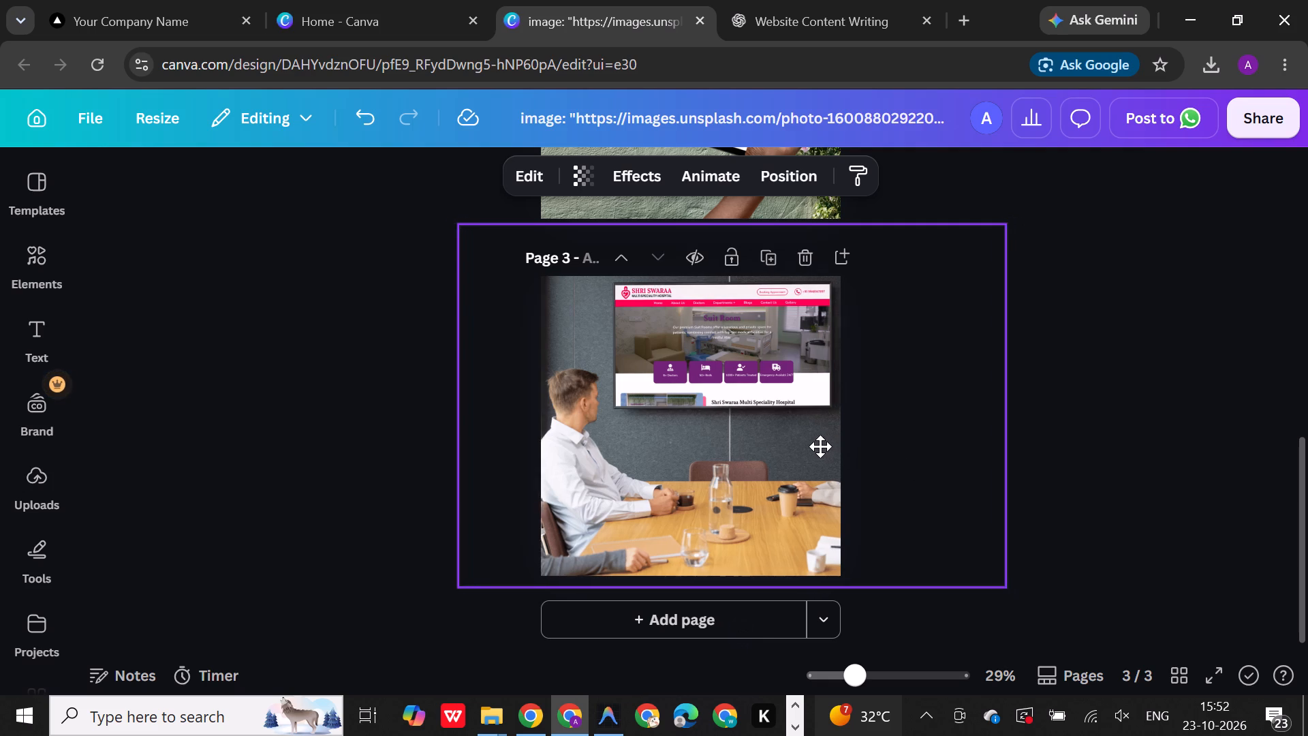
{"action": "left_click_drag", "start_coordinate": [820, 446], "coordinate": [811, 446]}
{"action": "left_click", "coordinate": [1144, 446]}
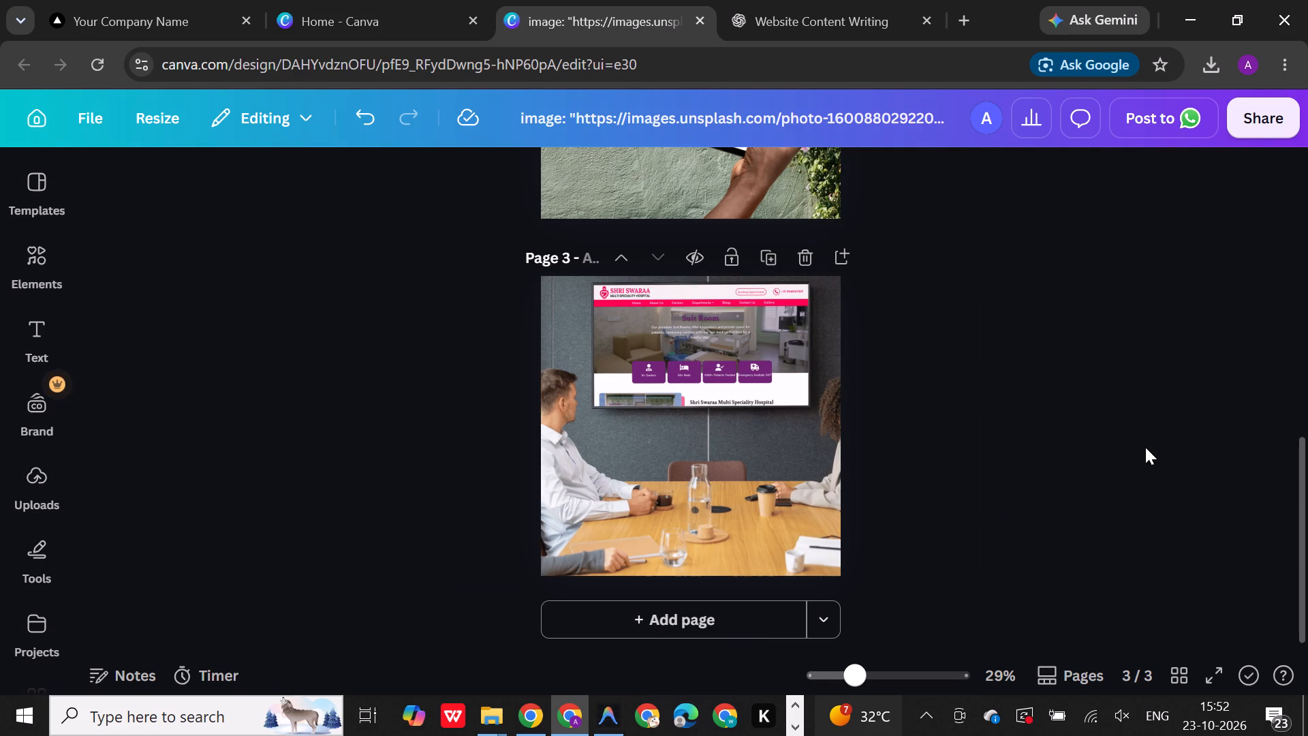
Delete the meeting-room mockup from page 3.
{"action": "left_click", "coordinate": [832, 485]}
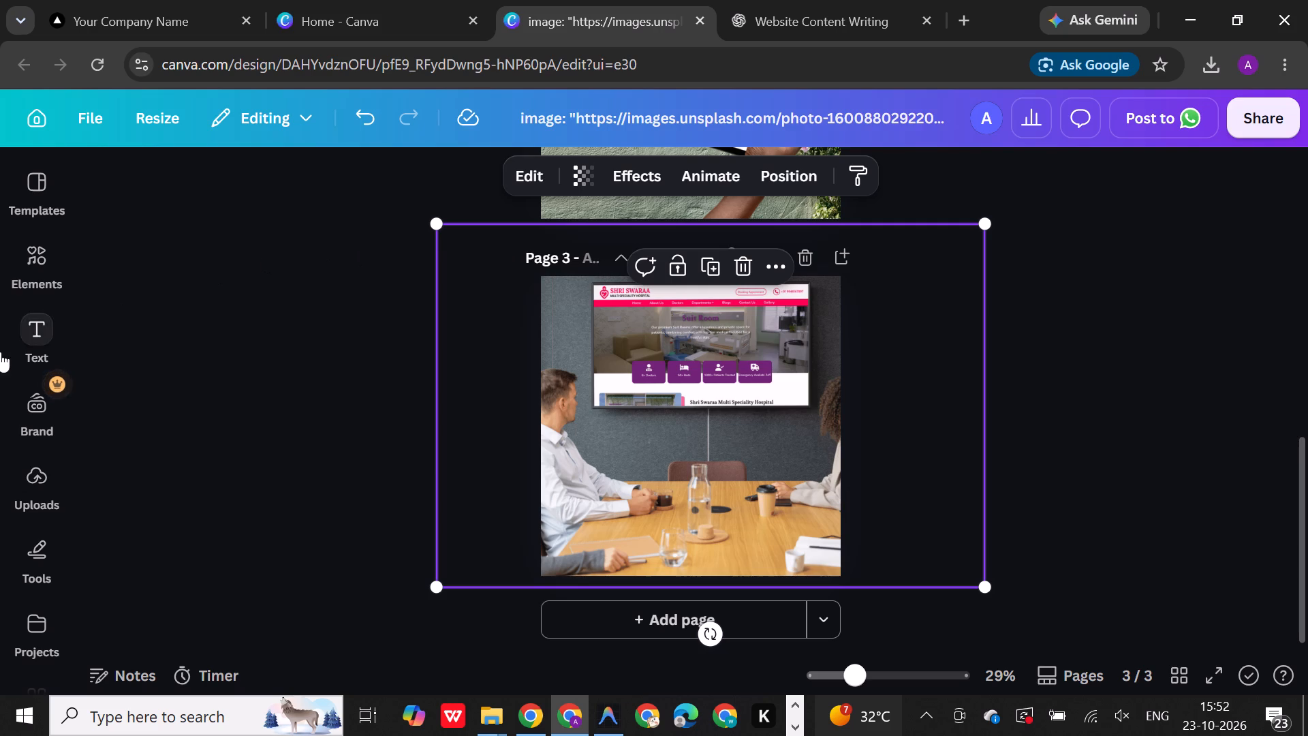
{"action": "left_click", "coordinate": [738, 268]}
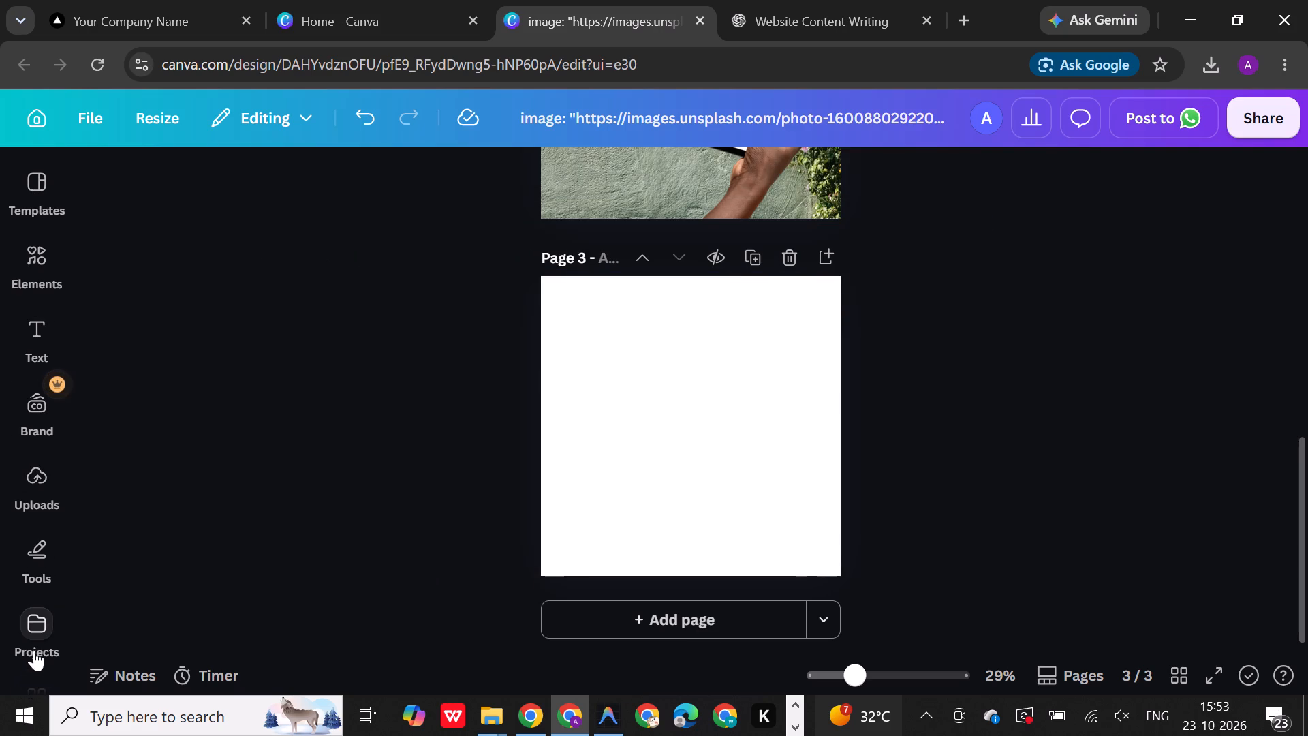
Place the portrait mockup of a man in a grey shirt holding a tablet at a table, from Tablets & TV, on page 3.
{"action": "left_click", "coordinate": [44, 495]}
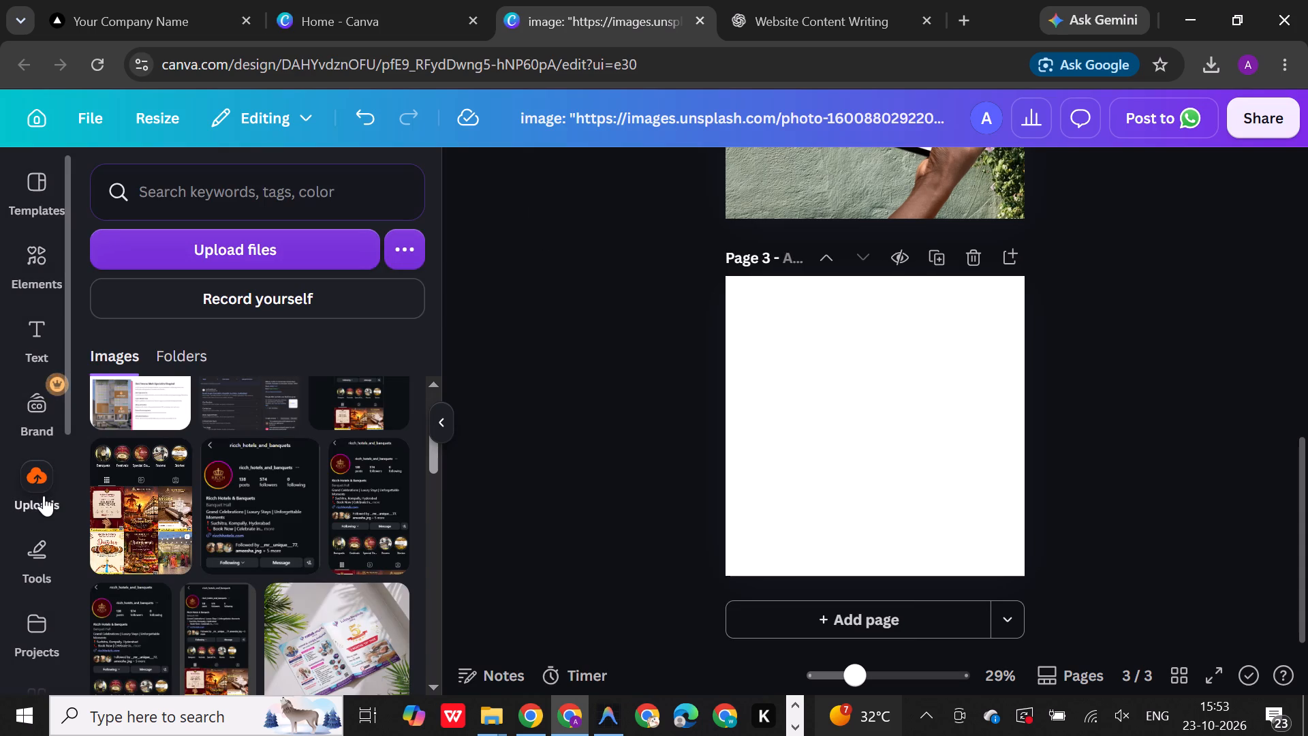
{"action": "left_click", "coordinate": [40, 259]}
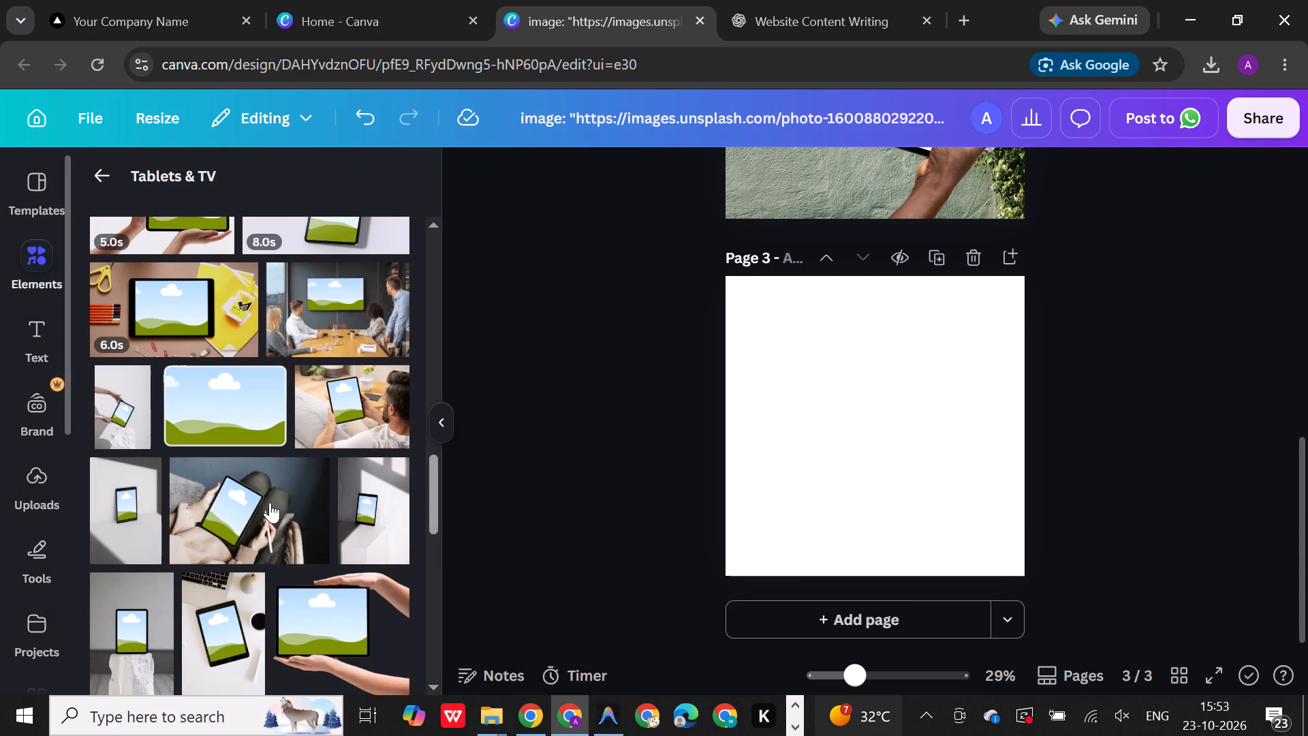
{"action": "scroll", "coordinate": [270, 502], "scroll_direction": "down", "scroll_amount": 2}
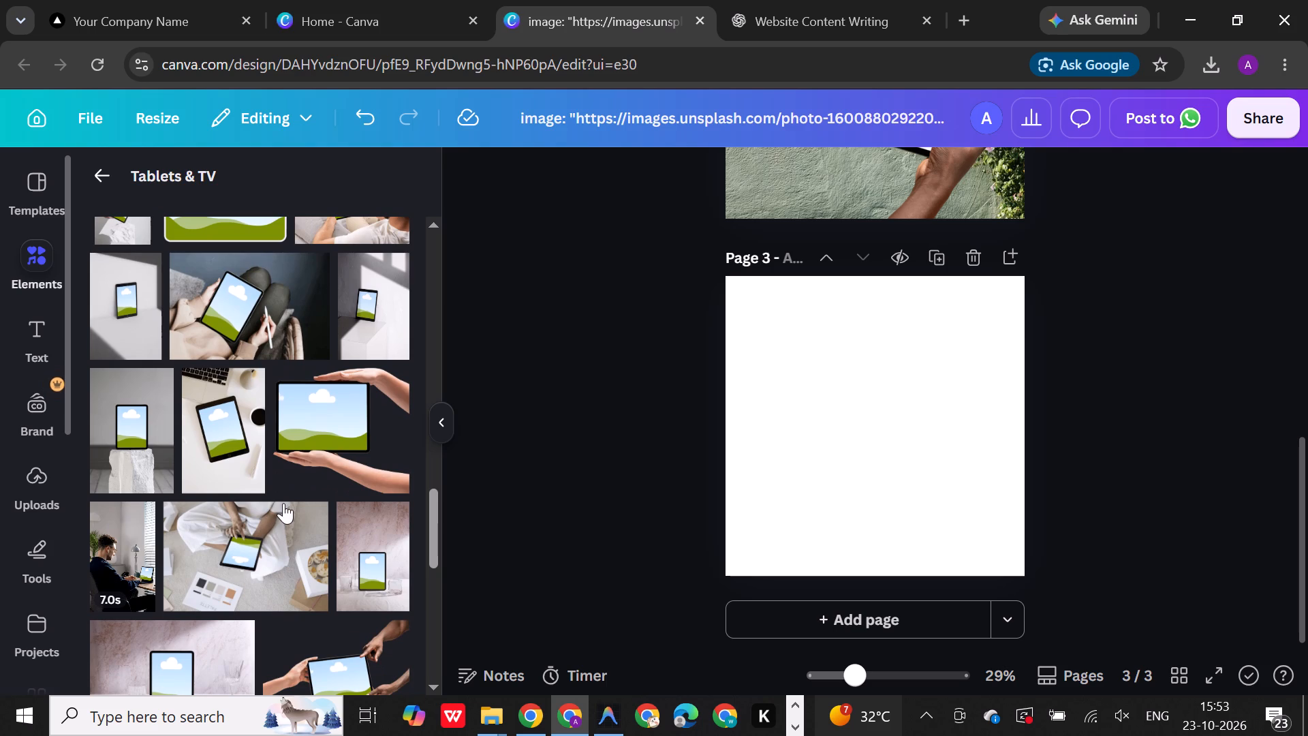
{"action": "scroll", "coordinate": [322, 506], "scroll_direction": "down", "scroll_amount": 2}
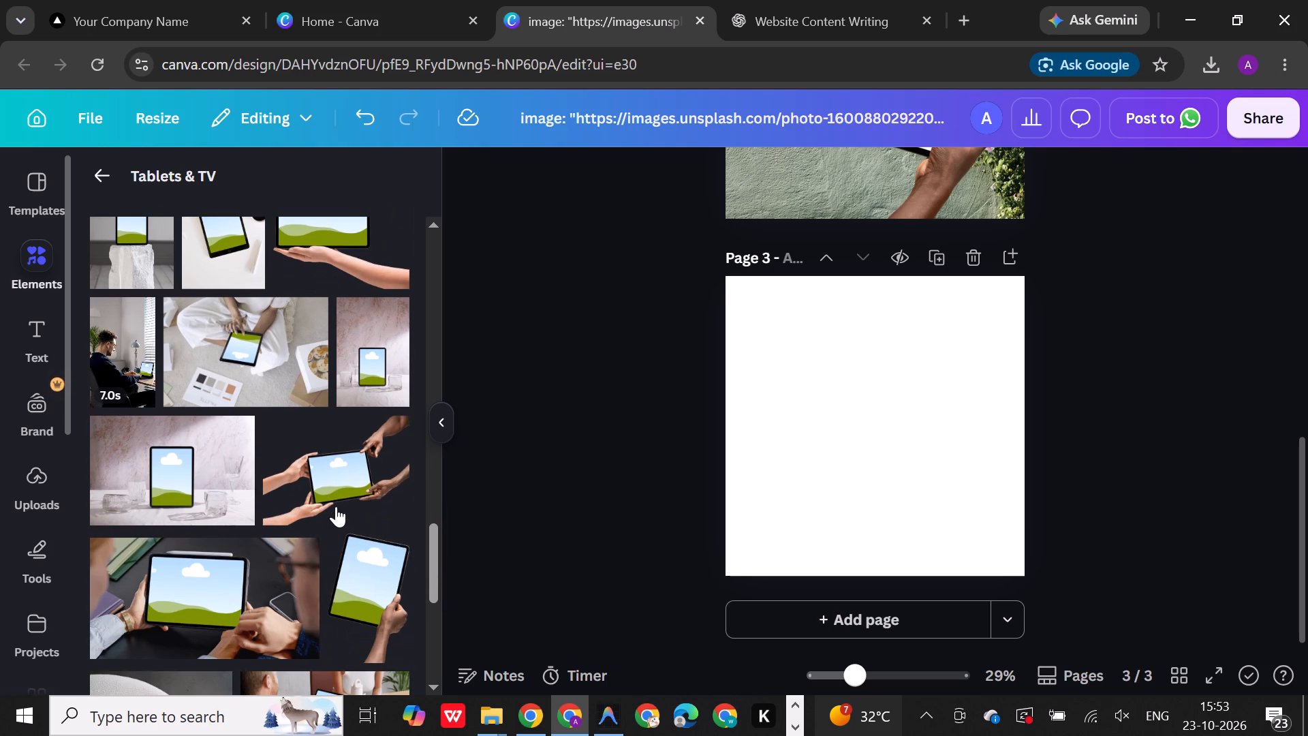
{"action": "scroll", "coordinate": [336, 506], "scroll_direction": "down", "scroll_amount": 2}
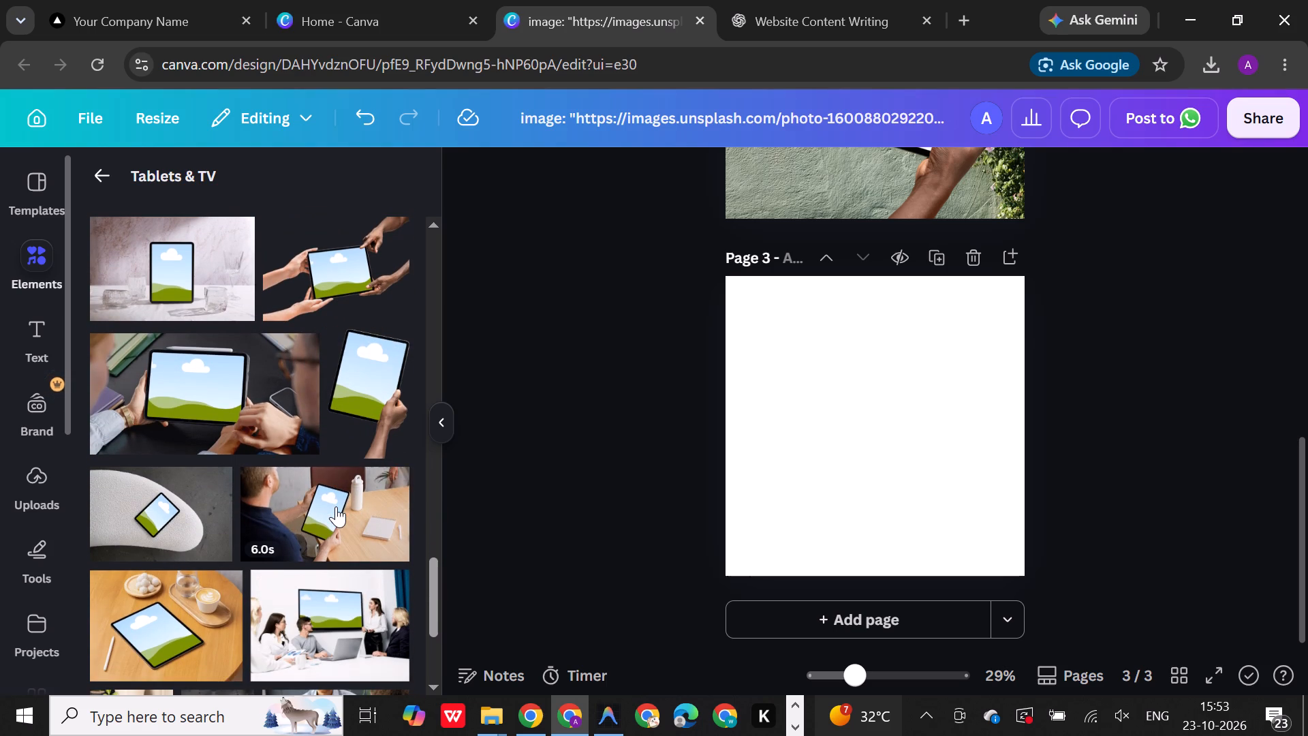
{"action": "scroll", "coordinate": [336, 506], "scroll_direction": "down", "scroll_amount": 2}
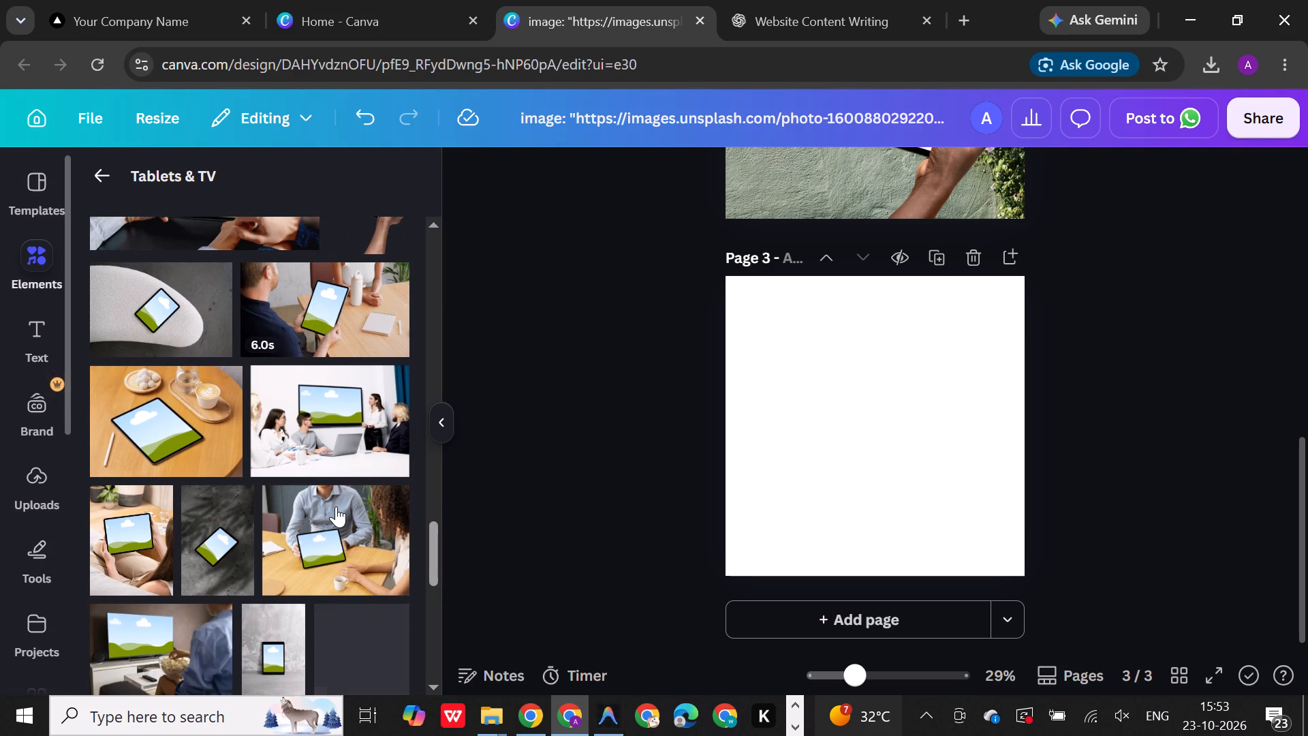
{"action": "scroll", "coordinate": [336, 506], "scroll_direction": "down", "scroll_amount": 1}
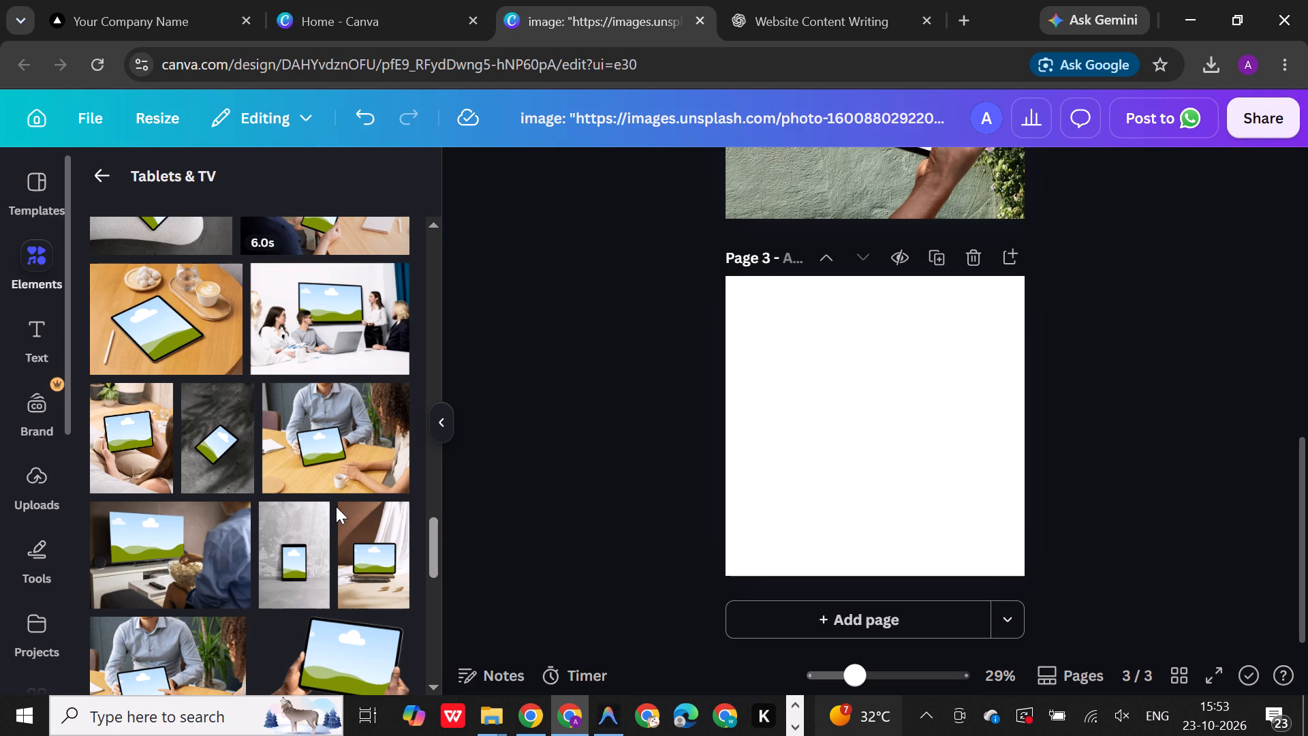
{"action": "scroll", "coordinate": [336, 506], "scroll_direction": "down", "scroll_amount": 1}
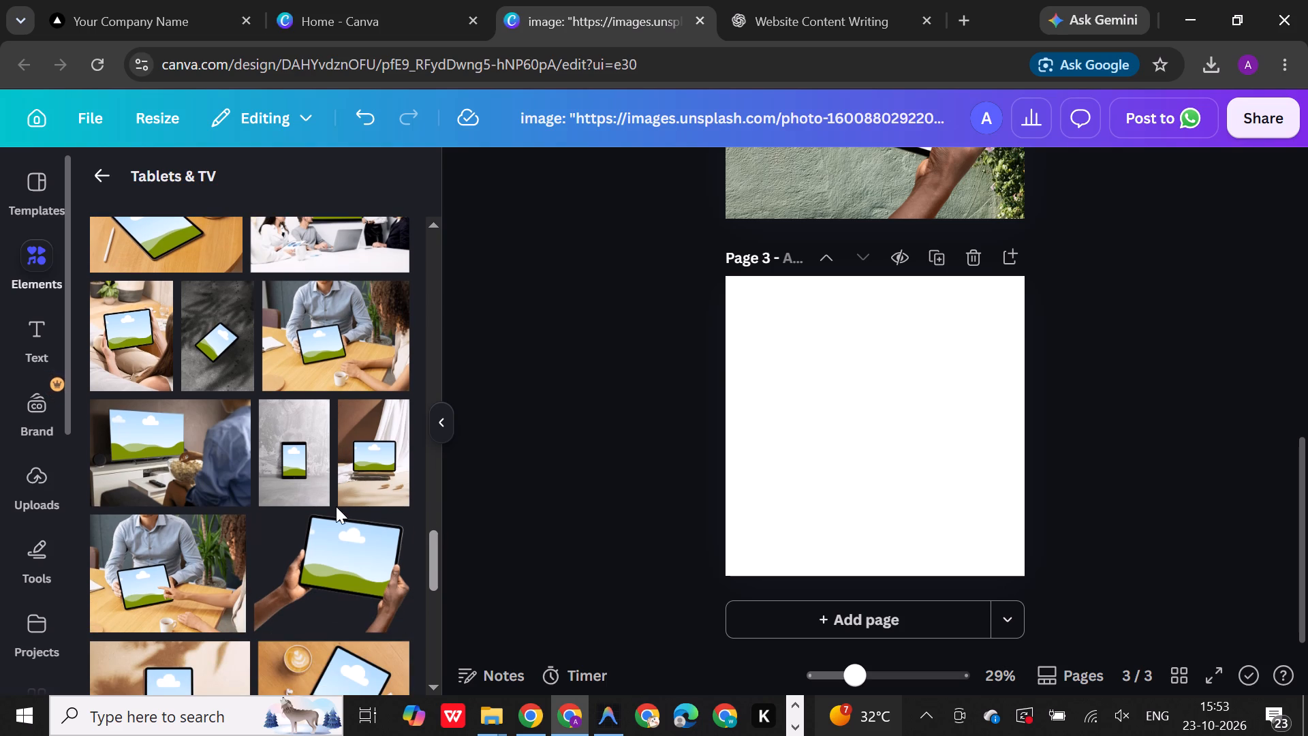
{"action": "scroll", "coordinate": [353, 508], "scroll_direction": "down", "scroll_amount": 1}
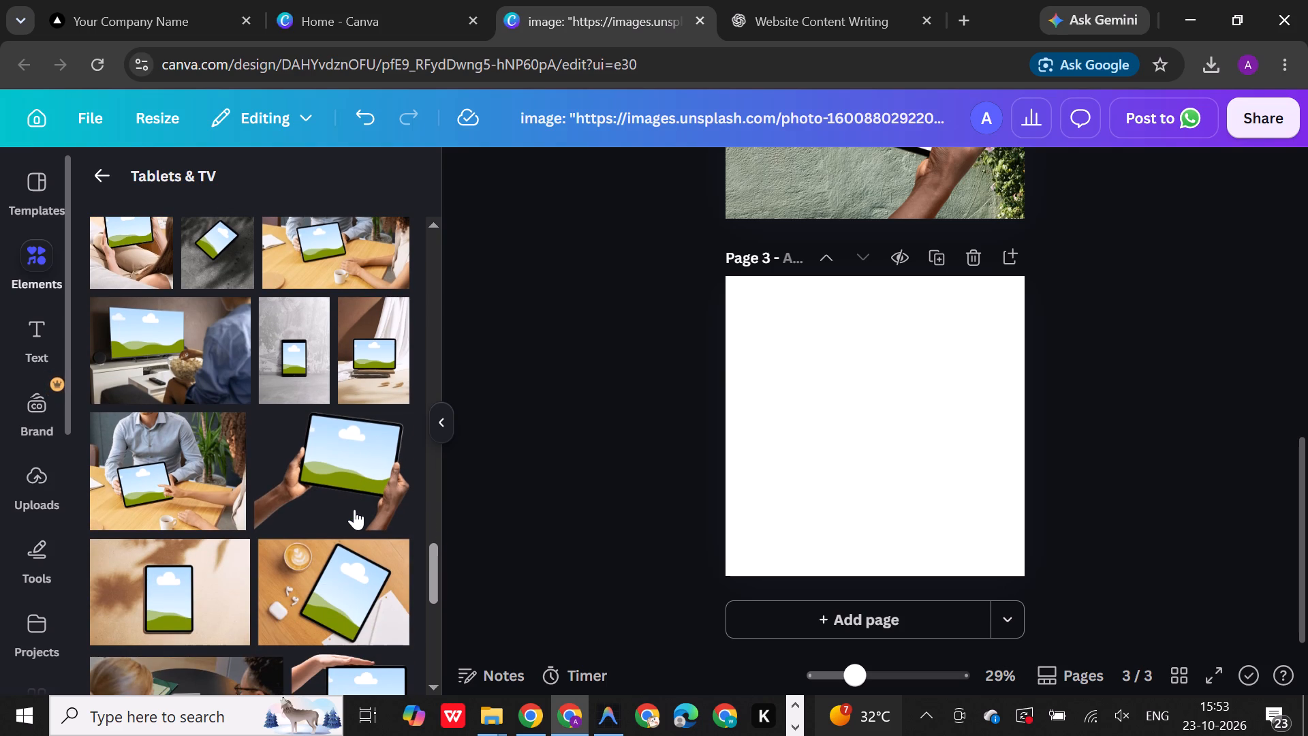
{"action": "scroll", "coordinate": [354, 509], "scroll_direction": "down", "scroll_amount": 1}
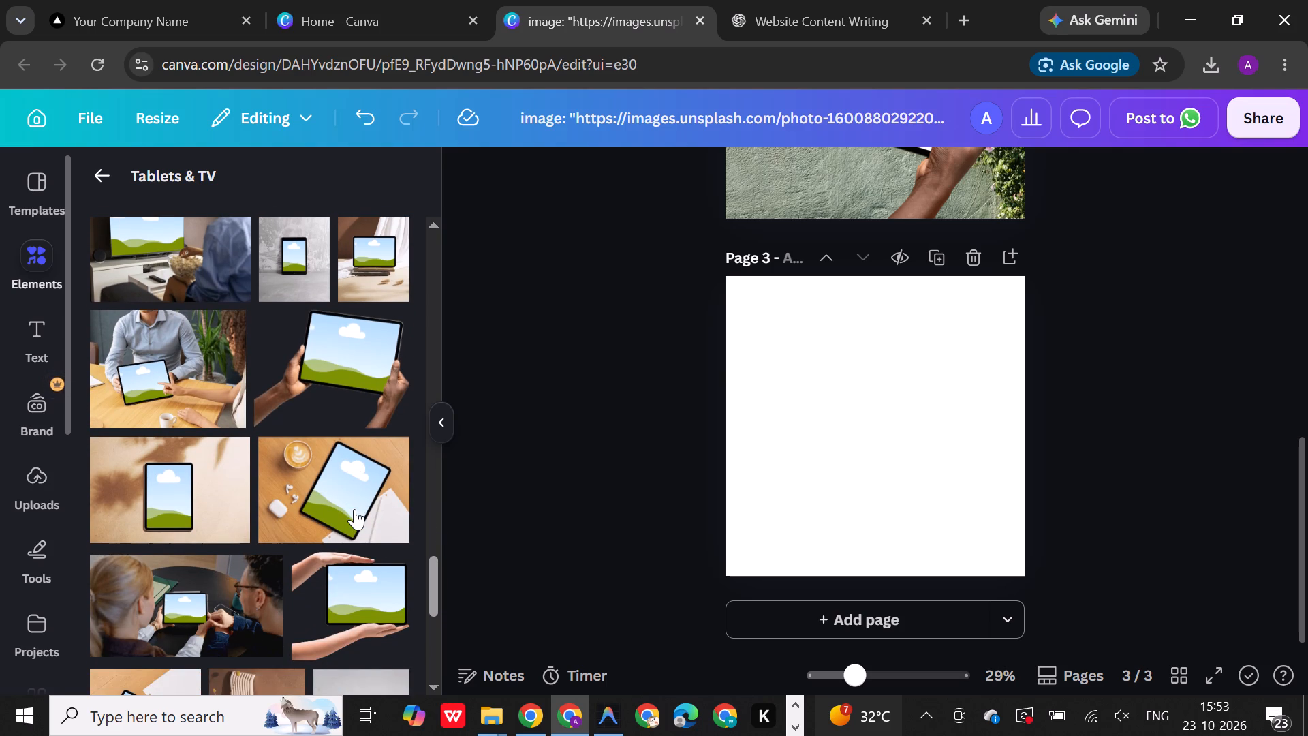
{"action": "scroll", "coordinate": [354, 509], "scroll_direction": "down", "scroll_amount": 2}
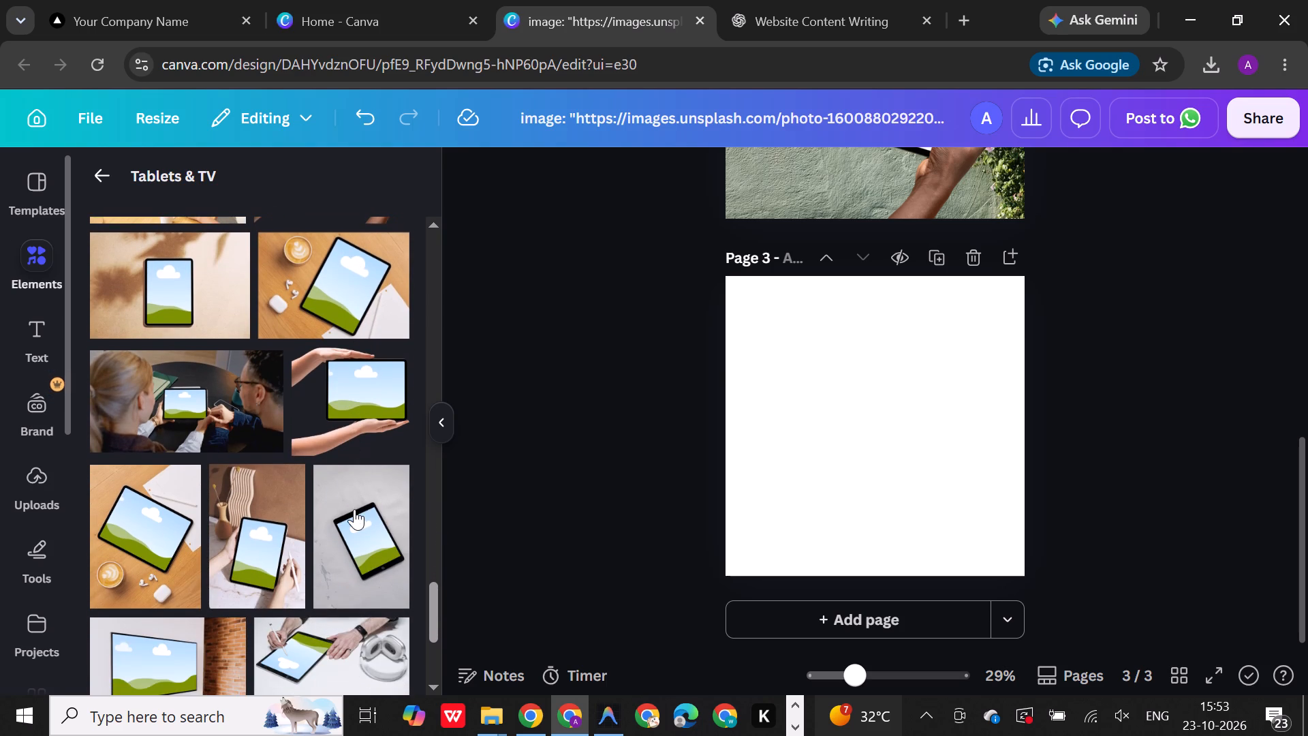
{"action": "scroll", "coordinate": [354, 509], "scroll_direction": "down", "scroll_amount": 3}
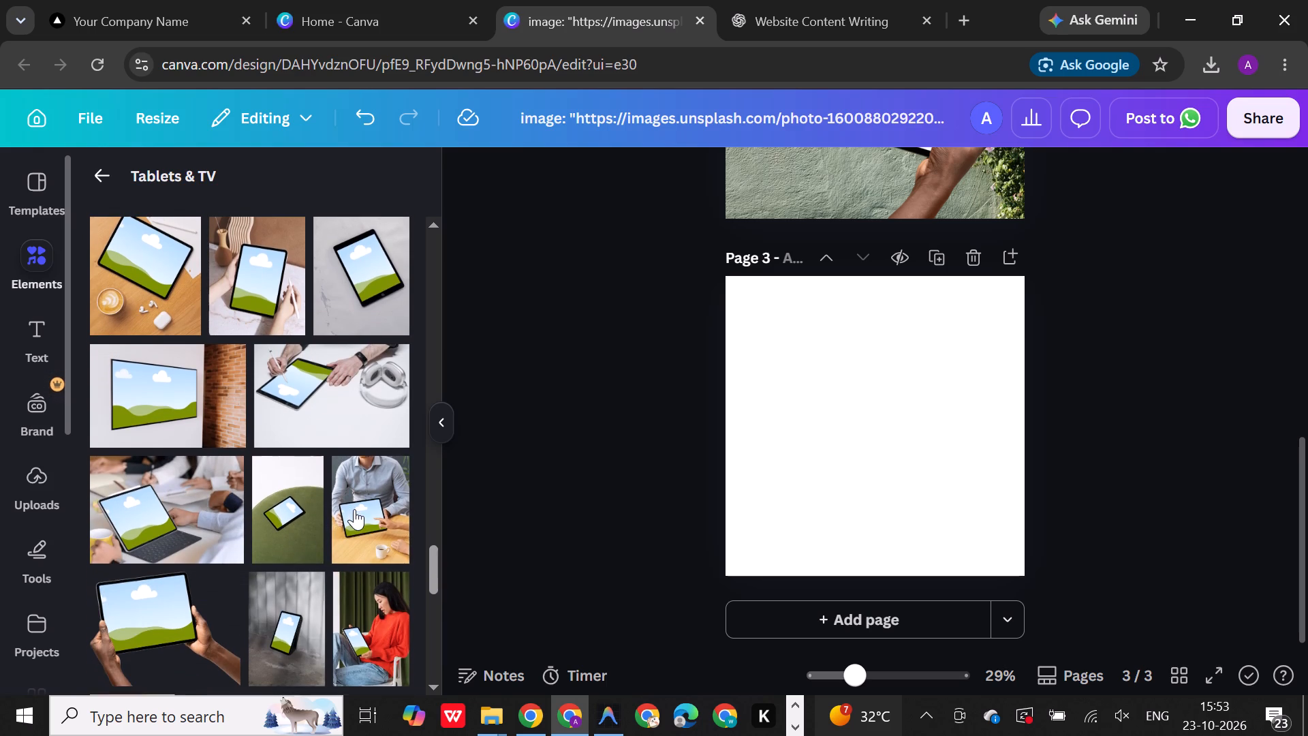
{"action": "scroll", "coordinate": [368, 540], "scroll_direction": "down", "scroll_amount": 2}
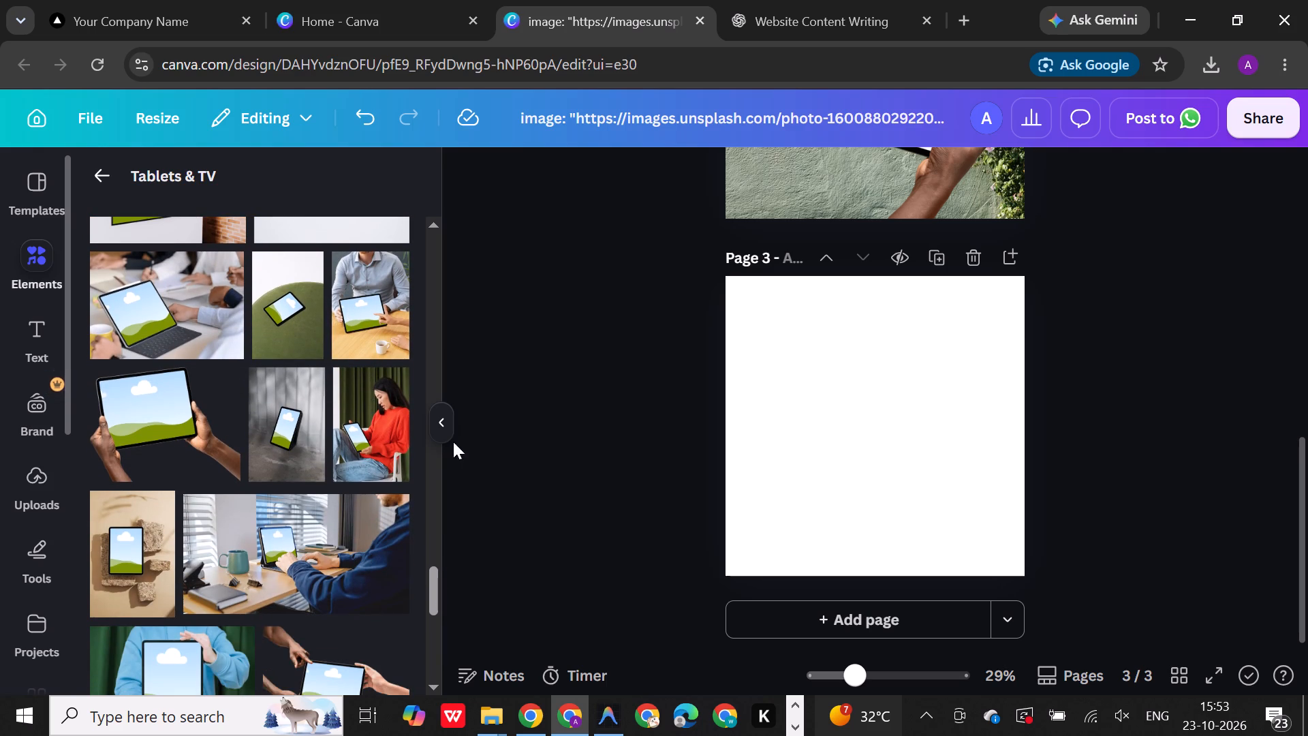
{"action": "left_click_drag", "start_coordinate": [364, 301], "coordinate": [817, 375]}
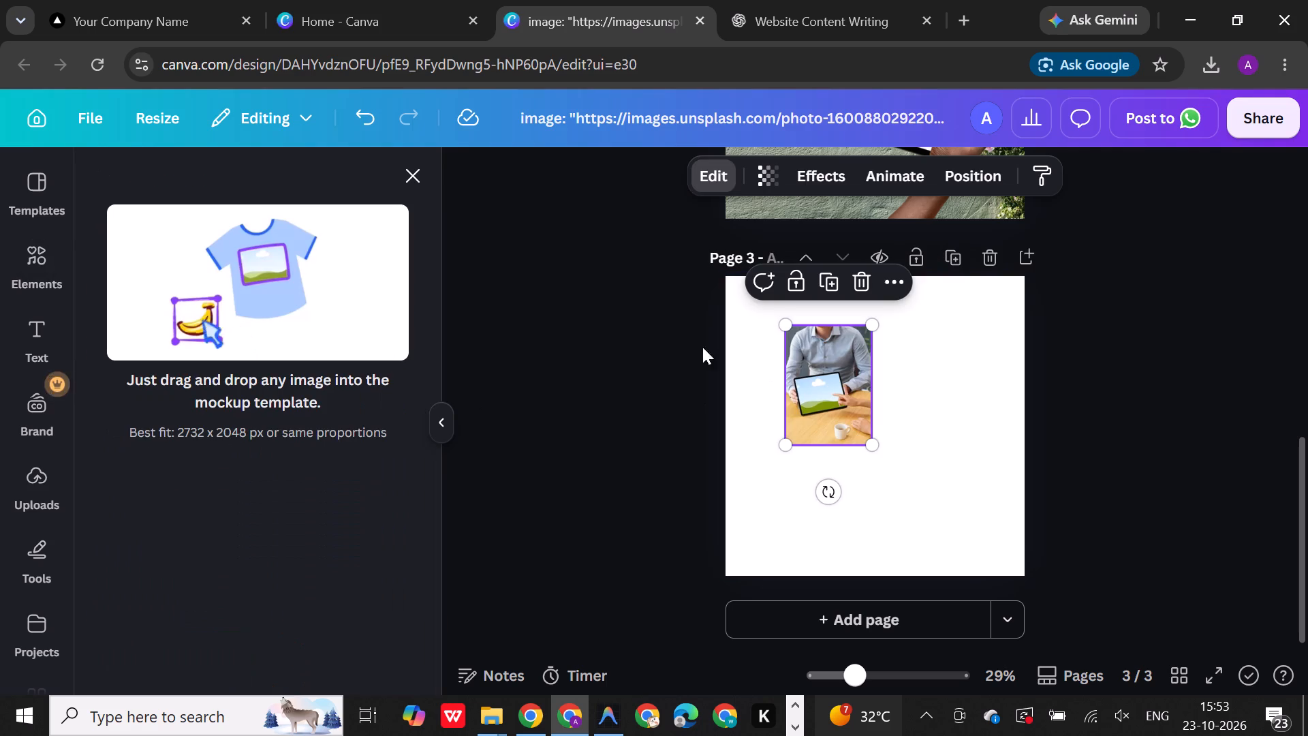
Enlarge the tablet mockup to cover all of page 3 and shift it up so the whole tablet is within the page.
{"action": "left_click_drag", "start_coordinate": [843, 353], "coordinate": [778, 300]}
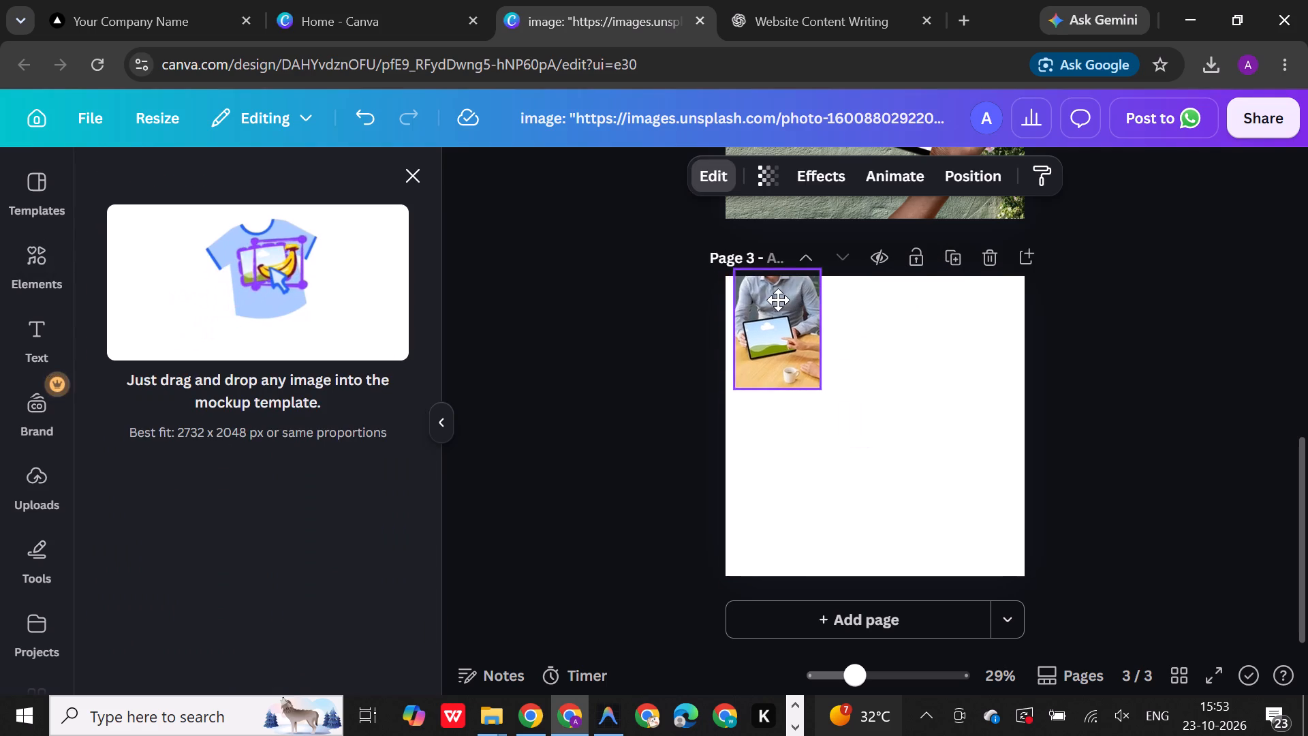
{"action": "left_click_drag", "start_coordinate": [778, 300], "coordinate": [781, 303]}
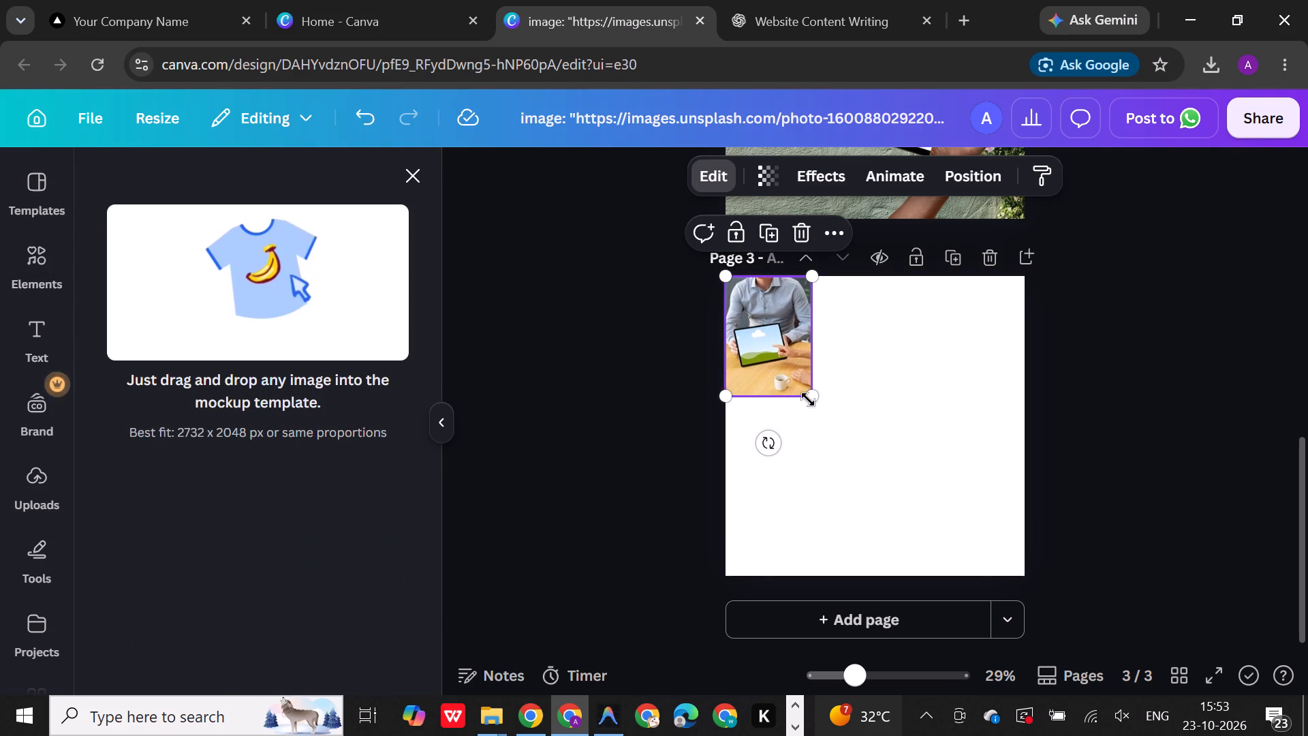
{"action": "left_click_drag", "start_coordinate": [808, 399], "coordinate": [1012, 669]}
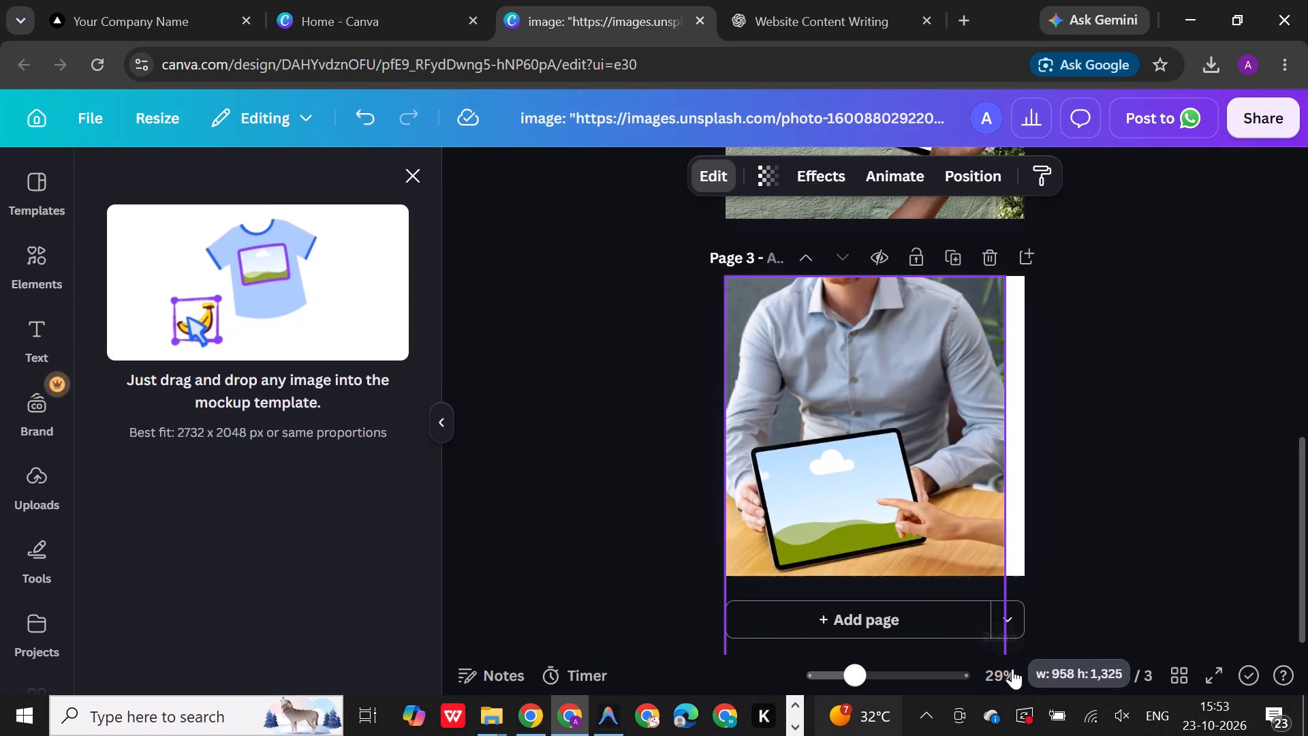
{"action": "left_click_drag", "start_coordinate": [1012, 669], "coordinate": [1033, 675]}
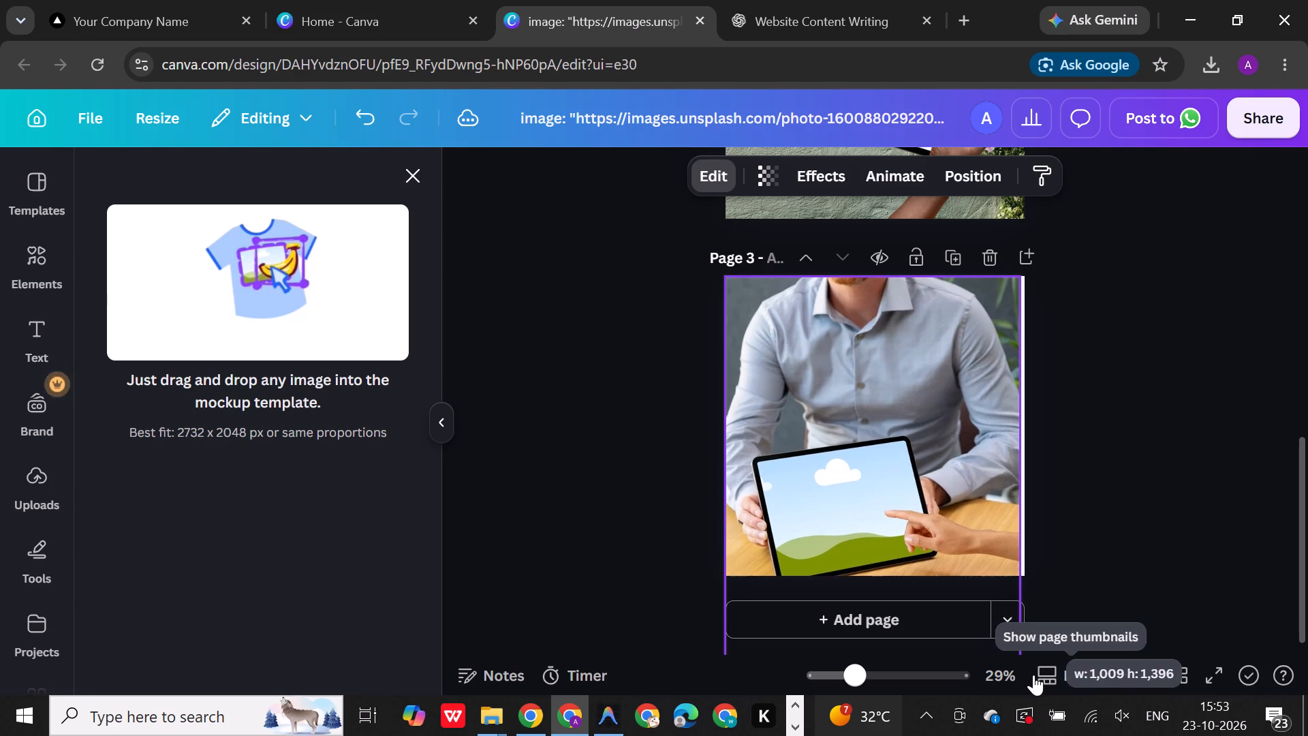
{"action": "left_click_drag", "start_coordinate": [1033, 675], "coordinate": [1044, 688]}
{"action": "left_click_drag", "start_coordinate": [940, 503], "coordinate": [932, 453]}
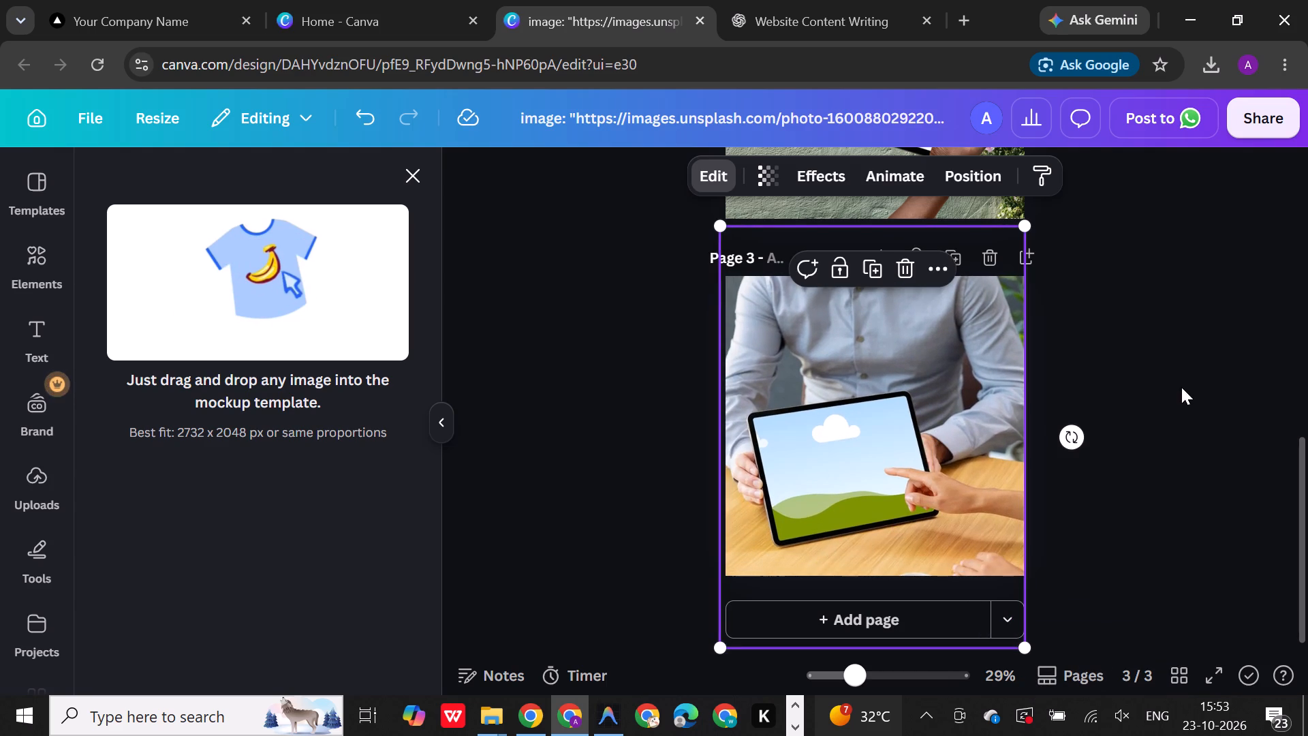
{"action": "left_click", "coordinate": [1191, 386]}
{"action": "double_click", "coordinate": [1194, 386]}
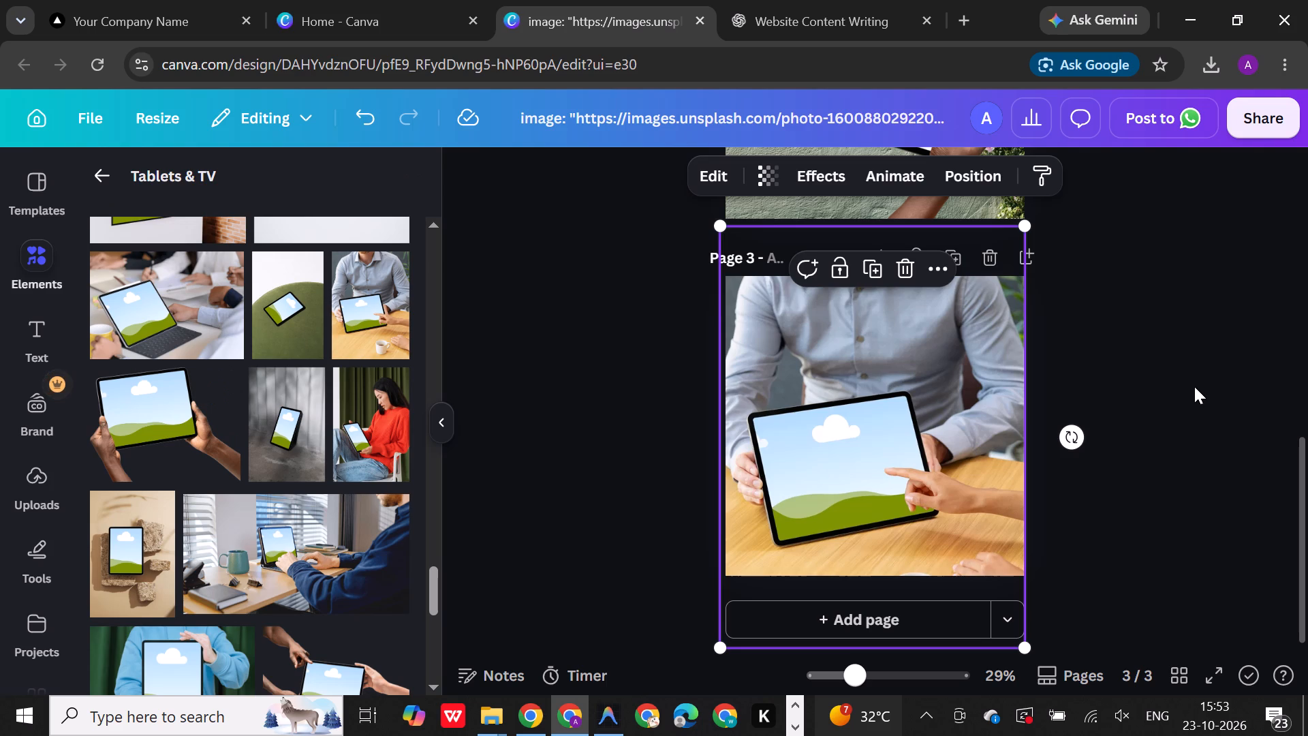
Place the uploaded hospital website screenshot on the tablet screen of the page 3 mockup.
{"action": "left_click", "coordinate": [35, 471]}
{"action": "left_click_drag", "start_coordinate": [120, 397], "coordinate": [799, 436]}
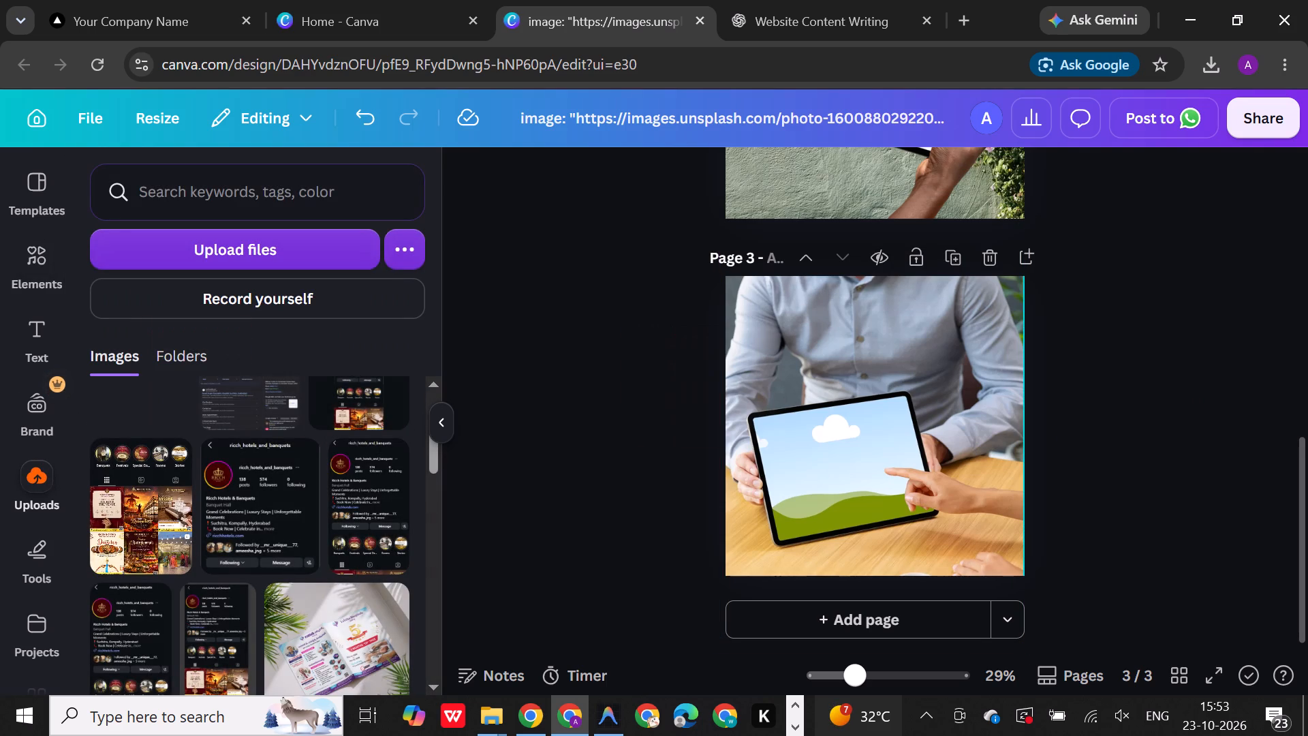
{"action": "left_click_drag", "start_coordinate": [799, 436], "coordinate": [809, 459]}
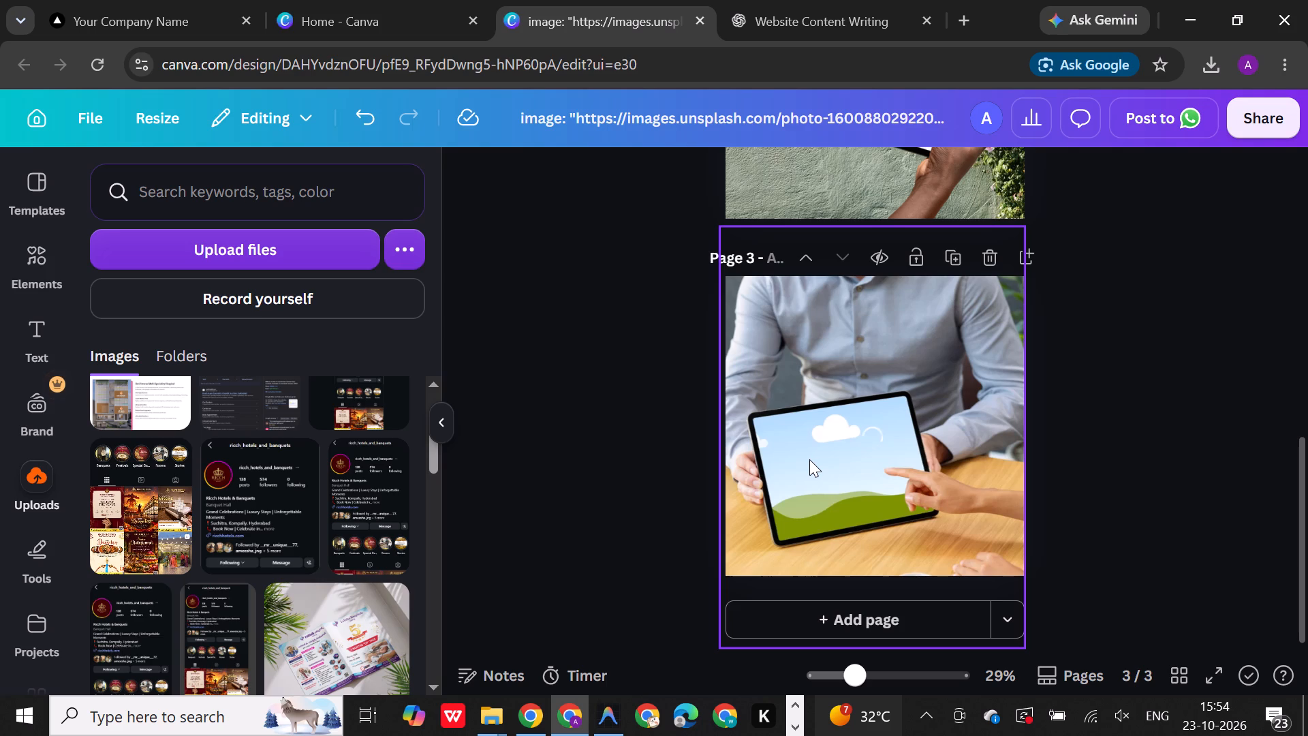
Reposition the hospital website screenshot inside the page 3 tablet screen so the site header shows, and apply the change.
{"action": "double_click", "coordinate": [809, 459]}
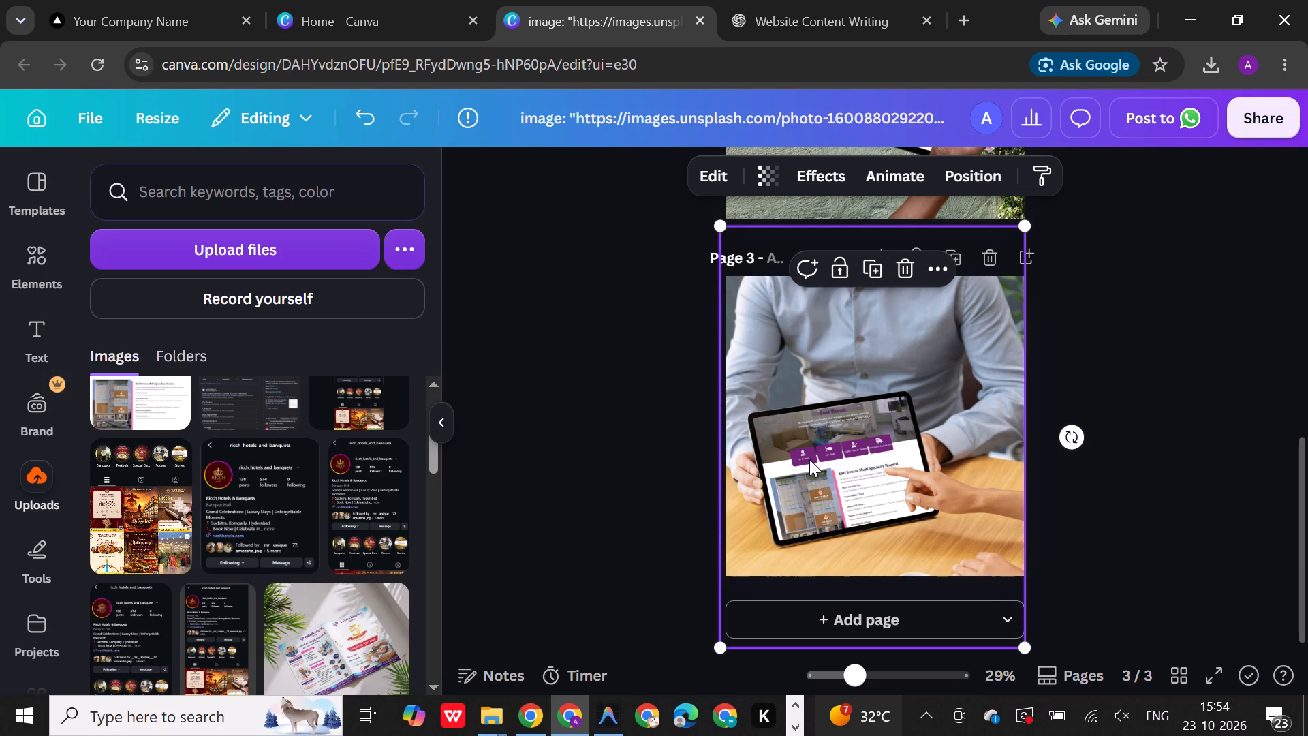
{"action": "left_click_drag", "start_coordinate": [276, 345], "coordinate": [275, 374]}
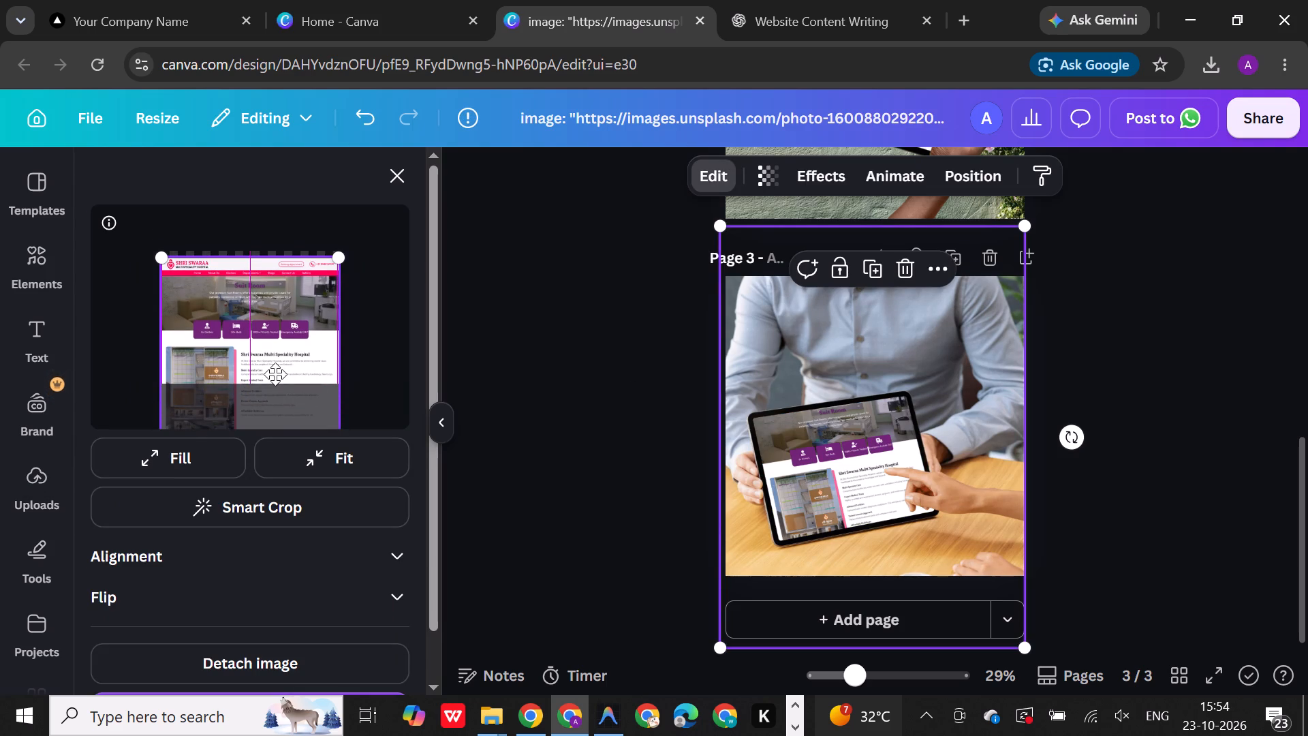
{"action": "left_click_drag", "start_coordinate": [275, 374], "coordinate": [274, 372]}
{"action": "scroll", "coordinate": [262, 671], "scroll_direction": "down", "scroll_amount": 5}
{"action": "left_click", "coordinate": [262, 671]}
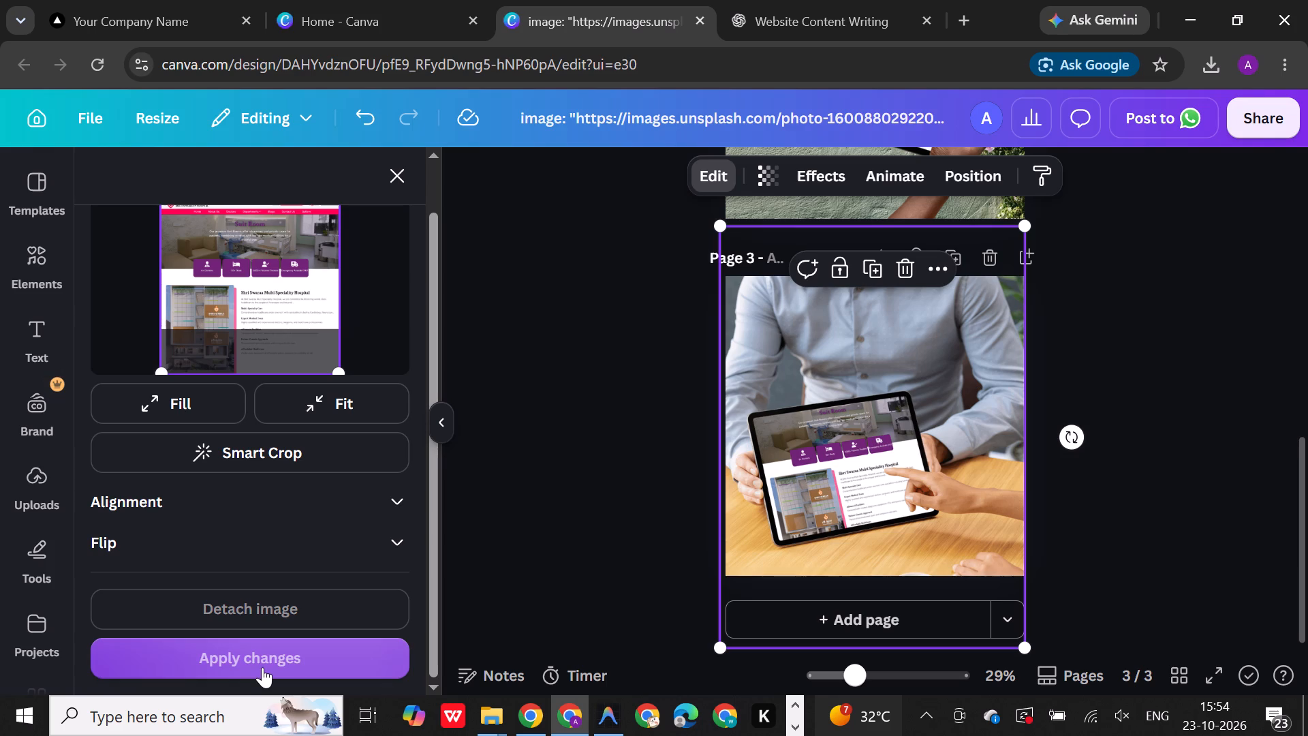
{"action": "left_click", "coordinate": [617, 570]}
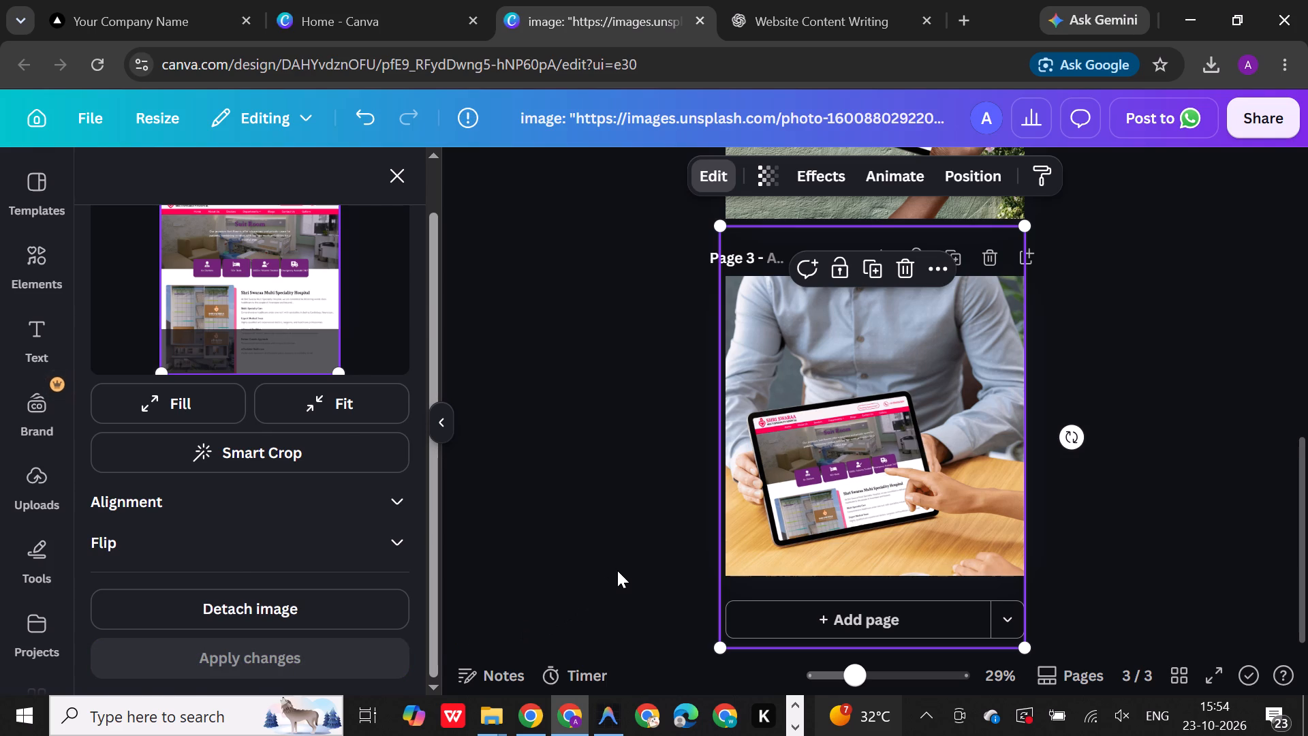
{"action": "left_click", "coordinate": [619, 570]}
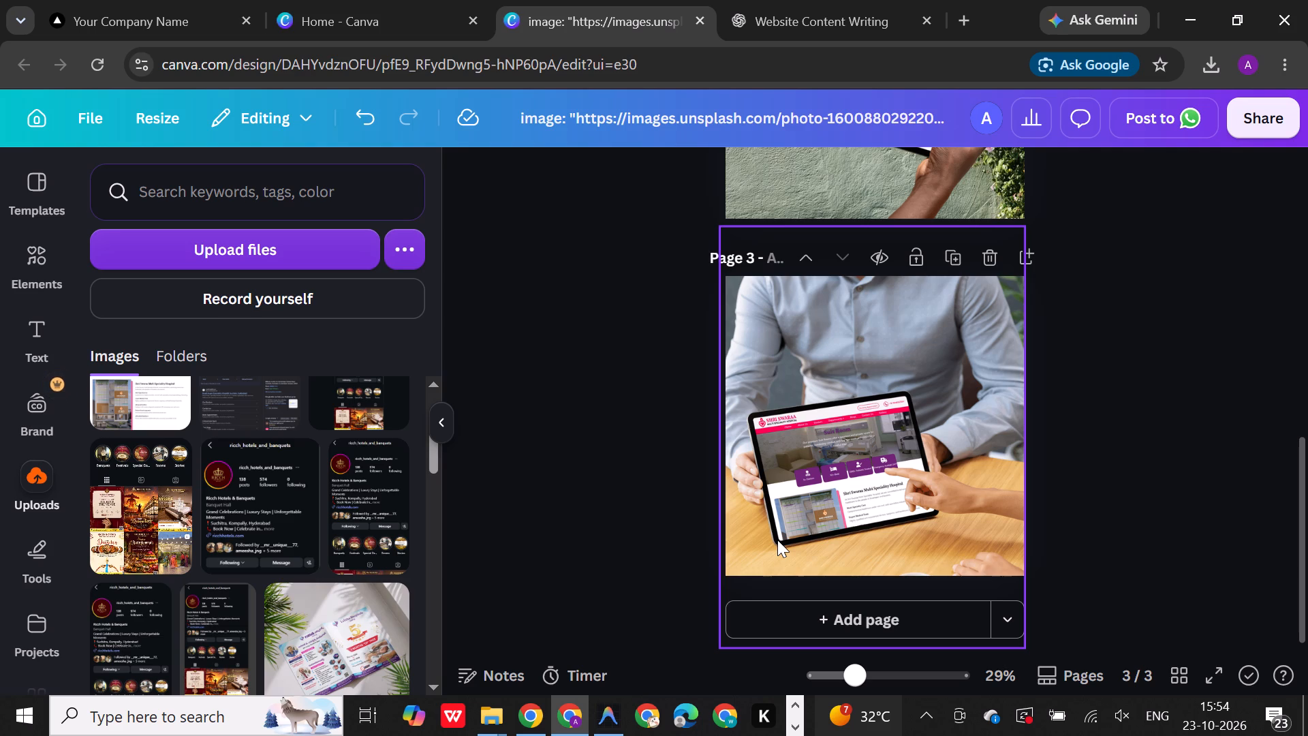
{"action": "left_click", "coordinate": [488, 718]}
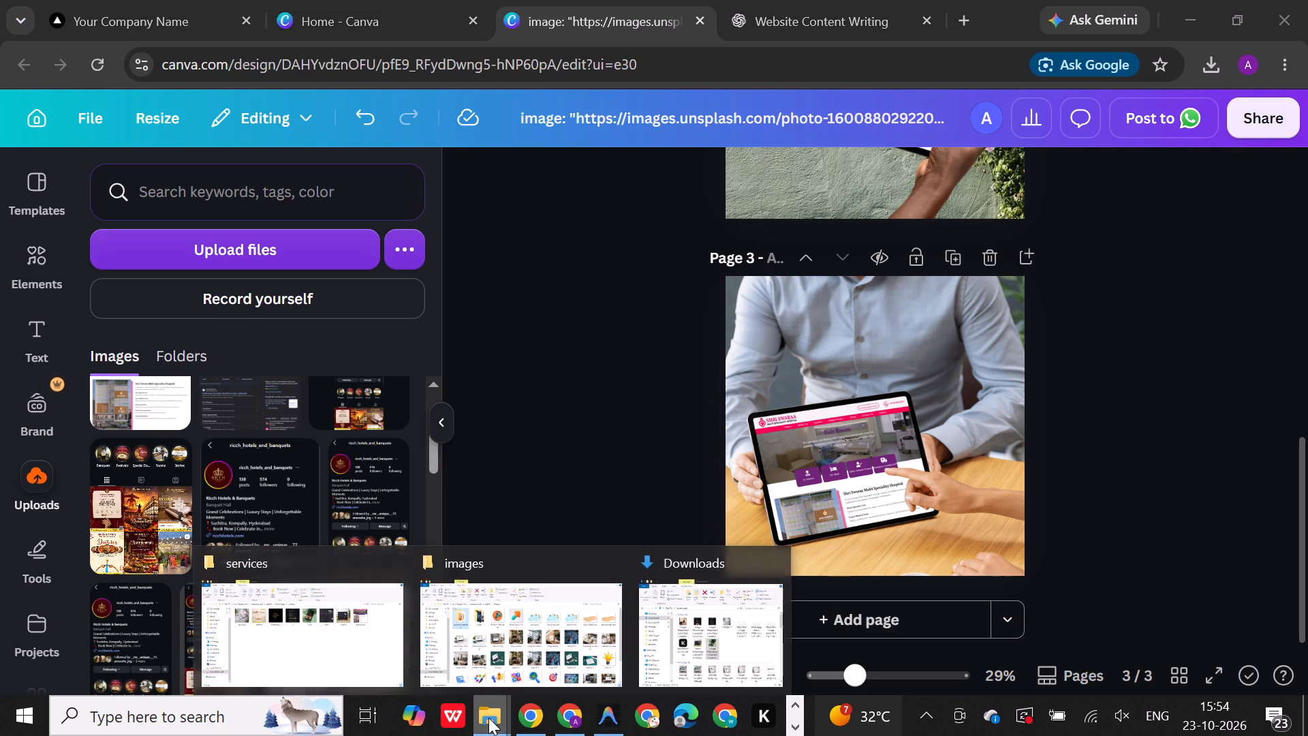
{"action": "left_click", "coordinate": [336, 610]}
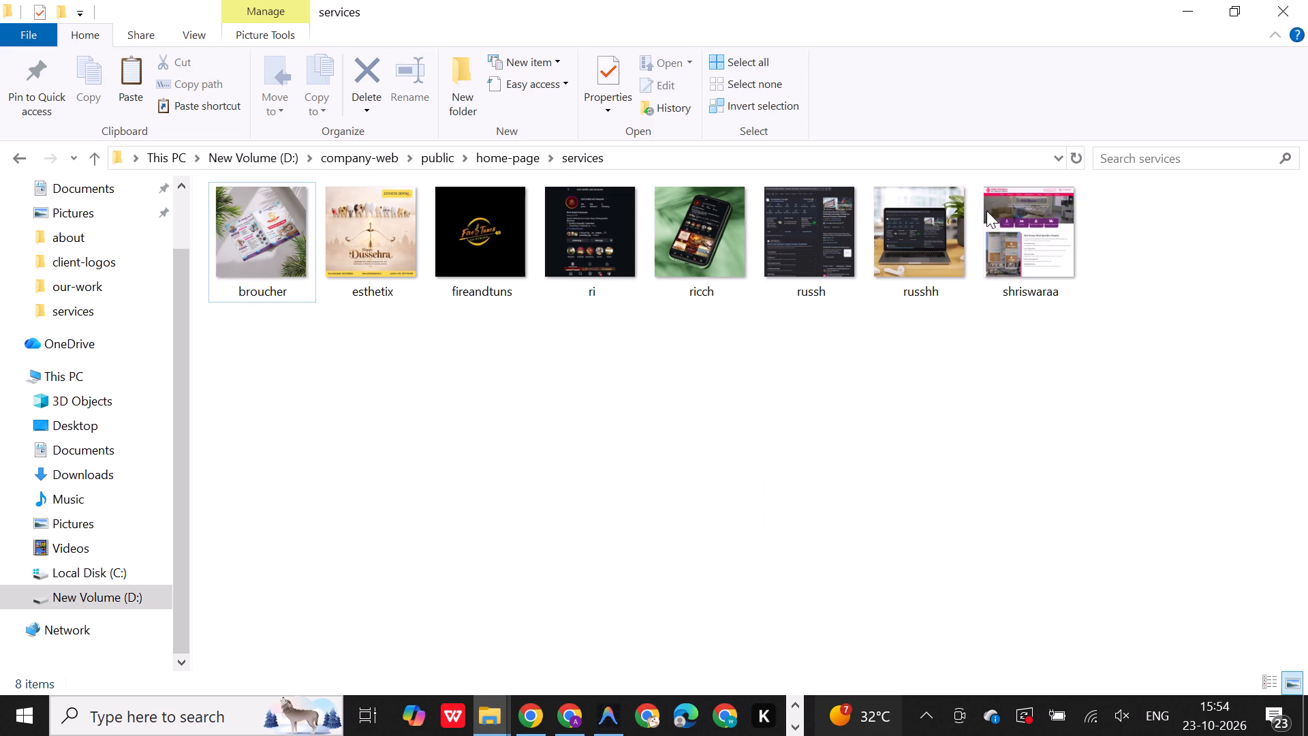
{"action": "left_click", "coordinate": [1042, 219]}
{"action": "key", "text": "ctrl+c"}
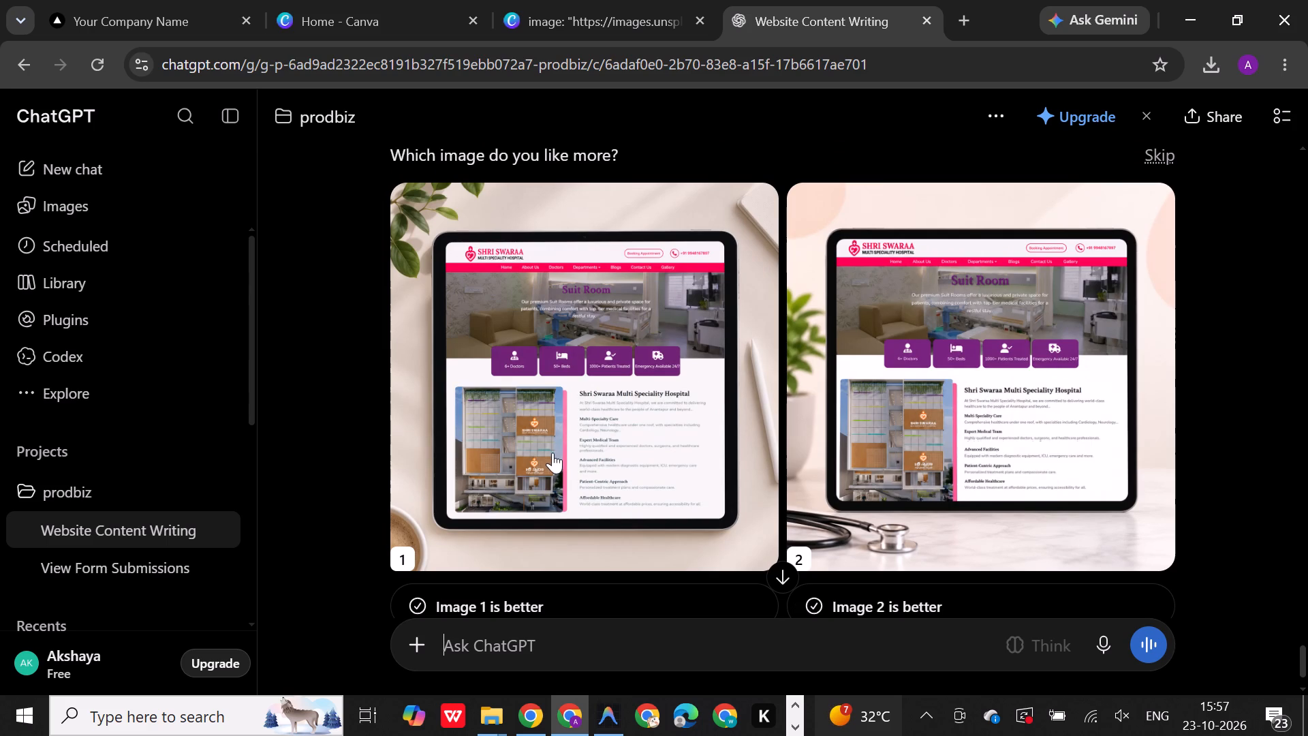
{"action": "scroll", "coordinate": [560, 448], "scroll_direction": "down", "scroll_amount": 2}
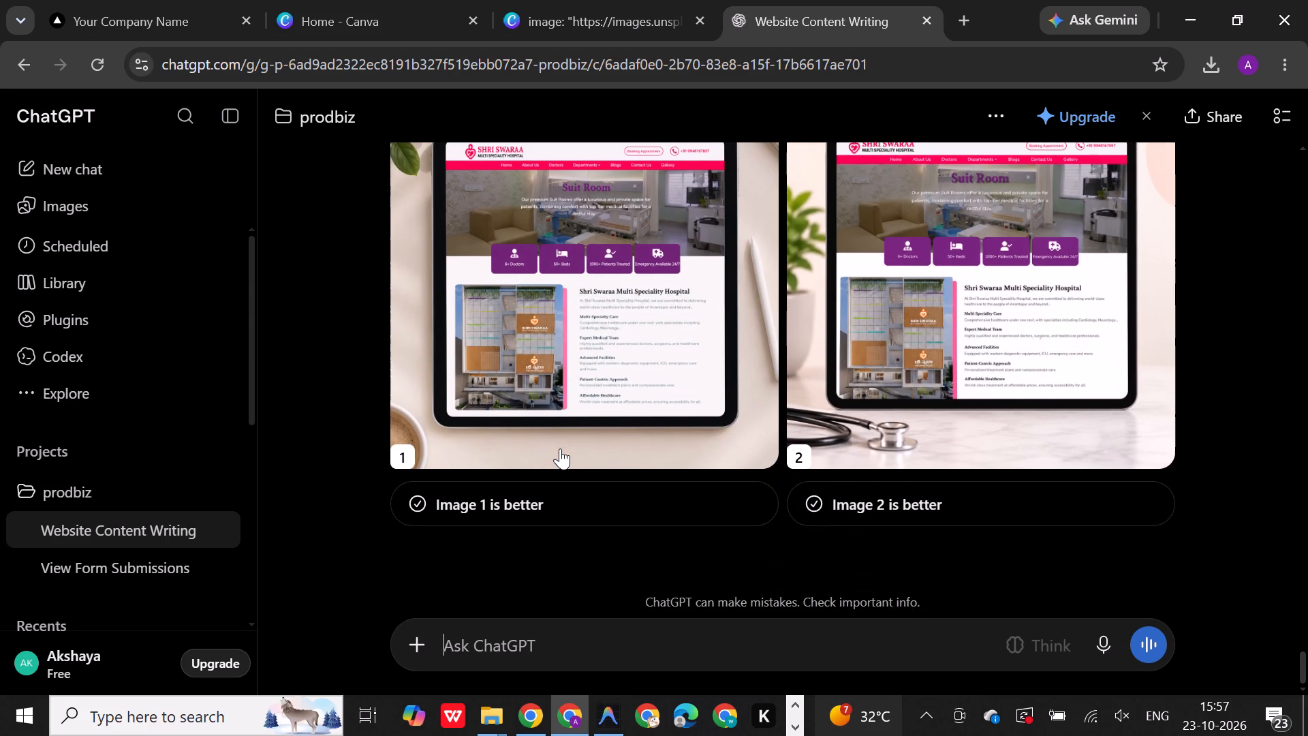
{"action": "right_click", "coordinate": [560, 448]}
{"action": "left_click", "coordinate": [656, 539]}
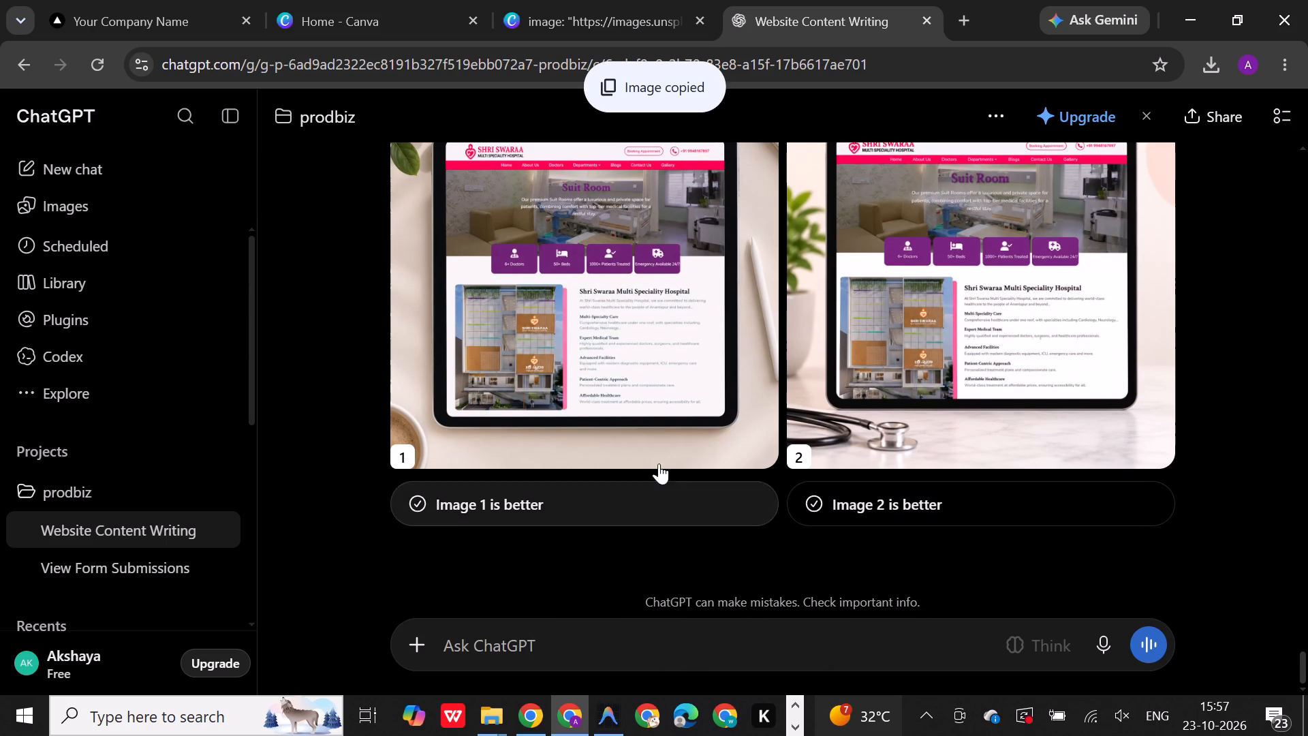
Add page 4 to the Canva mockup design and paste the copied tablet image on it.
{"action": "left_click", "coordinate": [576, 0]}
{"action": "left_click", "coordinate": [845, 624]}
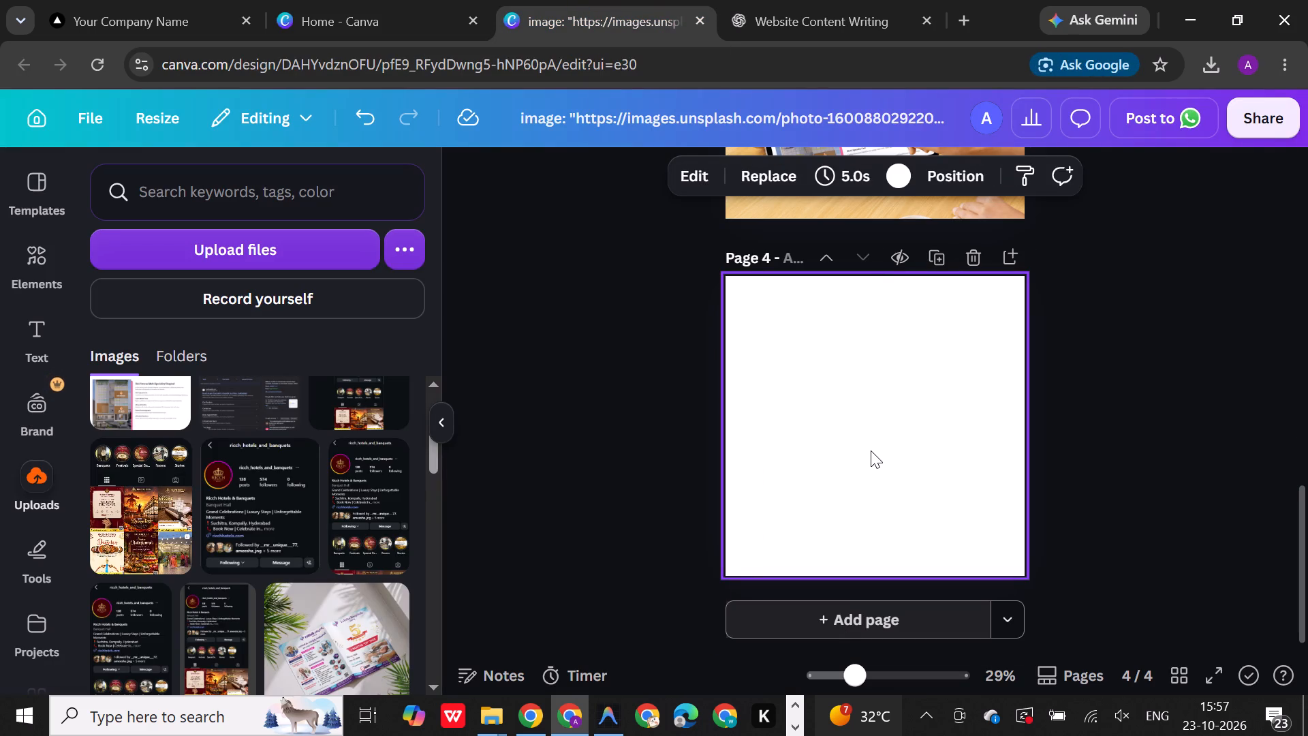
{"action": "key", "text": "ctrl+v"}
Align the tablet image with page 4's top-left corner and enlarge it to 1,024 × 1,024 so it fills the page.
{"action": "left_click_drag", "start_coordinate": [824, 467], "coordinate": [822, 450]}
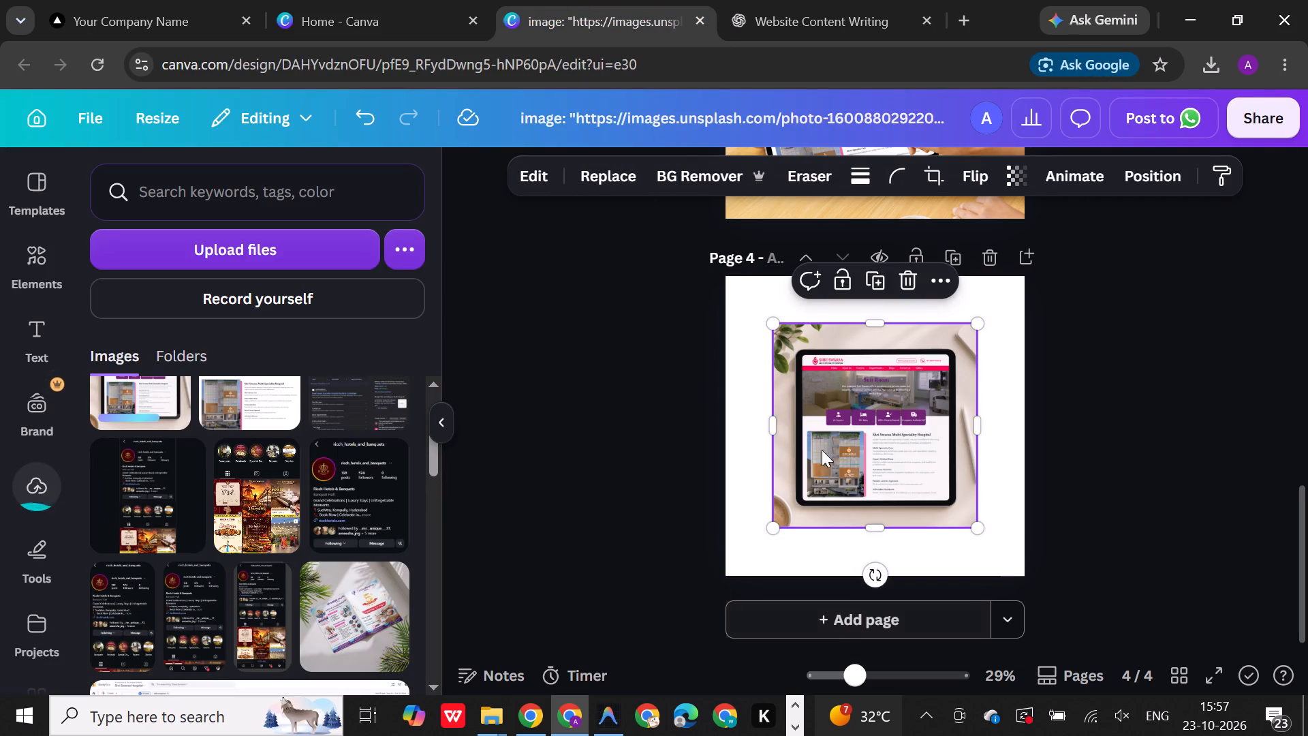
{"action": "left_click_drag", "start_coordinate": [822, 450], "coordinate": [781, 423]}
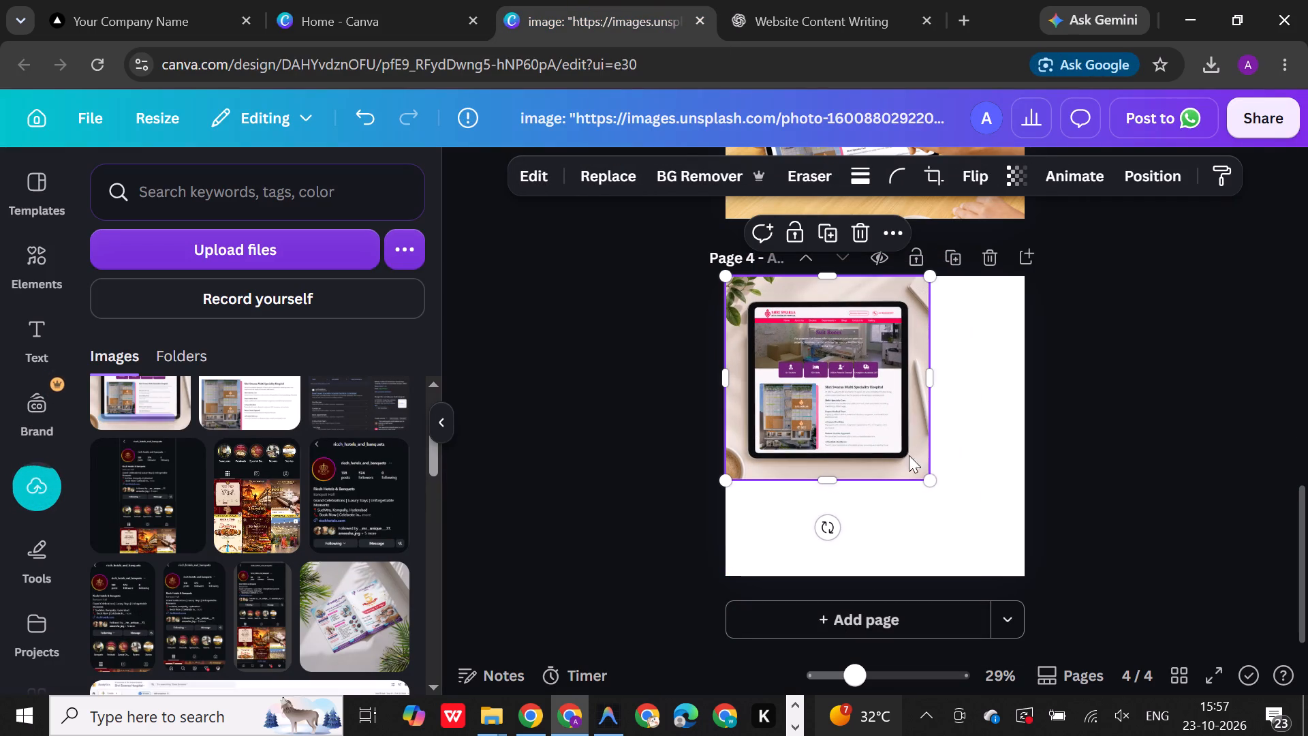
{"action": "left_click_drag", "start_coordinate": [932, 480], "coordinate": [1015, 594]}
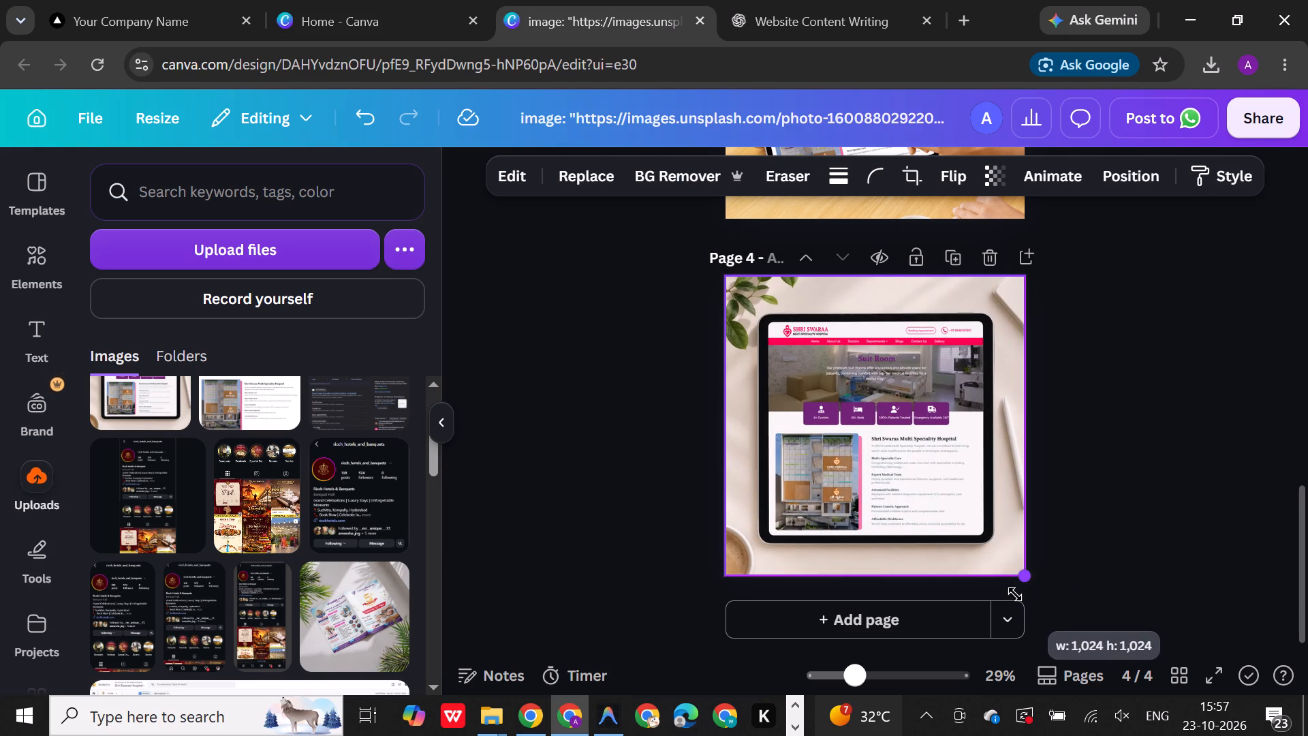
{"action": "left_click_drag", "start_coordinate": [1015, 594], "coordinate": [1016, 594]}
{"action": "left_click", "coordinate": [1183, 465]}
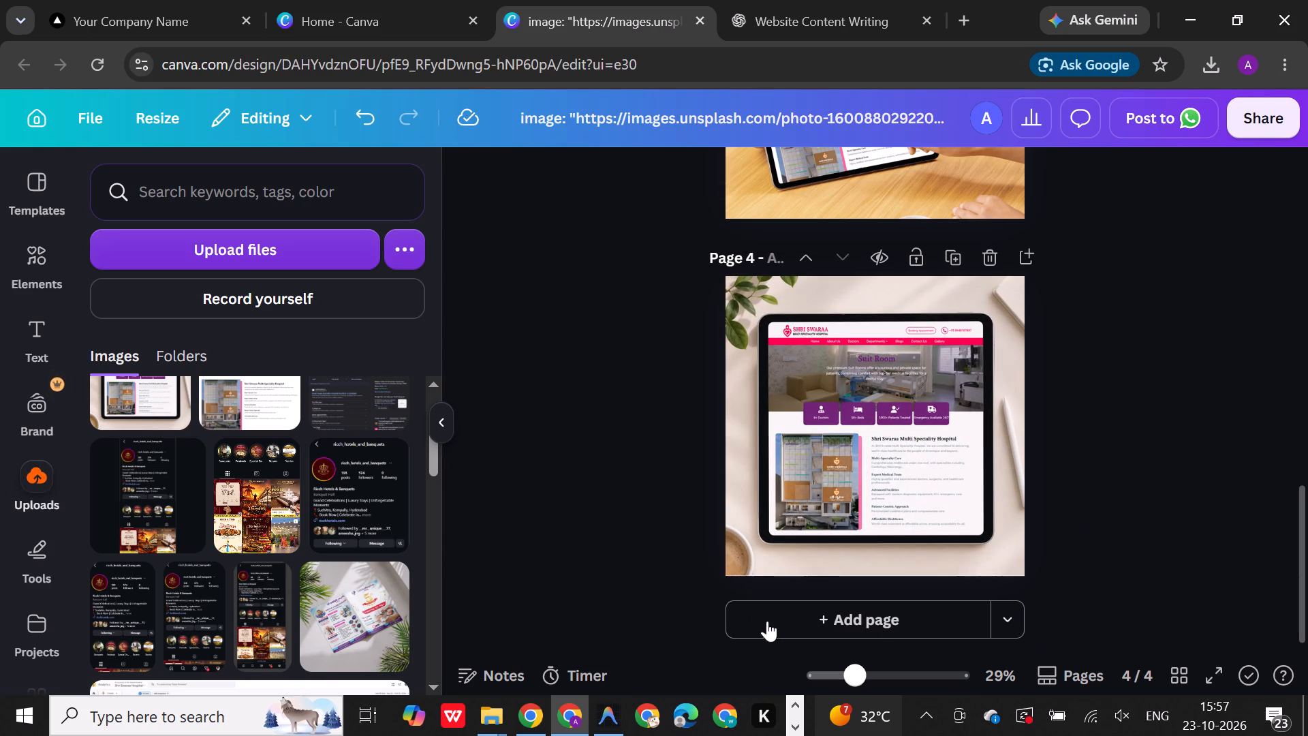
{"action": "left_click", "coordinate": [1108, 455]}
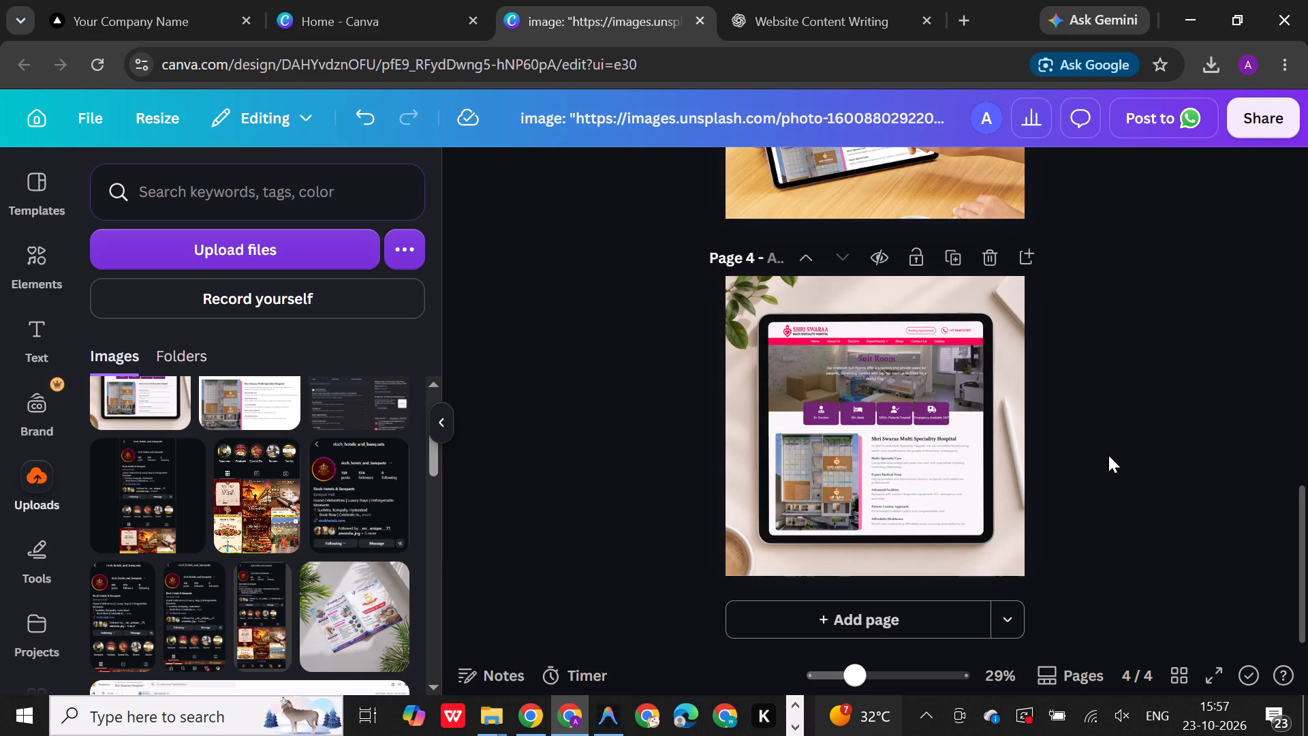